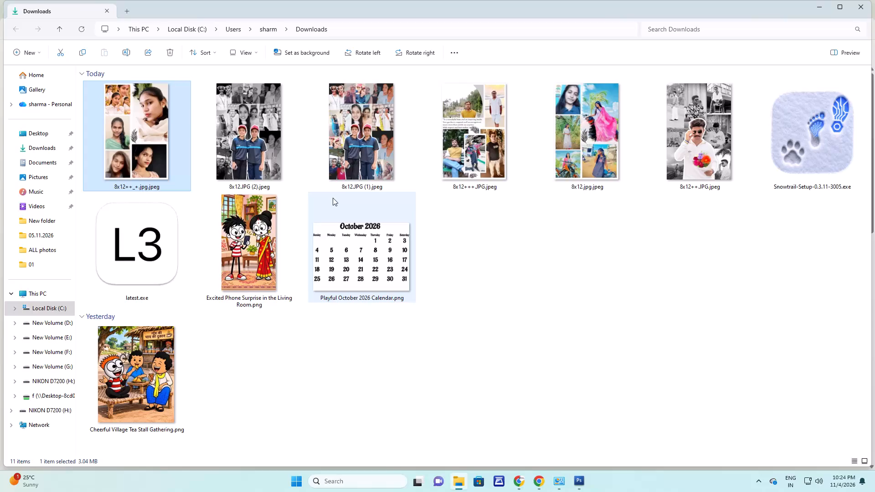
Delete the collage image "8x12JPG (2).jpeg" from Downloads.
left_click(269, 144)
key("Delete")
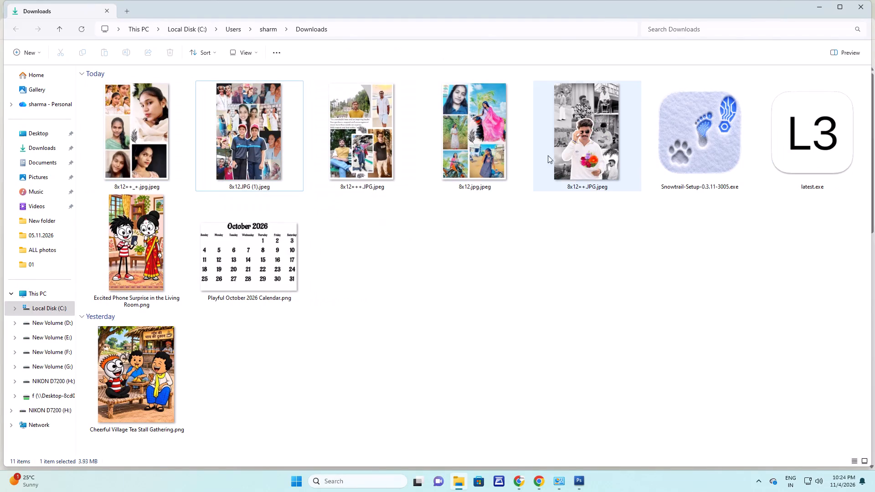
Cut the five 8x12 collage JPEGs and create a new folder named Vks in Downloads.
left_click(575, 143)
left_click(157, 147, "ctrl+shift")
key("ctrl+x")
right_click_drag(406, 235, 409, 236)
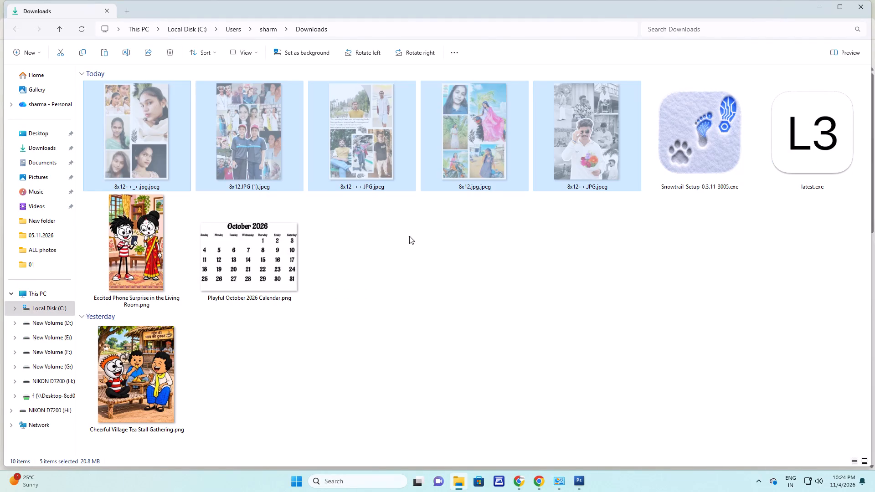
right_click_drag(409, 236, 414, 239)
left_click(477, 347)
left_click(542, 346)
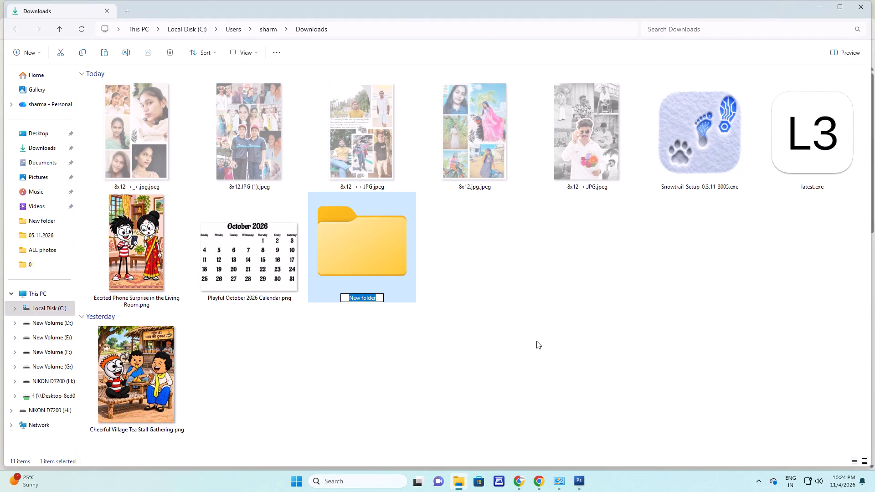
key("shift+k")
key("BackSpace")
type("Vks")
left_click_drag(462, 292, 462, 299)
Paste the cut collages into the Vks folder, return to Downloads and close the file window.
double_click(399, 241)
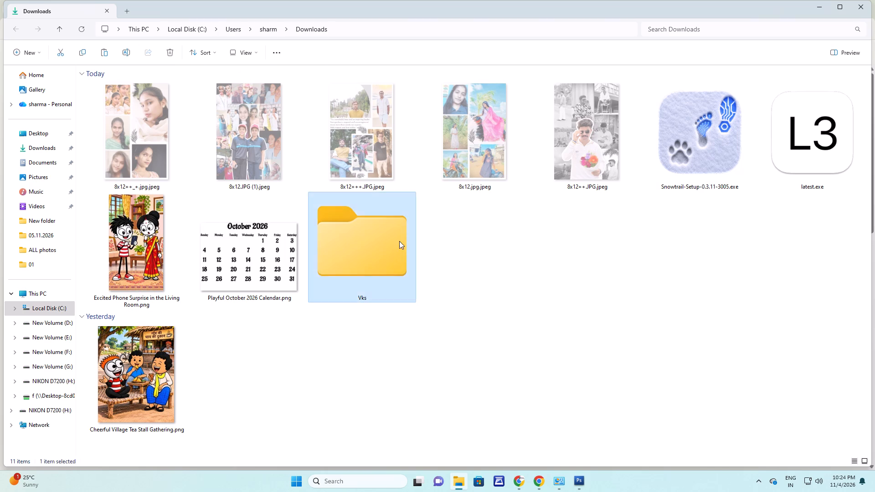
key("ctrl+v")
right_click_drag(439, 206, 447, 211)
left_click_drag(455, 214, 571, 220)
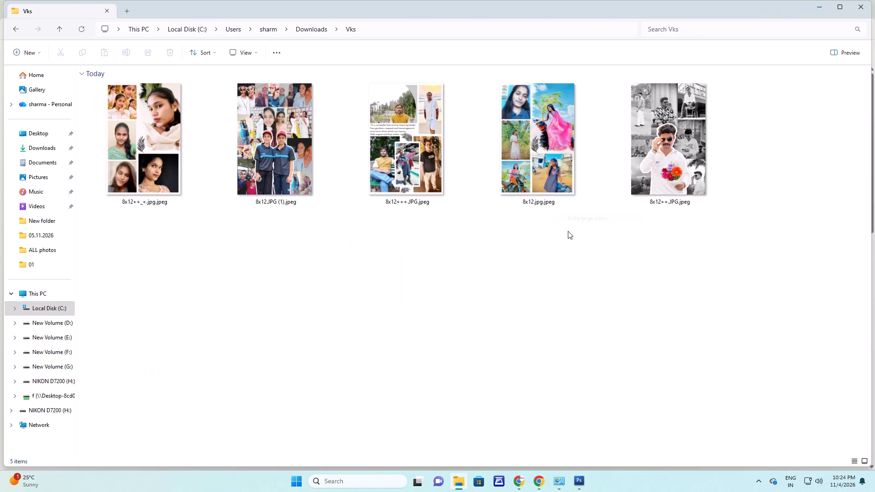
left_click(842, 10)
left_click_drag(386, 224, 396, 228)
left_click(434, 278)
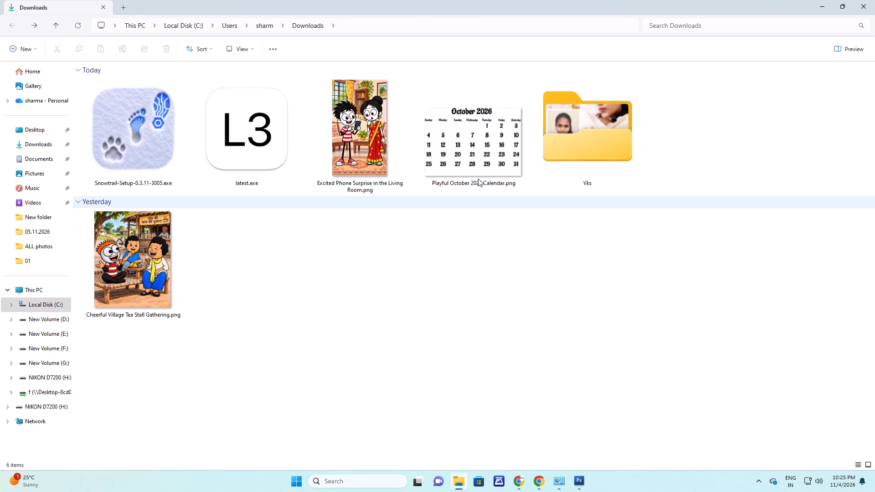
left_click(874, 0)
Bring up the L8050 Series printer queue window and close it.
key("alt+Tab")
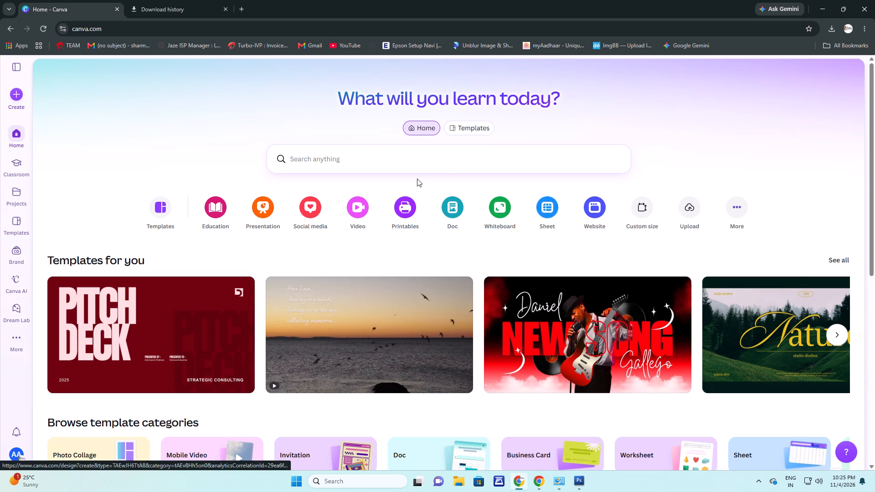
key("alt+Tab")
key("alt+Tab")
key("alt+Tab")
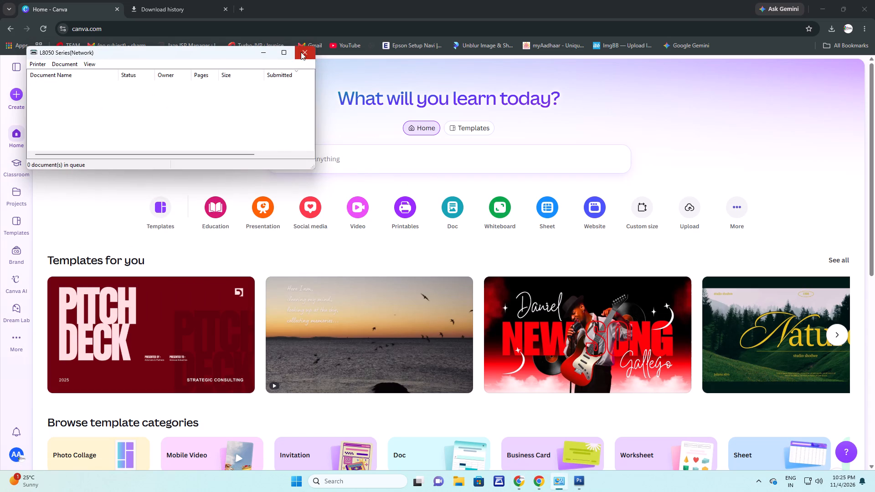
left_click(300, 52)
Move the Adobe Photoshop 2025 shortcut to the top of the third column of desktop icons and launch it.
key("super+d")
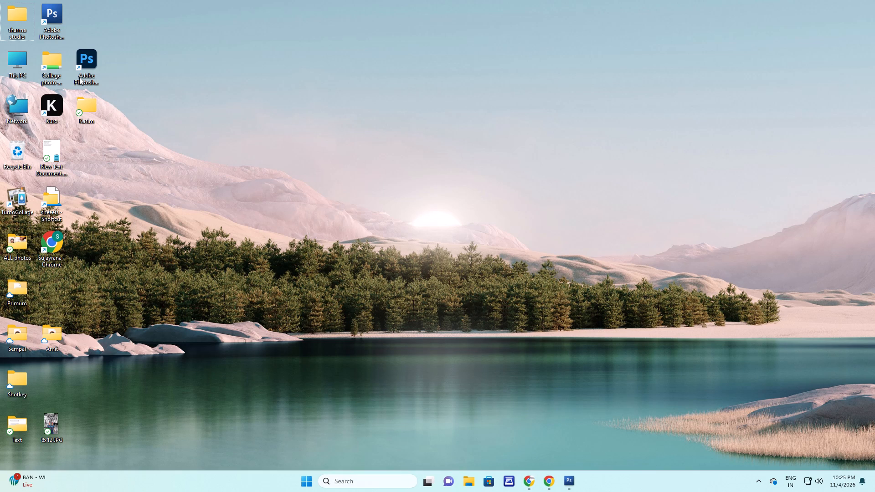
left_click_drag(89, 60, 86, 27)
double_click(83, 18)
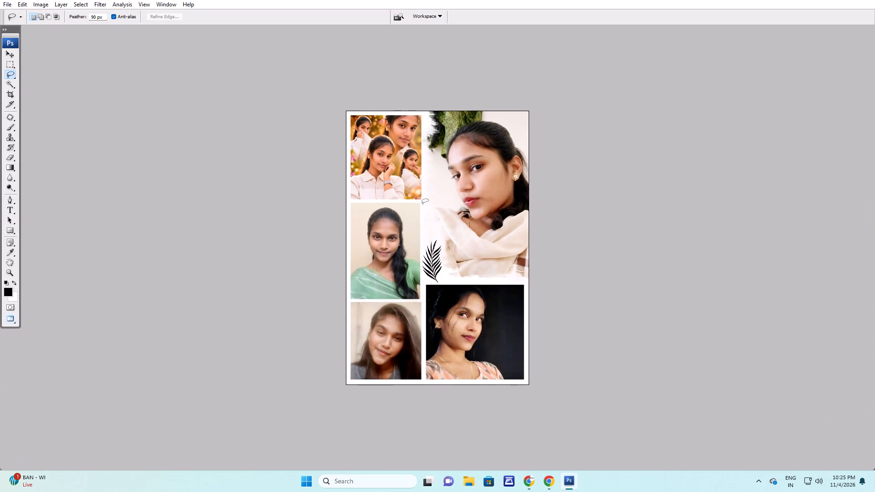
Close every open document in Adobe Photoshop CS4 without saving changes and quit the program.
key("ctrl+w")
left_click(432, 184, "ctrl")
key("ctrl+w")
left_click(433, 185, "ctrl")
left_click(432, 180, "ctrl")
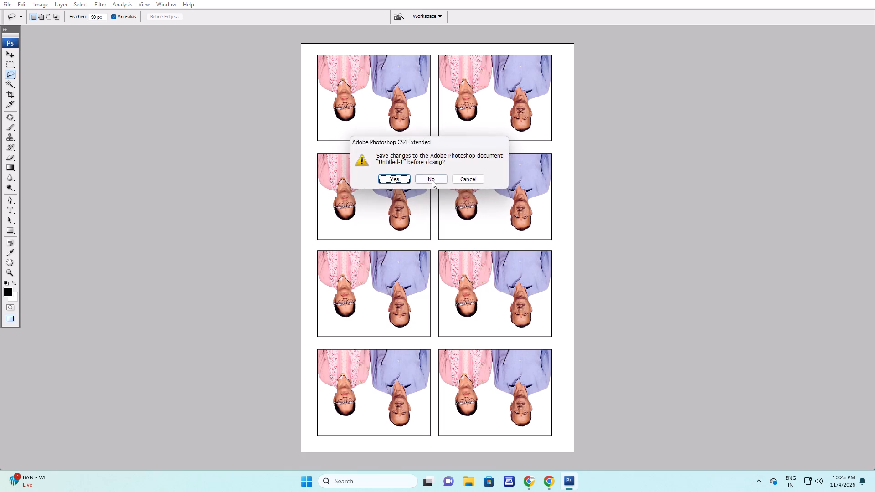
key("ctrl+w")
left_click(432, 180, "ctrl")
key("ctrl+w")
left_click(438, 184, "ctrl")
key("ctrl+w")
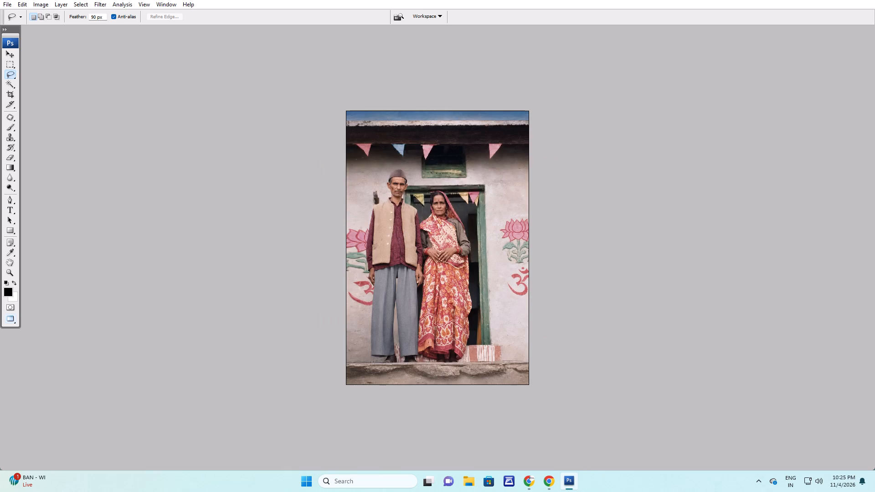
left_click(437, 182, "ctrl")
key("ctrl+w")
left_click(437, 182, "ctrl")
key("ctrl+w")
left_click(437, 182, "ctrl")
key("ctrl+w")
left_click(437, 182, "ctrl")
key("ctrl+w")
left_click(437, 183, "ctrl")
key("ctrl+w")
key("ctrl+q")
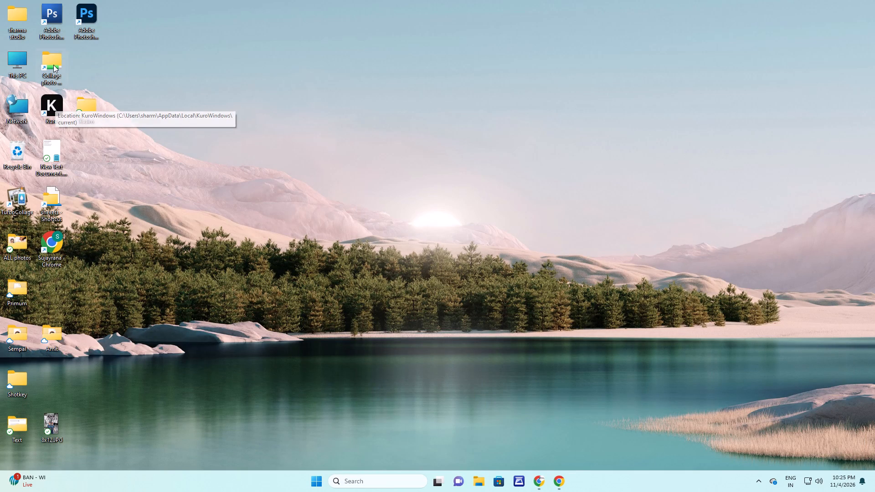
Launch Adobe Photoshop 2025 from the desktop and refresh the desktop while it loads.
double_click(84, 14)
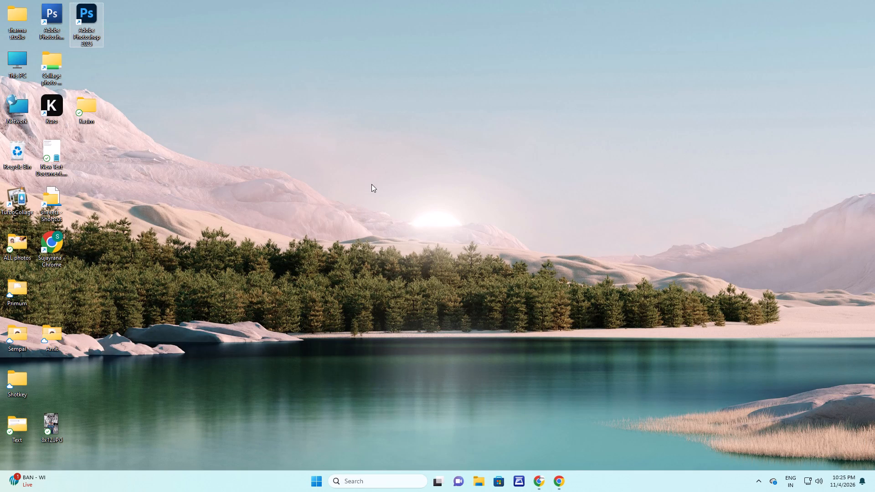
right_click(374, 174)
right_click_drag(133, 82, 138, 83)
left_click(161, 105)
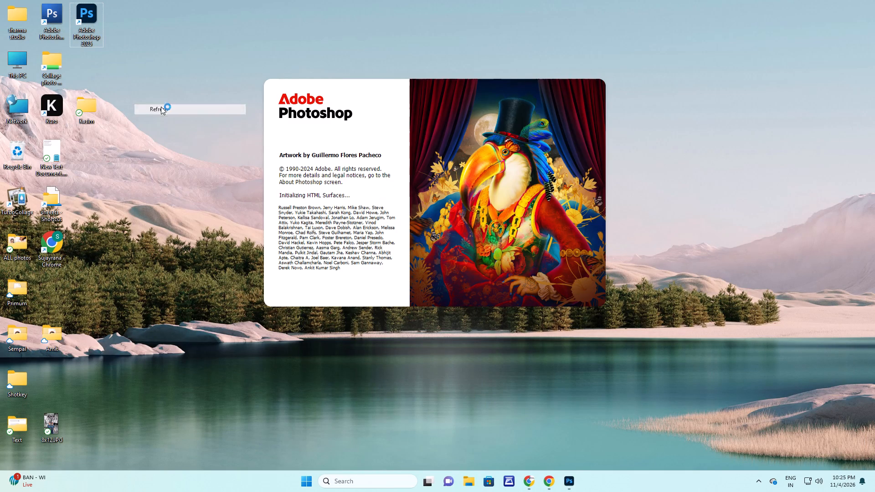
Look for the Kasim folder on drives F:, G: and E: in This PC, and open it on E:.
double_click(15, 61)
key("alt+Tab")
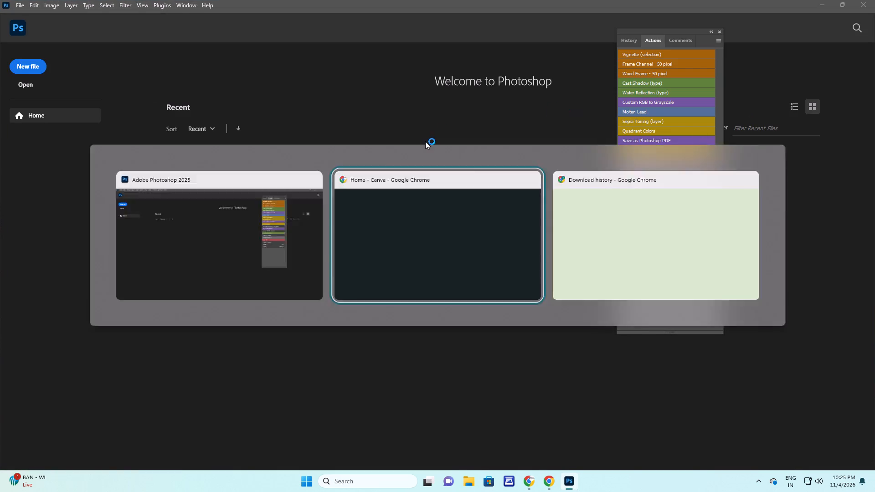
key("super+d")
double_click(31, 68)
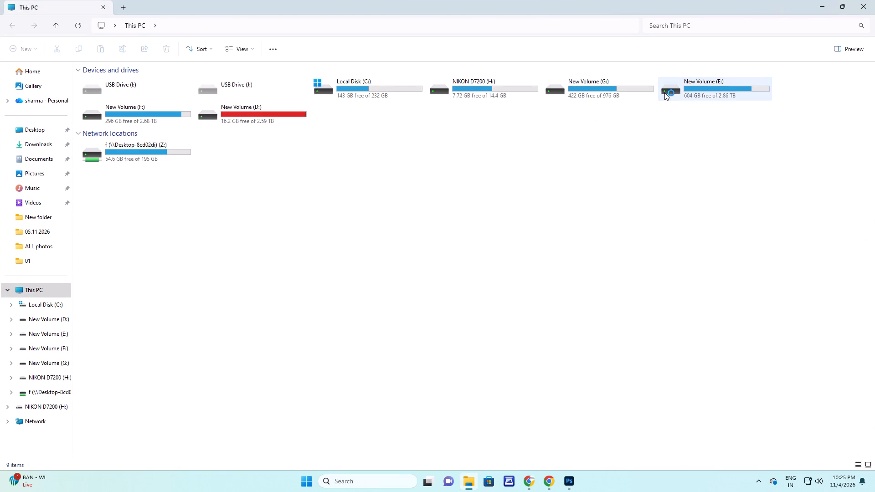
double_click(152, 114)
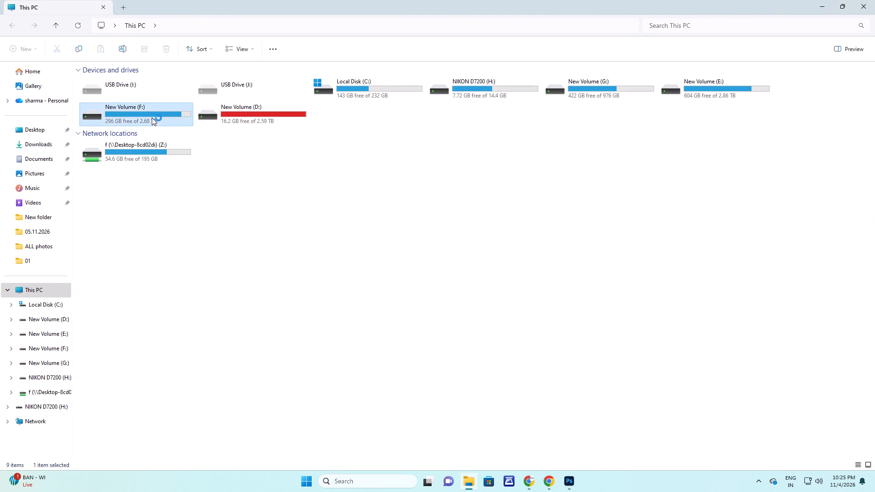
left_click(582, 200)
double_click(596, 86)
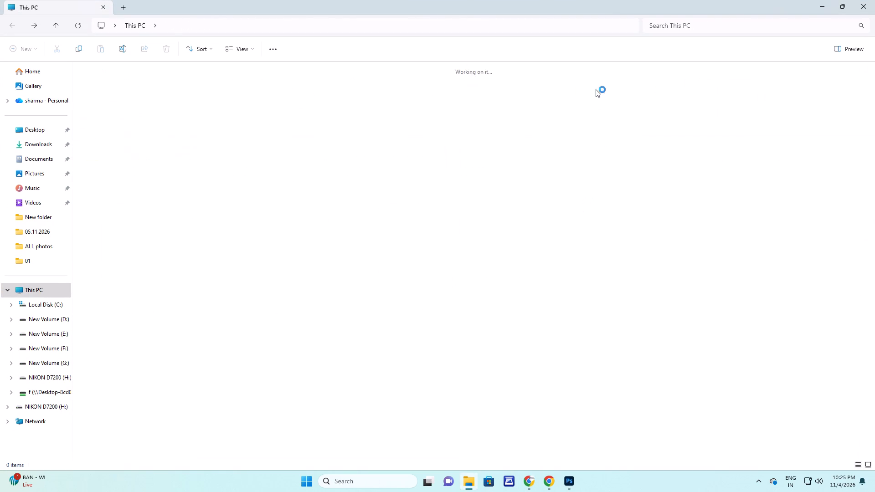
key("k")
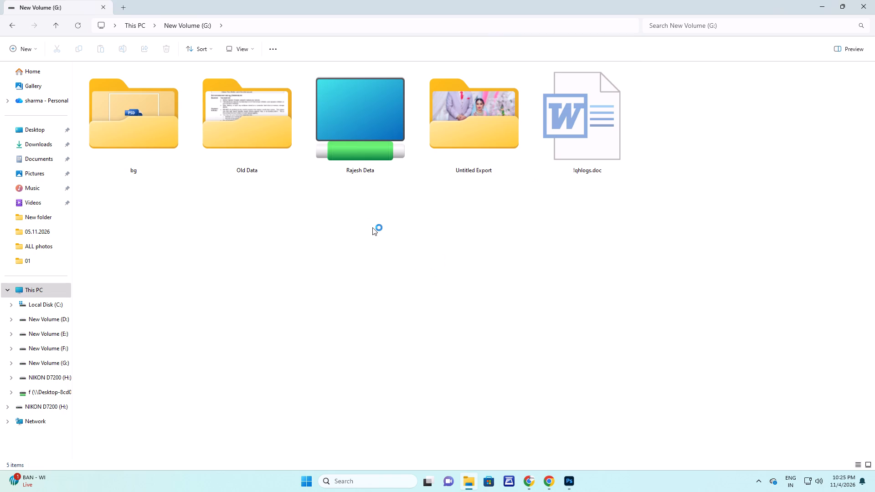
left_click(359, 219)
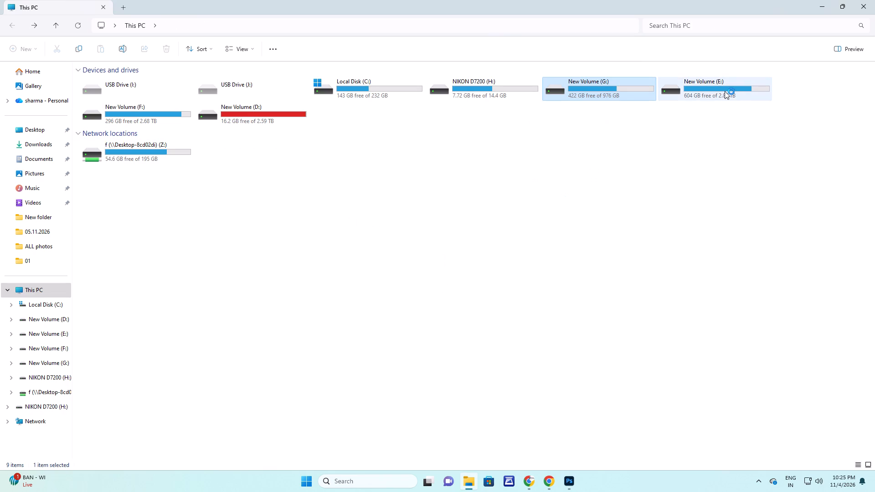
double_click(725, 87)
key("k")
key("Return")
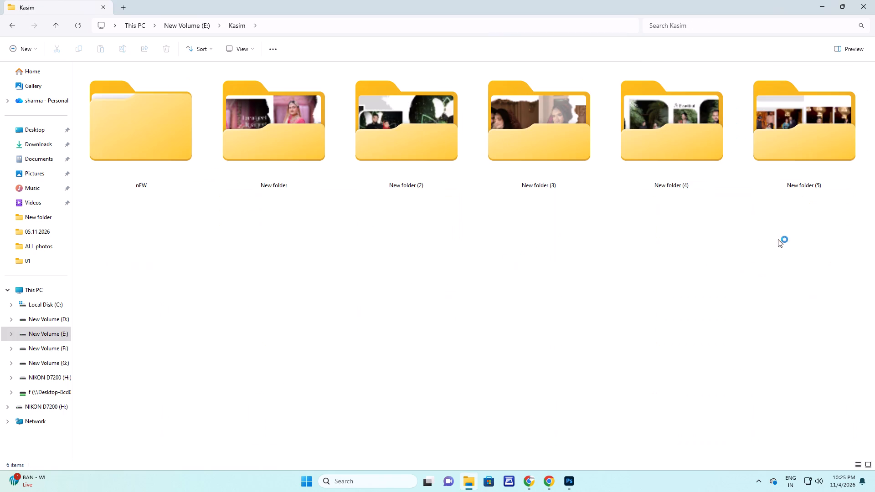
Refresh the Kasim folder, look inside its nEW > Kasim Album subfolder, and return to Kasim.
right_click(344, 244)
left_click(378, 287)
double_click(148, 158)
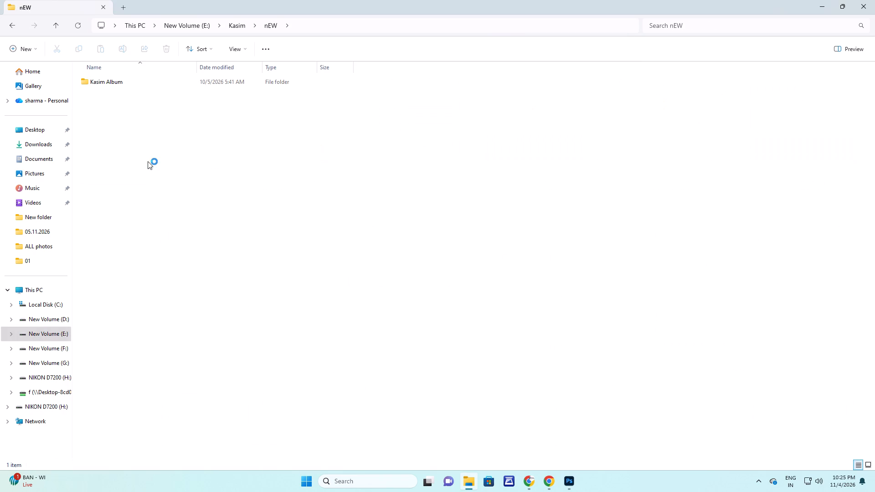
double_click(129, 82)
double_click(148, 98)
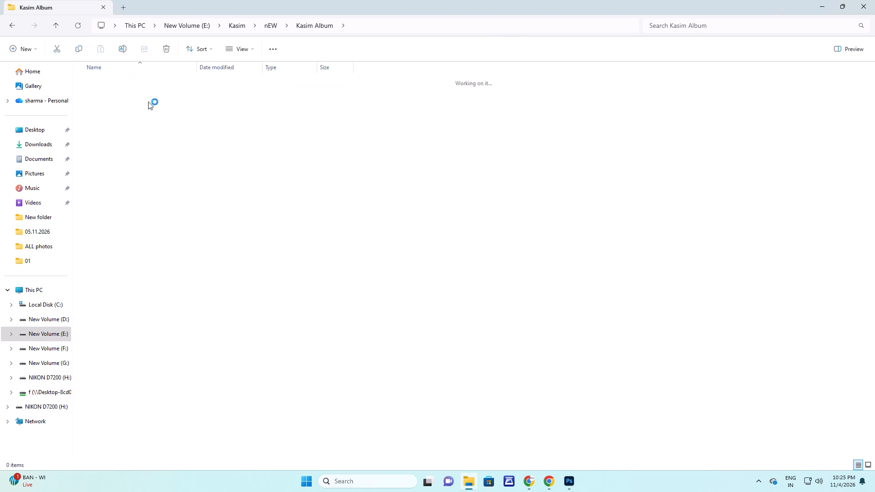
double_click(149, 98)
left_click(398, 122)
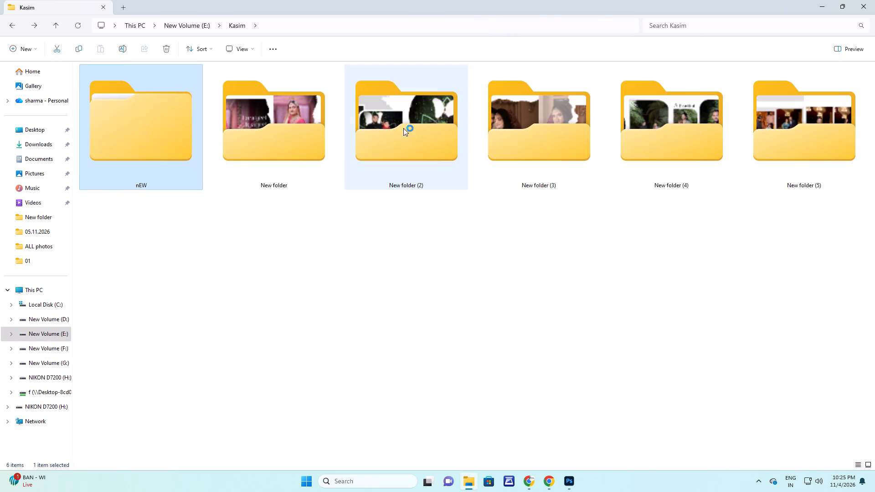
Open New folder (5) and move the finished template 84.psd into its 01 subfolder.
double_click(815, 147)
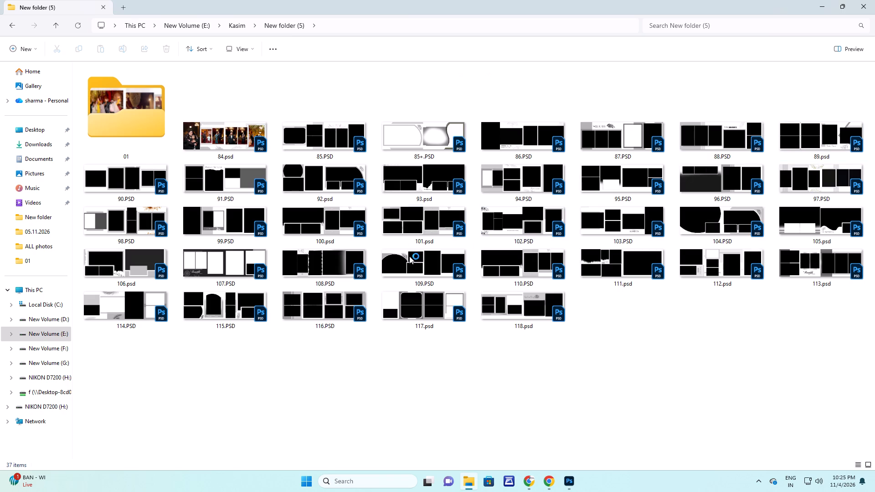
left_click_drag(229, 124, 142, 120)
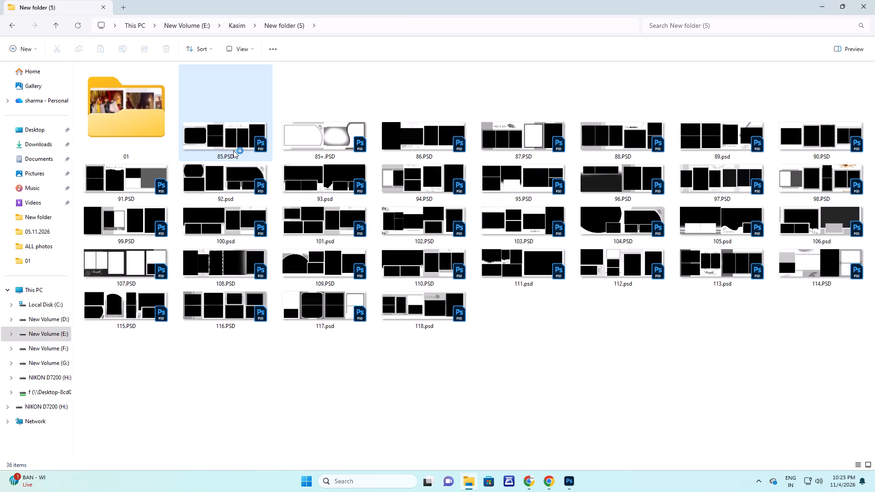
In the desktop's Kasim folder, move the shortcuts 01 (54) through 01 (85) into the +++Ok folder.
key("super+d")
left_click(310, 147)
key("k")
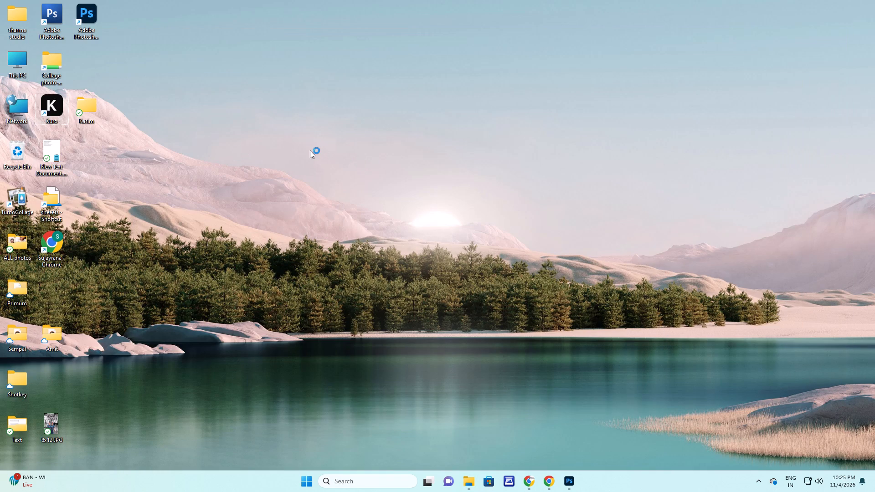
double_click(95, 99)
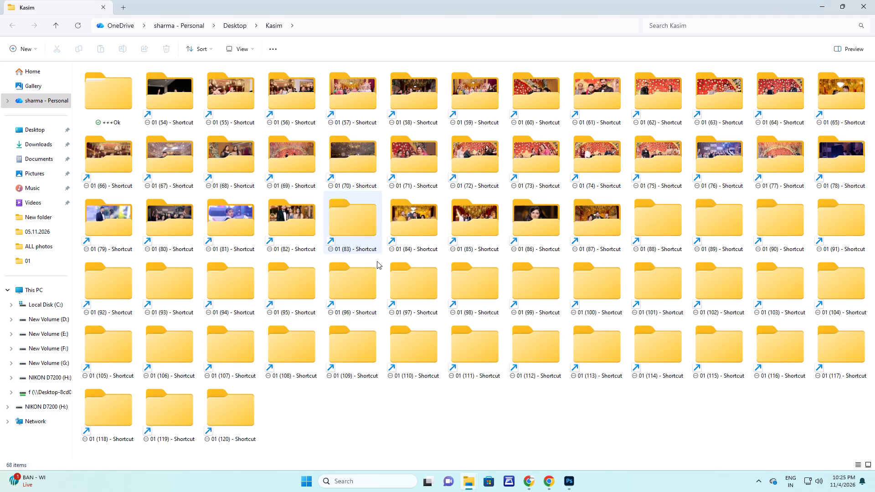
left_click(595, 234)
left_click(154, 110)
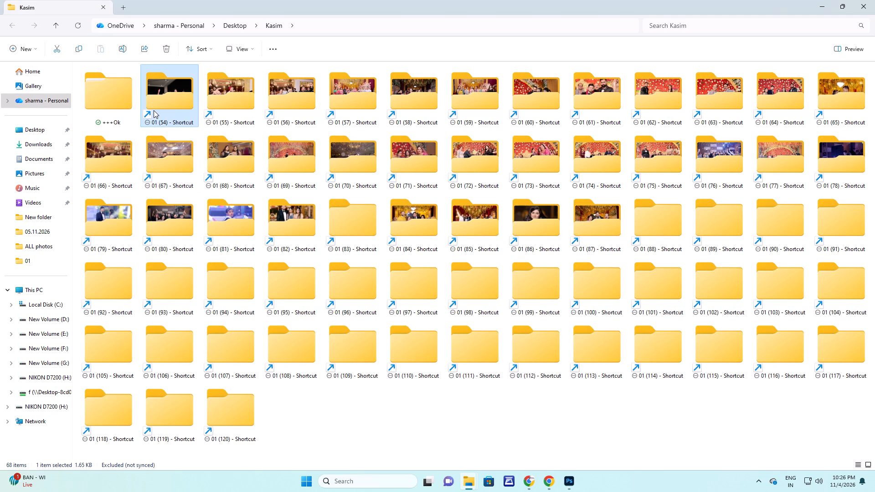
key("alt+Tab")
key("alt+Tab")
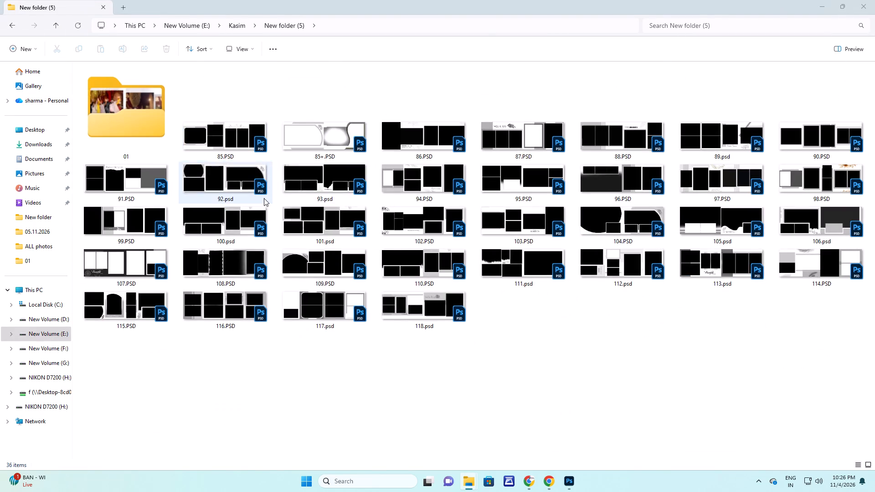
left_click(488, 232)
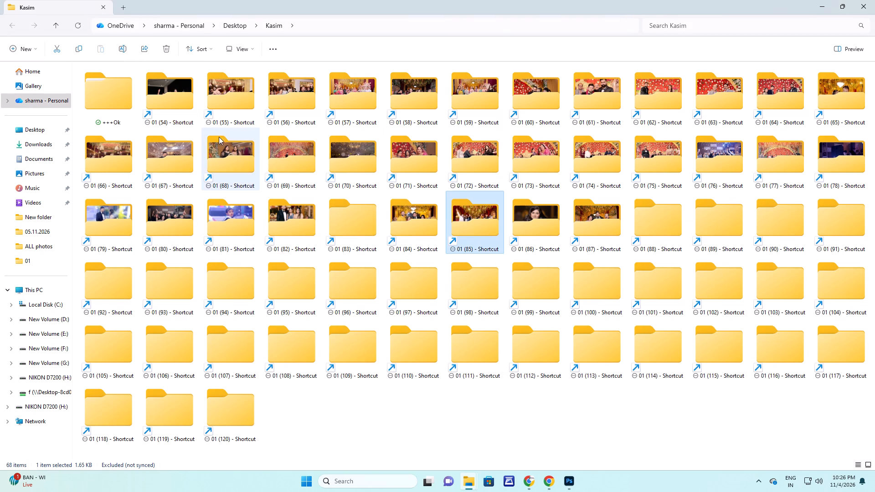
left_click(182, 97, "ctrl+shift")
left_click_drag(178, 89, 117, 96)
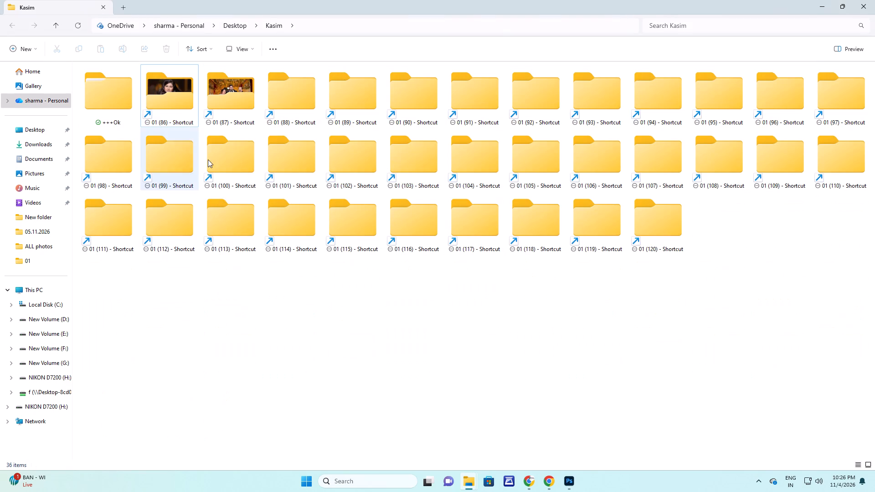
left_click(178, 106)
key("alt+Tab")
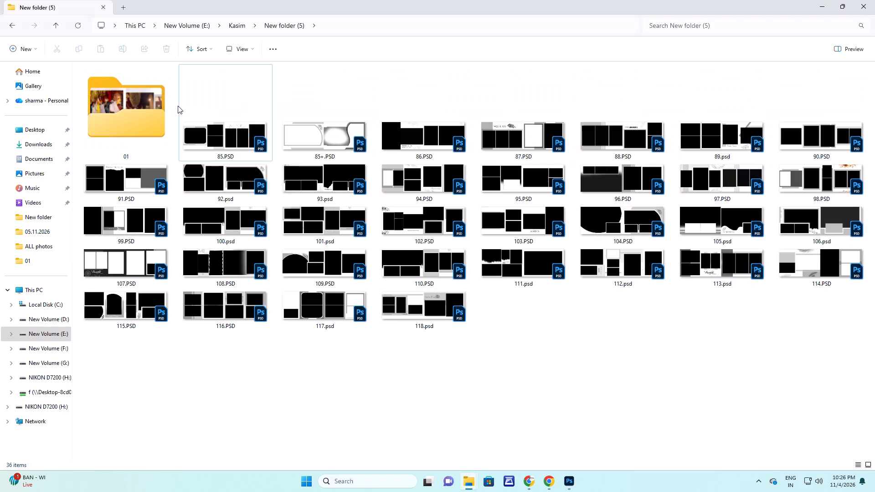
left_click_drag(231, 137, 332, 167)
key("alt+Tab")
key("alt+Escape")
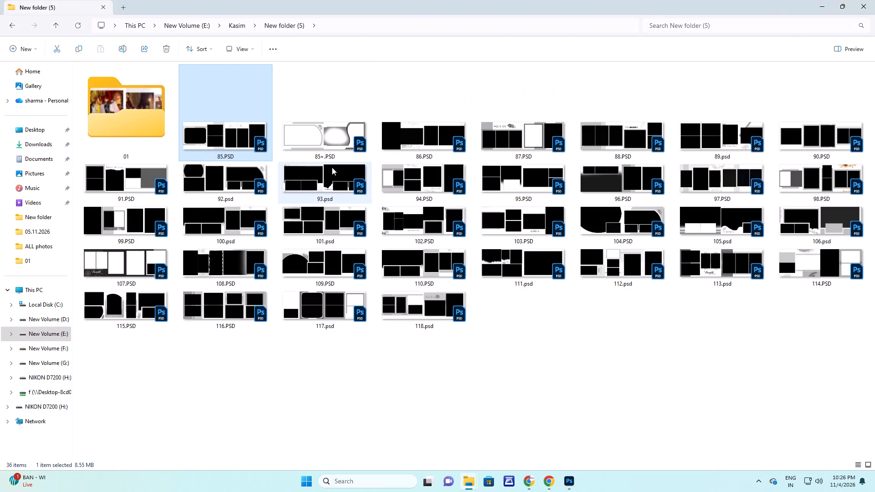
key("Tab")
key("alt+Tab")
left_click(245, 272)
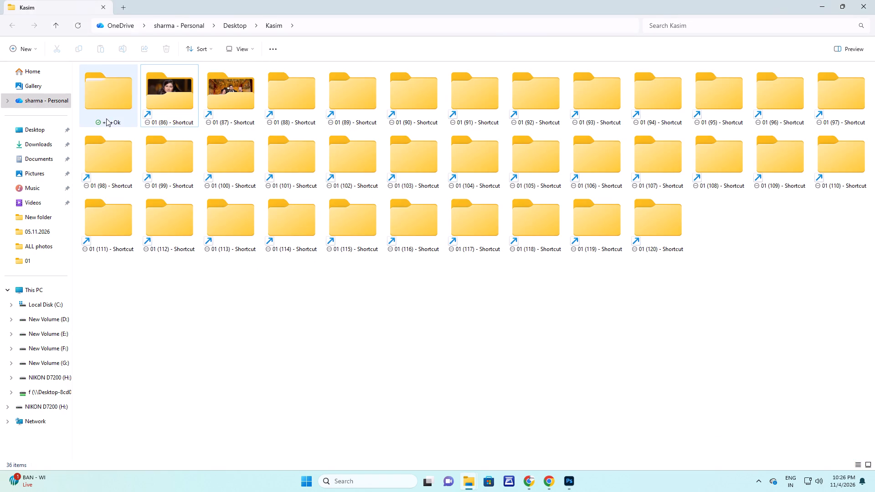
Move the 01 (85) shortcut out of the +++Ok folder back into the desktop's Kasim folder and refresh it.
double_click(106, 118)
scroll(192, 354, "down", 12)
scroll(179, 402, "down", 12)
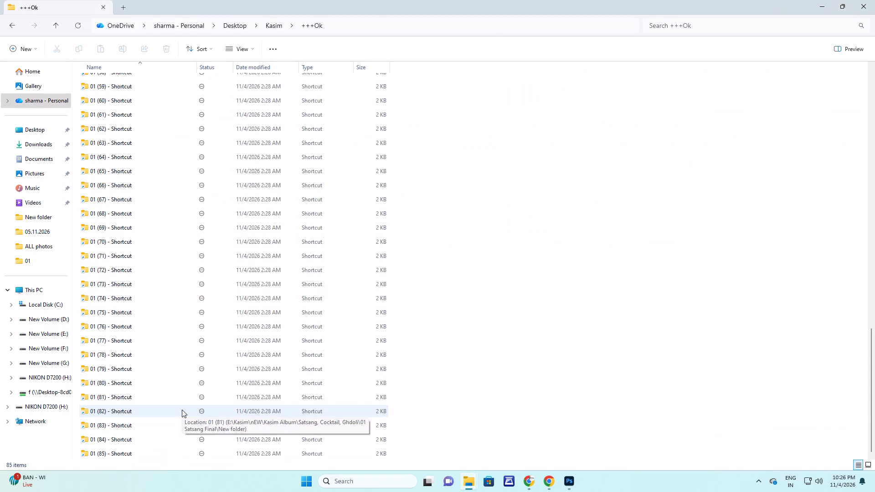
scroll(182, 410, "down", 9)
left_click(111, 453)
key("ctrl+x")
left_click(299, 372)
key("ctrl+v")
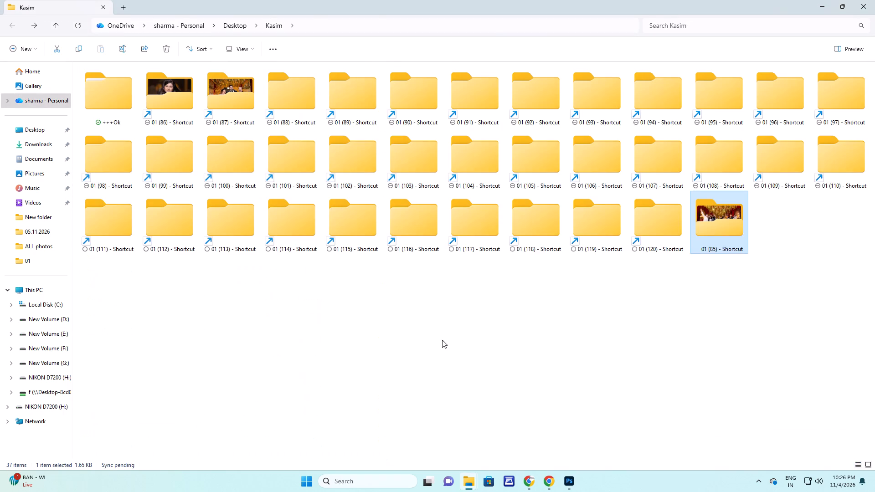
right_click(500, 369)
left_click(530, 219)
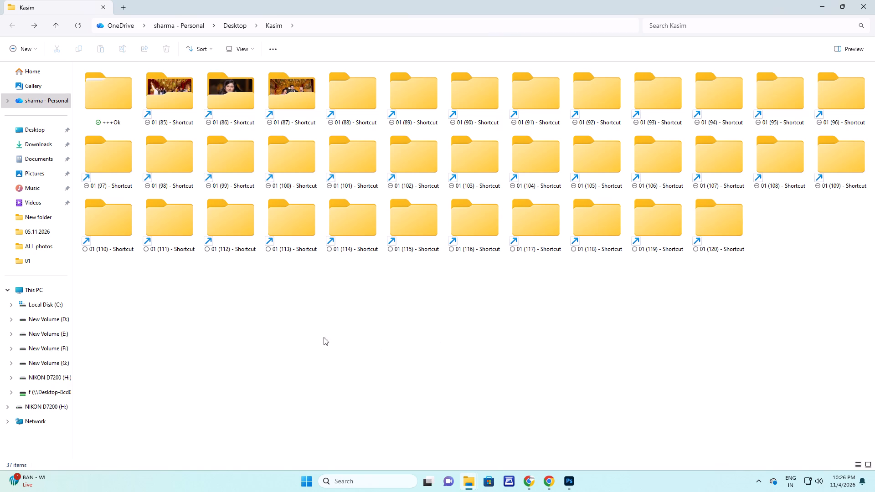
left_click(314, 333)
Open the template 85.PSD from New folder (5) in Photoshop.
key("alt+Tab")
left_click_drag(226, 128, 497, 281)
key("alt+Tab")
key("alt+Tab")
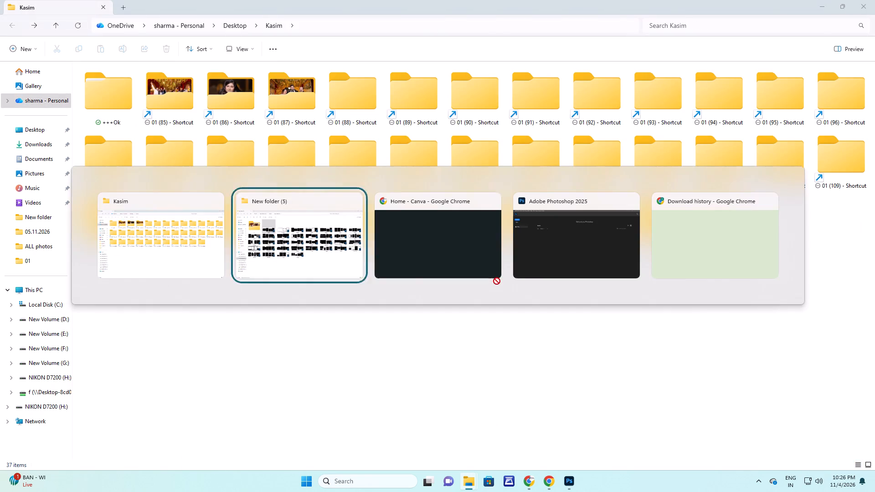
left_click_drag(497, 281, 427, 343)
key("alt+Tab")
key("alt+Tab")
key("alt+Tab")
key("alt+Tab")
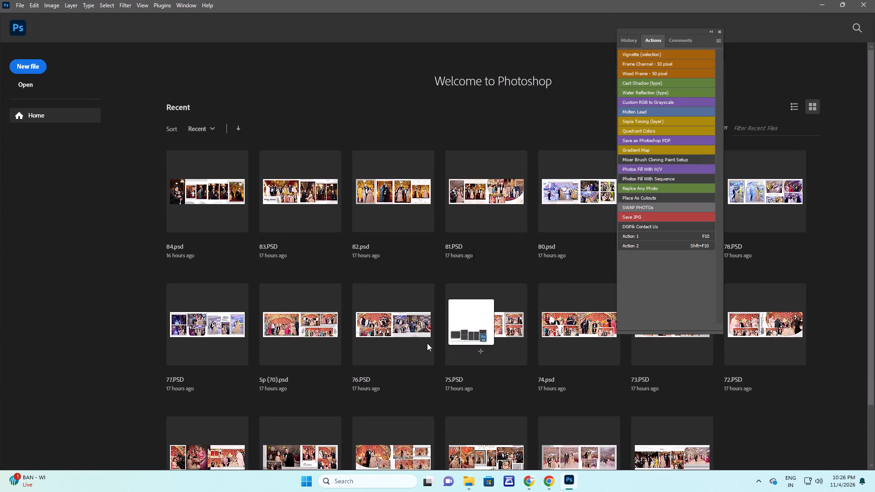
left_click_drag(427, 343, 76, 274)
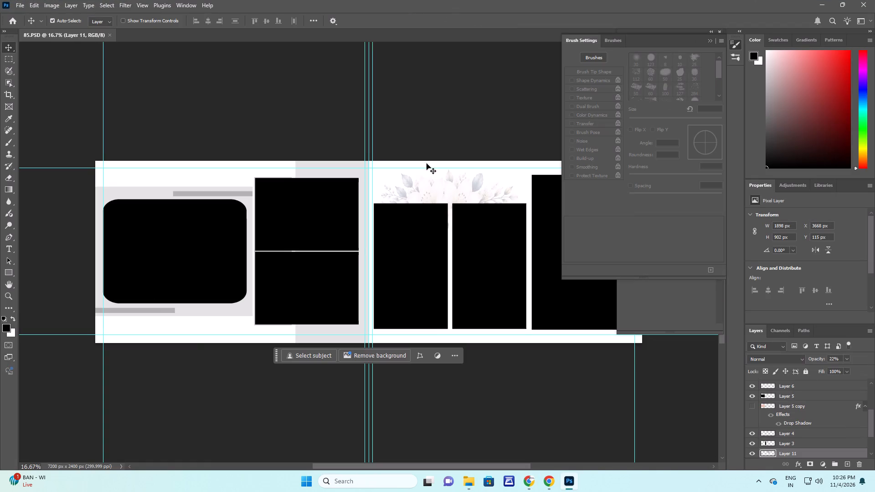
Hide the panels and the guides around the 85.PSD template.
key("Tab")
key("ctrl+h")
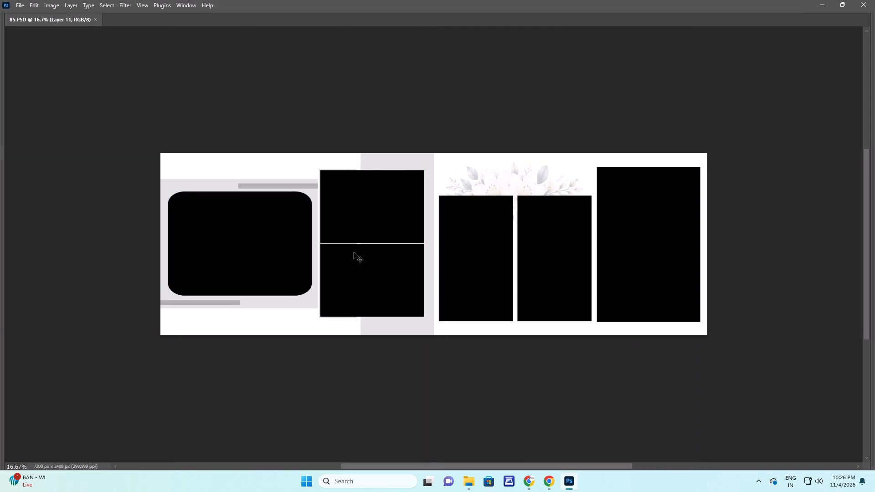
Select the layers of all six black photo placeholders in 85.PSD together.
key("v")
right_click_drag(253, 226, 260, 231)
left_click(266, 234)
right_click(424, 187, "shift")
right_click(370, 186, "shift")
left_click(381, 192, "shift")
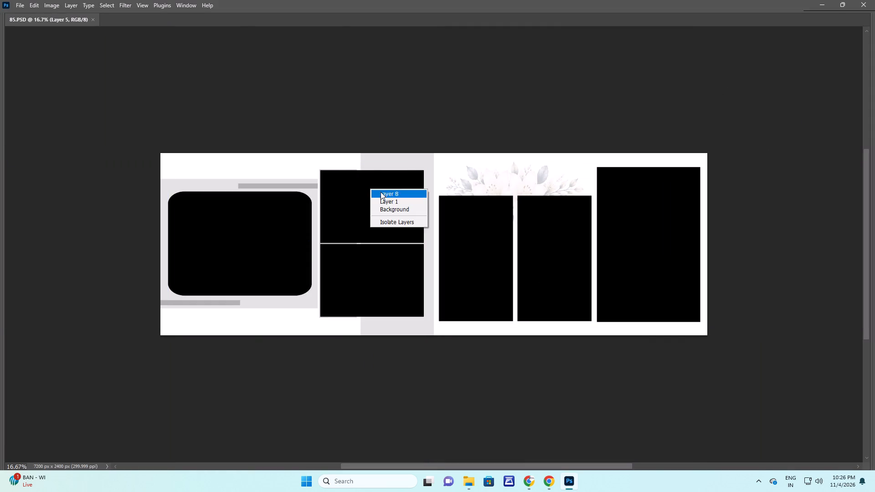
right_click(379, 270, "shift")
left_click(392, 275, "shift")
right_click(474, 239, "shift")
left_click(484, 244, "shift")
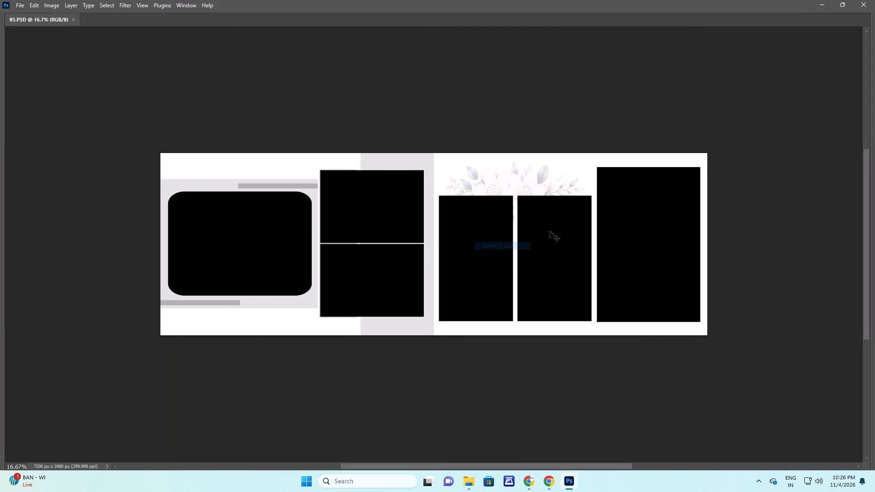
right_click(550, 231, "shift")
left_click(561, 236, "shift")
right_click_drag(663, 211, 669, 215, "shift")
left_click(676, 218, "shift")
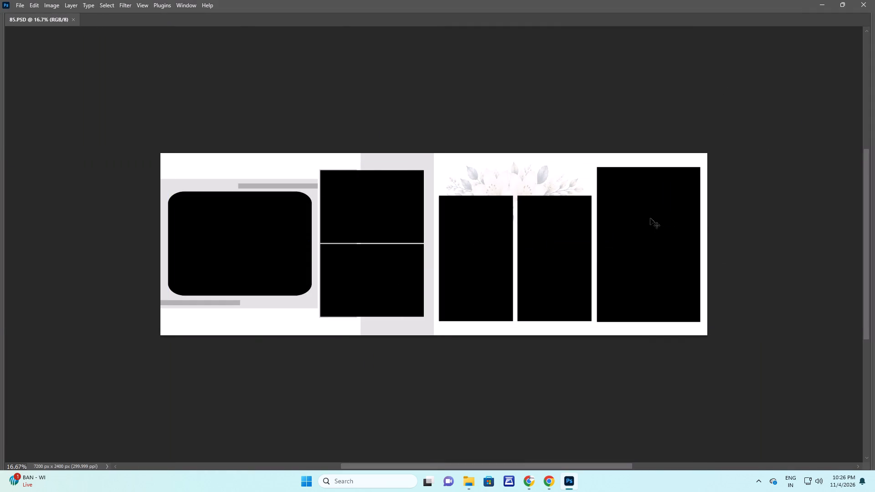
Start the Photos Fill With Sequence action for the selected placeholder layers.
key("F9")
left_click(667, 180)
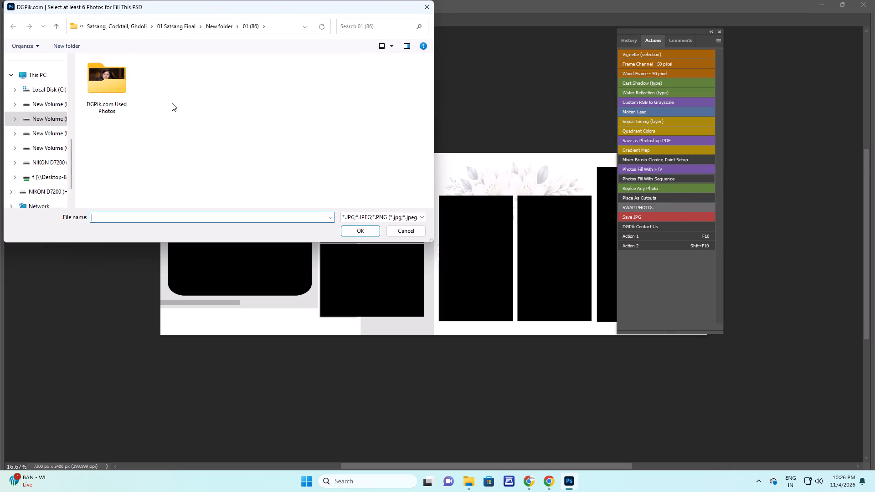
Browse 01 Satsang Final's New folder and look at the DGPik.com Used Photos inside folder 01 (86).
left_click(56, 29)
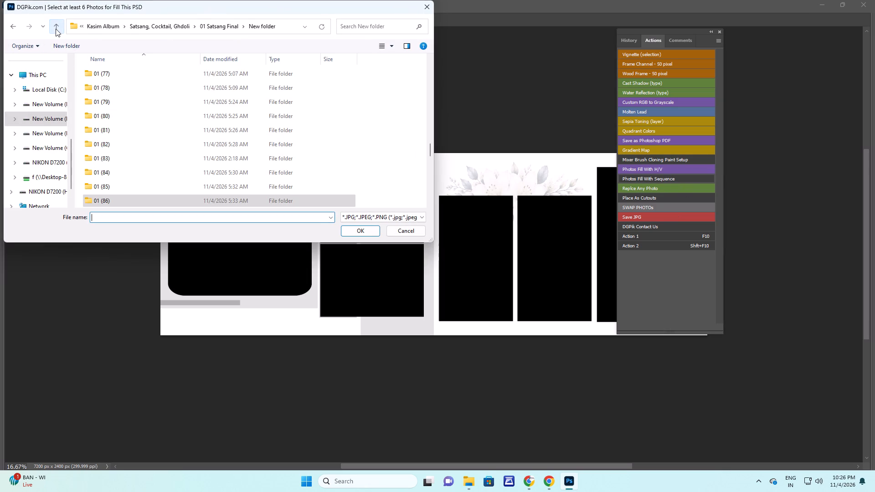
scroll(190, 128, "down", 2)
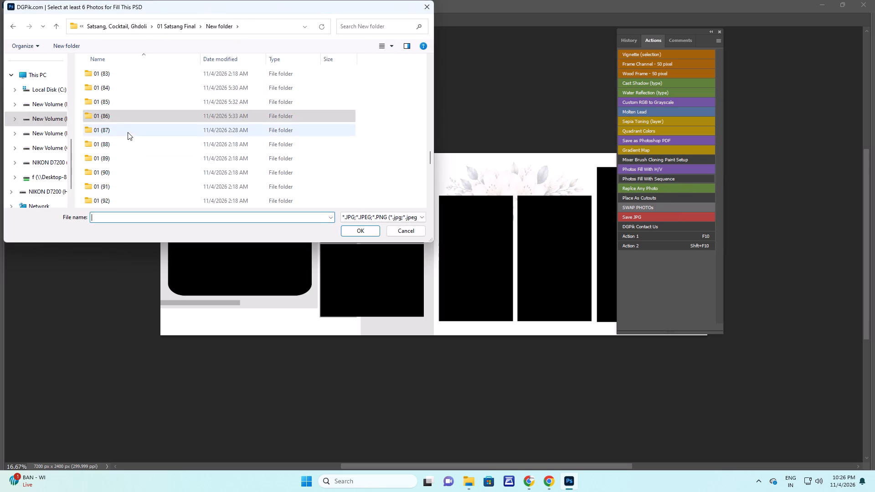
key("alt+Tab")
key("alt+Tab")
key("alt+Tab")
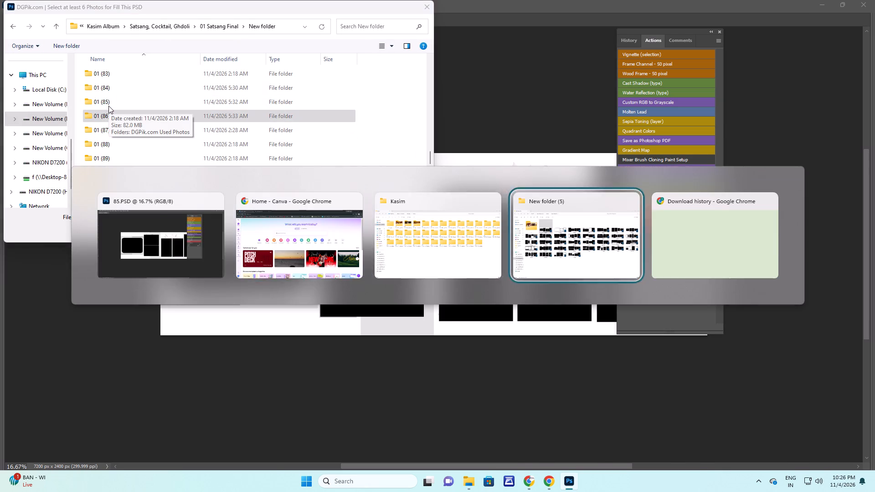
key("alt+Tab")
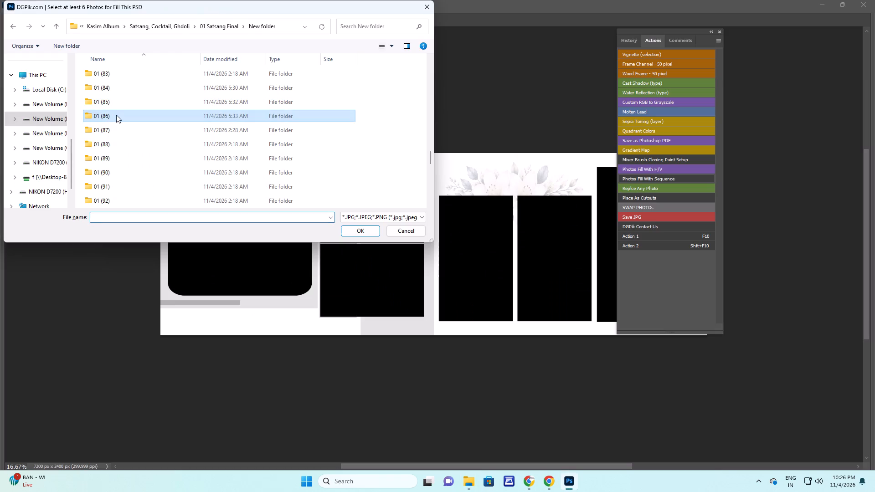
double_click(116, 115)
double_click(110, 88)
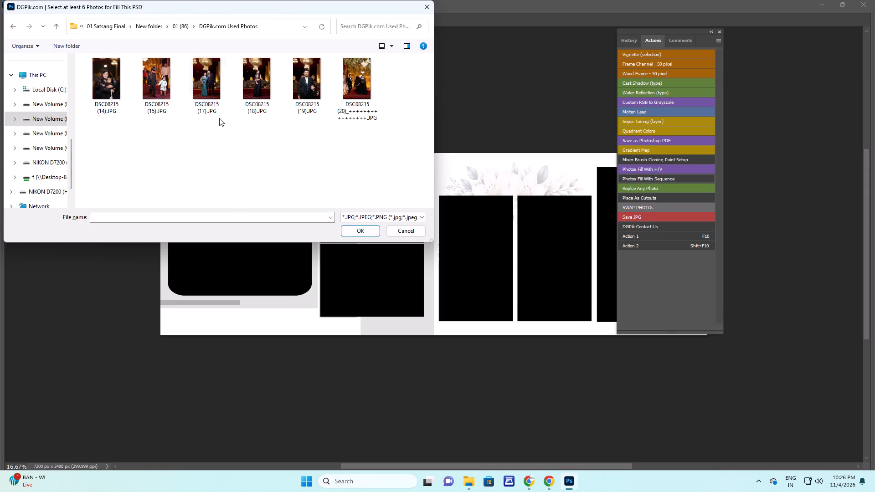
Open the 01 subfolder of New folder (5), refresh it and examine the finished collages 54 to 84.
key("alt+Tab")
key("alt+Tab")
key("alt+shift+Tab")
double_click(137, 103)
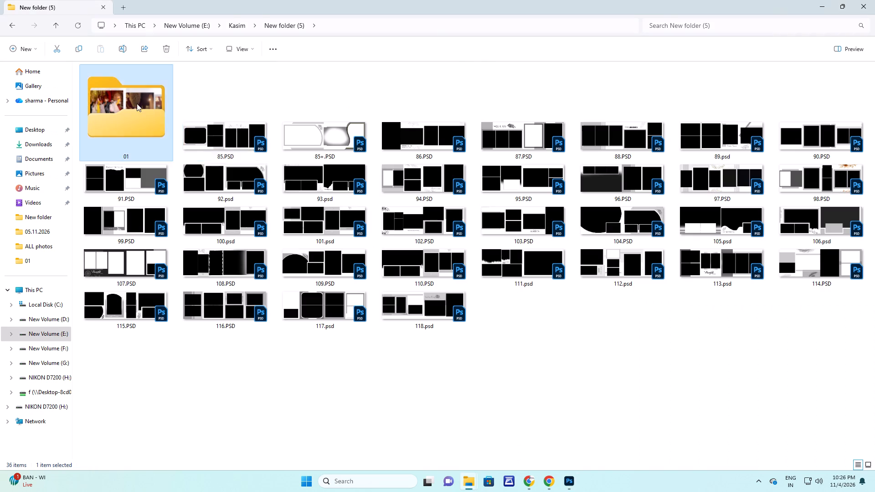
scroll(413, 338, "down", 3)
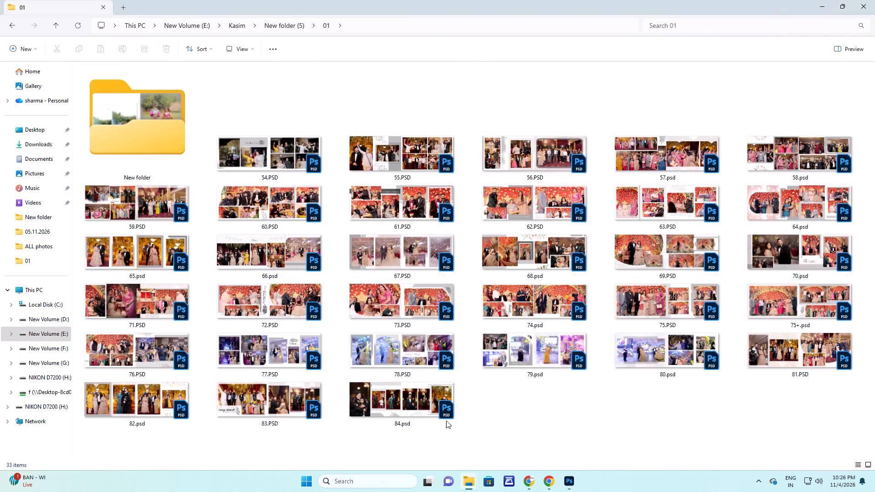
right_click_drag(696, 424, 700, 407)
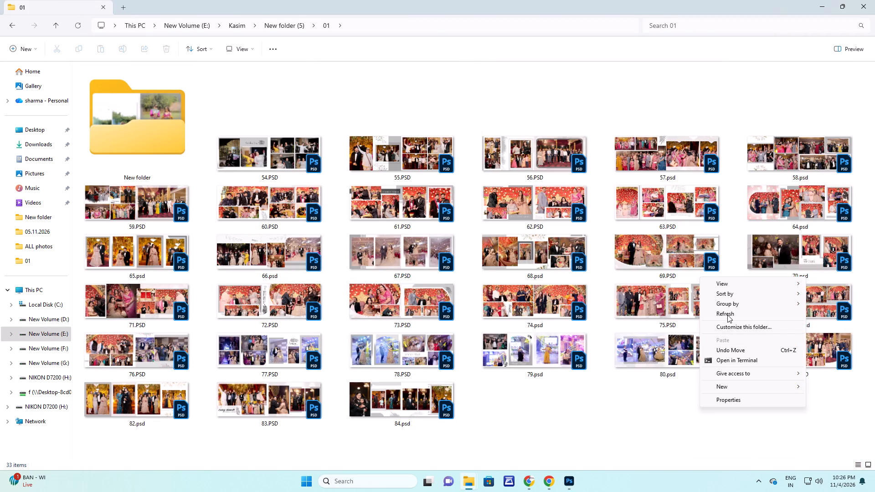
left_click(727, 315)
scroll(679, 328, "down", 4)
key("alt+Tab")
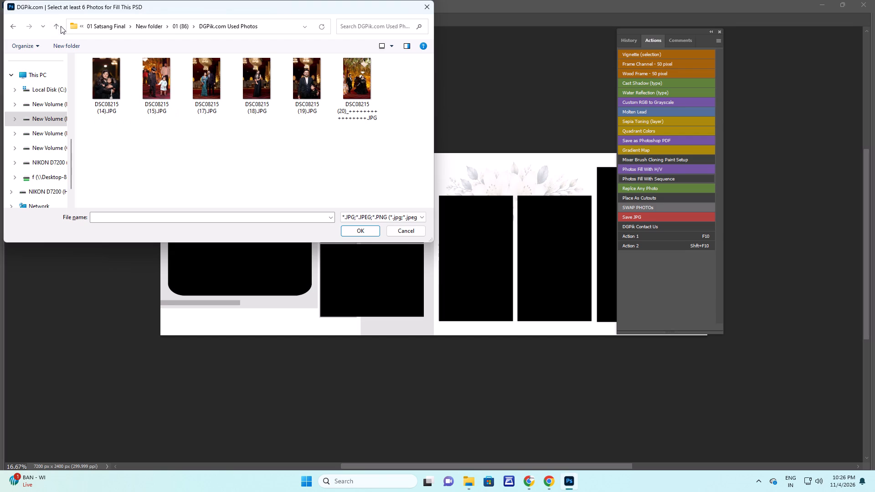
Compare the DGPik.com Used Photos in folders 01 (85) and 01 (84) with the finished collages in the 01 subfolder.
left_click(55, 23)
left_click(56, 24)
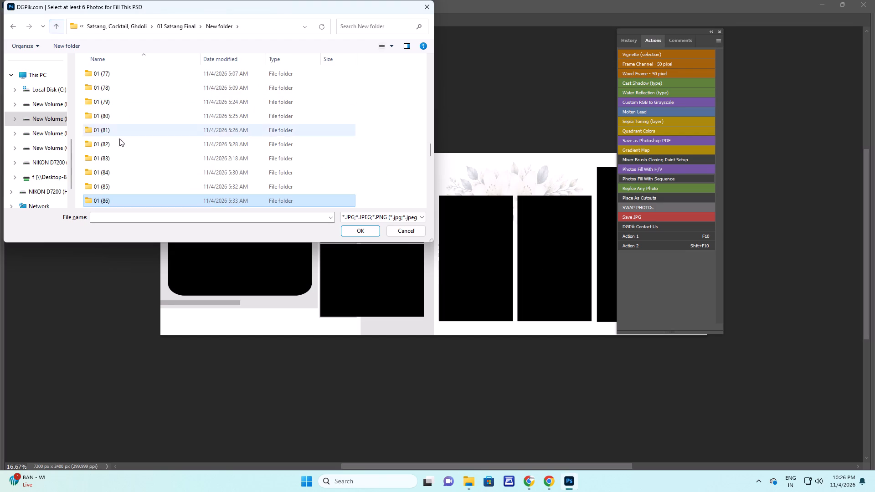
double_click(114, 187)
double_click(112, 83)
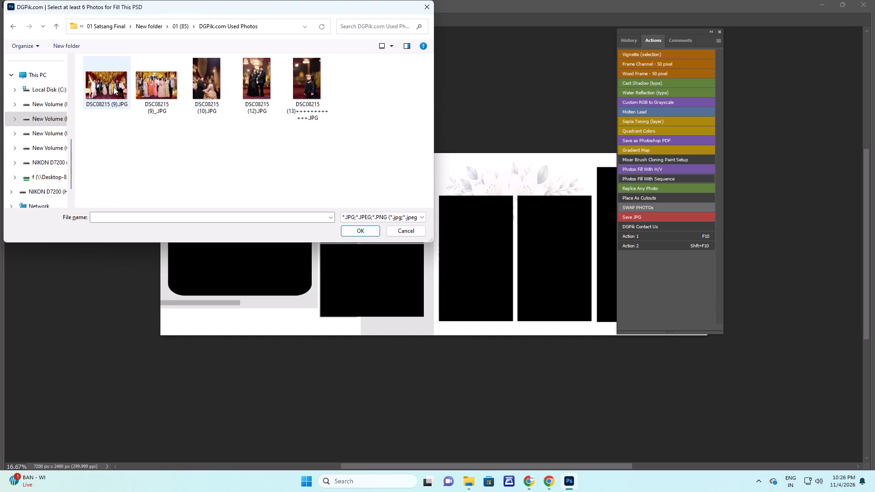
key("alt+Tab")
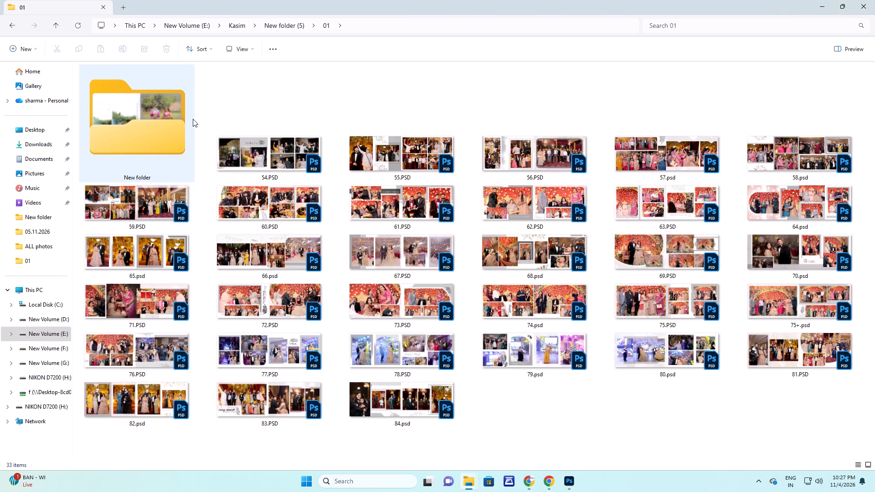
key("alt+Tab")
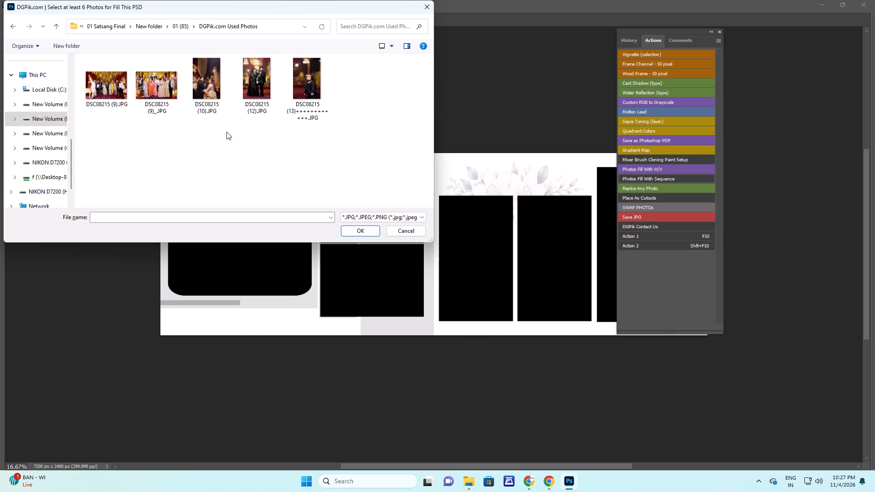
left_click(228, 131)
left_click(123, 108)
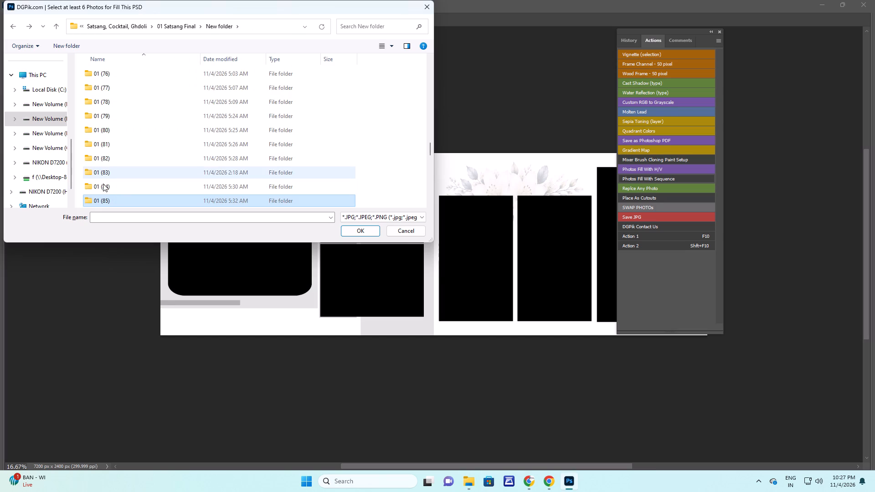
double_click(103, 184)
double_click(112, 97)
key("alt+Tab")
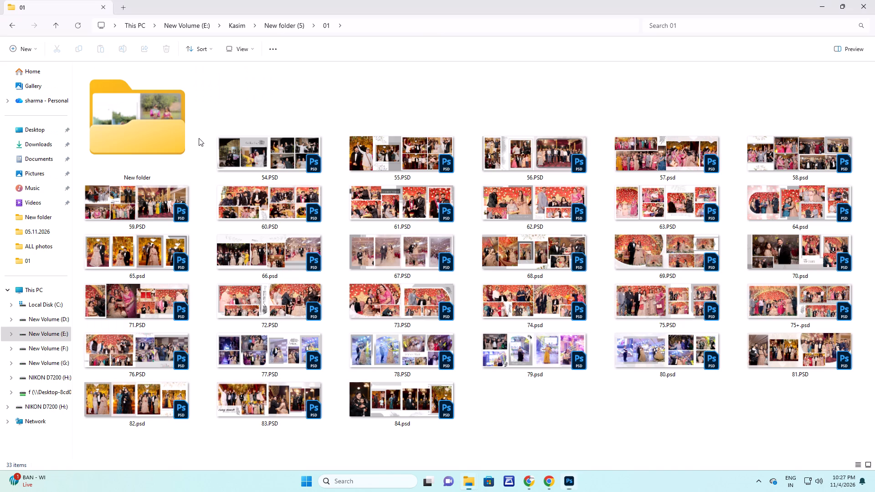
key("alt+Tab")
double_click(201, 138)
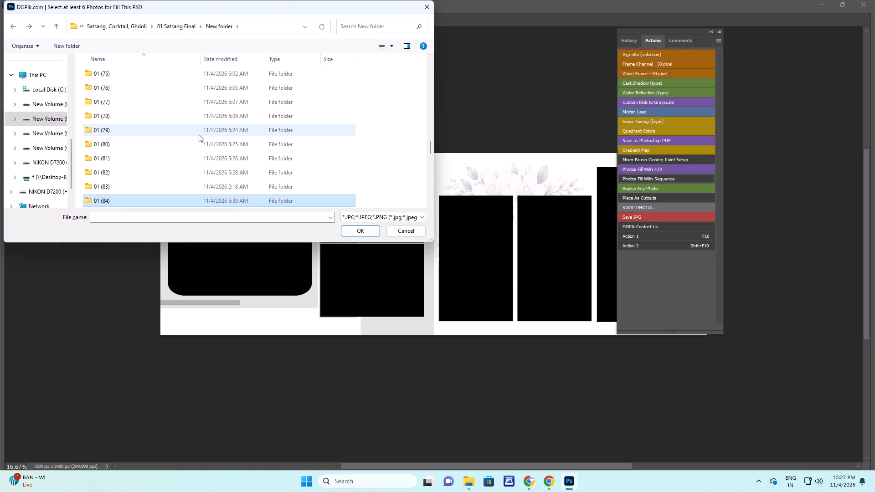
Check folder 01 (86) again, and fill the six placeholders with all the photos from folder 01 (87).
scroll(198, 135, "down", 2)
double_click(115, 144)
left_click(129, 131)
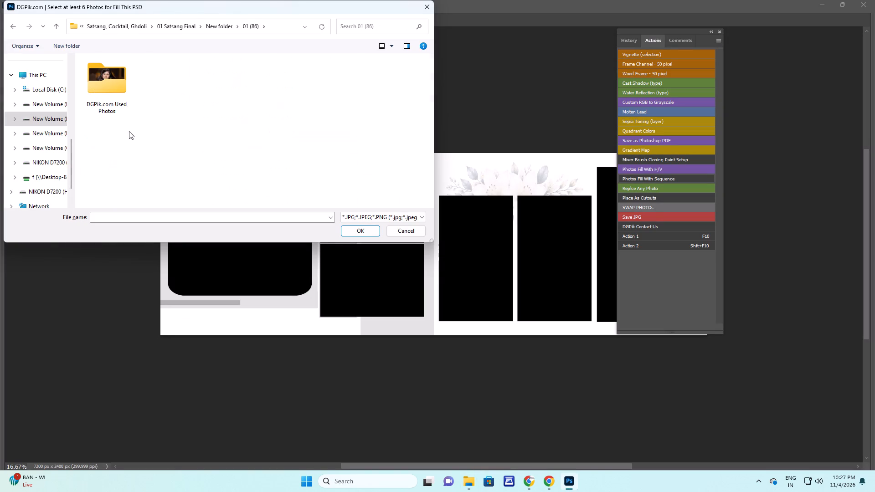
scroll(118, 179, "down", 2)
double_click(108, 132)
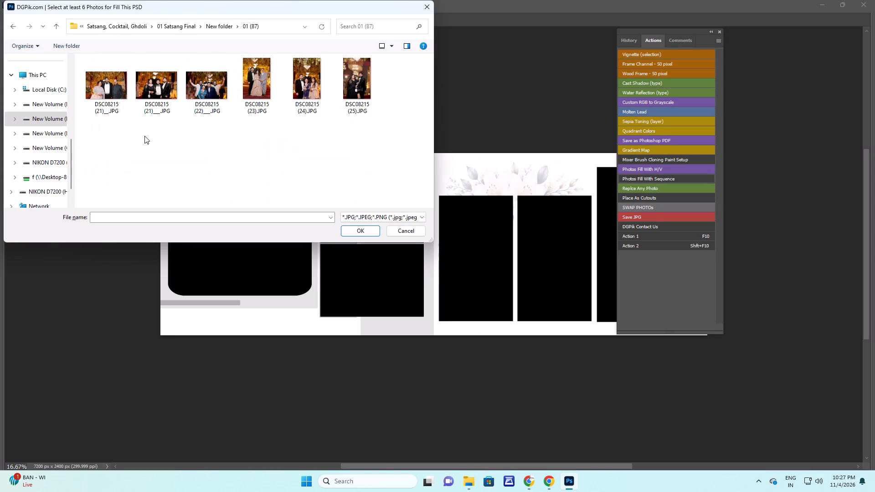
left_click(191, 138)
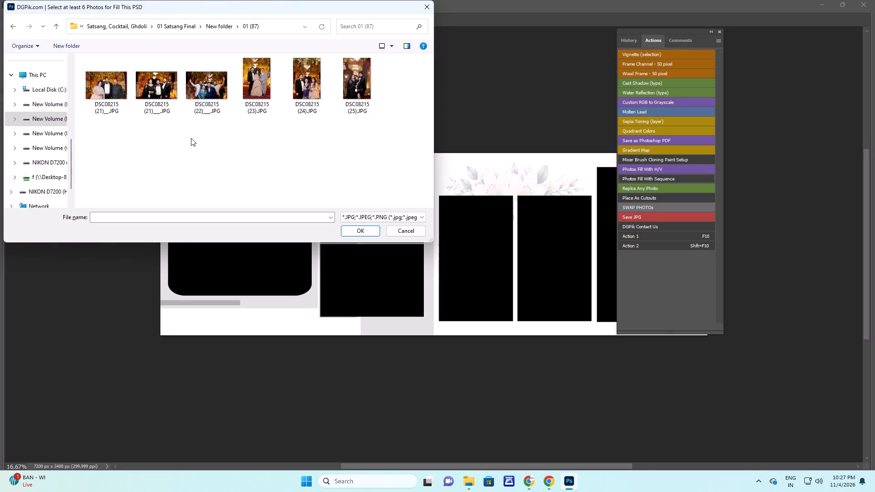
left_click(191, 138)
key("ctrl+a")
key("Return")
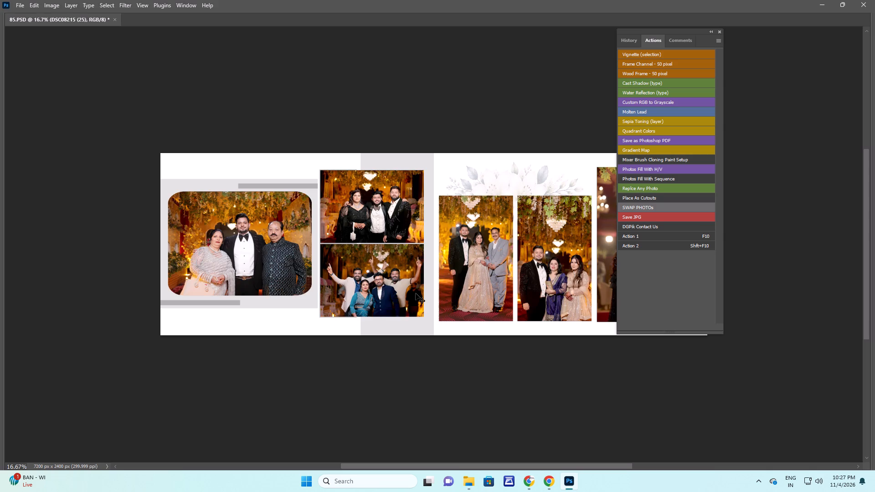
Examine the filled 85.PSD spread enlarged to 25% with the panels hidden.
key("ctrl+space")
key("ctrl+space")
key("ctrl+space")
key("ctrl+space")
key("ctrl+space")
key("ctrl+space")
left_click(417, 260, "ctrl")
key("Tab")
key("Tab")
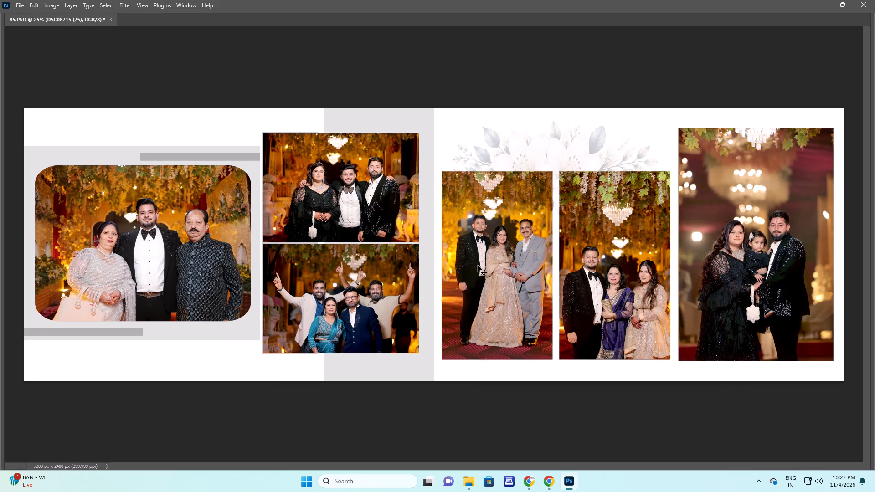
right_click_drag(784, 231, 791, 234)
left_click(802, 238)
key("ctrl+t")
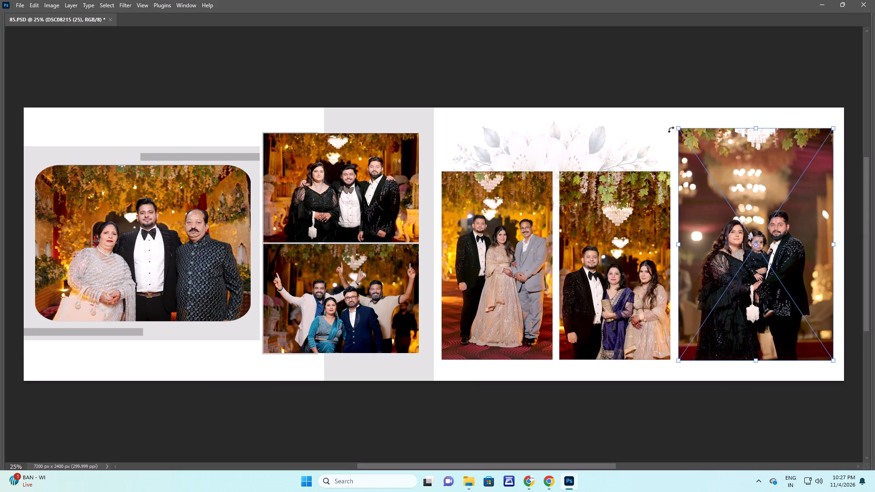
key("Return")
Slightly enlarge the photo of the couple with the man in the light grey suit within its frame.
right_click(481, 217)
left_click(489, 222)
key("ctrl+t")
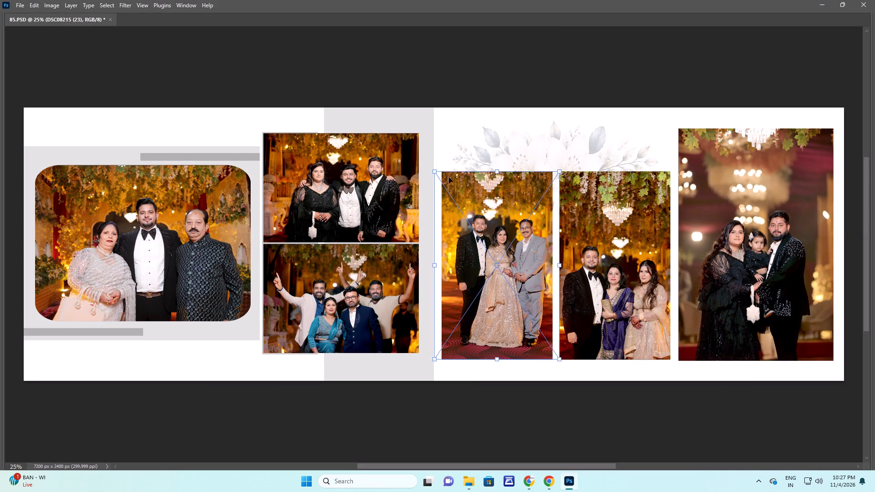
left_click_drag(436, 169, 427, 165, "shift")
key("Return")
key("v")
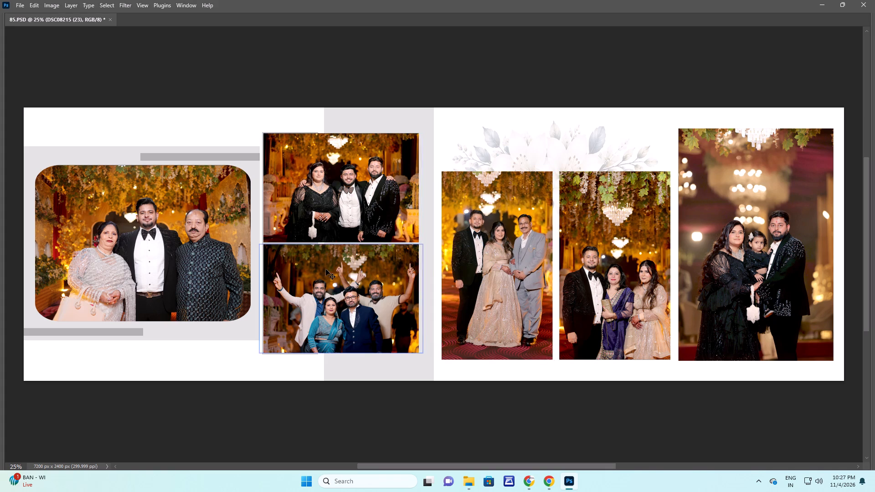
Enlarge the upper landscape photo of the woman in black with two men, and shift it slightly within its frame.
right_click_drag(325, 190, 330, 192)
left_click(337, 195)
key("ctrl+t")
left_click_drag(260, 134, 245, 118, "shift")
left_click_drag(350, 184, 355, 185)
key("Return")
Enlarge the photo in the rounded frame to about 46.5% and reposition it so the three people fill the frame.
key("space")
key("space")
left_click_drag(217, 219, 262, 222)
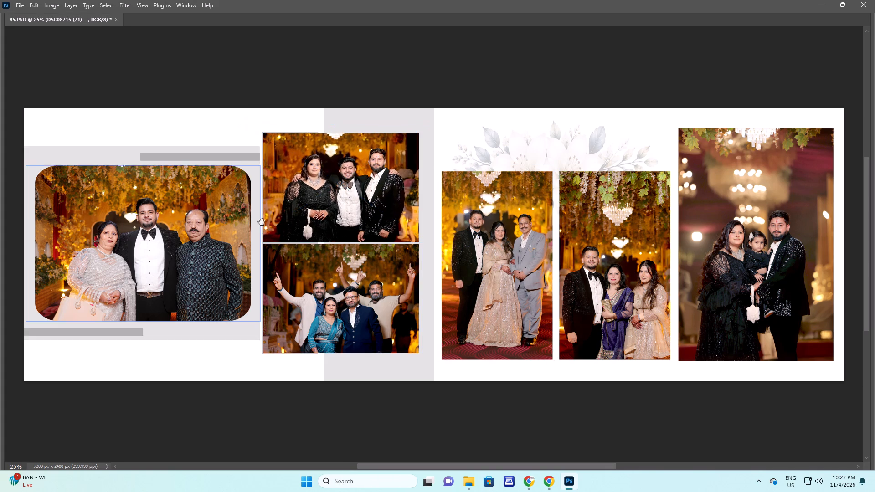
left_click_drag(262, 222, 370, 221)
right_click(363, 205)
left_click(373, 210)
key("ctrl+t")
left_click_drag(412, 170, 440, 171, "alt+shift")
left_click_drag(405, 200, 397, 196)
key("Return")
key("e")
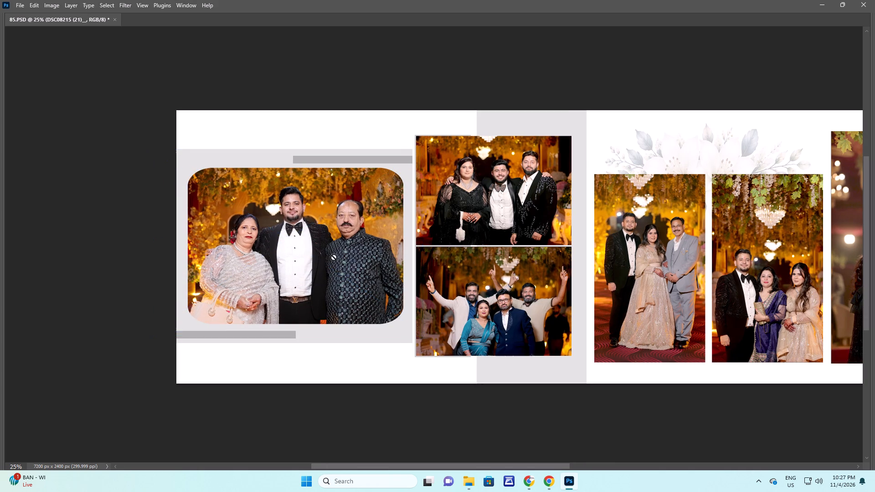
left_click(334, 257)
key("Return")
Duplicate the rounded-frame photo and send the copy two levels back in the layer order.
key("space")
left_click_drag(232, 241, 404, 246)
key("v")
right_click_drag(338, 231, 350, 238)
left_click(357, 241)
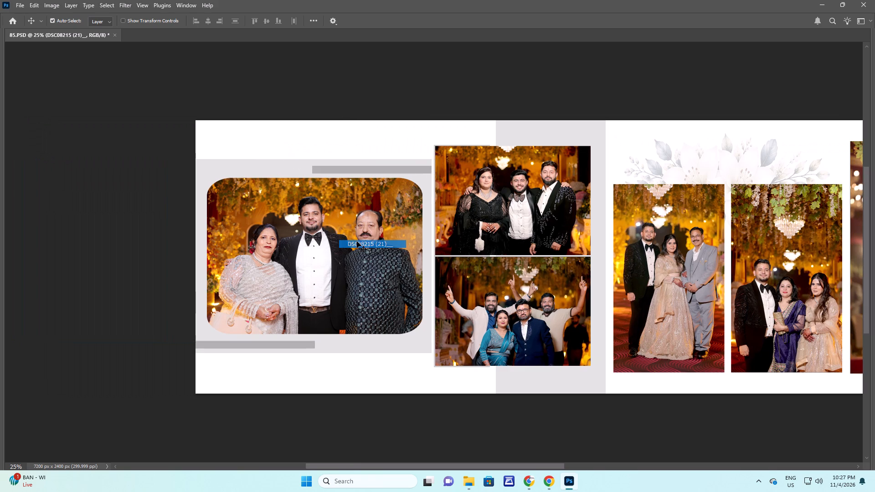
key("alt+Left")
key("ctrl+bracketleft")
key("ctrl+bracketleft")
Enlarge the copy to about 70%, align it with the spread's top edge as a page background, and fade it to 10% opacity.
key("ctrl+t")
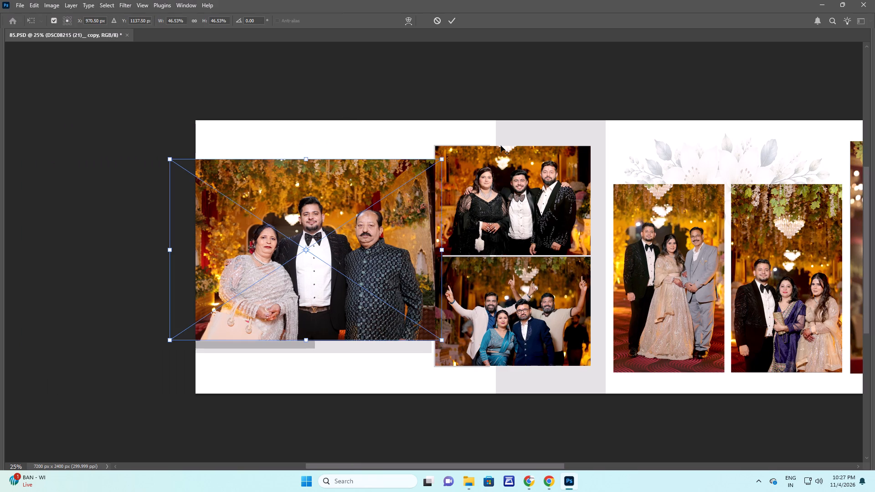
left_click_drag(442, 160, 521, 127, "alt+shift")
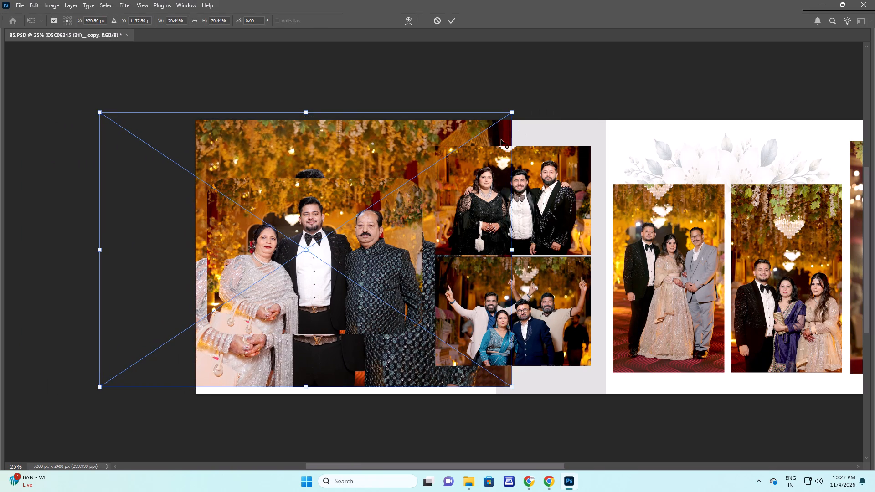
left_click_drag(479, 152, 477, 164, "alt")
left_click_drag(457, 168, 460, 176)
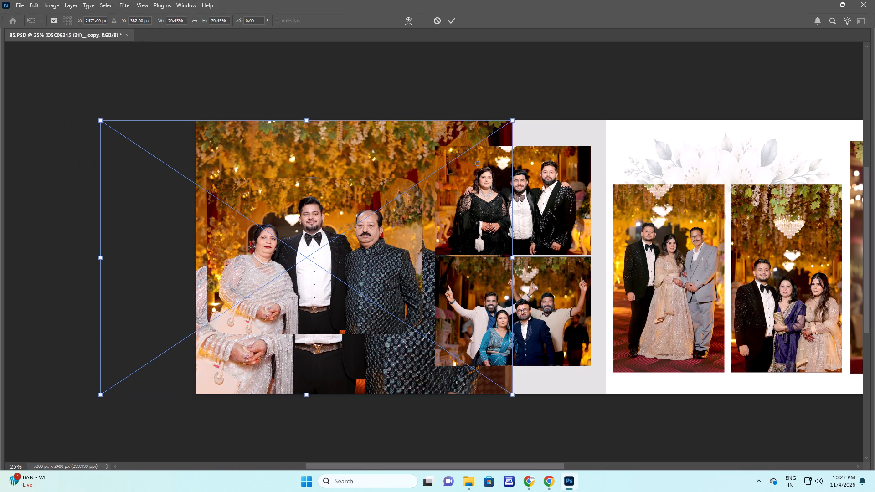
key("Return")
type("1v")
Rasterize the faded background copy and softly erase its inner edge behind the two landscape photos with the 800 px Eraser.
key("e")
left_click(487, 137)
key("Return")
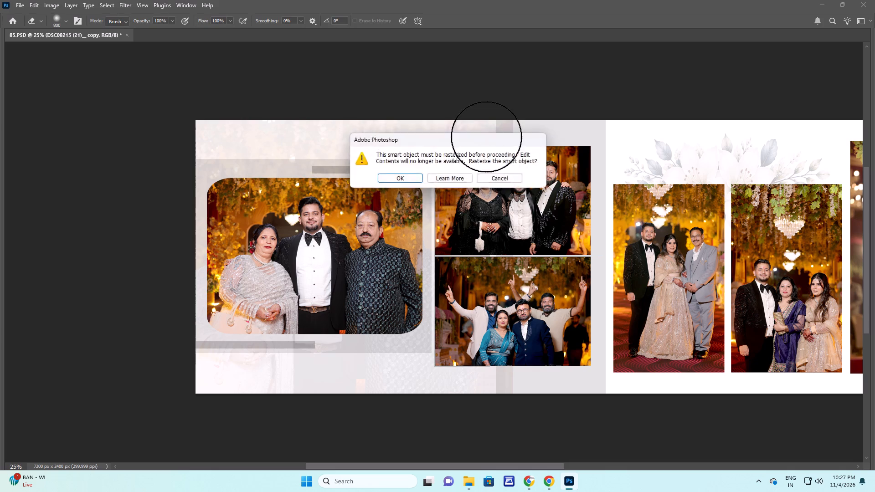
key("e")
left_click_drag(479, 82, 483, 211)
left_click_drag(490, 128, 527, 262)
left_click_drag(530, 333, 498, 143)
left_click_drag(501, 154, 512, 305)
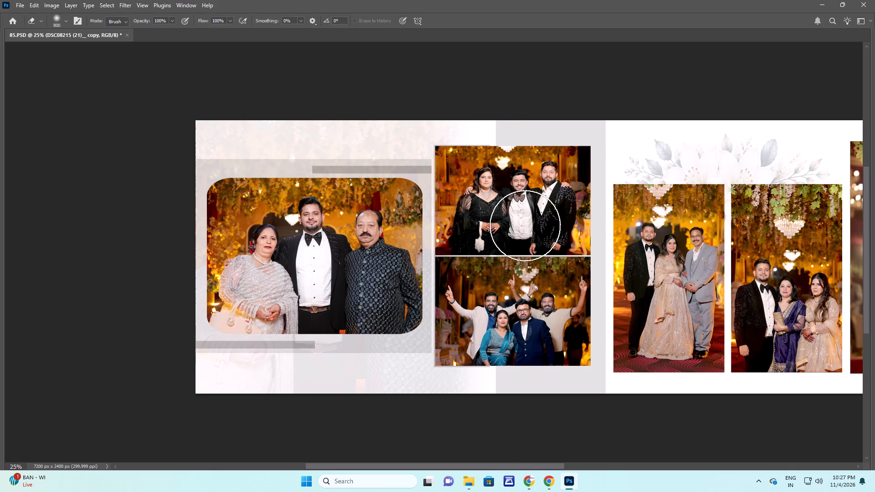
left_click_drag(525, 202, 544, 365)
key("space")
key("space")
key("space")
key("space")
left_click(589, 256)
key("v")
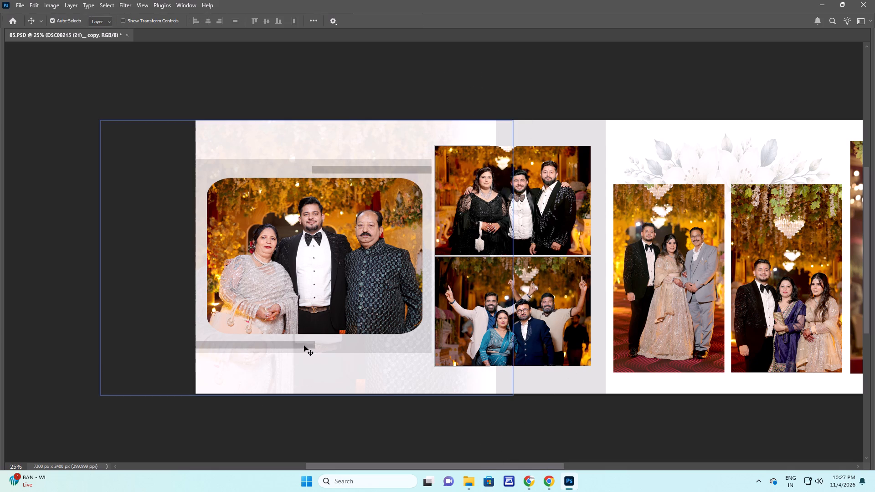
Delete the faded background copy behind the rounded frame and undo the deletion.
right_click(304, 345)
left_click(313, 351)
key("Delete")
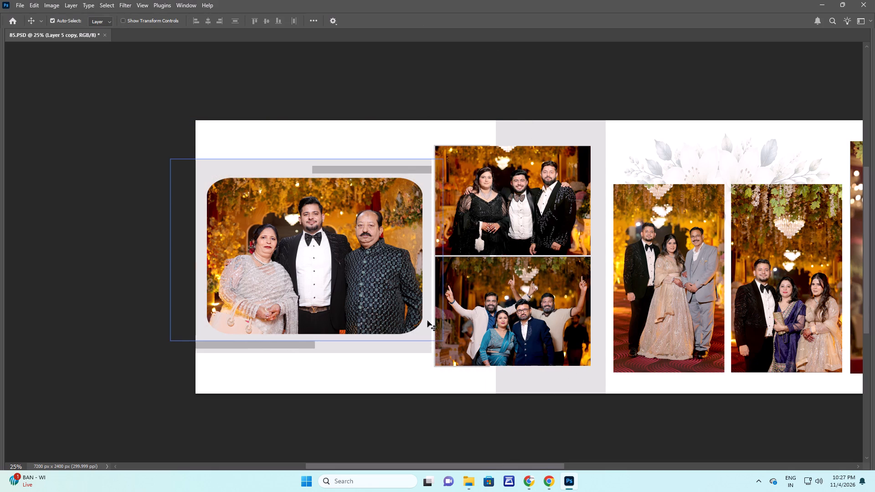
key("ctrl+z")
List the layers beneath the faded background area above the rounded frame.
right_click_drag(300, 133, 305, 134)
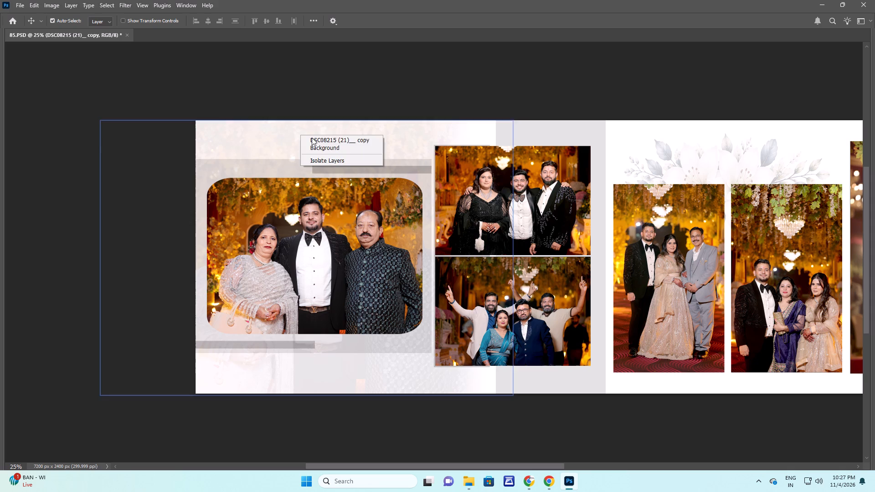
Select the faded floral artwork layer above the two portrait photos and set its opacity to 50%.
left_click(312, 138)
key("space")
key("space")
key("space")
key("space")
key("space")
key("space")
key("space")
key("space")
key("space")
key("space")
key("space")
left_click_drag(561, 241, 355, 235)
right_click_drag(525, 162, 534, 165)
left_click(538, 167)
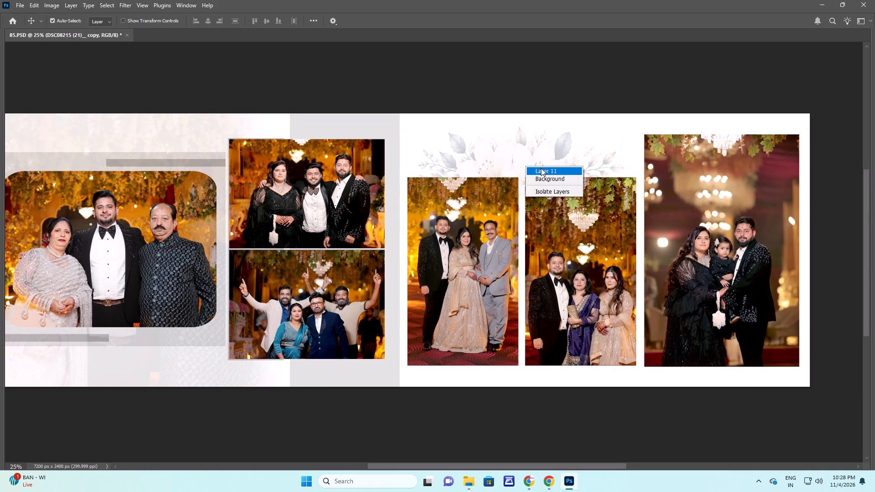
key("alt+shift+equal")
key("ctrl+alt+z")
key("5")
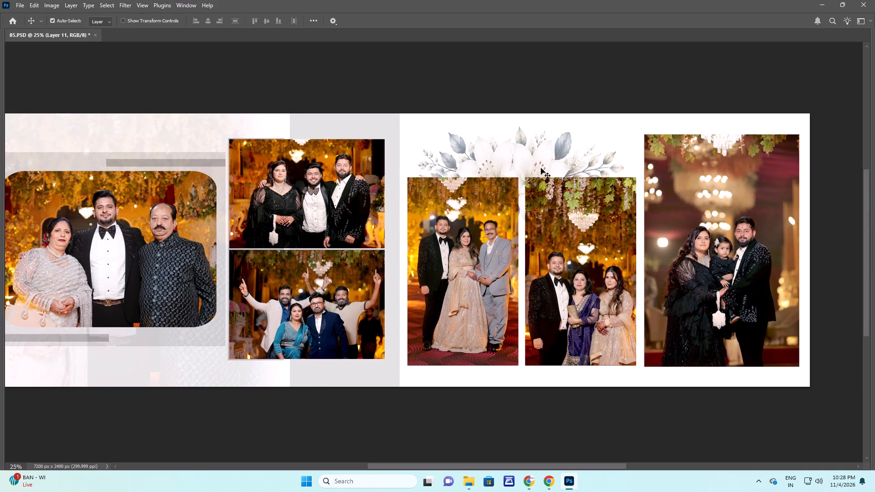
Move the floral artwork up to the page's top edge and rotate it 180° so it hangs above the two portrait photos.
left_click_drag(549, 172, 547, 123)
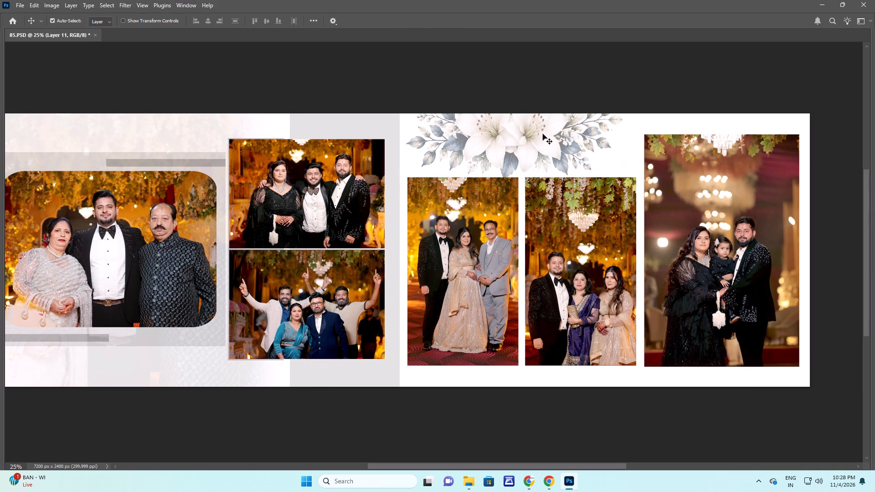
key("ctrl+t")
left_click_drag(542, 142, 542, 116)
right_click(540, 115)
left_click_drag(581, 261, 583, 264)
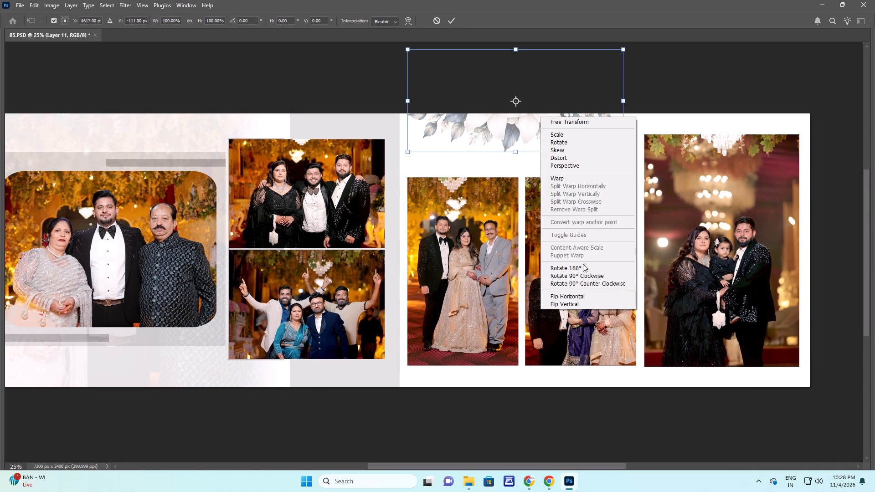
left_click_drag(583, 264, 585, 267)
left_click_drag(528, 104, 528, 118)
key("Return")
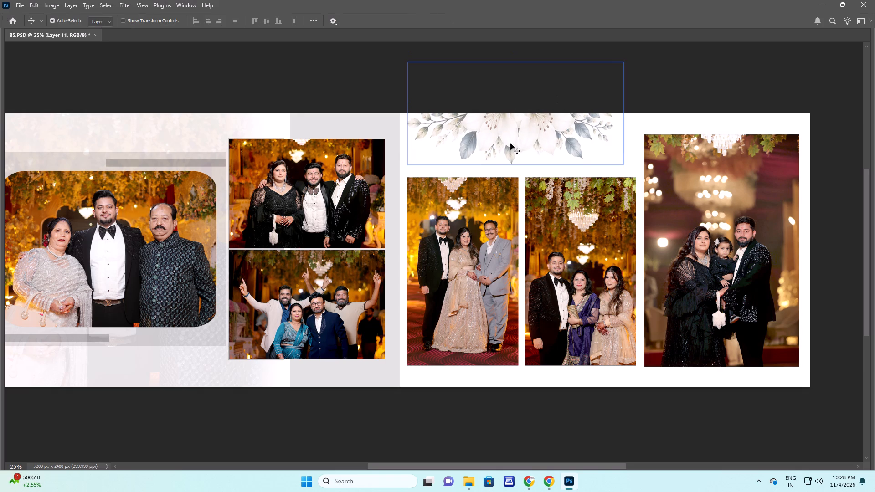
Review the whole spread, including the rotated floral artwork, and cycle through the screen modes.
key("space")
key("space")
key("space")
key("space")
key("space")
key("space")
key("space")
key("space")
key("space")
left_click_drag(502, 146, 560, 170)
left_click_drag(602, 178, 607, 182)
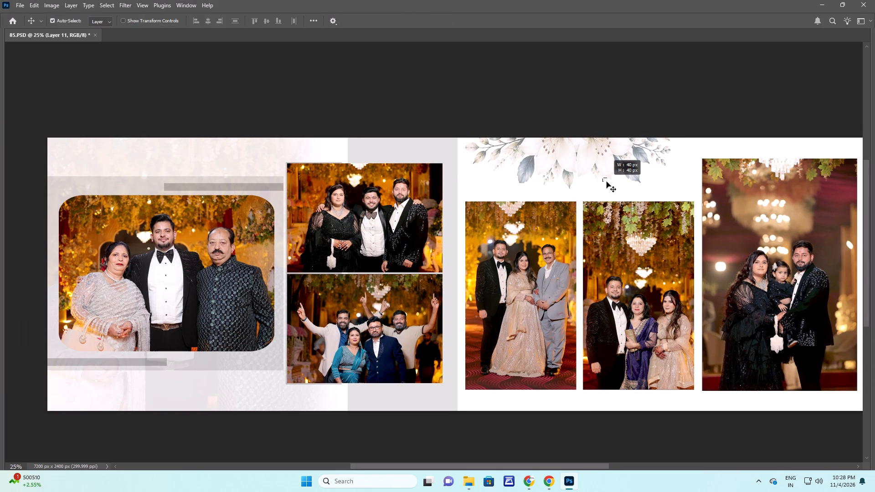
left_click(587, 145)
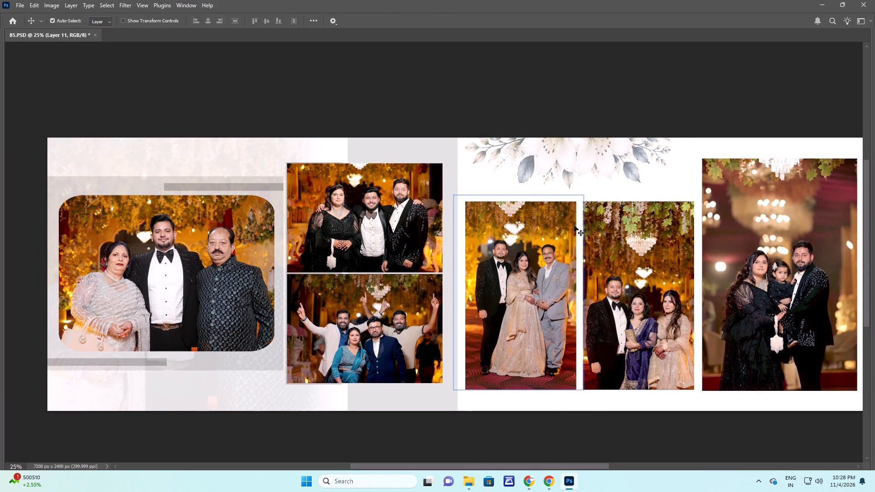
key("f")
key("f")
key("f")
Save 85.PSD and close the document.
key("ctrl+s")
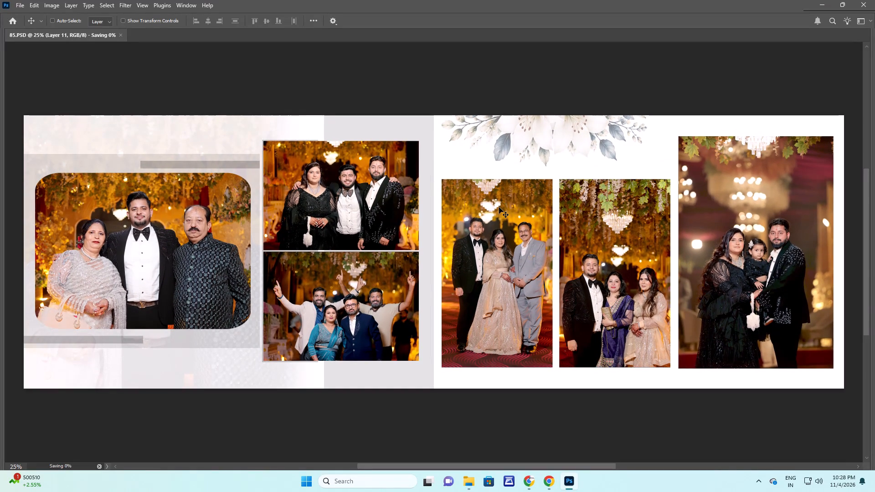
key("ctrl+s")
key("ctrl+w")
left_click(442, 179)
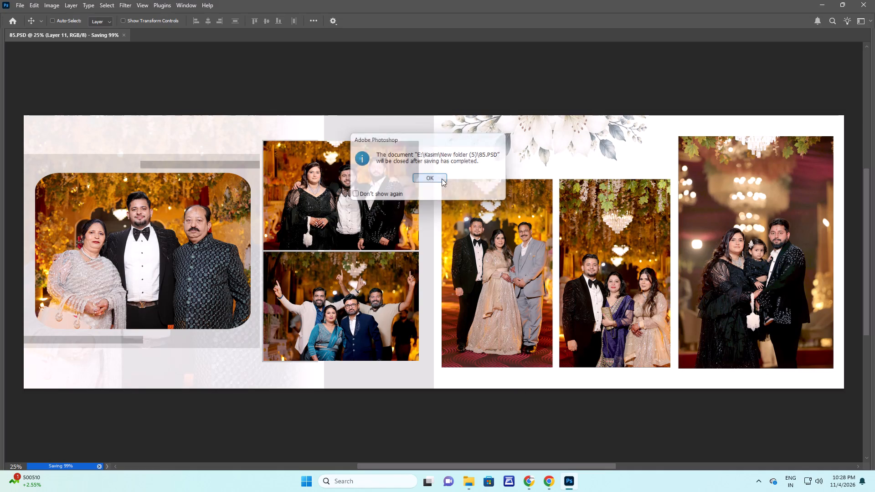
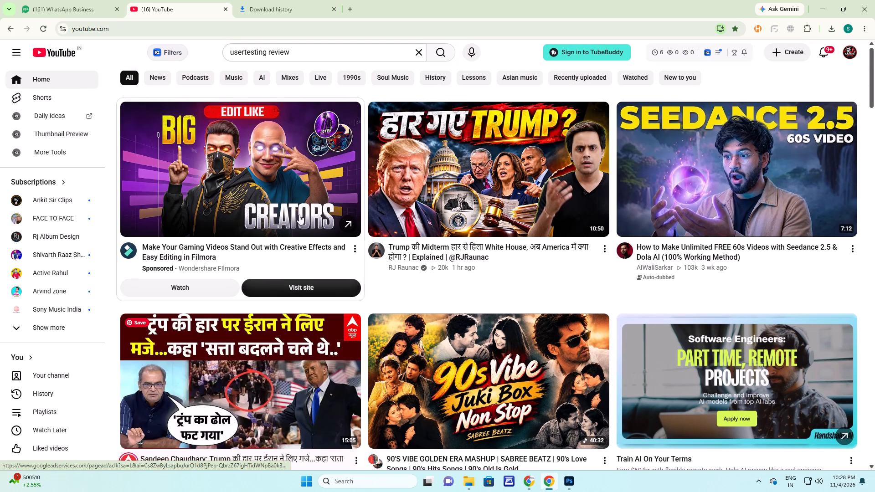
Play the Ankit Sir Clips video on the USA election from the YouTube home feed, skipping the advert.
scroll(417, 256, "down", 10)
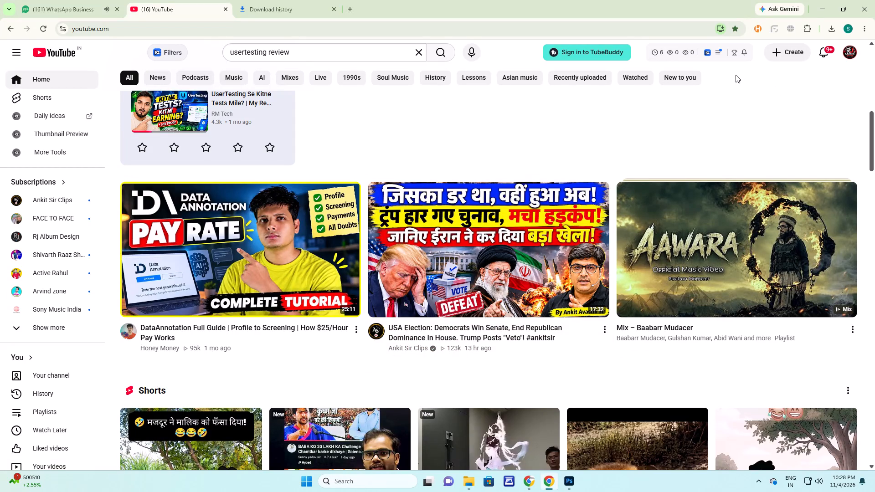
left_click(496, 275)
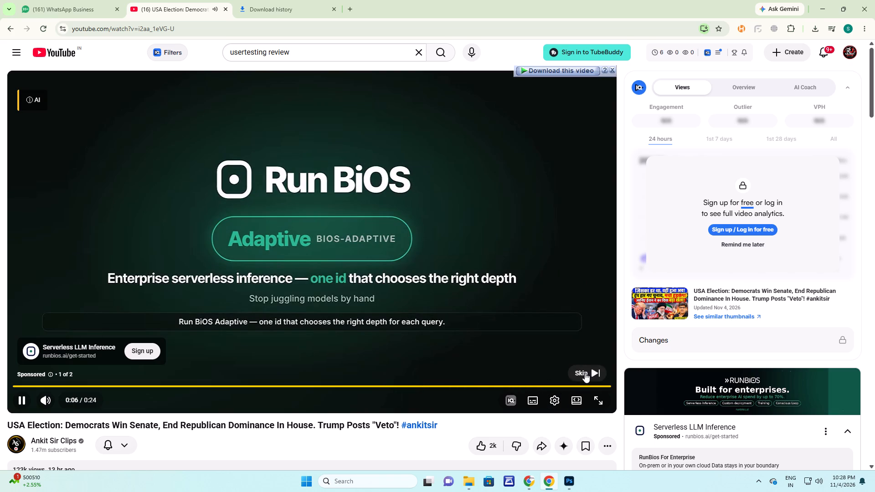
left_click(585, 373)
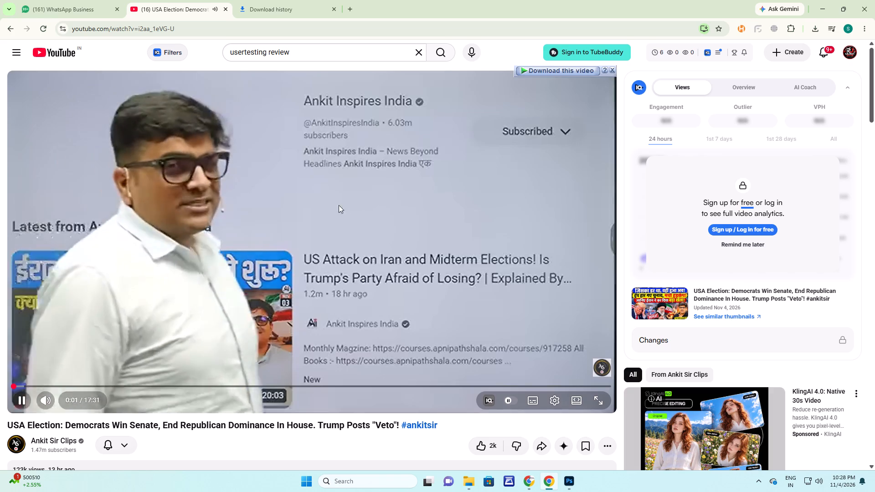
Switch from the browser to the File Explorer window showing the 01 folder.
key("alt+Tab")
key("alt+Tab")
key("alt+Tab")
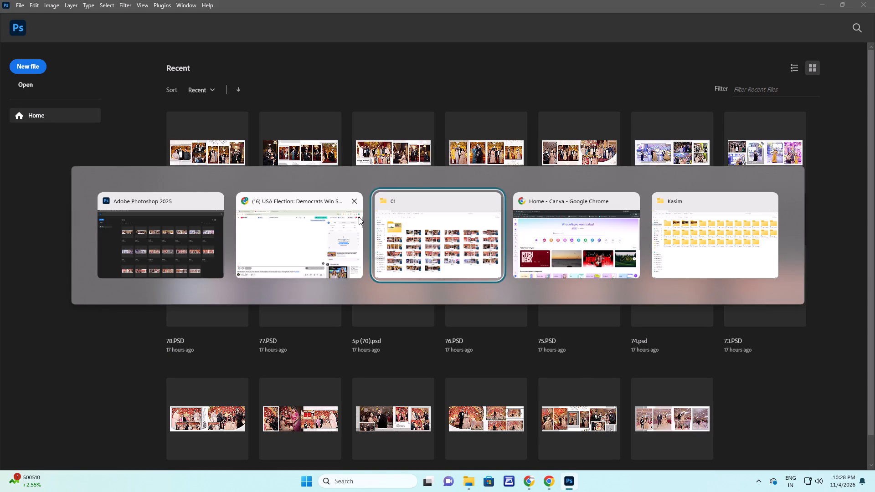
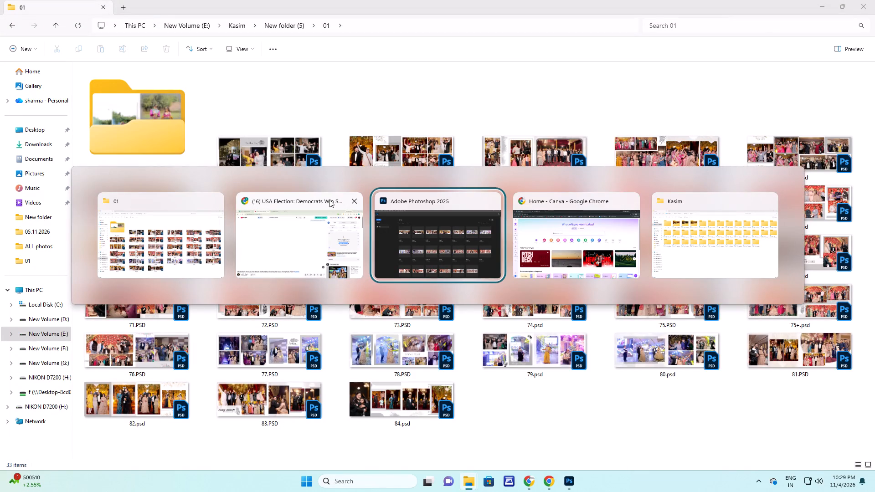
Go up to New folder (5), refresh it, and move 85.PSD into the 01 folder.
key("alt+Tab")
key("alt+shift+Tab")
key("alt+shift+Tab")
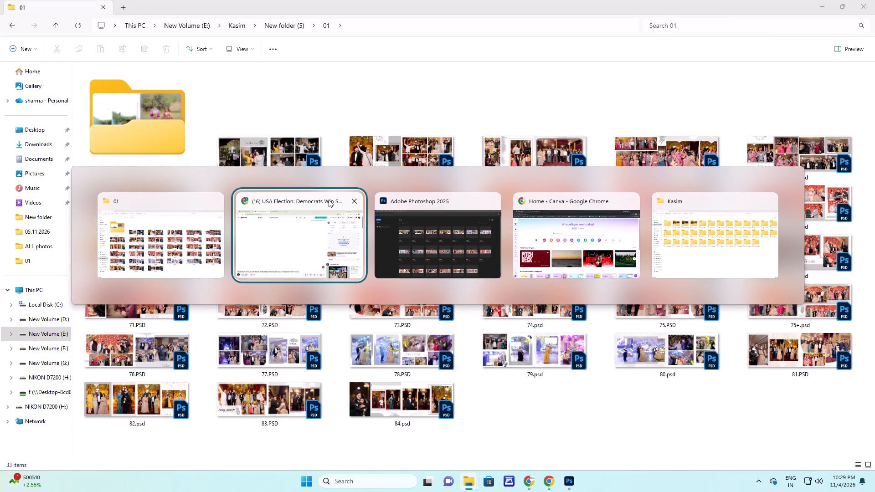
key("alt+shift+Tab")
scroll(601, 300, "down", 5)
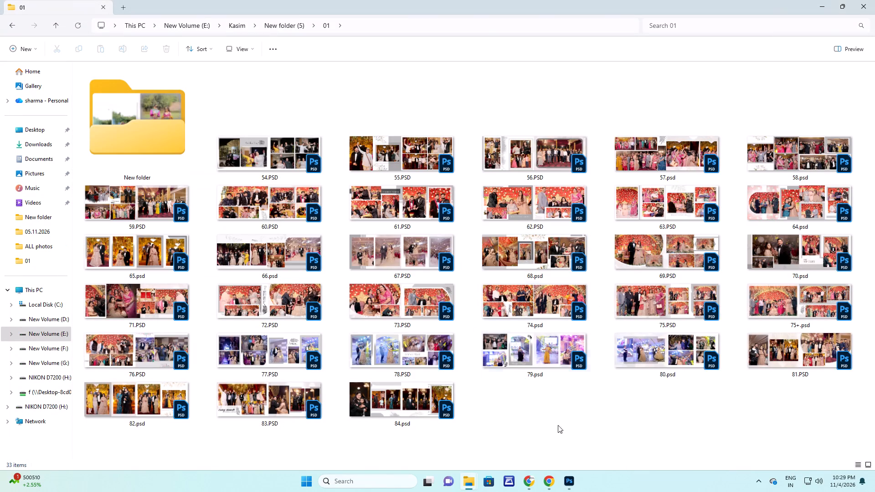
left_click(559, 431)
left_click(546, 406)
right_click(385, 418)
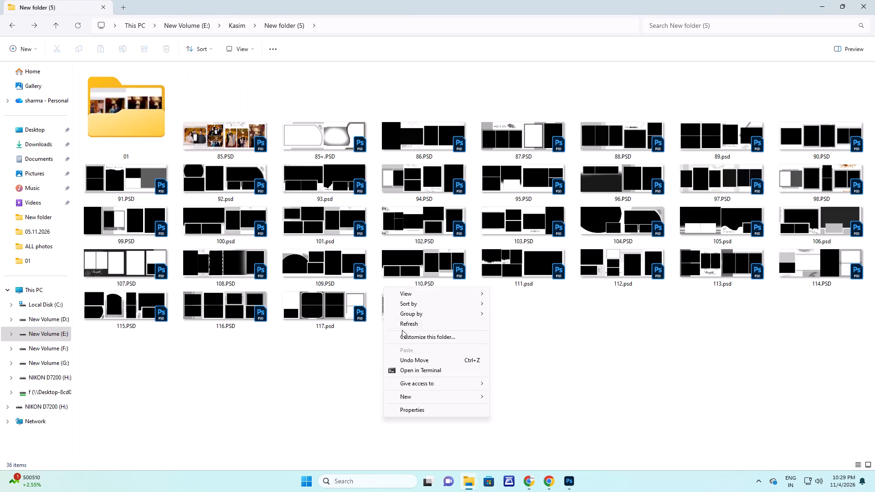
left_click(409, 323)
left_click_drag(256, 130, 120, 103)
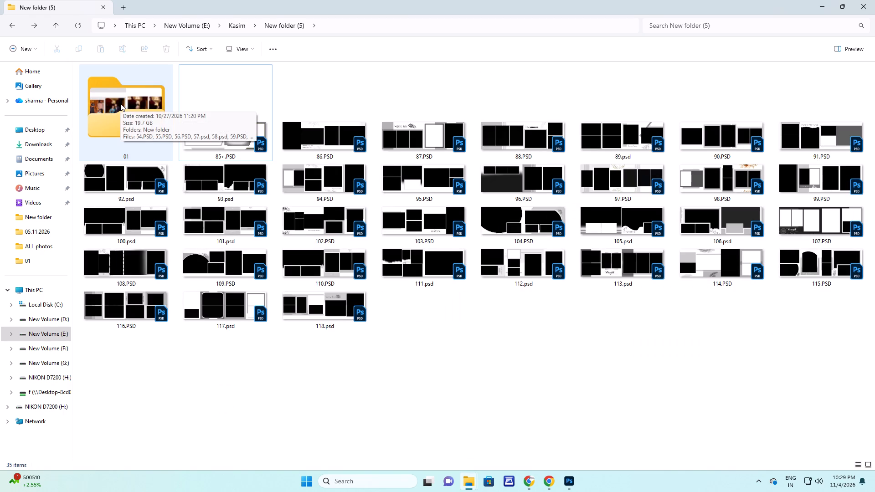
Open the 85+.PSD template from New folder (5) in Photoshop.
left_click_drag(225, 127, 316, 148)
key("alt+Tab")
key("alt+Tab")
key("alt+shift+Tab")
key("alt+Tab")
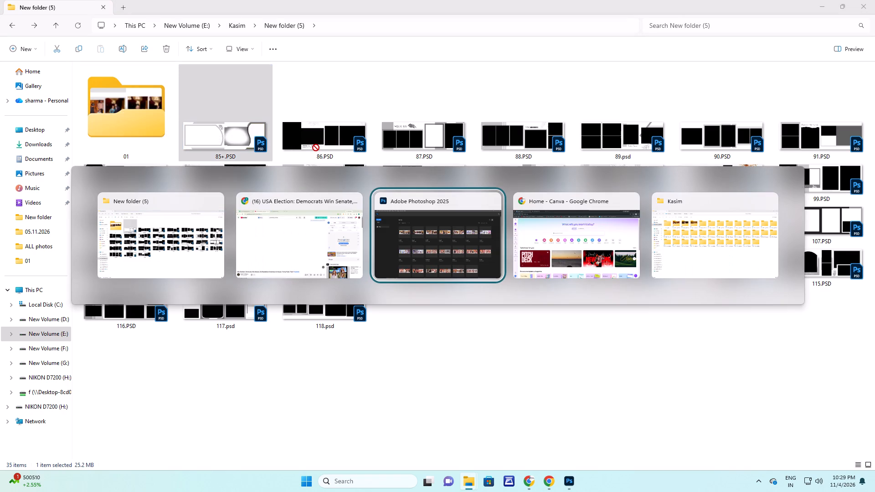
left_click_drag(316, 148, 108, 312)
Select the layers of the left, middle and right photo frames in the 85+.PSD spread, taking shape 5 for the right frame.
key("v")
right_click_drag(183, 212, 196, 219)
left_click(209, 225)
right_click_drag(481, 218, 486, 220, "shift")
left_click(499, 226, "shift")
right_click(754, 213, "shift")
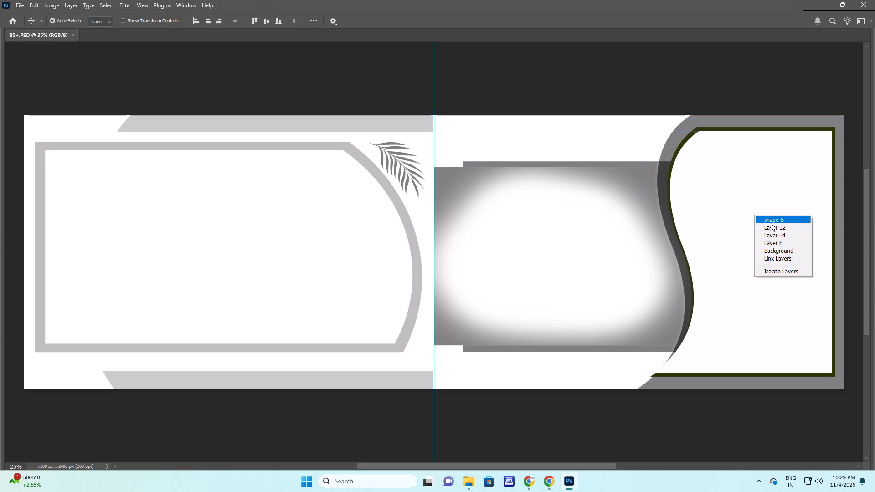
left_click(771, 223, "shift")
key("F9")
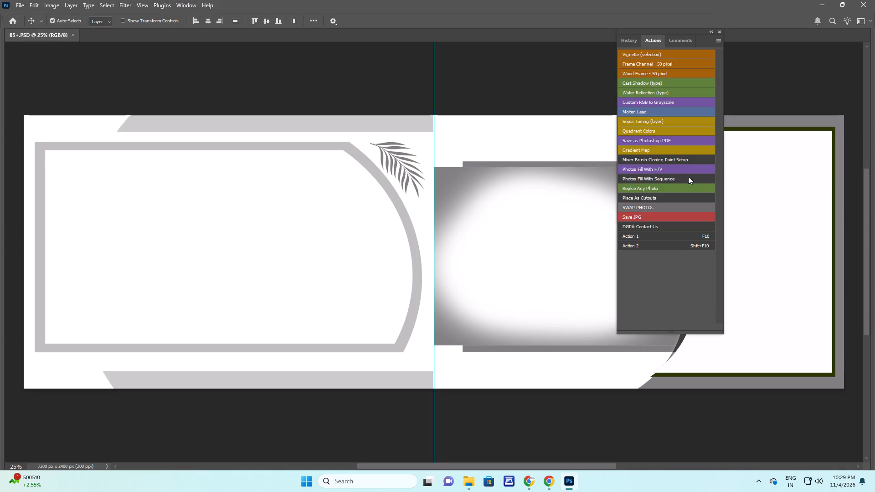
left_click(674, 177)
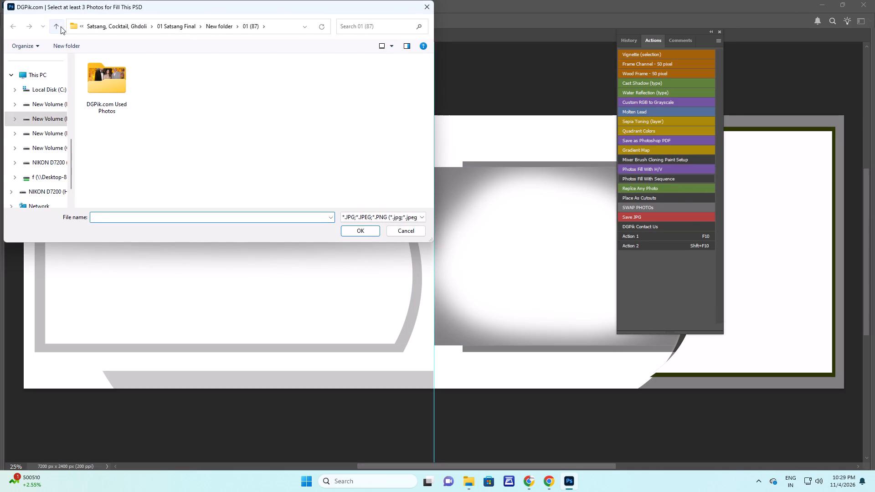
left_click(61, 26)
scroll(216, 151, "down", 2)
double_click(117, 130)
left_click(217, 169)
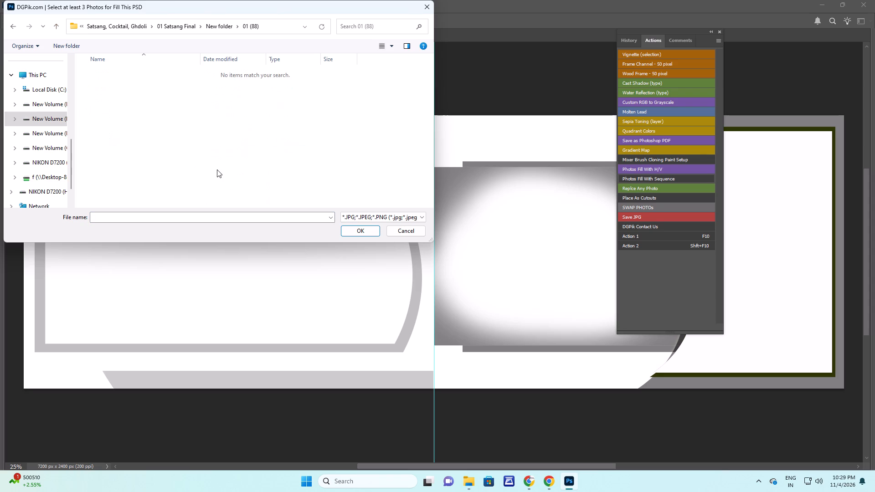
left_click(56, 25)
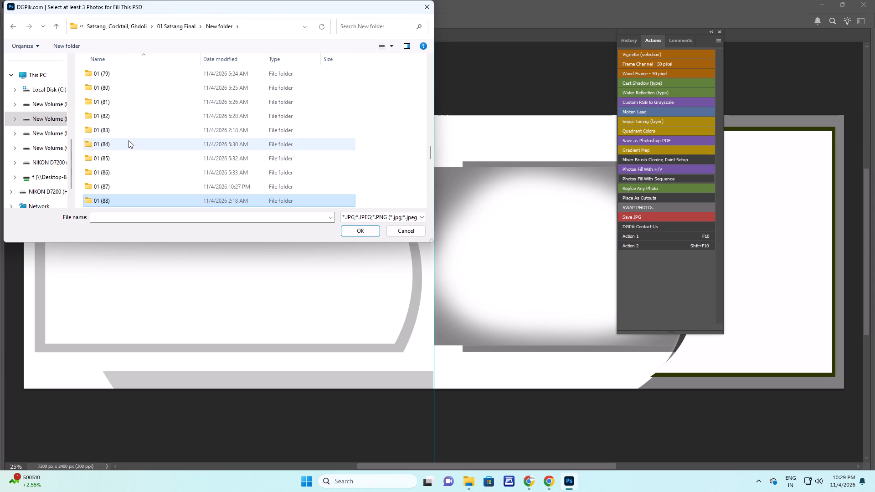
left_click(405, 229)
Switch to the desktop's Kasim folder, refresh it, and move the 01 (85), 01 (86) and 01 (87) shortcuts into the +++Ok folder.
key("alt+Tab")
key("alt+Tab")
key("alt+Tab")
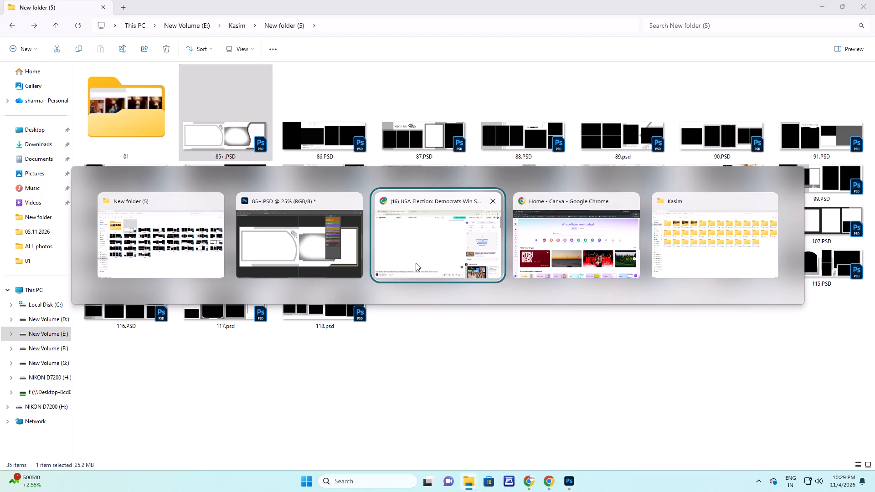
key("alt+Tab")
key("alt+Tab")
right_click_drag(338, 343, 337, 338)
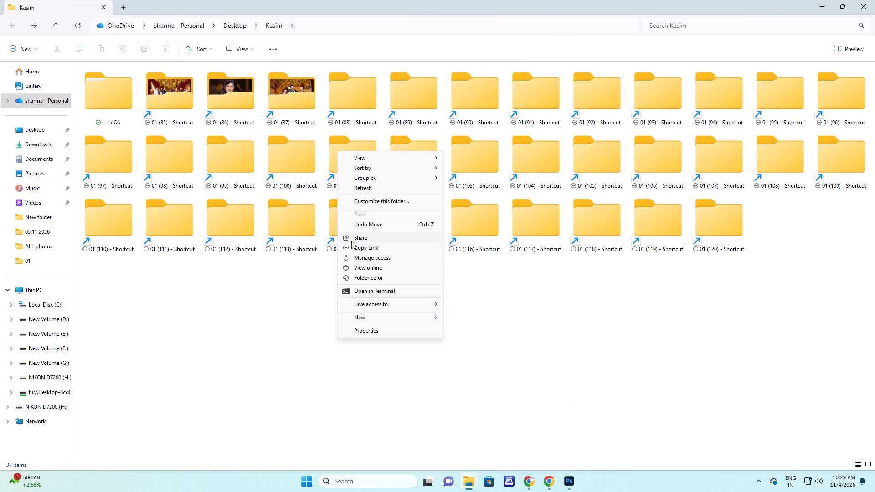
left_click(368, 186)
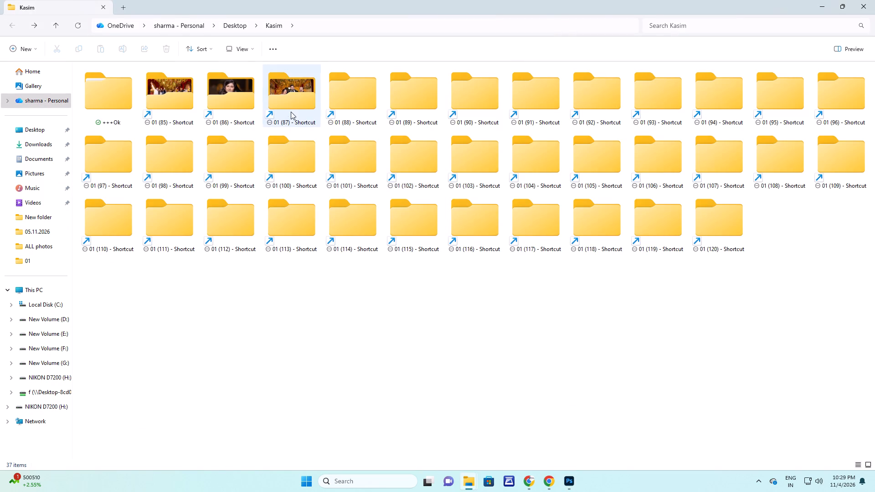
double_click(288, 107)
left_click(188, 108)
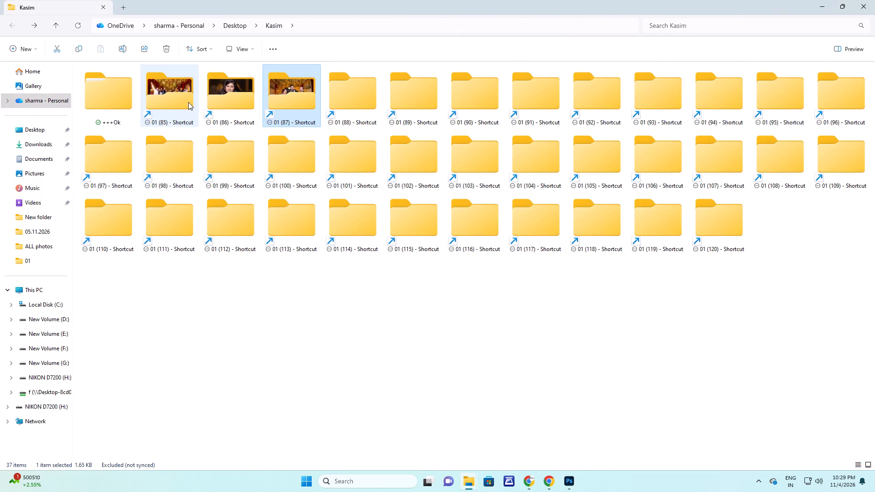
left_click(287, 105)
left_click(179, 102, "ctrl+shift")
left_click_drag(163, 90, 99, 92)
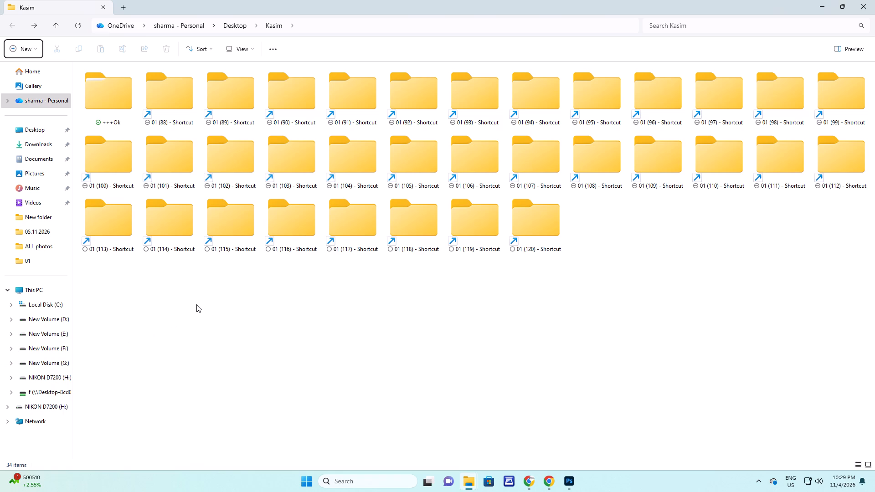
Show the desktop, open This PC and go to the New Volume (E:) drive.
key("alt+Tab")
key("alt+Tab")
key("alt+Tab")
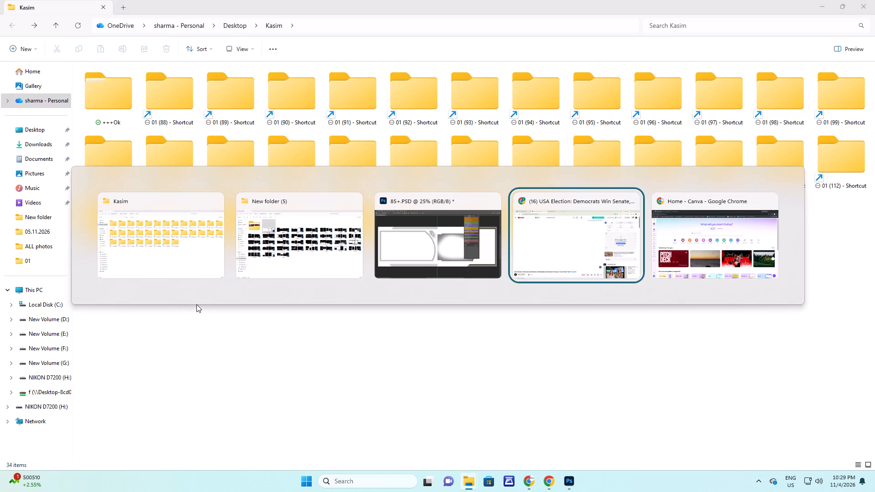
key("alt+Tab")
key("super+d")
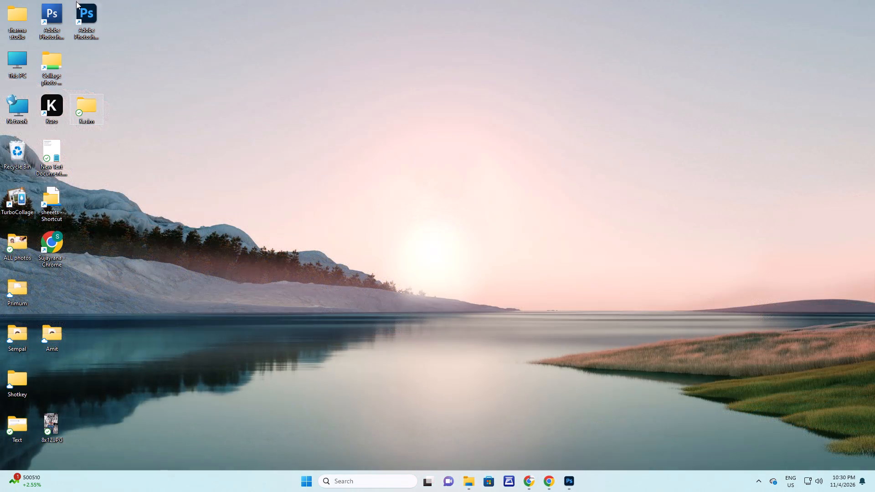
double_click(17, 54)
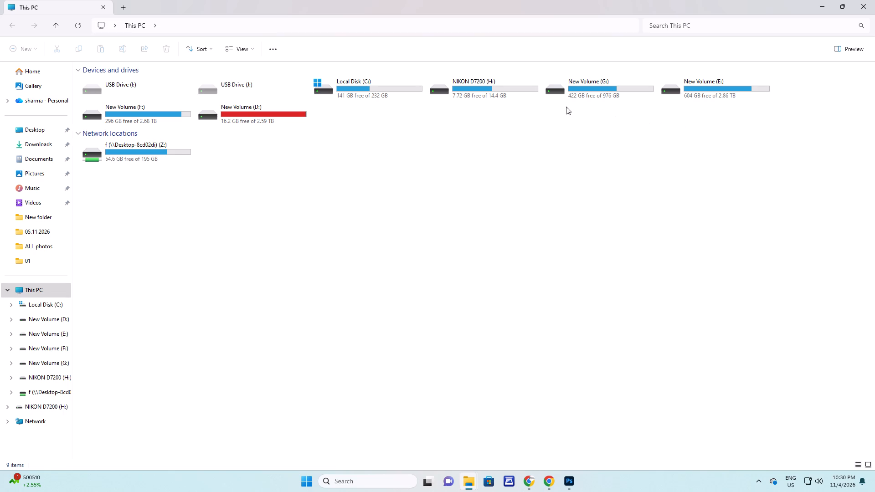
double_click(704, 92)
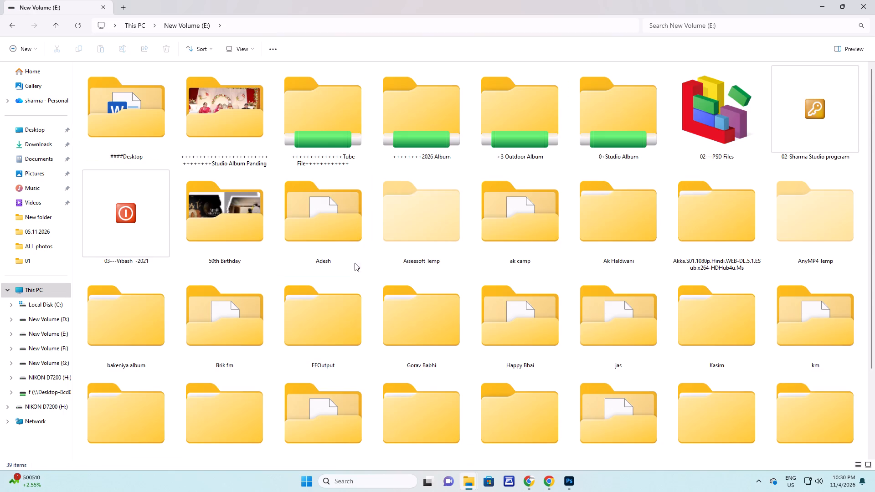
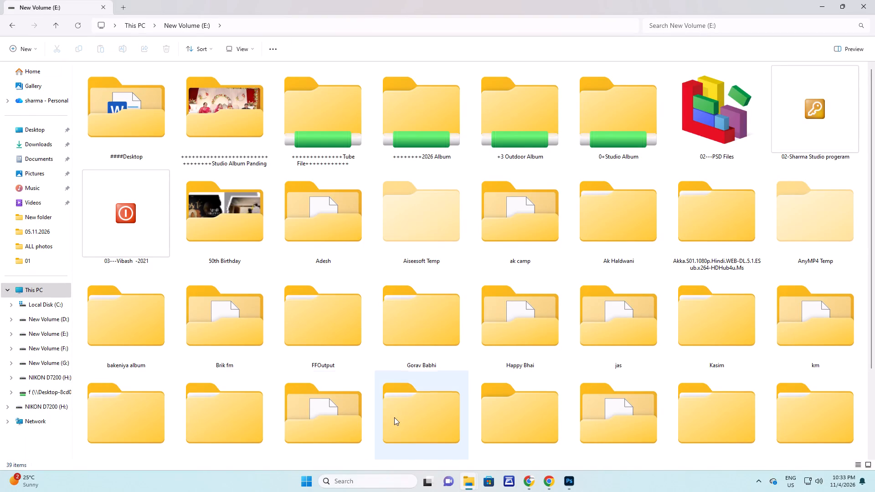
Open the Kasim Album's Shadi, Sagan, Haldi, Baraat folder and go to New folder inside Wedding, 01, checking 02 Ring ceremoney on the way.
key("k")
key("Return")
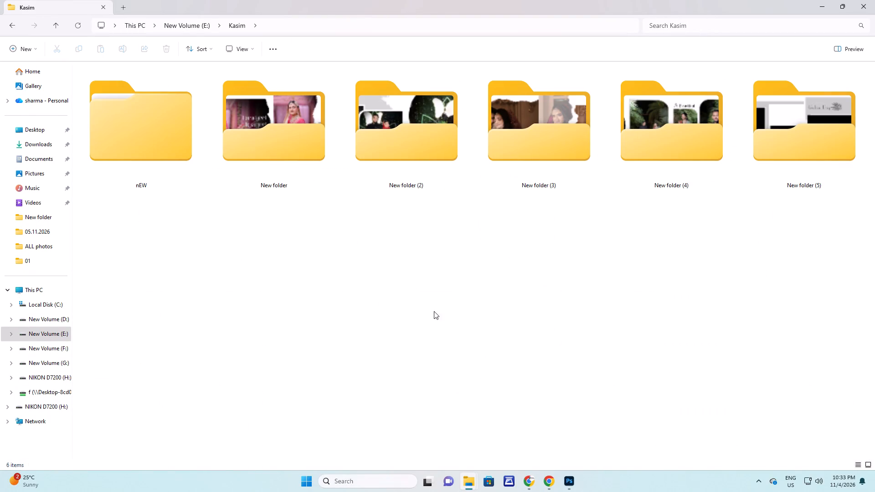
double_click(175, 137)
double_click(125, 85)
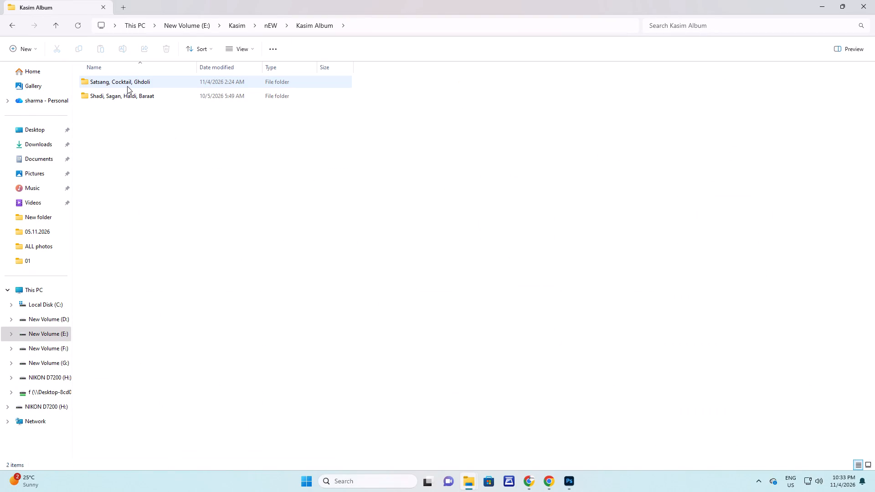
double_click(135, 95)
double_click(135, 97)
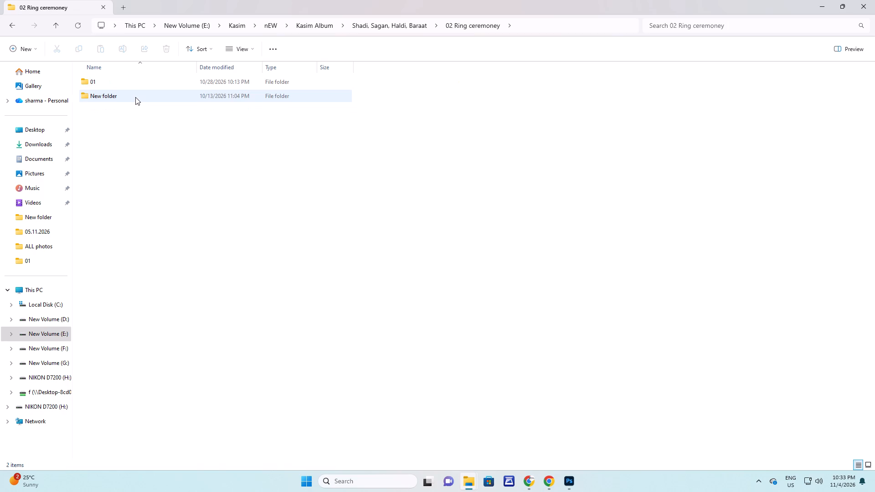
double_click(135, 97)
left_click(135, 97)
triple_click(116, 86)
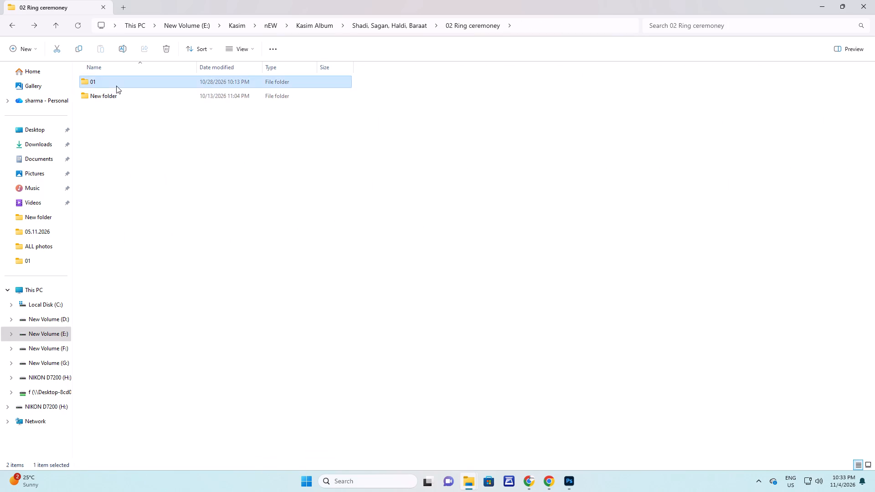
left_click(116, 86)
left_click(117, 86)
left_click(119, 88)
left_click(120, 89)
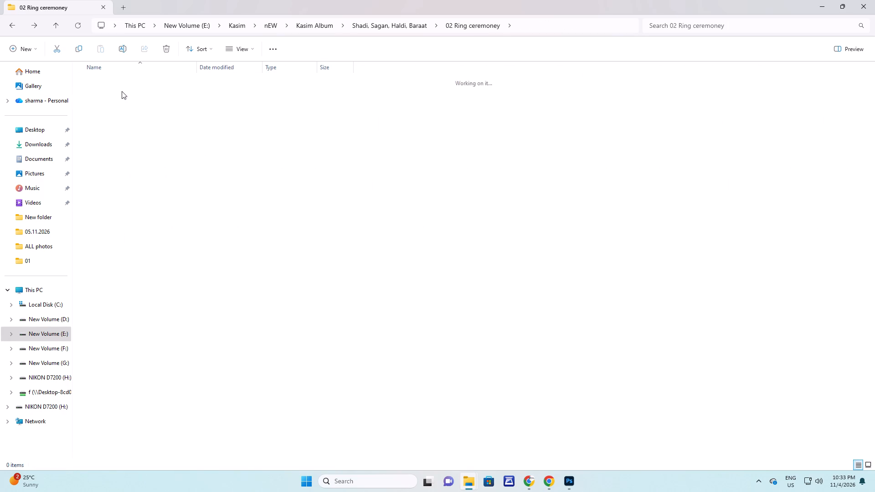
double_click(121, 111)
double_click(116, 86)
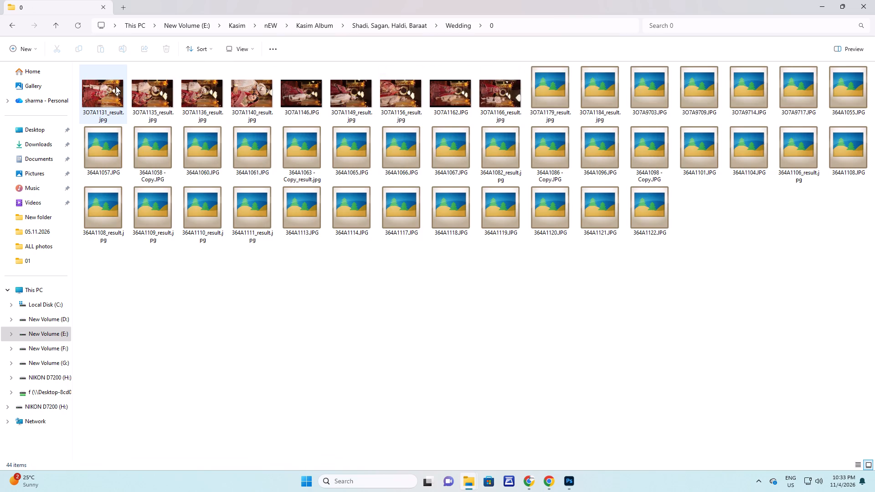
left_click_drag(123, 93, 127, 97)
double_click(103, 96)
double_click(103, 83)
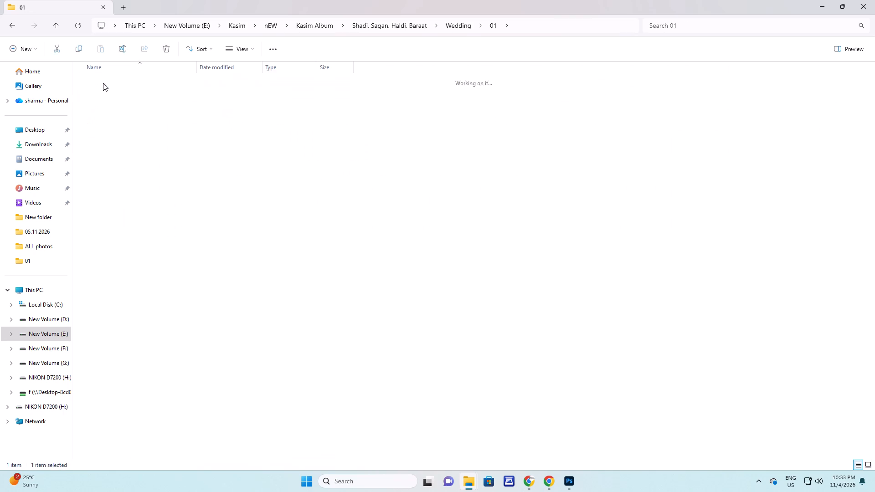
Move all photos from the Wedding 01 New folder into the desktop's Kasim folder.
scroll(223, 187, "up", 16, "ctrl")
key("ctrl+a")
key("ctrl+x")
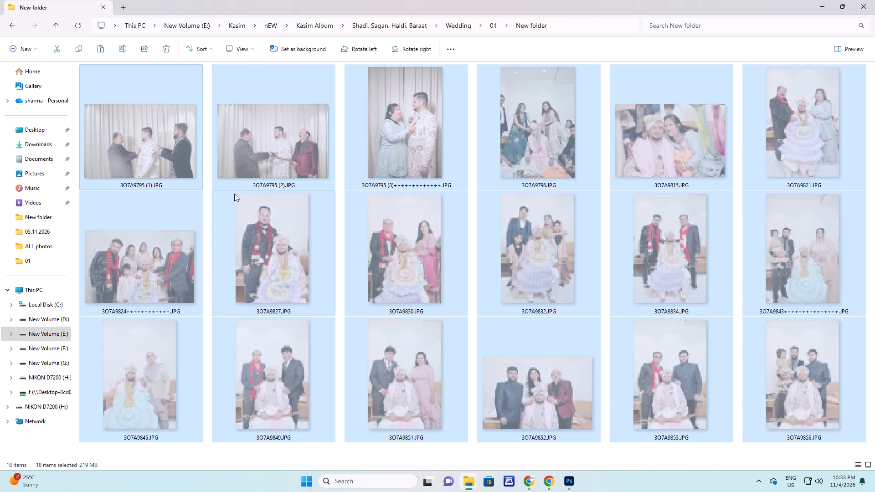
key("alt+Tab")
key("alt+Tab")
left_click(411, 292)
key("ctrl+v")
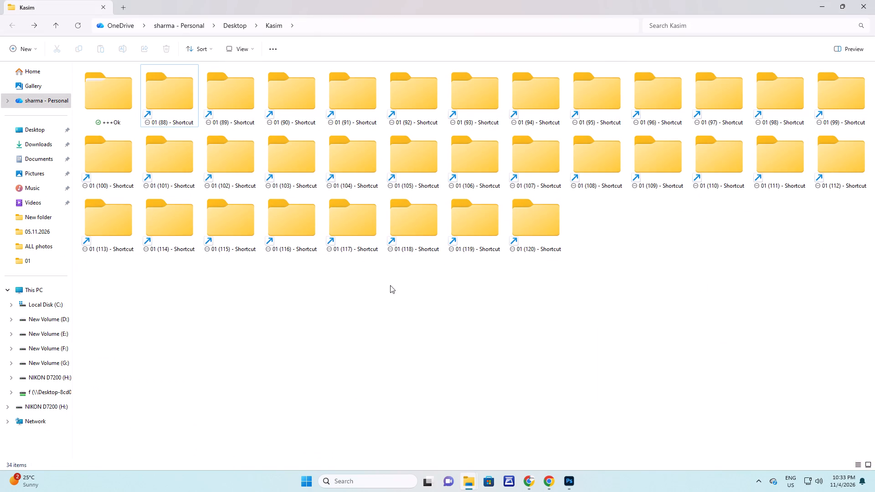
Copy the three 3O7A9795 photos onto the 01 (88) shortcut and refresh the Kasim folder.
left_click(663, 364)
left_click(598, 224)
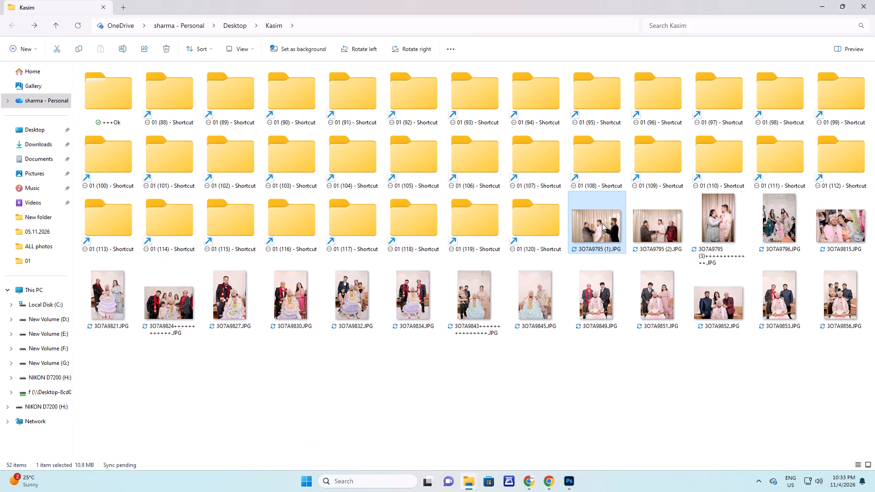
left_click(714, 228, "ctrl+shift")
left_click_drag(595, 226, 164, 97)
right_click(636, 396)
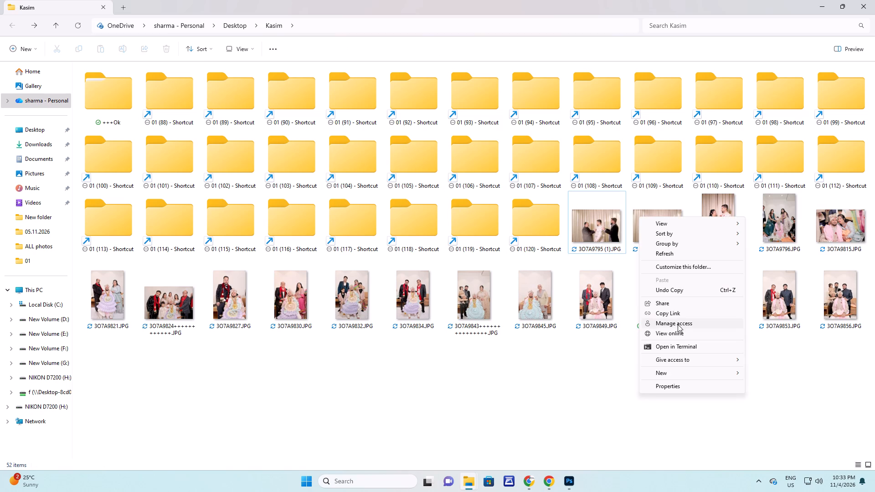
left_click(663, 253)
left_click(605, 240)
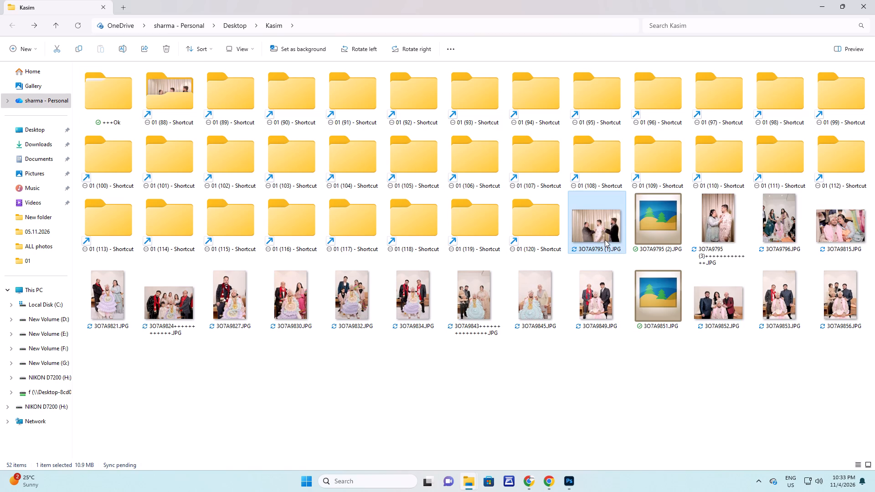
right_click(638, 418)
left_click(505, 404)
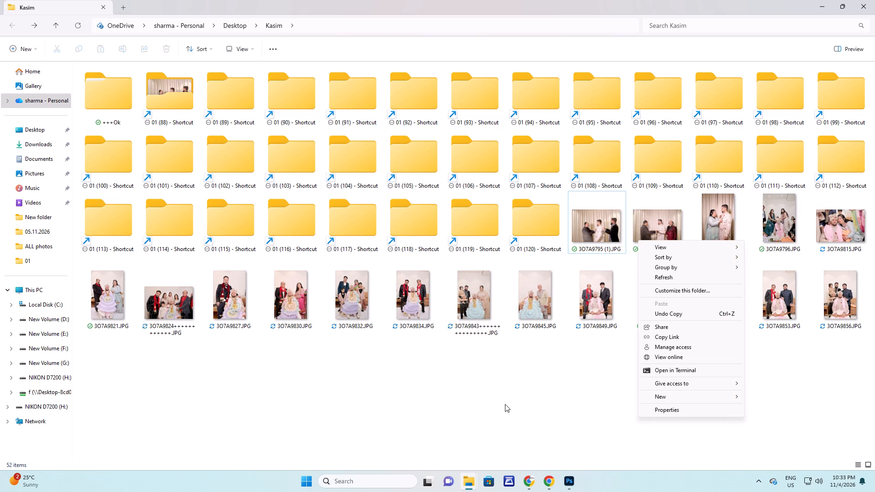
Check the contents of the 01 (88) shortcut folder and refresh the Kasim folder between checks.
double_click(172, 103)
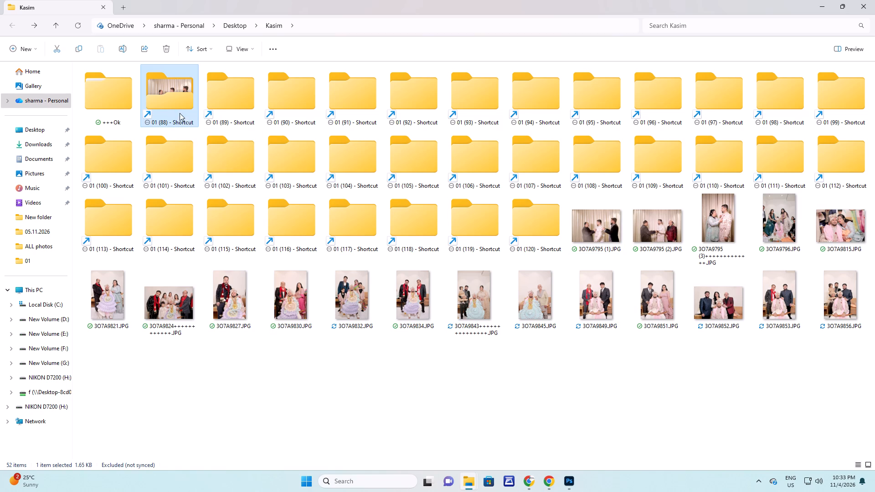
double_click(179, 108)
left_click(315, 151)
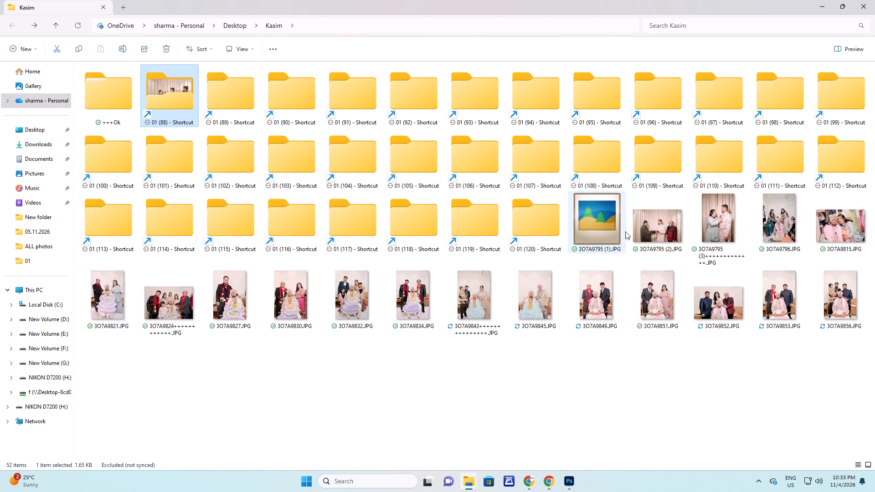
right_click(642, 413)
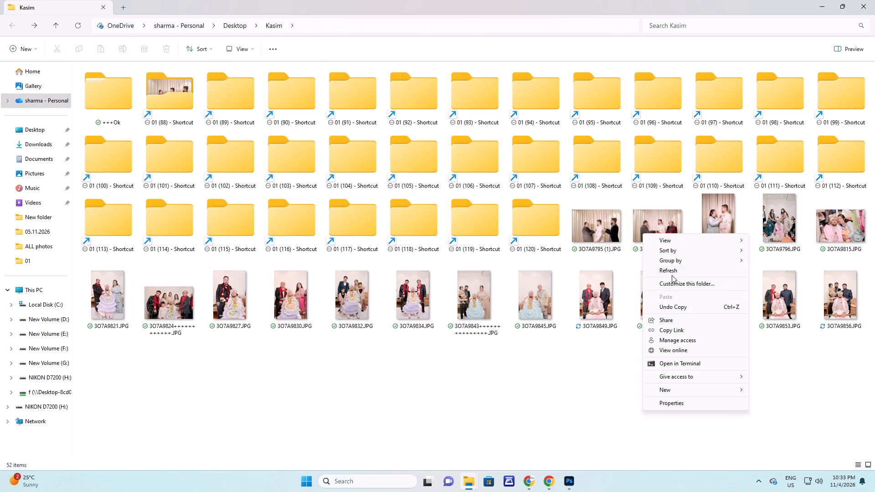
left_click(671, 271)
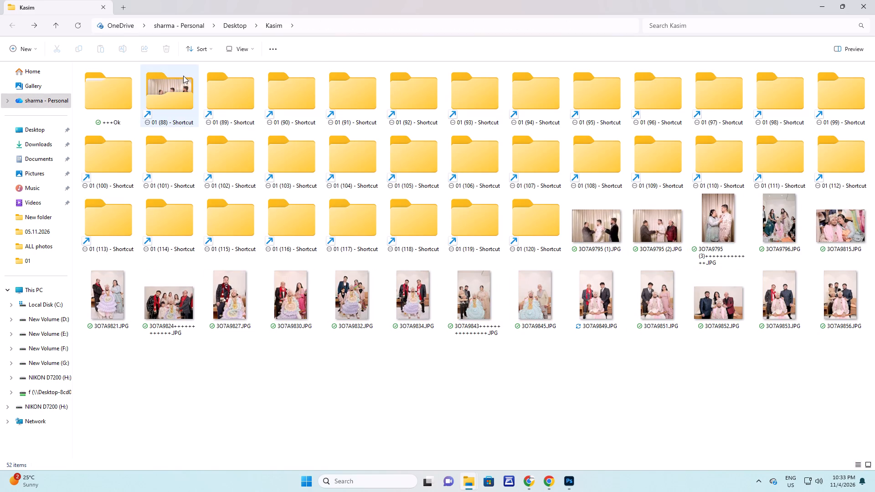
double_click(183, 76)
double_click(181, 90)
left_click(312, 141)
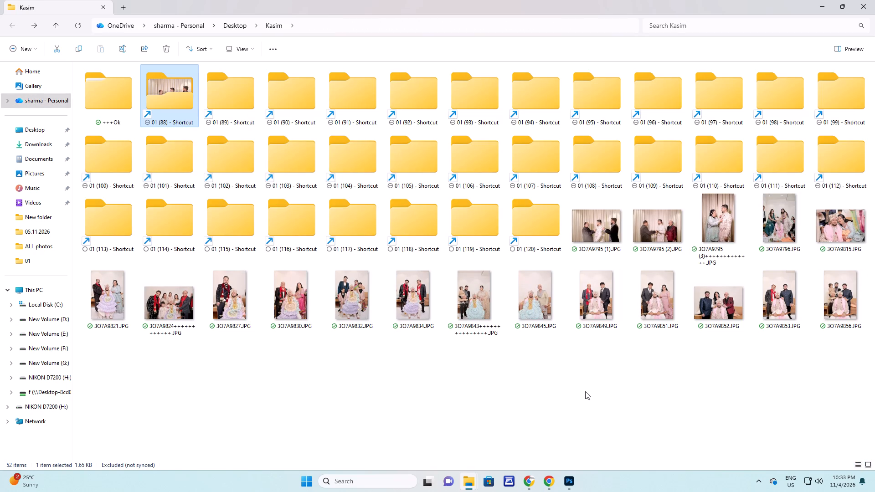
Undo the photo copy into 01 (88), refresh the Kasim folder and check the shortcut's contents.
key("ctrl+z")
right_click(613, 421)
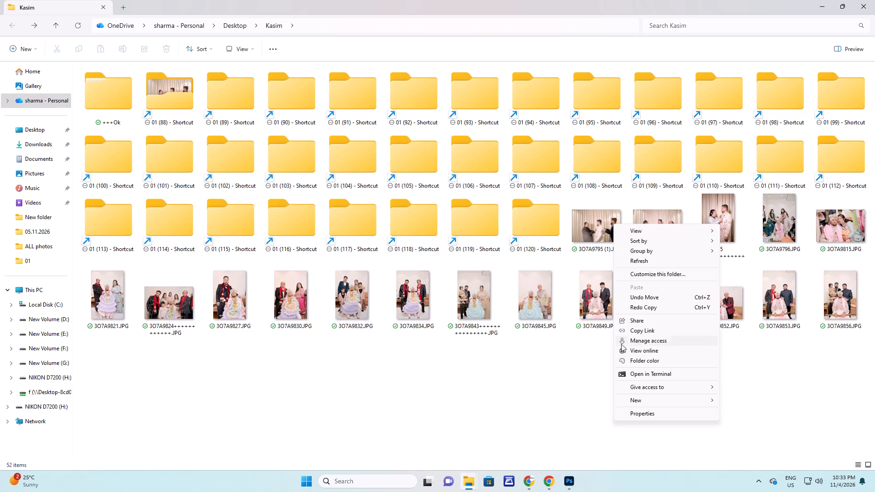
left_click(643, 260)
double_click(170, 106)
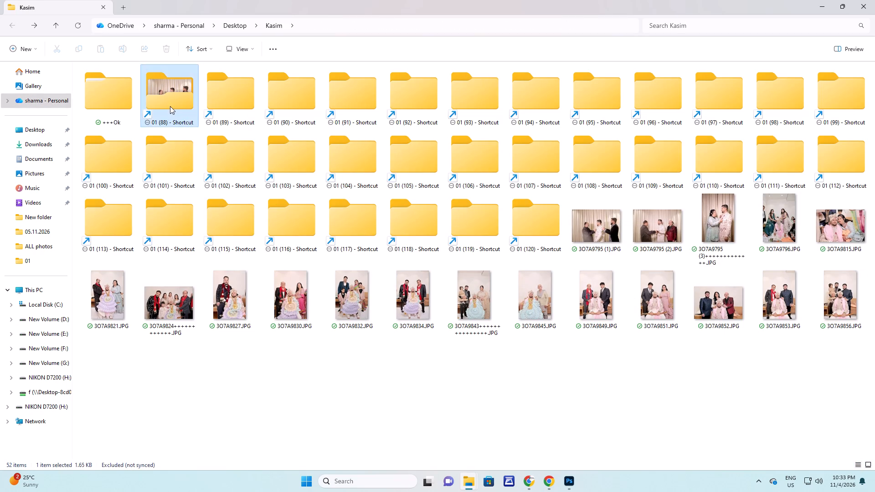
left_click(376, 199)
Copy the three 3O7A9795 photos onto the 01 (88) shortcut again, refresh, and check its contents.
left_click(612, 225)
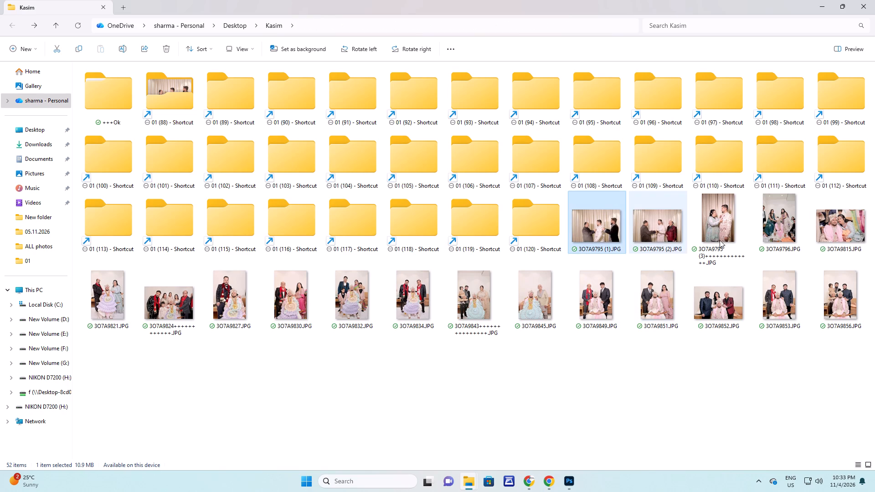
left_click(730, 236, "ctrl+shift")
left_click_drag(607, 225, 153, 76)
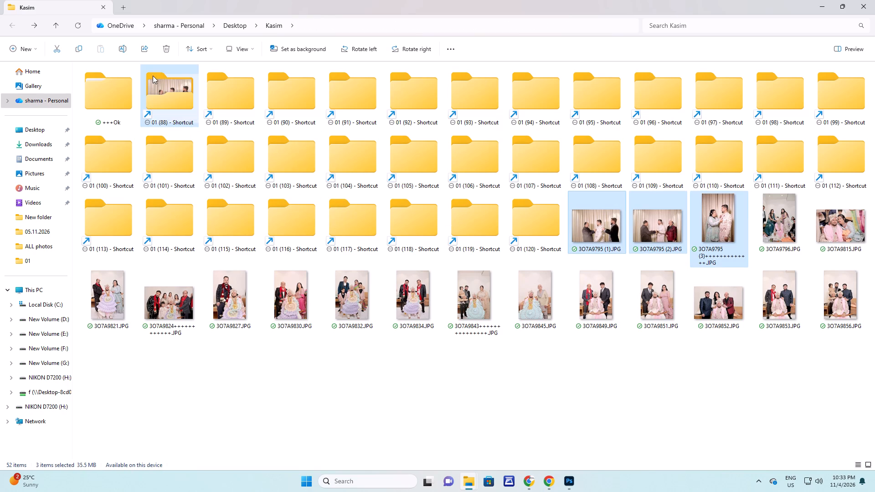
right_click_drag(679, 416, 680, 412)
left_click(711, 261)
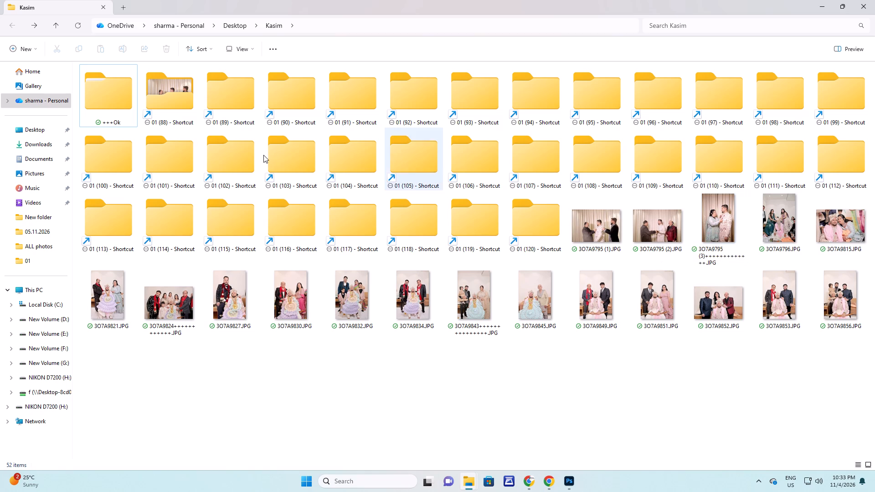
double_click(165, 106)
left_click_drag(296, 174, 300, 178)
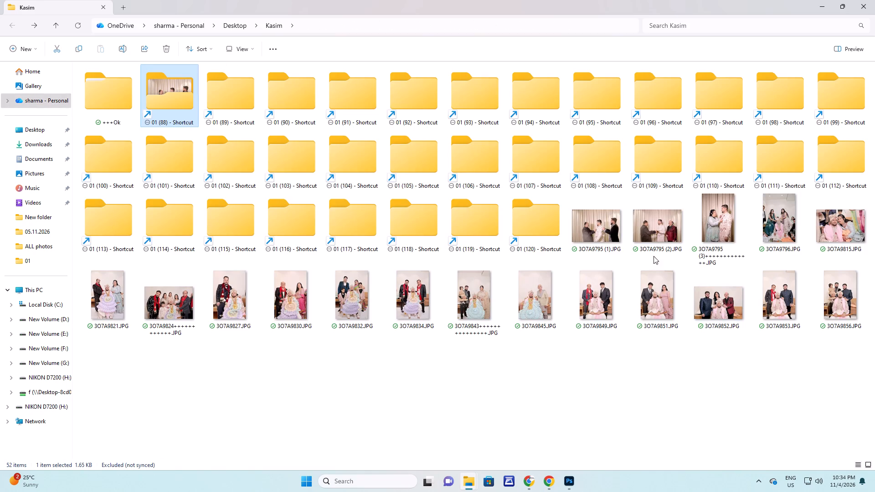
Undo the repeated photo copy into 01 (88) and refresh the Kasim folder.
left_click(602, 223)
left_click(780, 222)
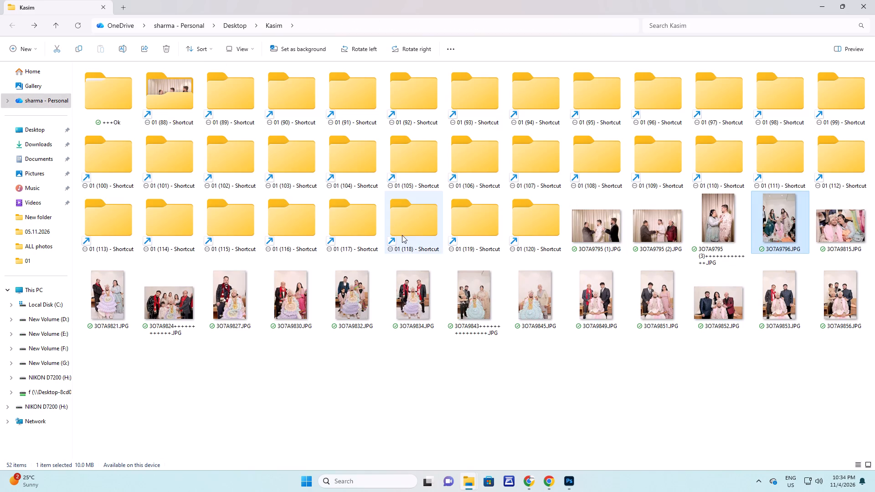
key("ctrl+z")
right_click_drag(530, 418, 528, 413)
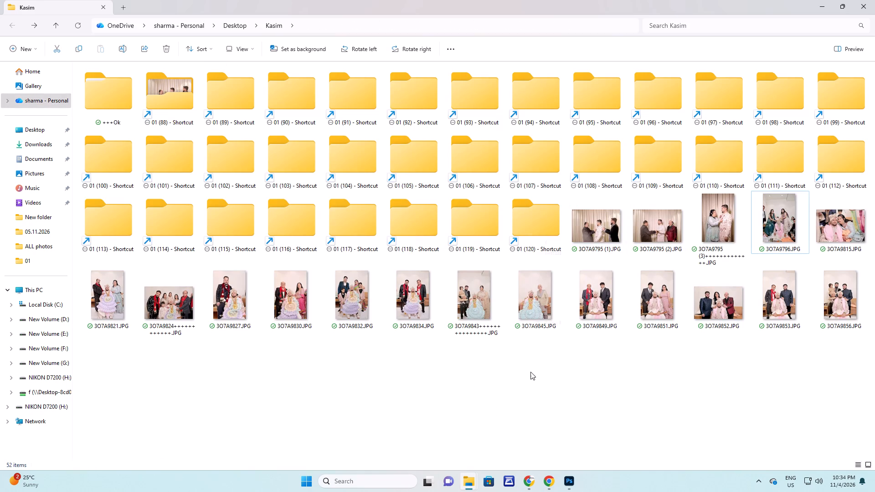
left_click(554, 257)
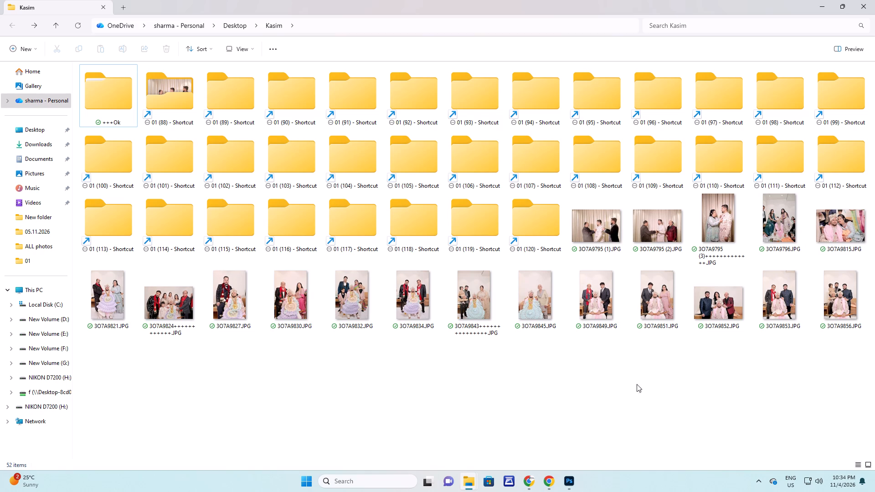
Move the three 3O7A9795 photos from the desktop's Kasim folder into the 01 (88) folder.
left_click(723, 240)
left_click(591, 234, "ctrl+shift")
key("ctrl+x")
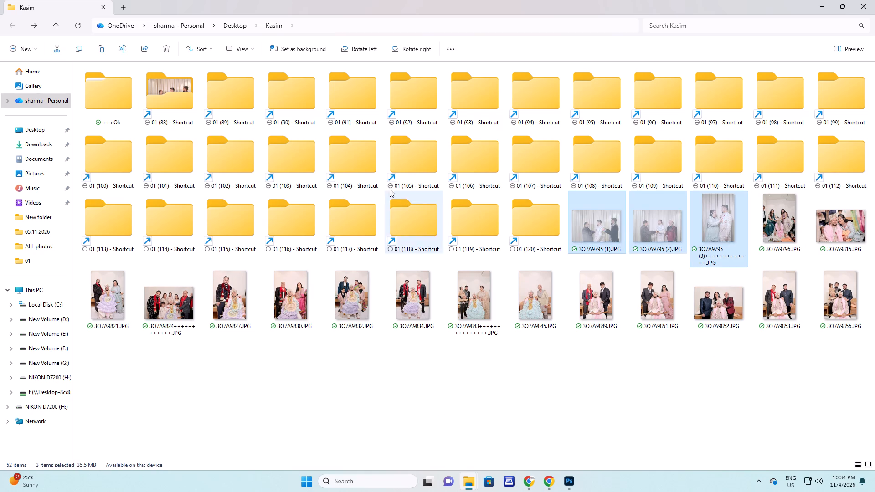
double_click(165, 100)
key("ctrl+v")
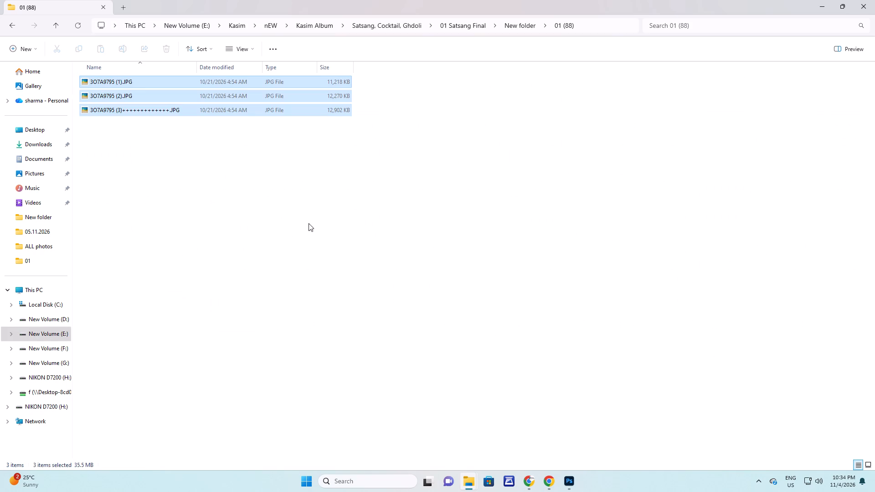
left_click(317, 226)
Move the four photos 3O7A9796, 3O7A9815, 3O7A9821 and 3O7A9824 into the 01 (89) folder.
left_click(594, 231)
left_click(747, 232, "ctrl+shift")
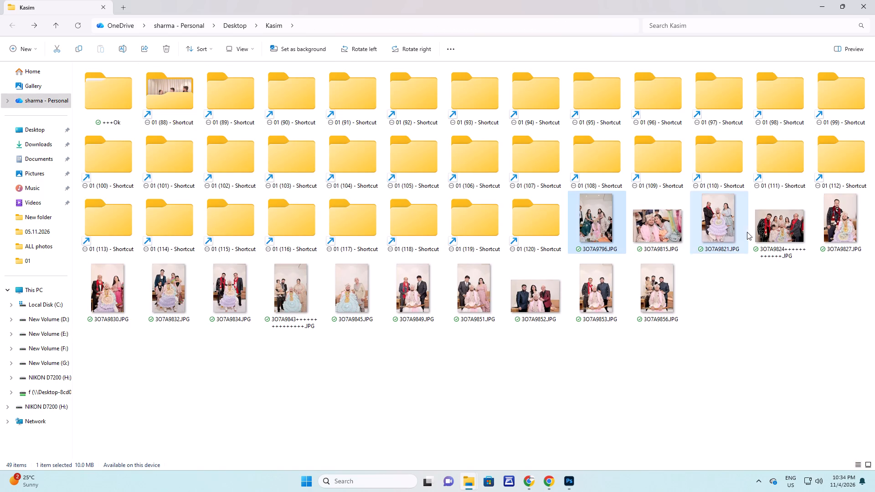
left_click(780, 234, "ctrl+shift")
key("ctrl+x")
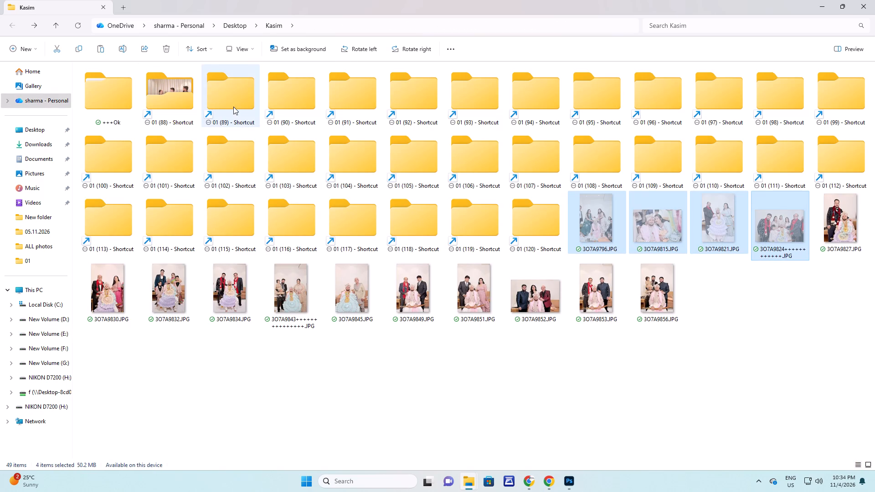
double_click(233, 103)
key("ctrl+v")
left_click(384, 181)
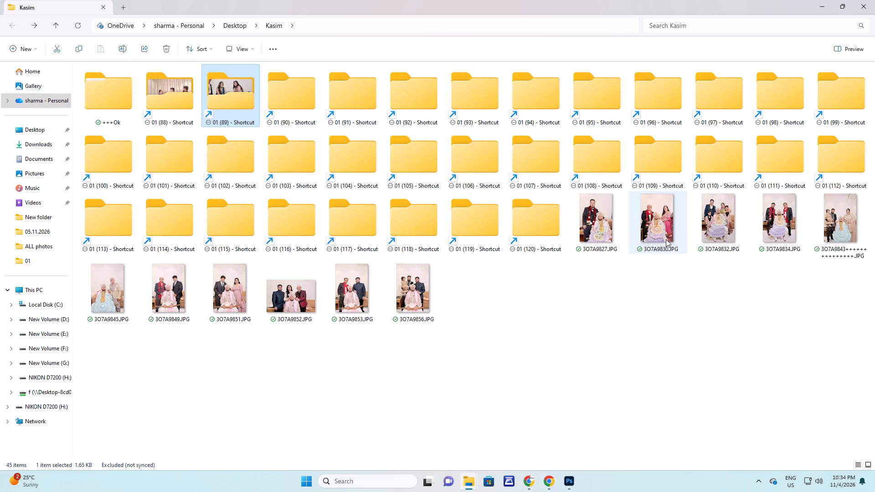
Move the five photos 3O7A9827, 3O7A9830, 3O7A9832, 3O7A9834 and 3O7A9843 into the 01 (90) folder.
left_click(618, 231)
left_click(833, 230, "shift")
key("ctrl+x")
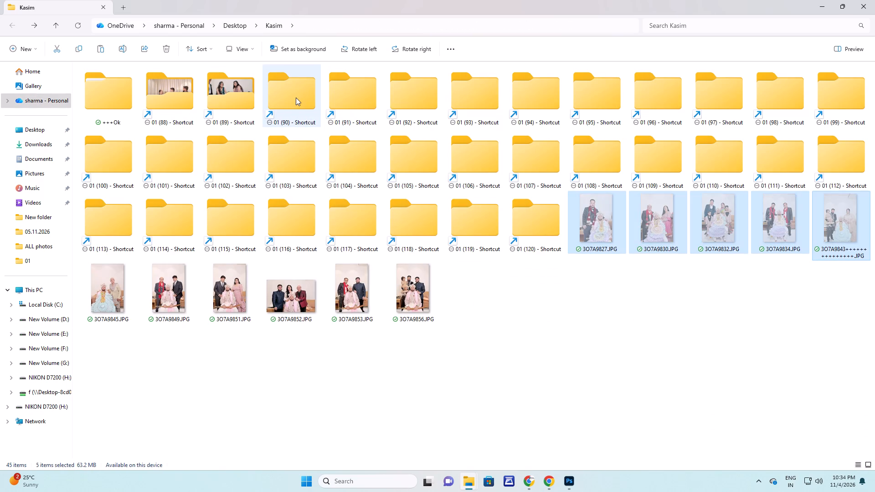
double_click(296, 97)
key("ctrl+v")
left_click(403, 200)
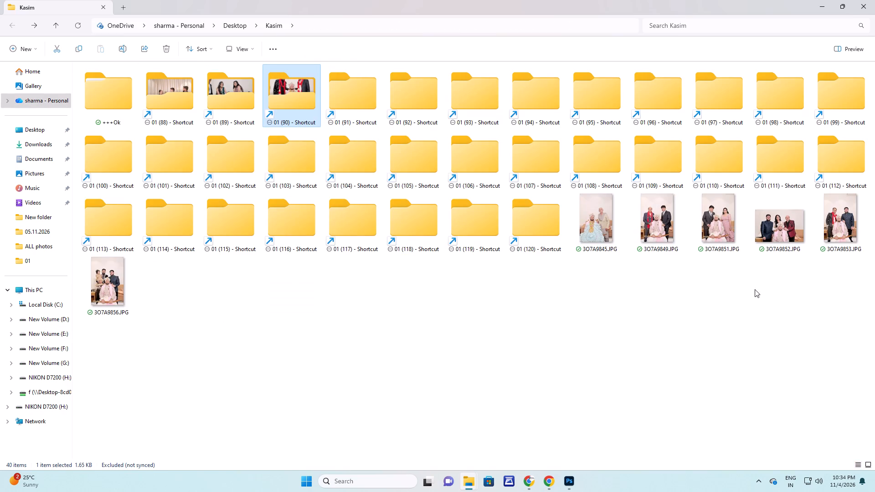
Move the six remaining photos, 3O7A9845, 3O7A9849, 3O7A9851, 3O7A9852, 3O7A9853 and 3O7A9856, into the 01 (91) folder.
left_click(601, 246)
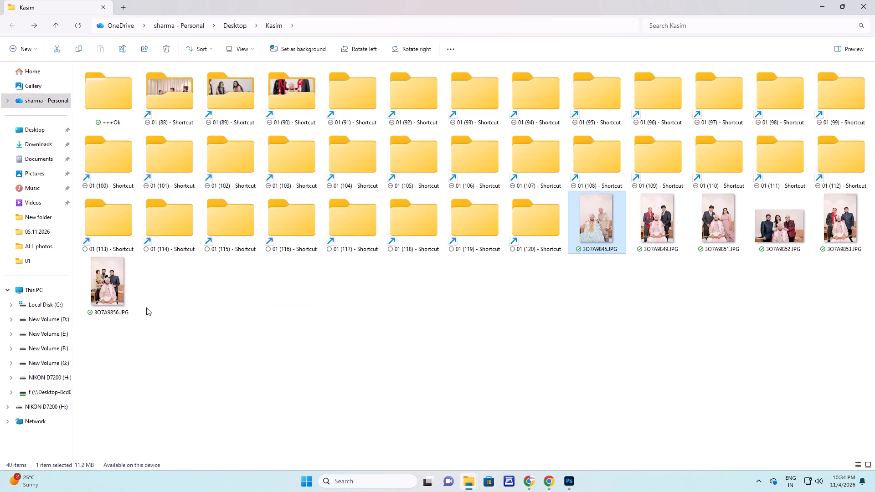
left_click(135, 291, "ctrl+shift")
key("ctrl+x")
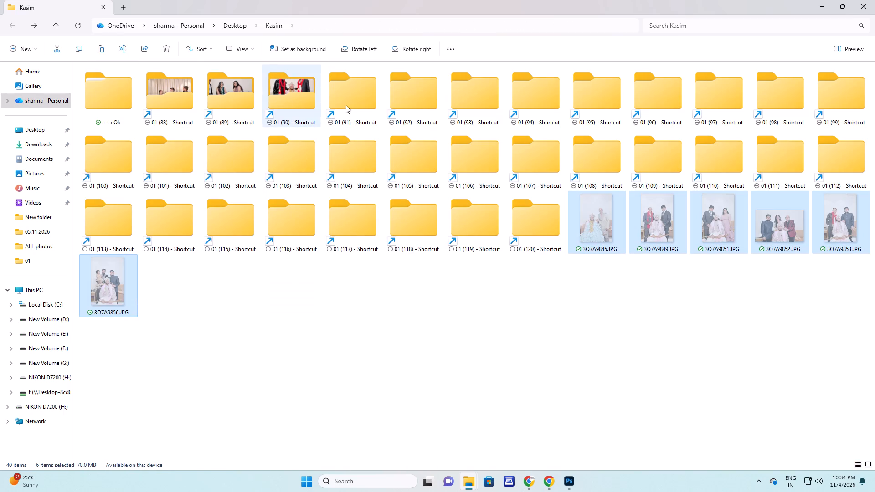
double_click(346, 105)
key("ctrl+v")
left_click_drag(366, 213, 372, 214)
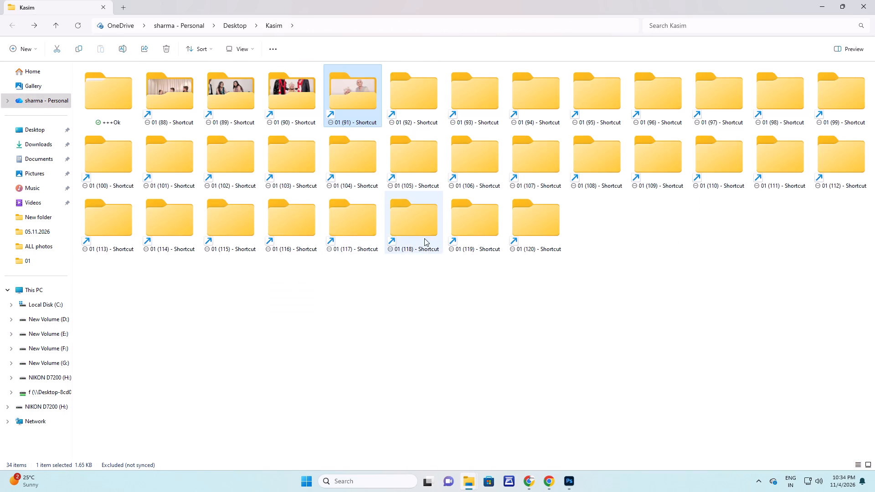
Move all photos from the New folder inside the Wedding album's 02 folder into the desktop's Kasim folder.
key("alt+Tab")
left_click(430, 235)
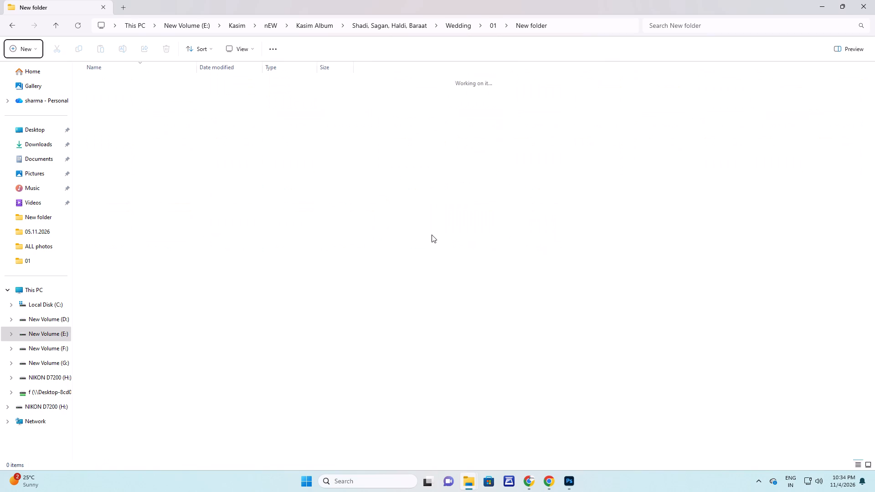
left_click(374, 205)
left_click(104, 104)
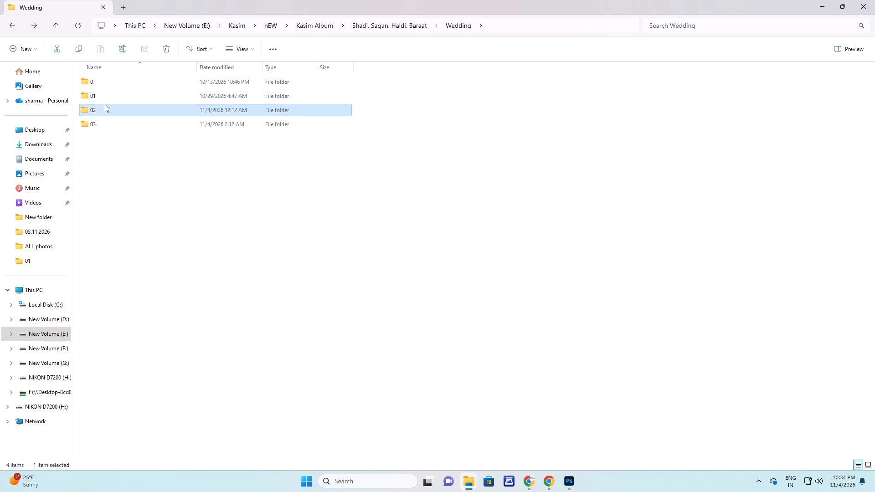
double_click(105, 104)
double_click(143, 98)
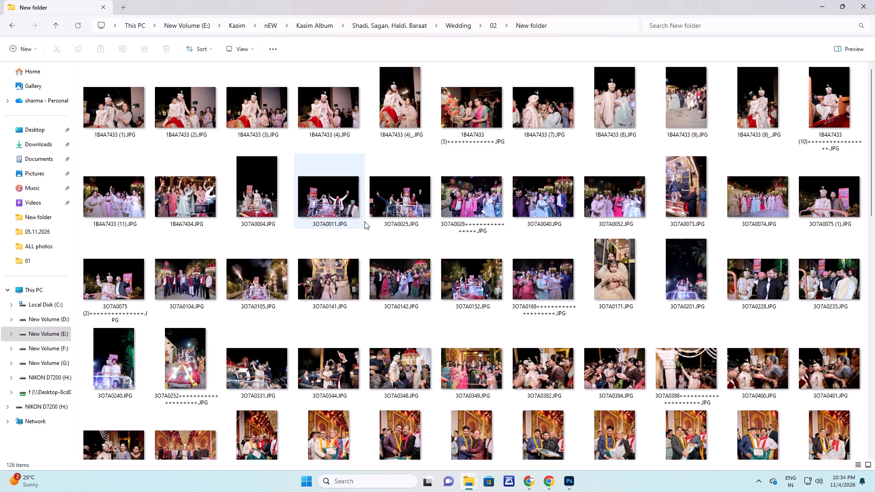
key("ctrl+a")
key("ctrl+x")
key("alt+Tab")
left_click(489, 317)
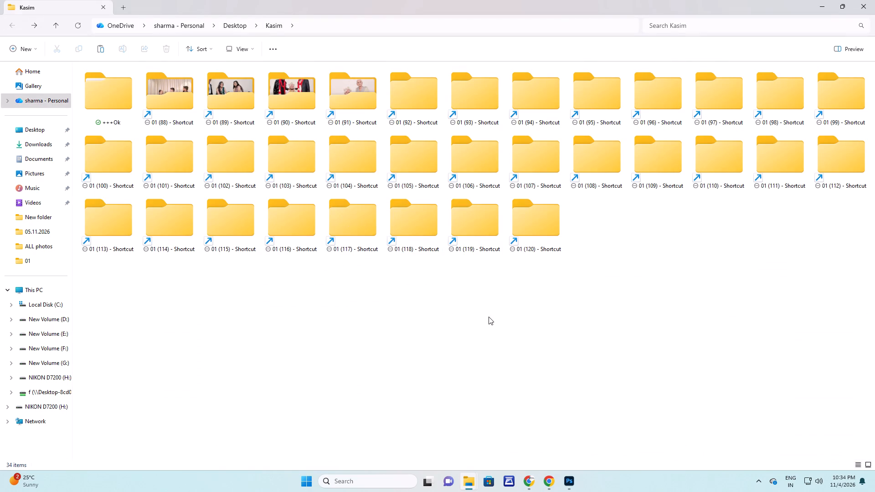
key("ctrl+v")
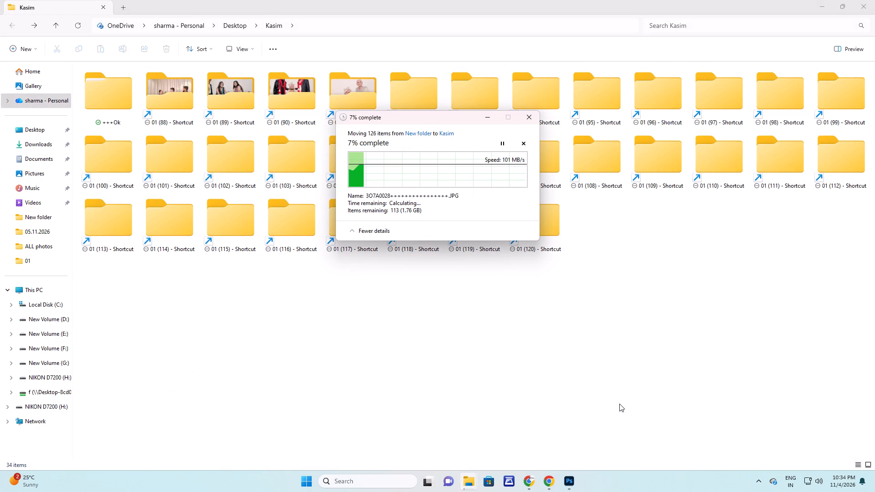
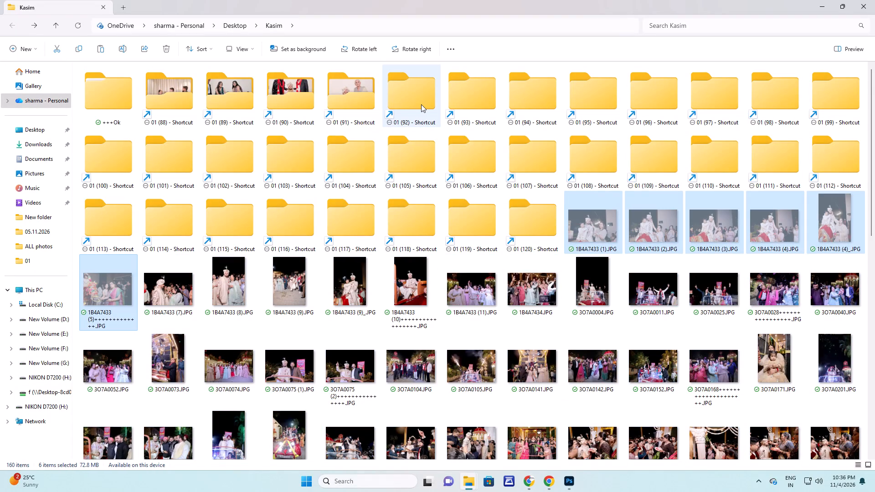
Move the six cut photos, 1B4A7433 (1) through 1B4A7433 (5), into the 01 (92) folder.
double_click(421, 104)
key("ctrl+v")
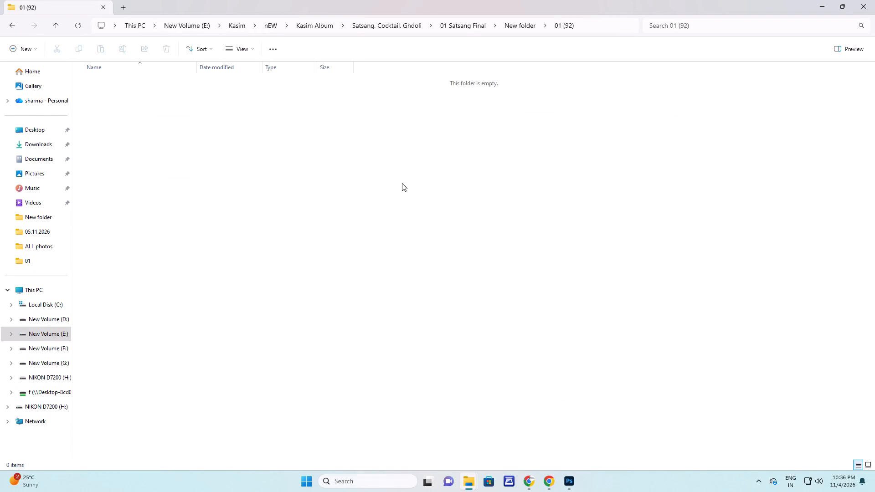
left_click(407, 183)
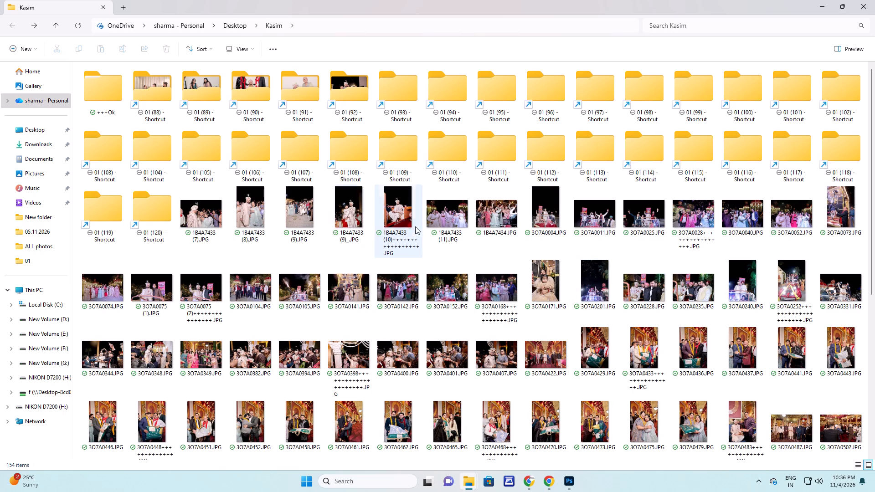
Move the five photos from 1B4A7433 (7) through 1B4A7433 (10) into the 01 (93) folder.
left_click(407, 221)
left_click(216, 212, "ctrl+shift")
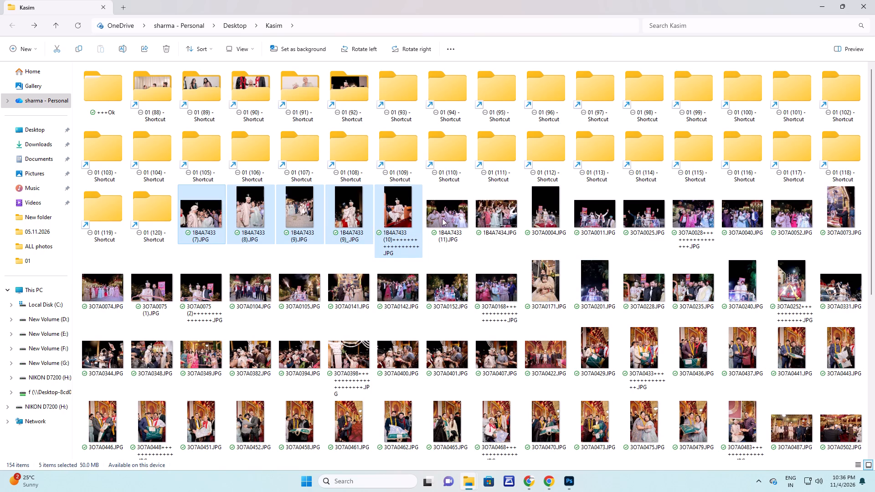
key("ctrl+x")
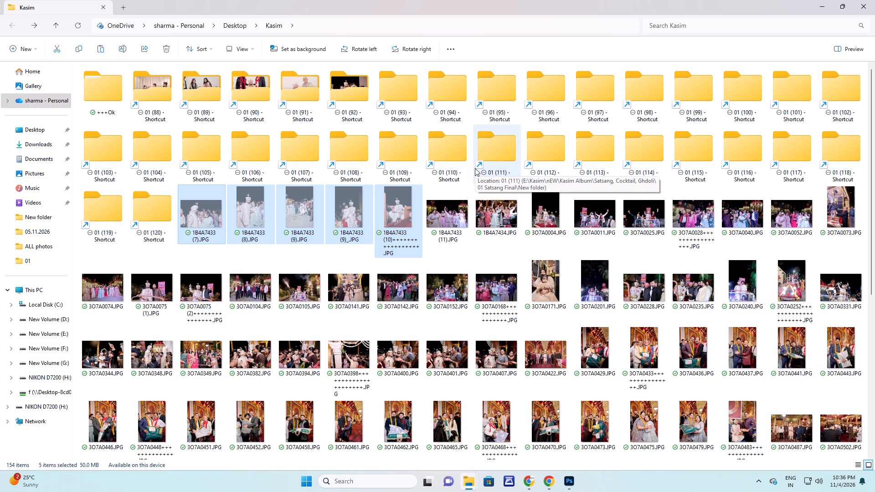
double_click(406, 99)
double_click(404, 94)
key("ctrl+v")
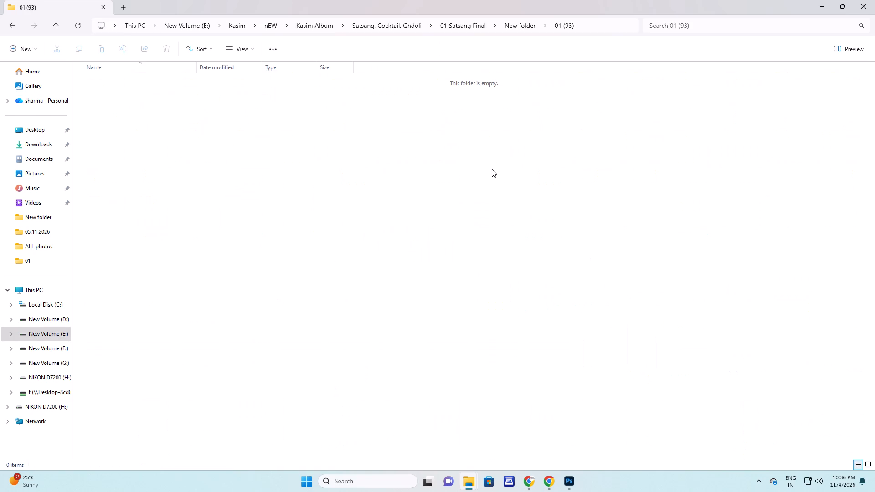
left_click(491, 165)
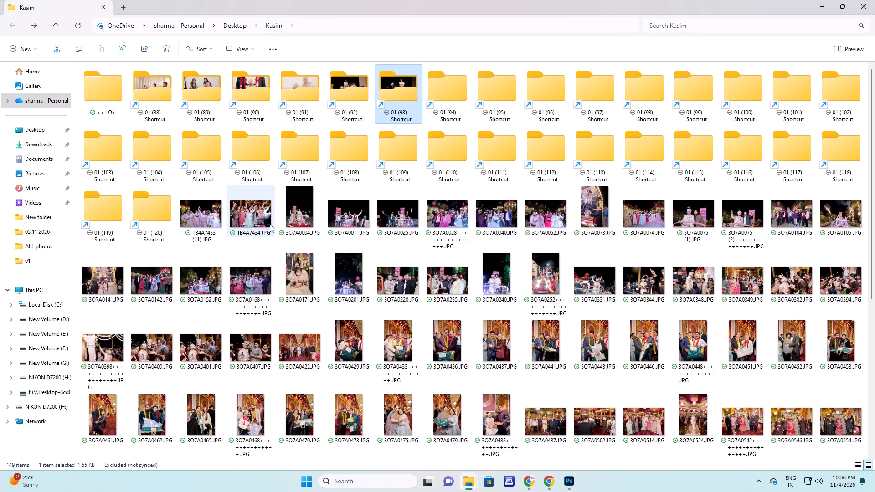
Move the six photos from 1B4A7433 (11) through 3O7A0028 into the 01 (94) folder.
left_click(214, 210)
left_click(462, 220, "ctrl+shift")
key("ctrl+x")
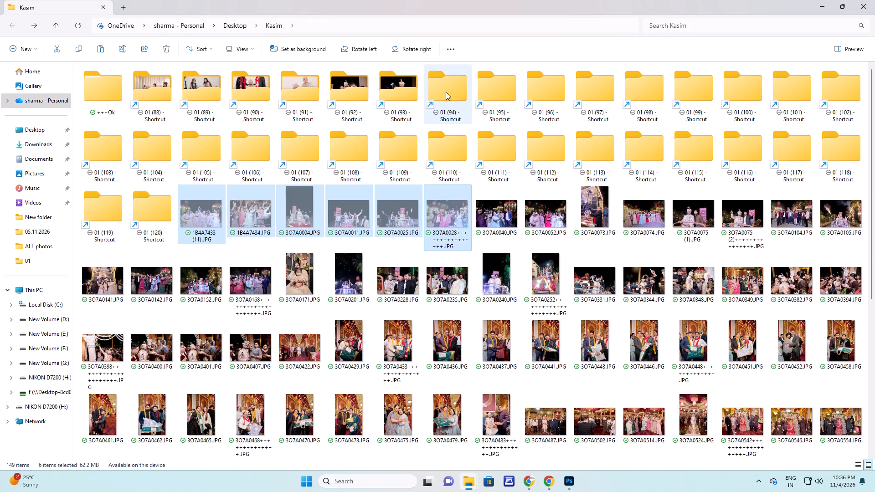
double_click(446, 92)
double_click(452, 92)
key("ctrl+v")
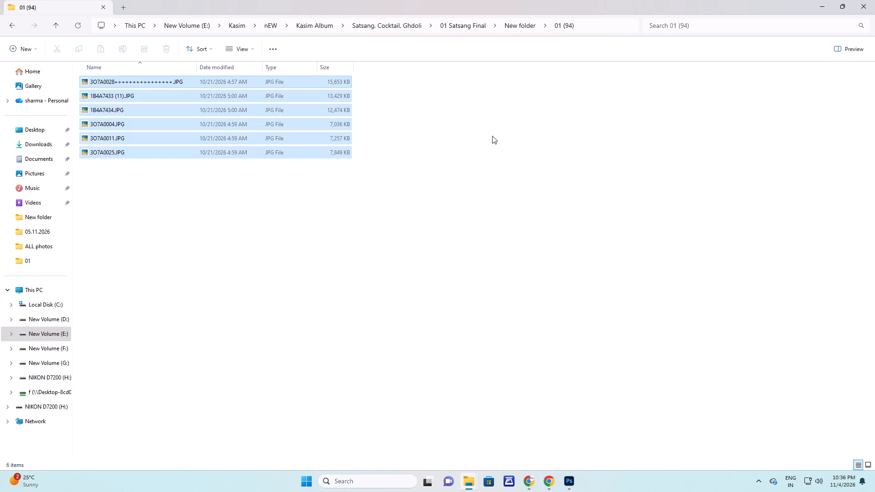
left_click_drag(504, 138, 502, 133)
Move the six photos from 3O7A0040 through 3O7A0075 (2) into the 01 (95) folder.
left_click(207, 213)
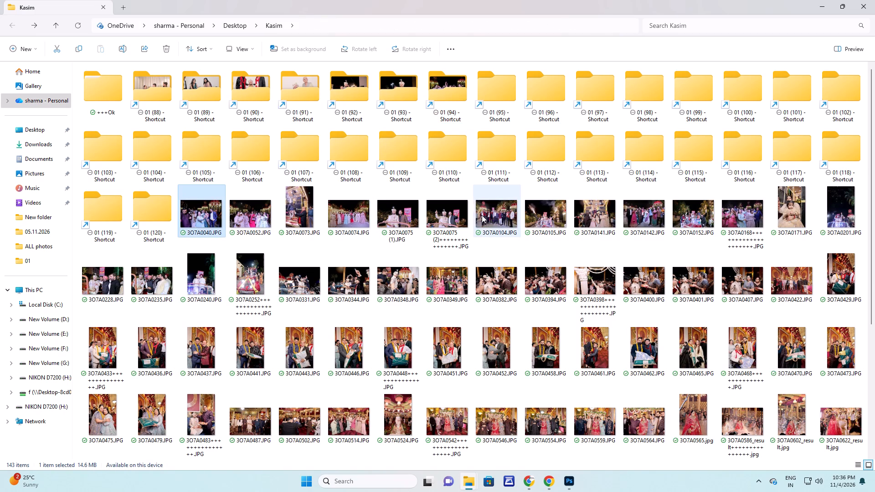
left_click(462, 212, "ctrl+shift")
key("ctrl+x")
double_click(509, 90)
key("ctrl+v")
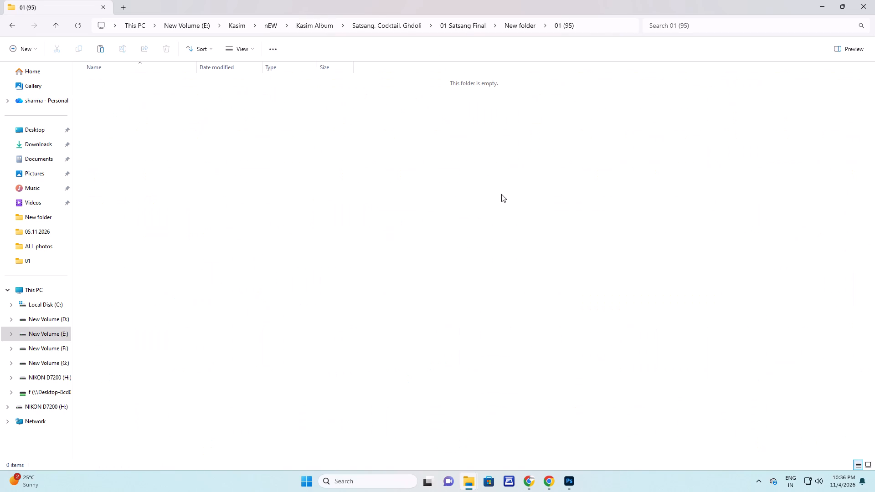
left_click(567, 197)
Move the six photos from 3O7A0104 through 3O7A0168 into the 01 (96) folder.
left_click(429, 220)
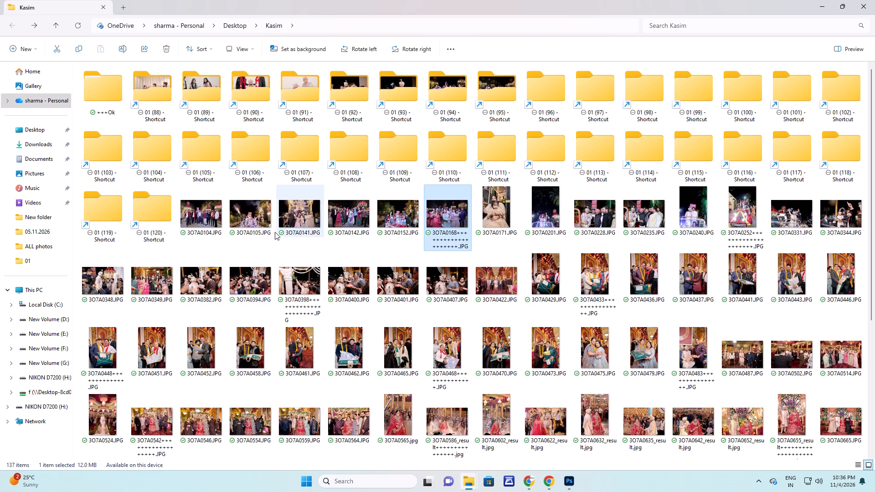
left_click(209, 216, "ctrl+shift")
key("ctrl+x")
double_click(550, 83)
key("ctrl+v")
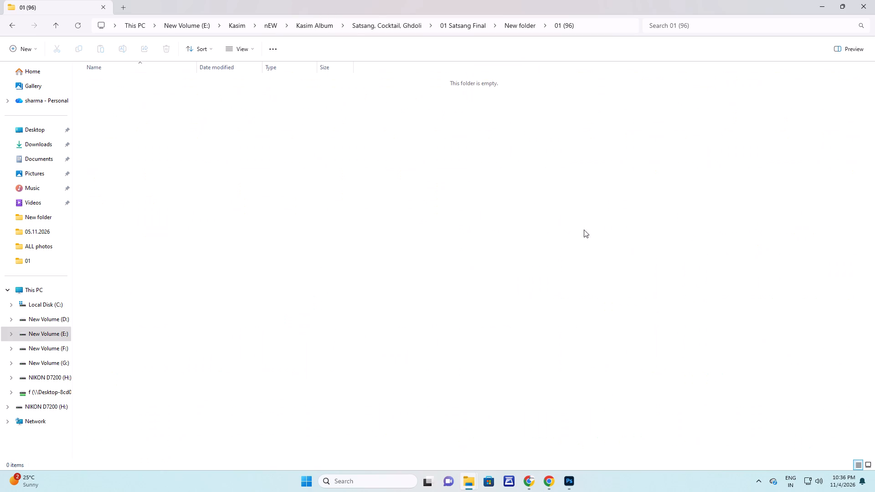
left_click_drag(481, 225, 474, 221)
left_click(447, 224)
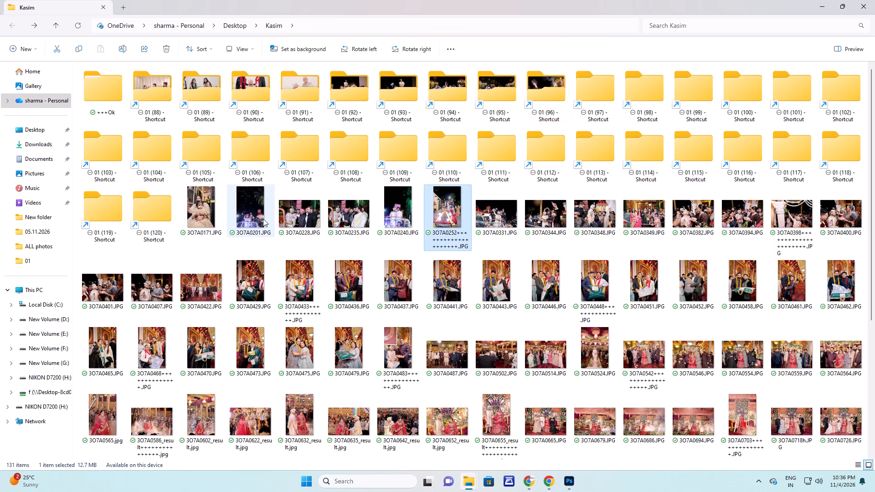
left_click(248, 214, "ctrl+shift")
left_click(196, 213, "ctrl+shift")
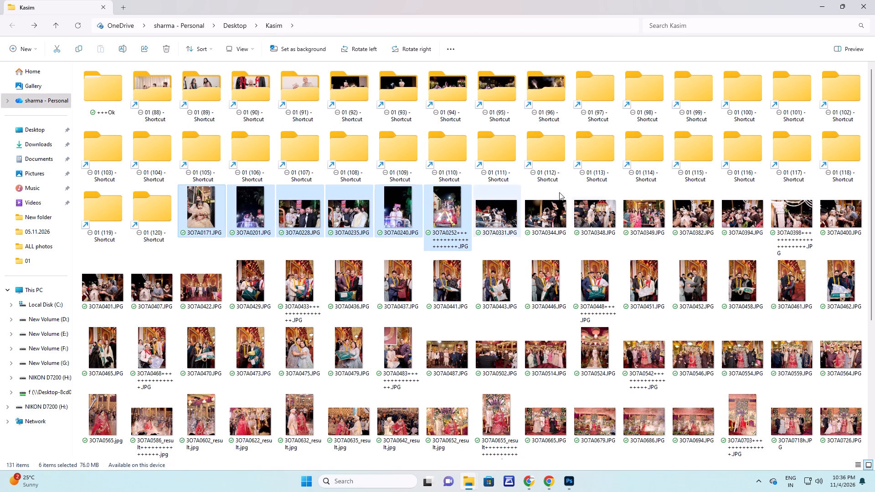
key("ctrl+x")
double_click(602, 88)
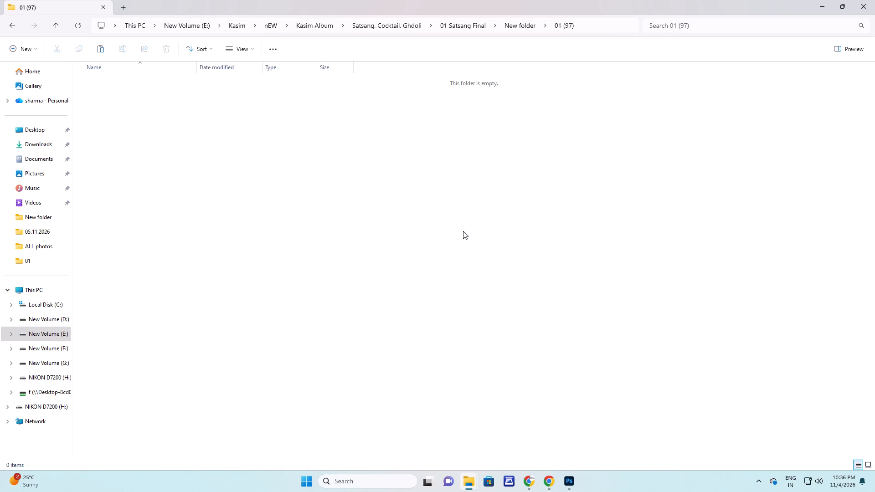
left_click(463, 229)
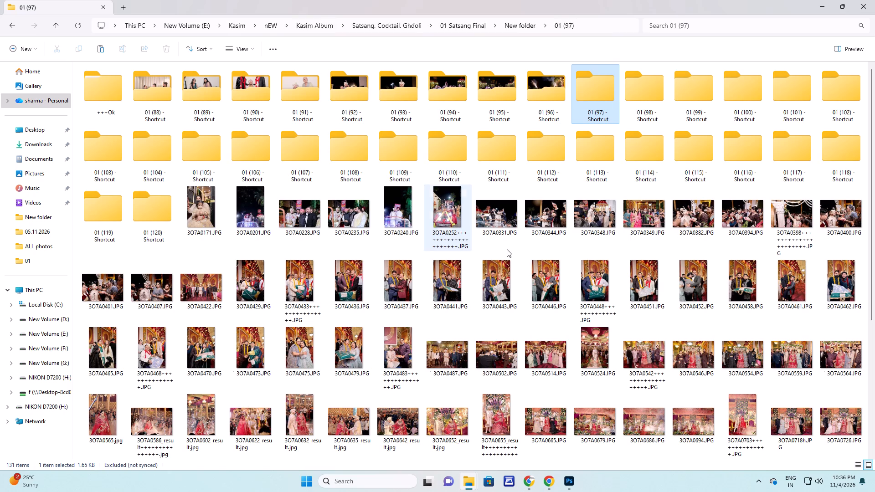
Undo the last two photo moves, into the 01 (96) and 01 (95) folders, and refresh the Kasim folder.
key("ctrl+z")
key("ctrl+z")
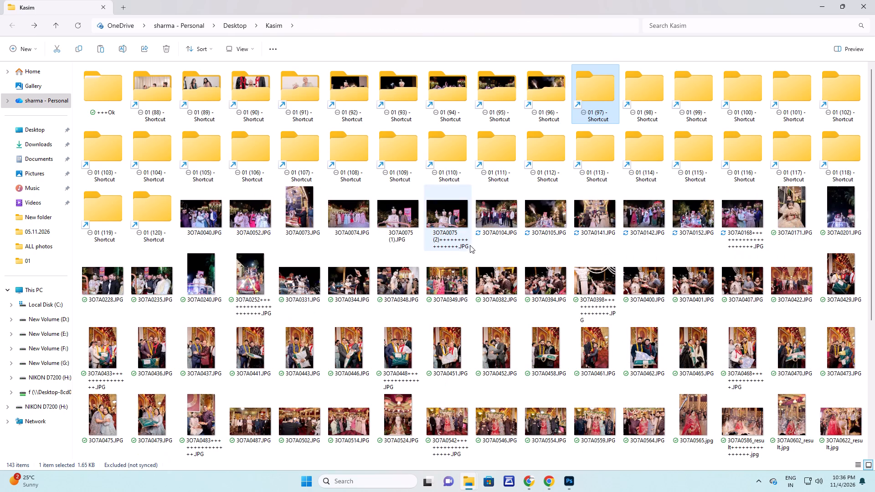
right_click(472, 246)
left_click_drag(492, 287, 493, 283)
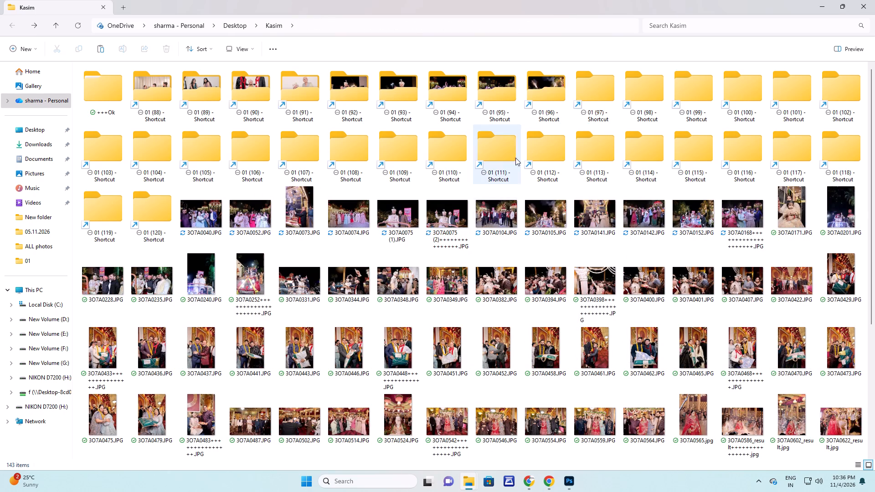
Check the contents of the 01 (96), 01 (95) and 01 (94) folders.
double_click(562, 92)
left_click_drag(499, 170, 499, 164)
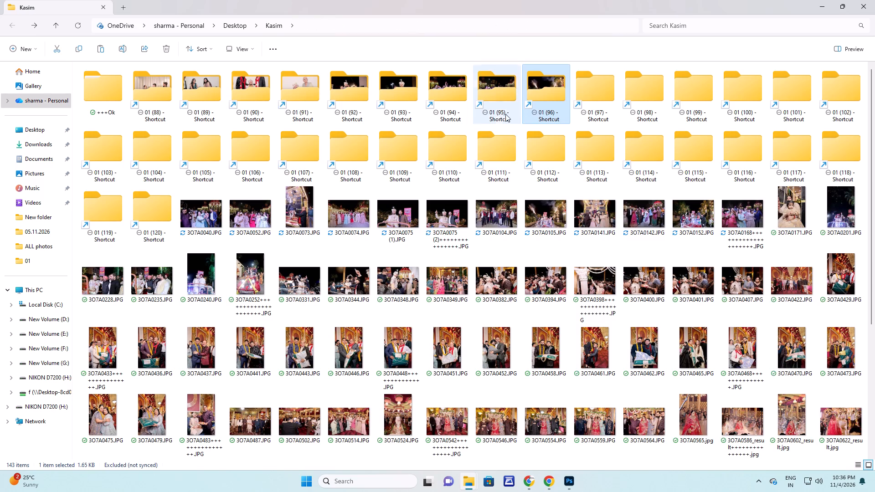
double_click(497, 94)
left_click_drag(487, 100, 484, 104)
double_click(451, 94)
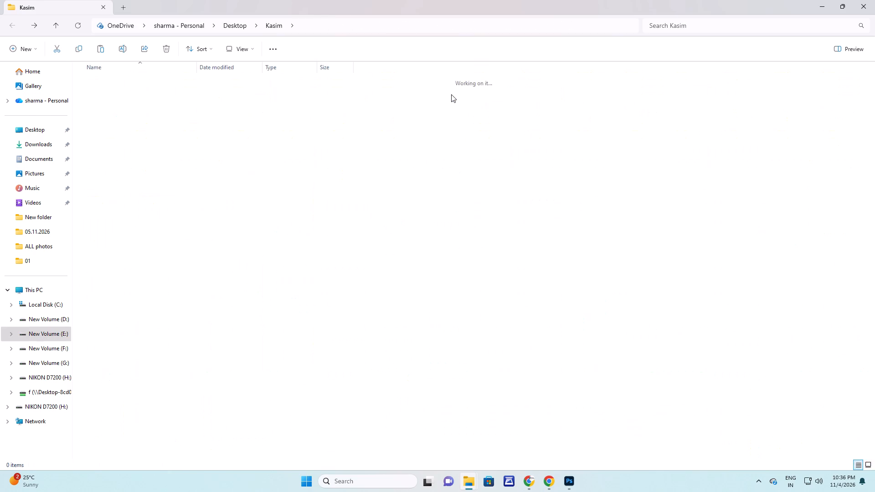
left_click(453, 95)
Move the six photos from 3O7A0040 through 3O7A0075 (2) into the 01 (95) folder.
left_click(208, 201)
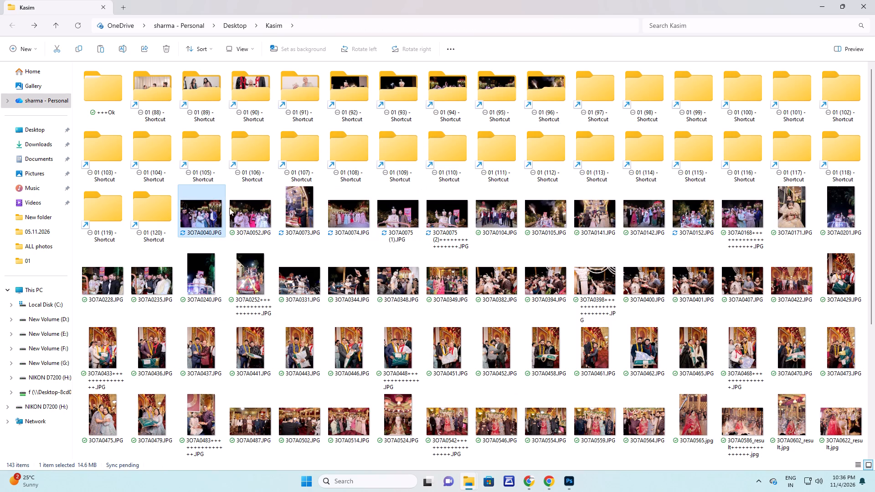
left_click(455, 220, "ctrl+shift")
key("ctrl+x")
double_click(460, 83)
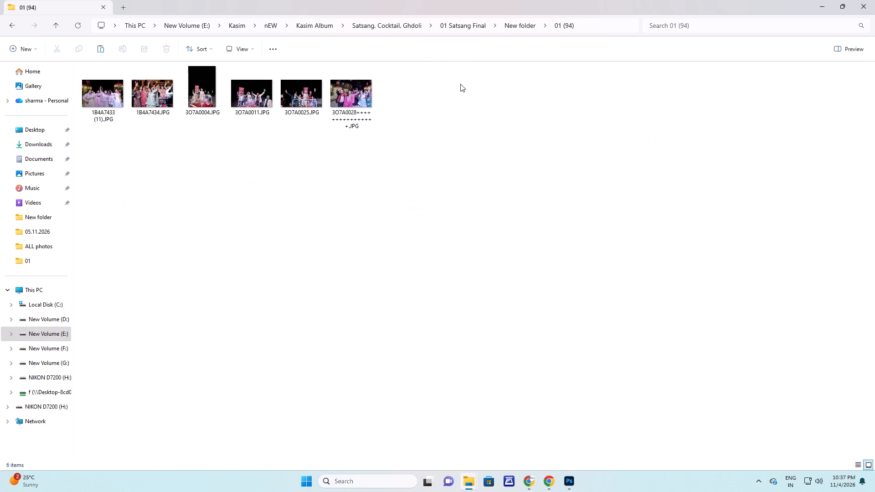
left_click_drag(478, 92, 505, 101)
double_click(501, 92)
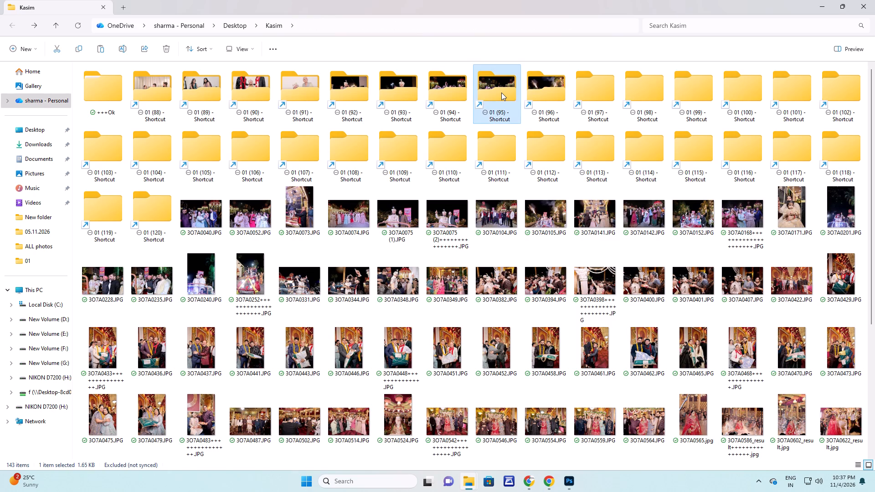
double_click(501, 92)
key("ctrl+v")
left_click_drag(506, 170, 512, 172)
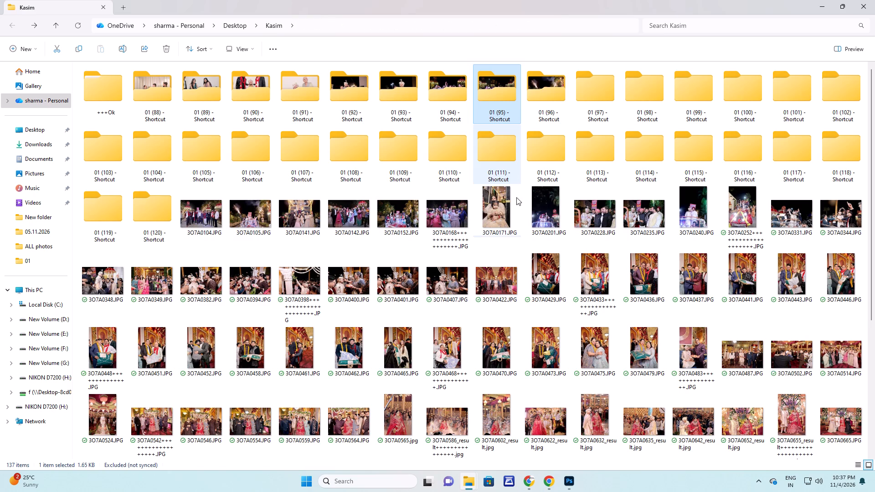
Move the six photos from 3O7A0104 through 3O7A0168 into the 01 (96) folder.
left_click(459, 207)
left_click(191, 217, "ctrl+shift")
key("ctrl+x")
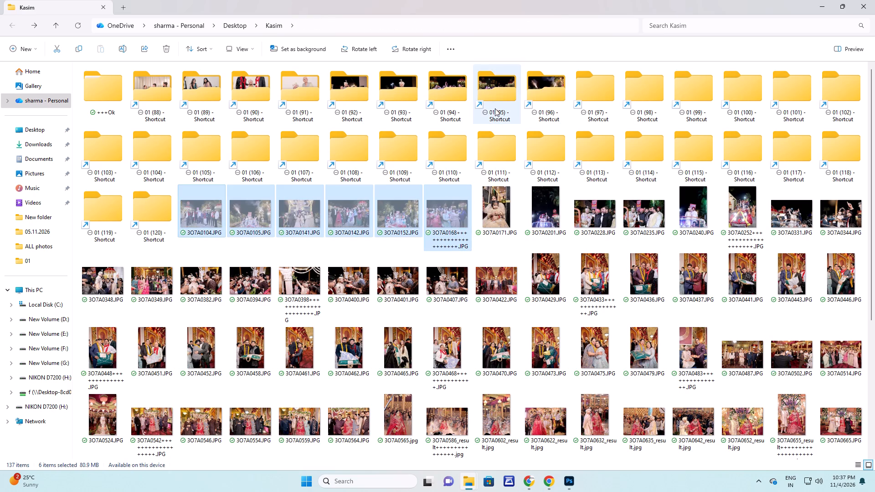
double_click(531, 96)
key("ctrl+v")
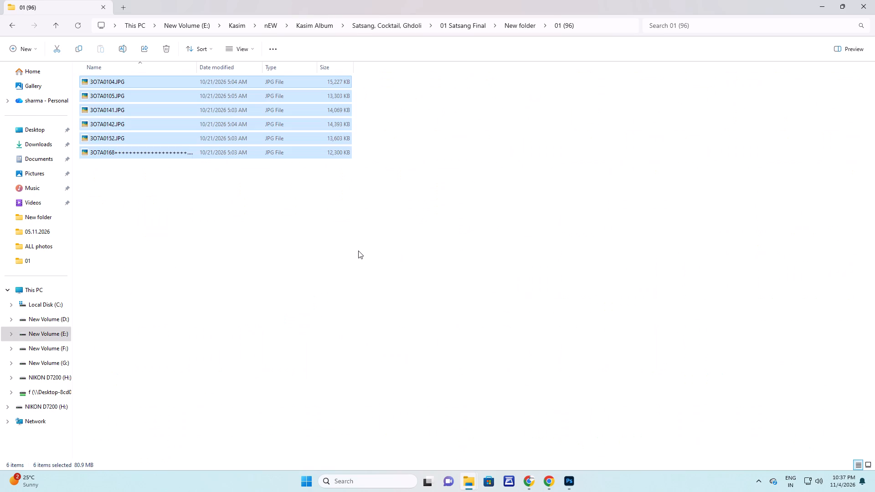
left_click(360, 251)
Move the six photos from 3O7A0171 through 3O7A0252 into the 01 (97) folder.
left_click(215, 207)
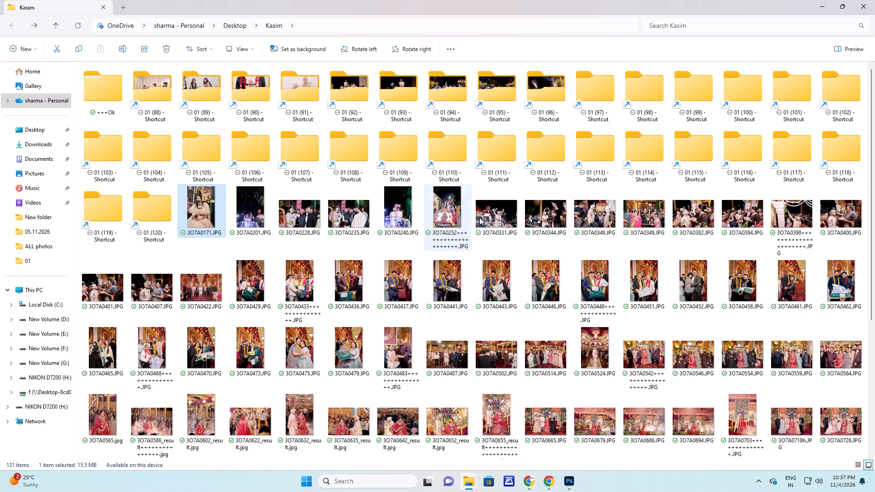
left_click(450, 216, "ctrl+shift")
key("ctrl+x")
double_click(606, 79)
key("ctrl+v")
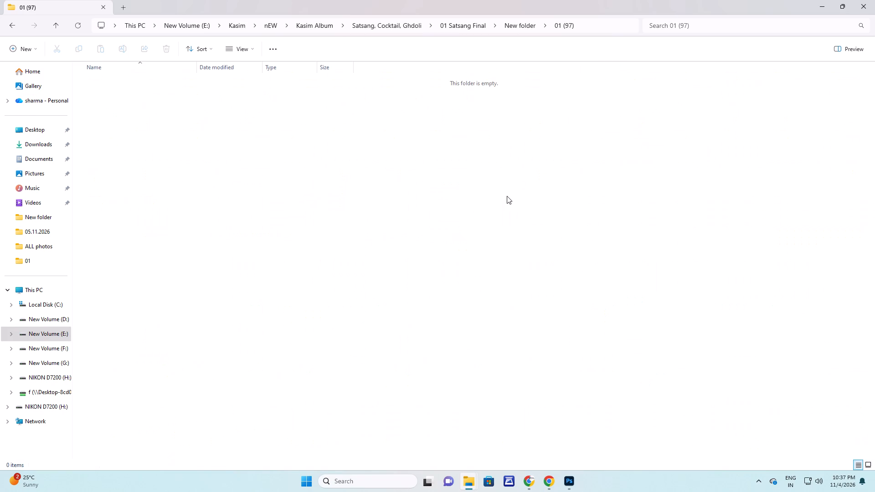
left_click(507, 196)
Move the seven photos from 3O7A0331 through 3O7A0398 into the 01 (98) folder.
left_click(209, 219)
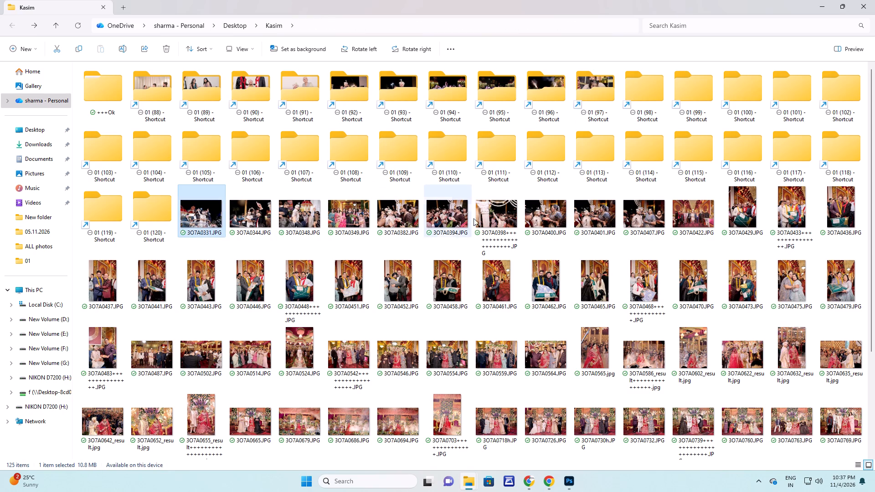
left_click(484, 218, "ctrl+shift")
key("ctrl+x")
double_click(645, 90)
key("ctrl+v")
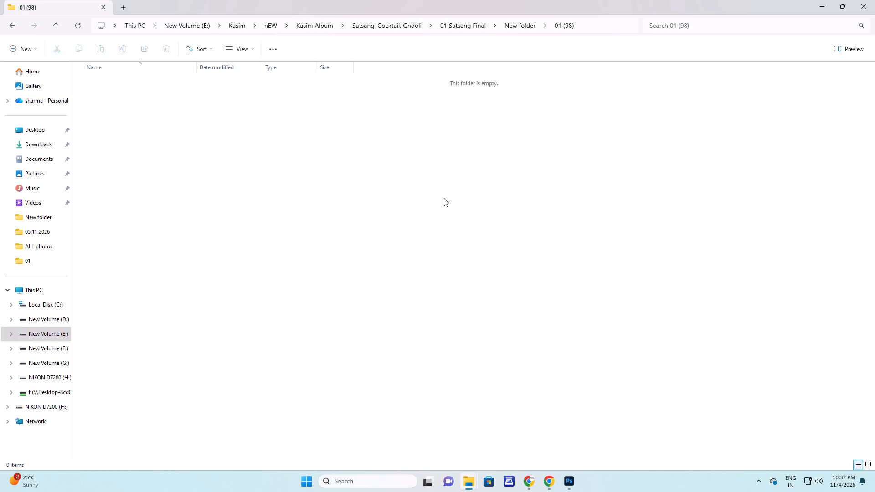
left_click_drag(442, 197, 438, 188)
Move the six photos from 3O7A0400 through 3O7A0433 into the 01 (99) folder.
left_click(213, 209)
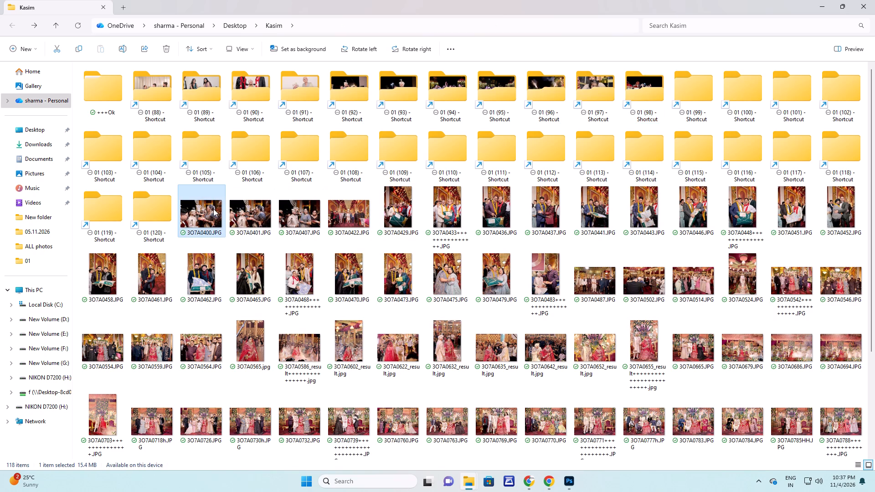
left_click(452, 222, "ctrl+shift")
key("ctrl+x")
double_click(700, 96)
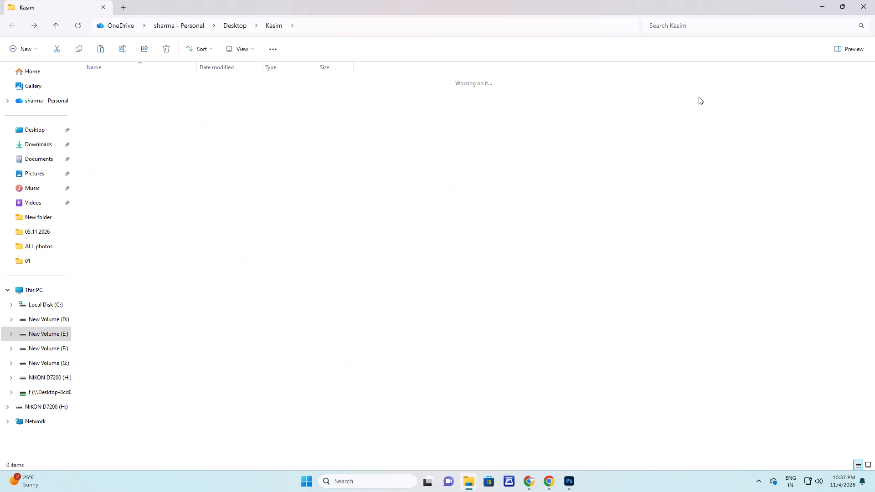
key("ctrl+v")
left_click(460, 206)
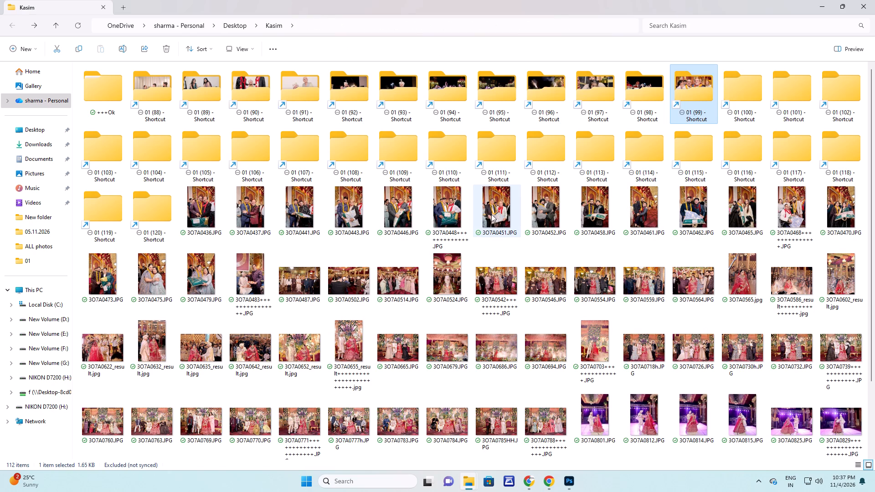
Move the six photos from 3O7A0436 through 3O7A0448 into the 01 (100) folder.
left_click(209, 220)
left_click(439, 212, "ctrl+shift")
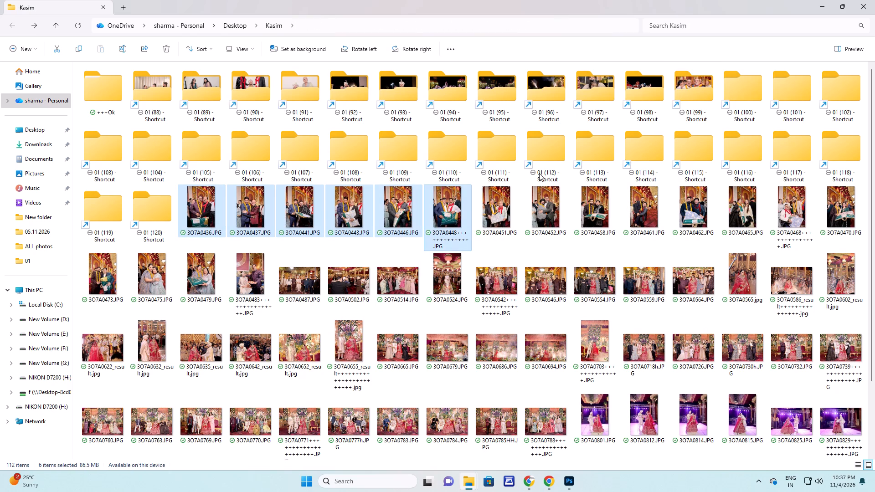
key("ctrl+x")
double_click(736, 87)
key("ctrl+v")
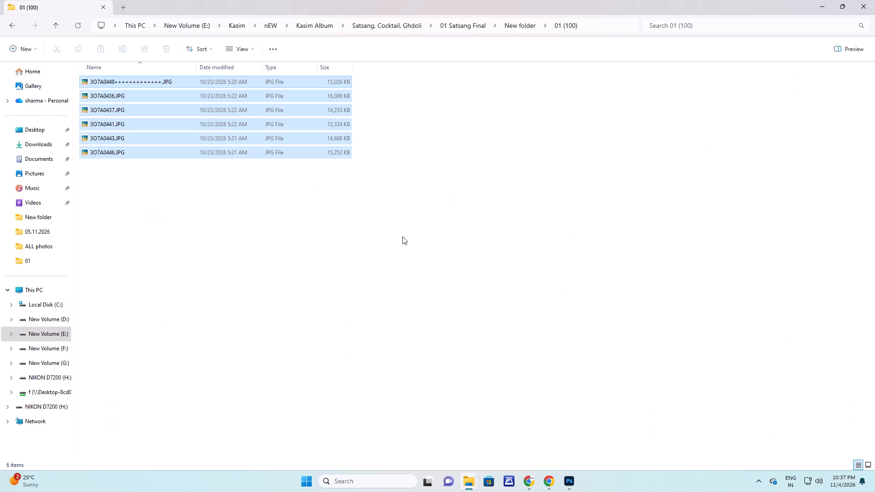
Move the seven photos from 3O7A0451 through 3O7A0468 into the 01 (101) folder.
left_click(403, 235)
left_click(209, 210)
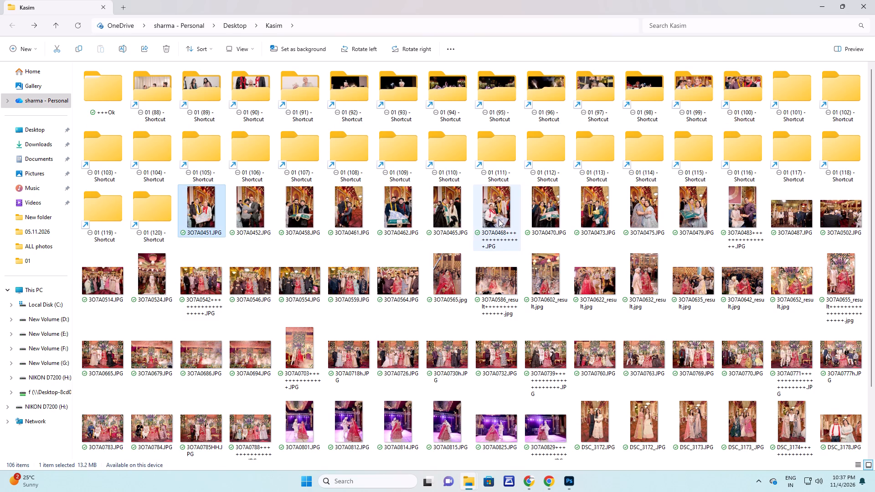
left_click(499, 219, "ctrl+shift")
key("ctrl+x")
double_click(799, 98)
key("ctrl+v")
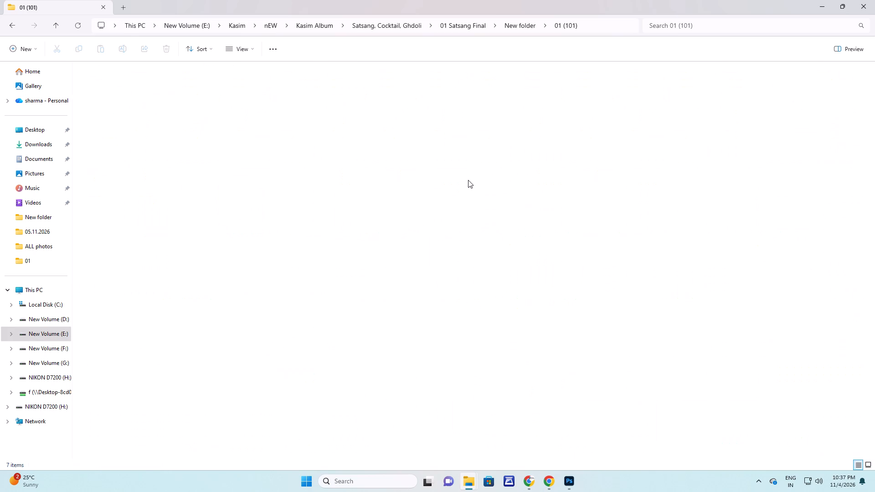
Move the five photos from 3O7A0470 through 3O7A0483 into the 01 (102) folder.
left_click(468, 180)
left_click(440, 197)
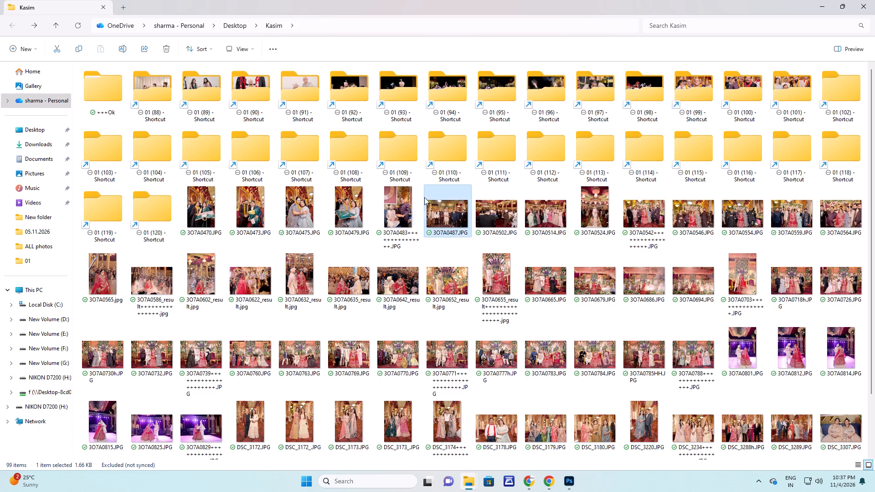
left_click(402, 206)
left_click(217, 202, "ctrl+shift")
key("ctrl+x")
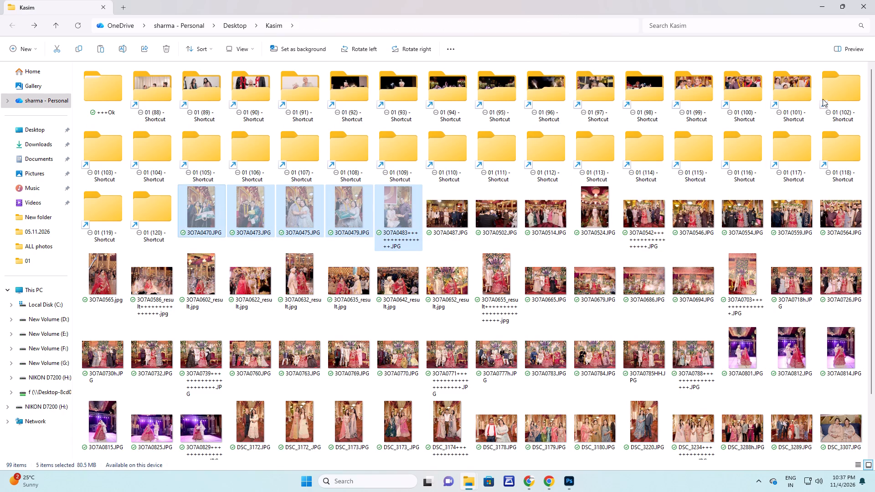
double_click(825, 96)
key("ctrl+v")
Move the five photos from 3O7A0487 through 3O7A0542 into the 01 (103) folder.
left_click(386, 209)
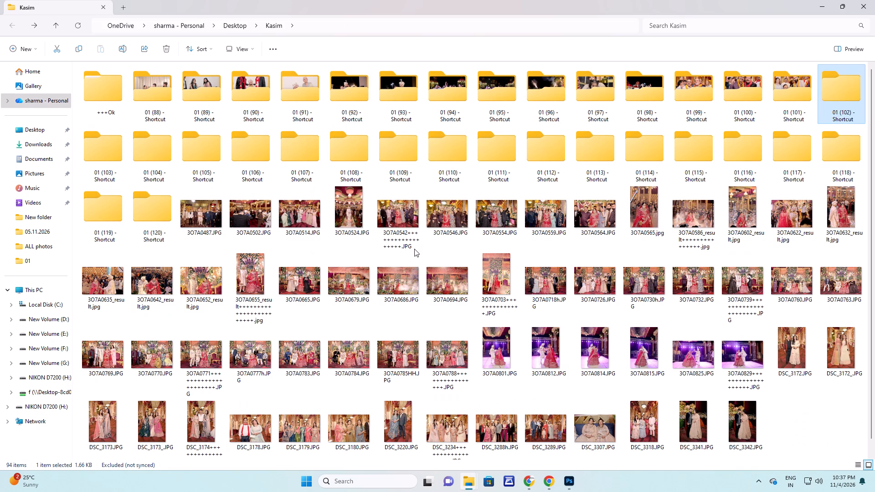
left_click(186, 216)
left_click(403, 214, "ctrl+shift")
key("ctrl+x")
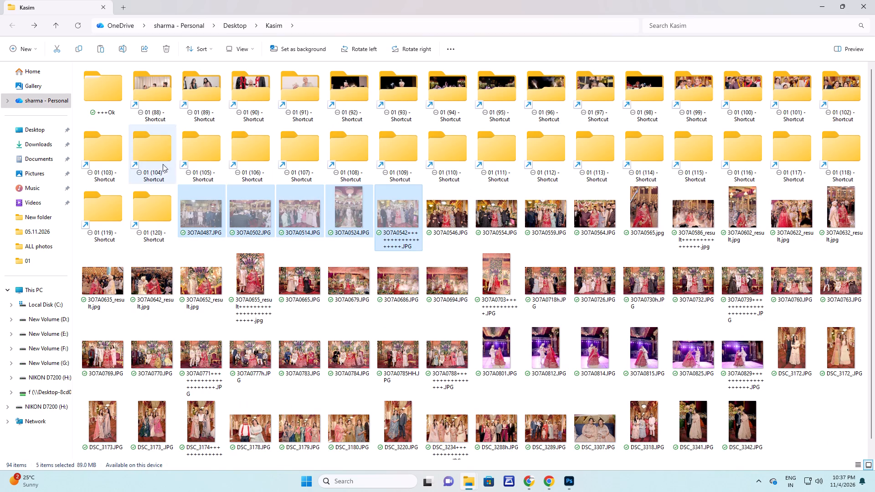
double_click(111, 145)
key("ctrl+v")
Move the six photos from 3O7A0546 through 3O7A0586_result into the 01 (104) folder.
left_click(381, 200)
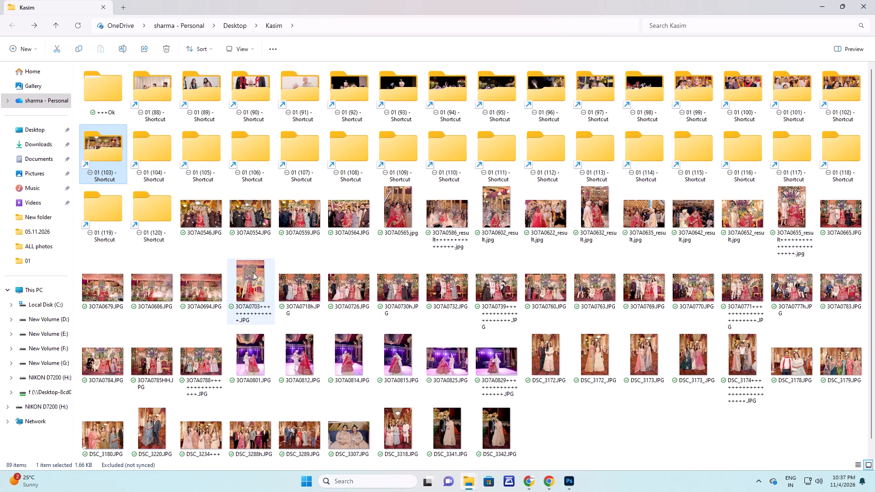
left_click(191, 219)
left_click(445, 226, "ctrl+shift")
key("ctrl+x")
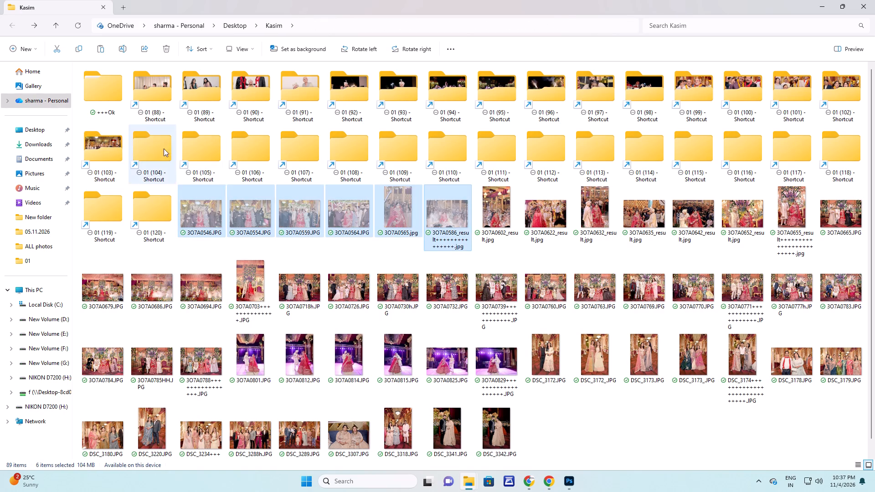
double_click(154, 146)
key("ctrl+v")
Move the seven photos from 3O7A0602_result through 3O7A0655_result into the 01 (105) folder.
left_click(377, 212)
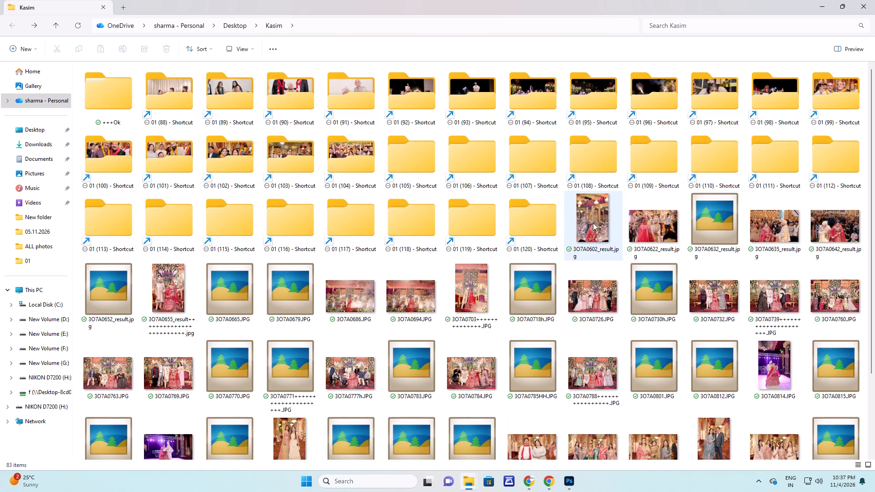
left_click(595, 221)
left_click(184, 290, "ctrl+shift")
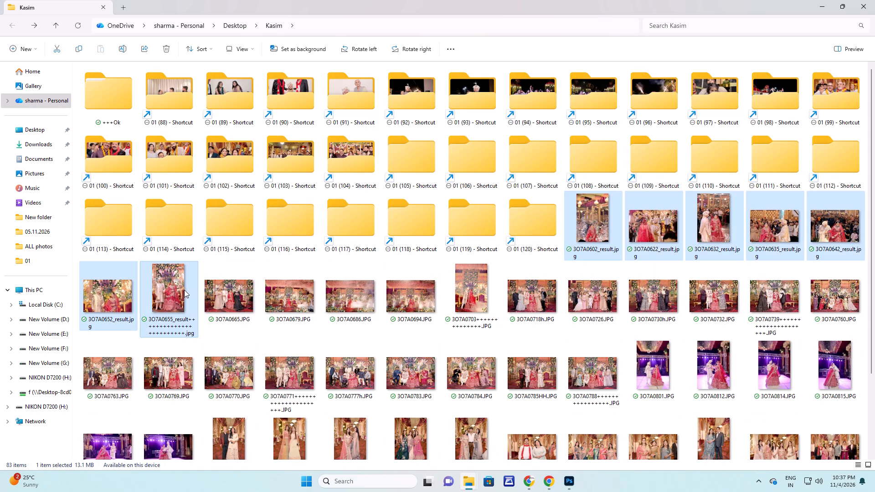
key("ctrl+x")
double_click(422, 173)
key("ctrl+v")
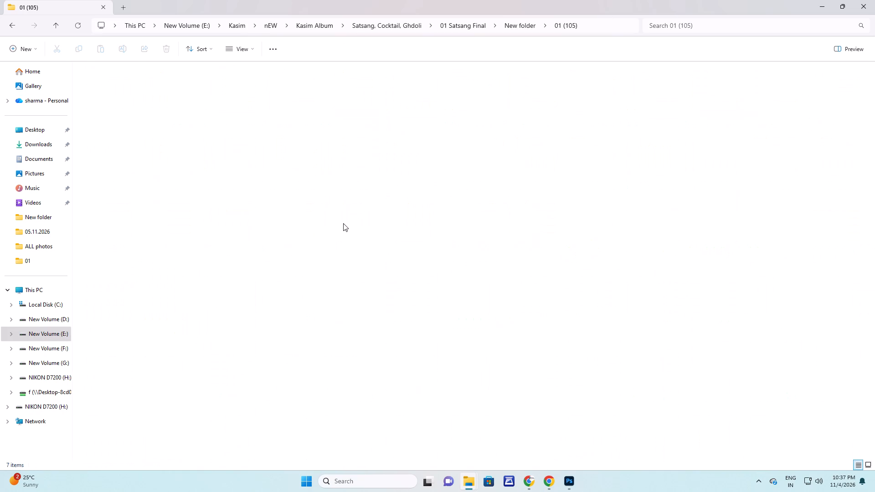
Move the five photos from 3O7A0665 through 3O7A0703 into the 01 (106) folder.
left_click_drag(347, 225, 352, 227)
left_click(597, 228)
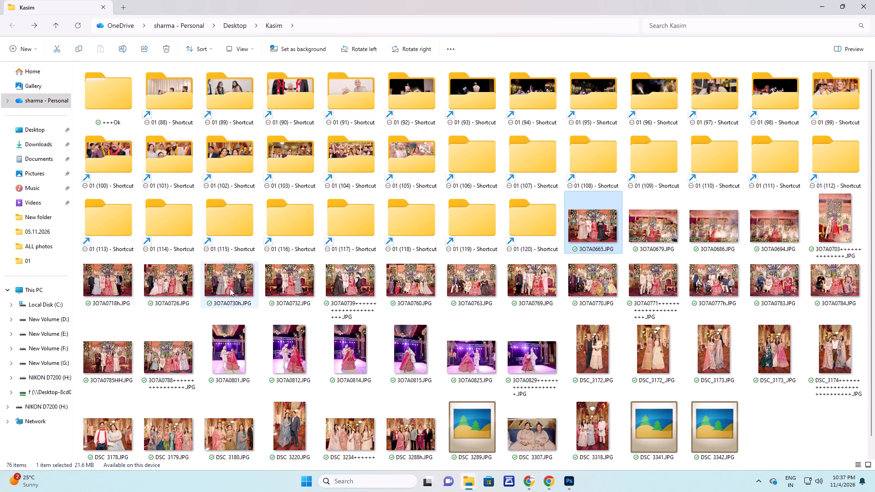
left_click(849, 219, "ctrl+shift")
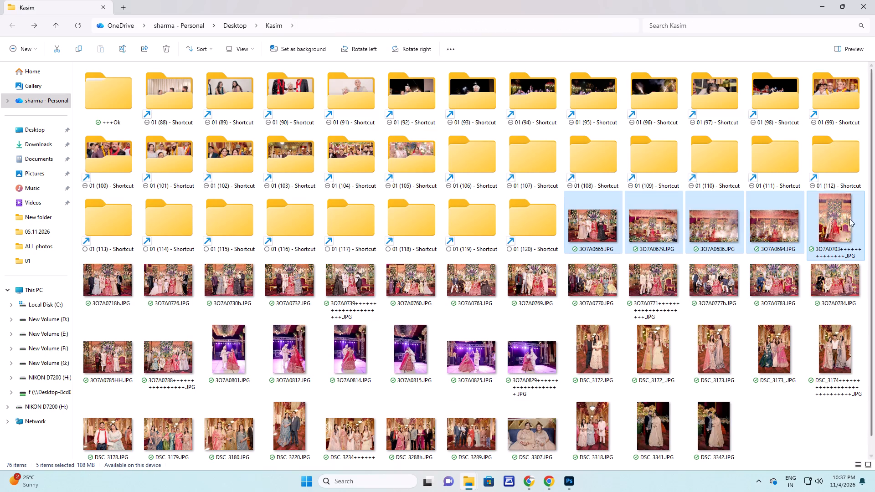
key("ctrl+x")
double_click(468, 155)
key("ctrl+v")
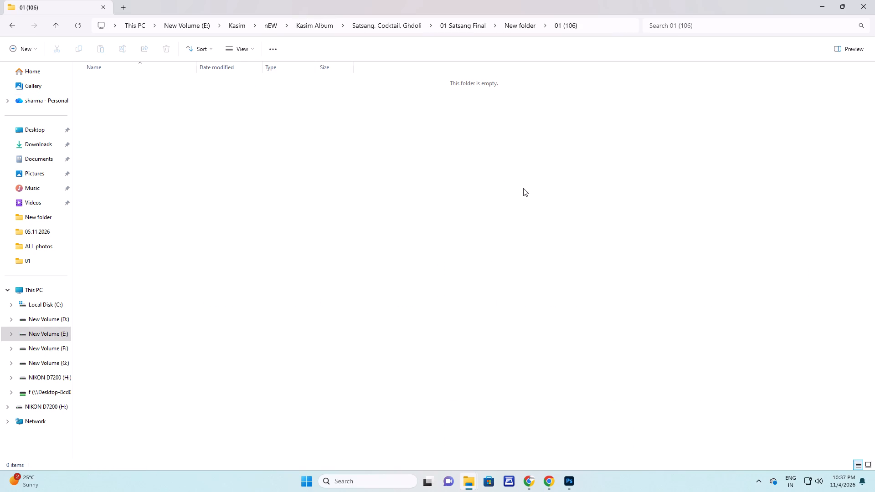
Move the five photos from 3O7A0718h through 3O7A0739 into the 01 (107) folder.
left_click(523, 188)
left_click_drag(595, 227, 601, 228)
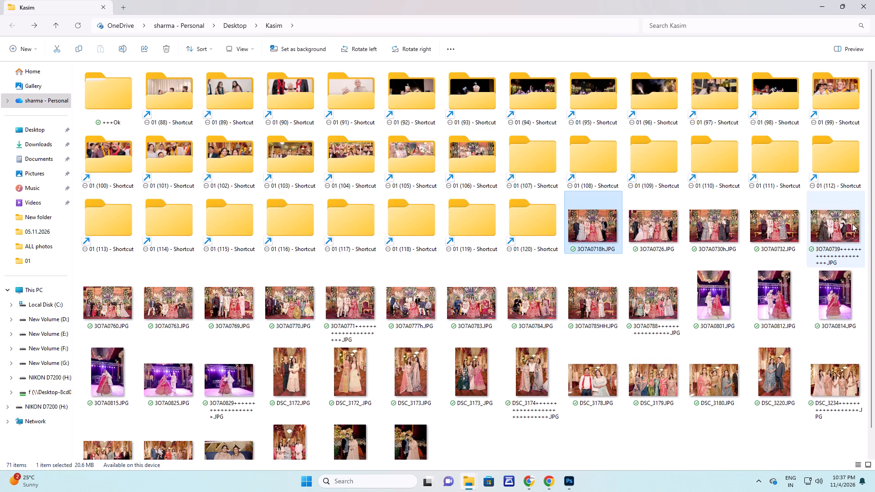
left_click(852, 224, "ctrl+shift")
key("ctrl+x")
double_click(547, 145)
key("ctrl+v")
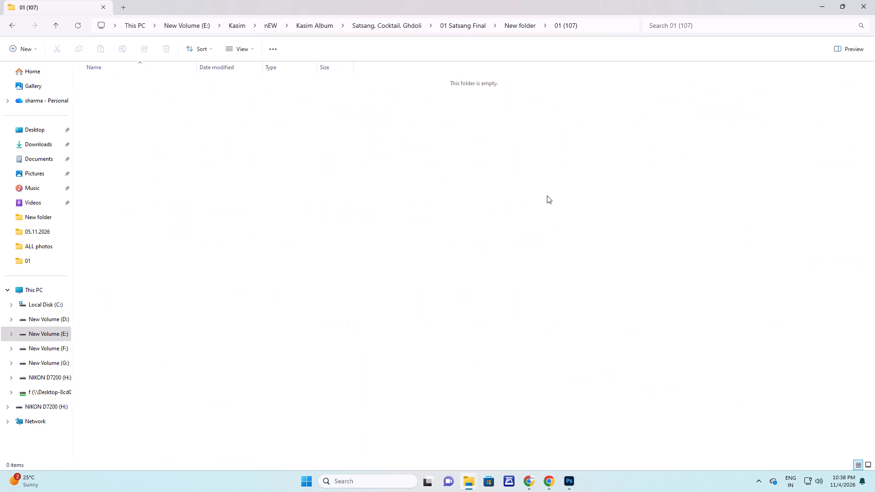
Move the five photos from 3O7A0760 through 3O7A0771 into the 01 (108) folder.
left_click(548, 196)
left_click(594, 231)
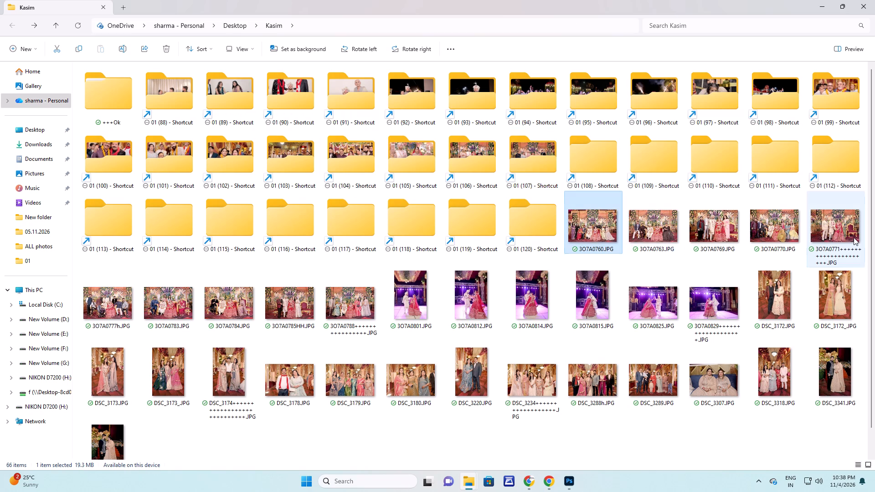
left_click(854, 237, "ctrl+shift")
key("ctrl+x")
double_click(587, 153)
key("ctrl+v")
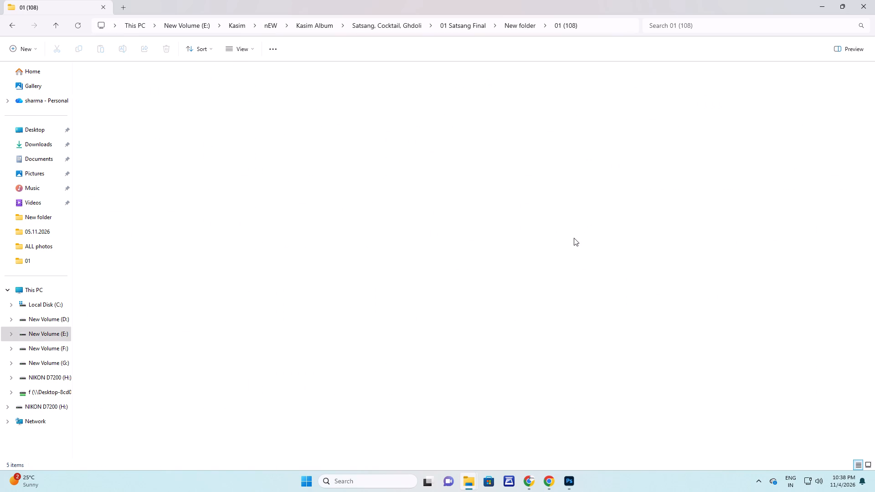
Move the five photos from 3O7A0777h through 3O7A0788 into the 01 (109) folder.
left_click(573, 237)
left_click(608, 228)
left_click(836, 236, "ctrl+shift")
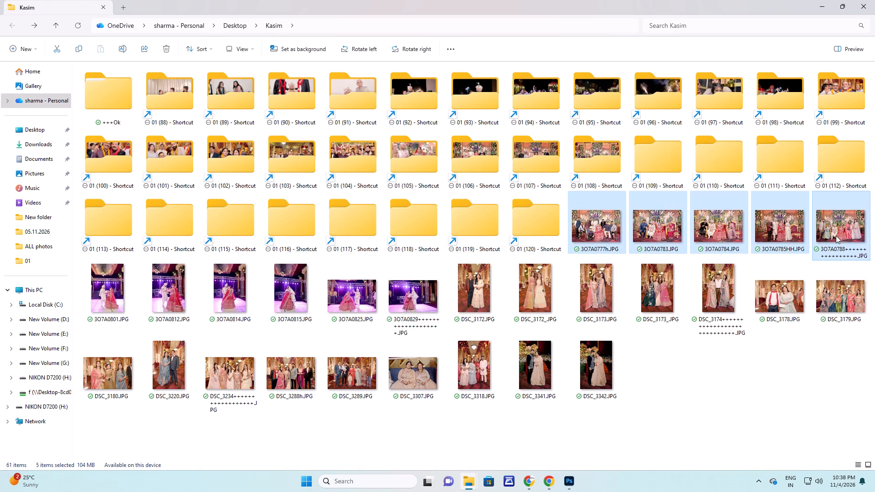
key("ctrl+x")
double_click(664, 165)
key("ctrl+v")
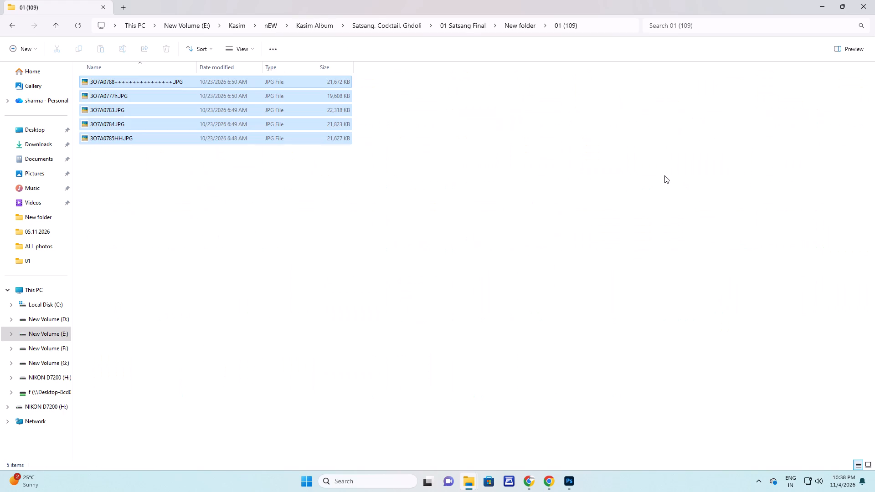
Move the six photos from 3O7A0801 through 3O7A0829 into the 01 (110) folder.
left_click(664, 175)
left_click(604, 215)
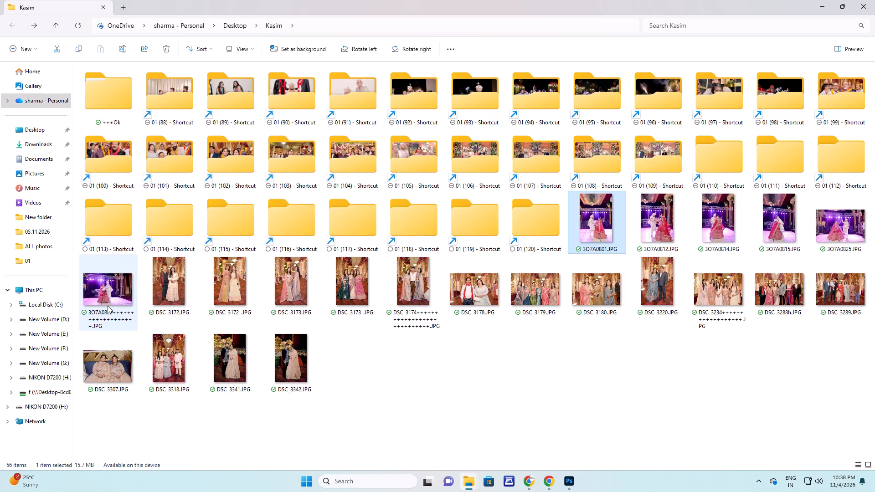
left_click(107, 306, "ctrl+shift")
key("ctrl+x")
double_click(736, 154)
key("ctrl+v")
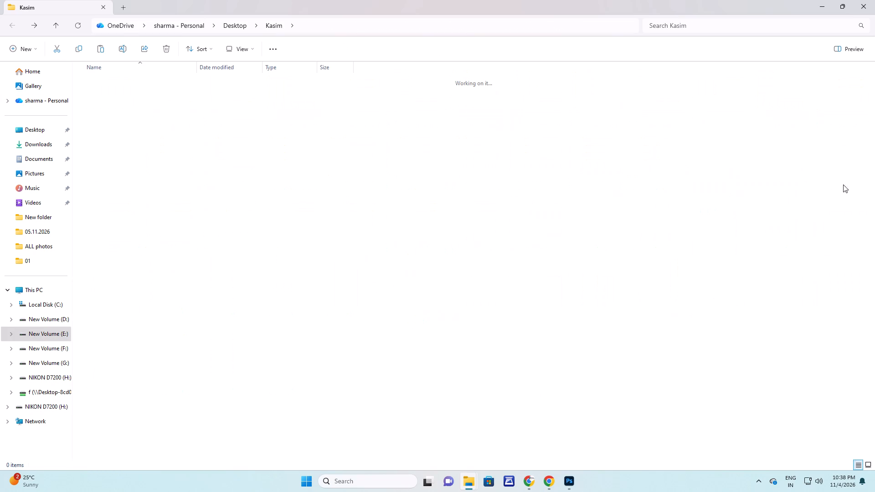
Move the five photos from DSC_3172 through DSC_3174 into the 01 (111) folder.
left_click_drag(427, 278, 427, 273)
left_click(600, 229)
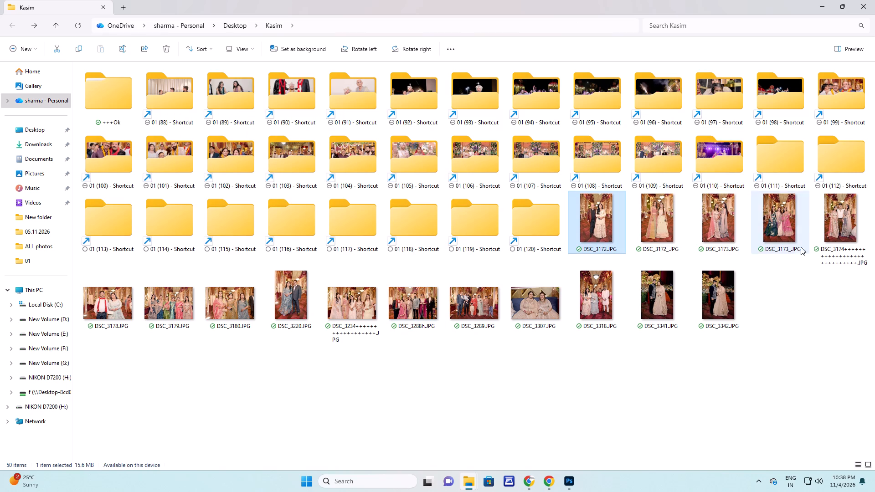
left_click(847, 234, "ctrl+shift")
key("ctrl+x")
double_click(787, 160)
key("ctrl+v")
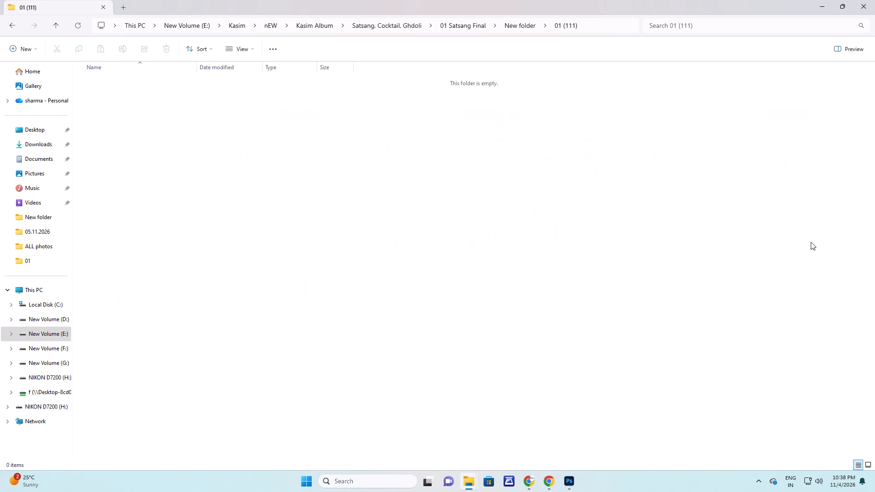
Move the five photos from DSC_3178 through DSC_3234 into the 01 (112) folder.
left_click_drag(754, 257, 739, 255)
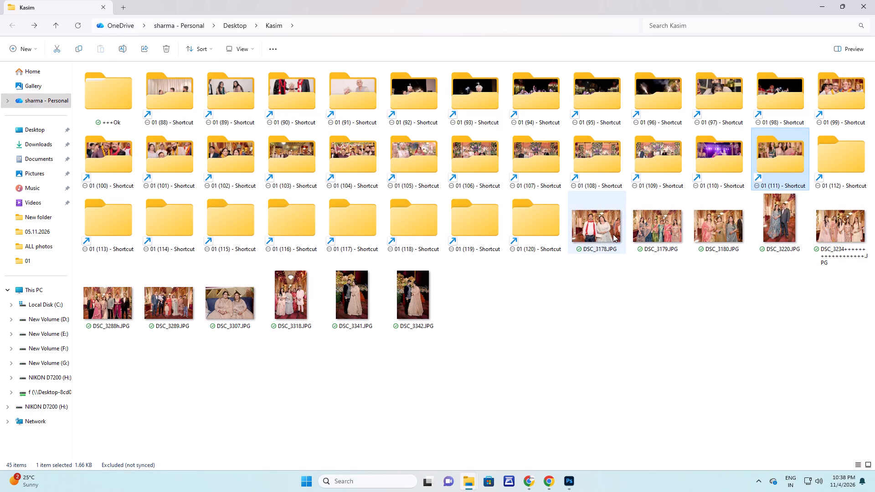
left_click(613, 234)
left_click(839, 226, "ctrl+shift")
key("ctrl+x")
double_click(848, 162)
key("ctrl+v")
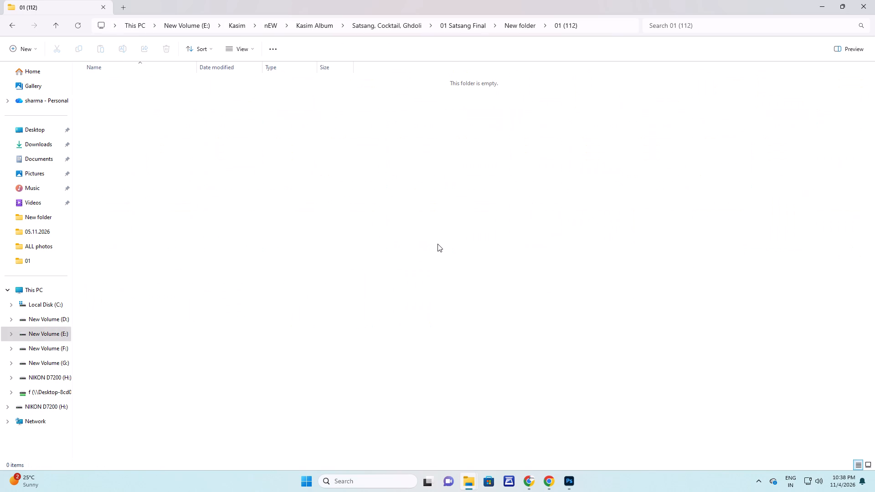
Move the six remaining photos from DSC_3288h through DSC_3342 into the 01 (113) folder.
left_click(437, 244)
left_click(599, 223)
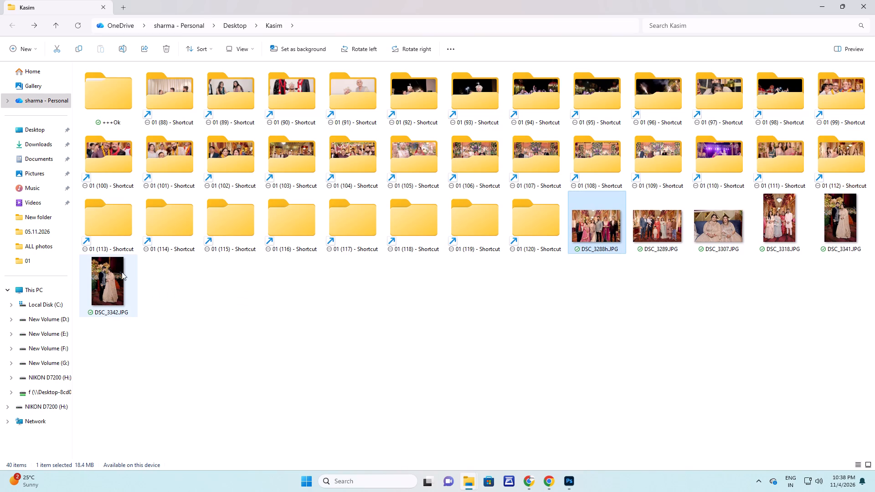
left_click(122, 272, "ctrl+shift")
key("ctrl+x")
double_click(121, 213)
key("ctrl+v")
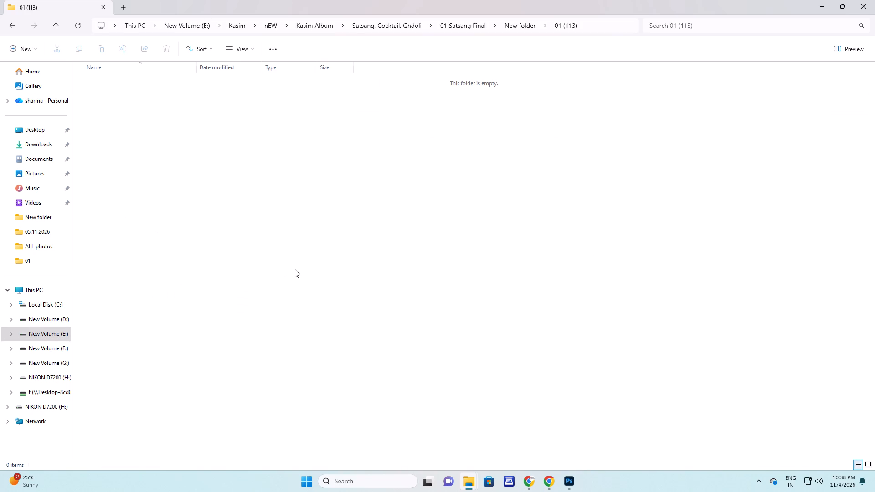
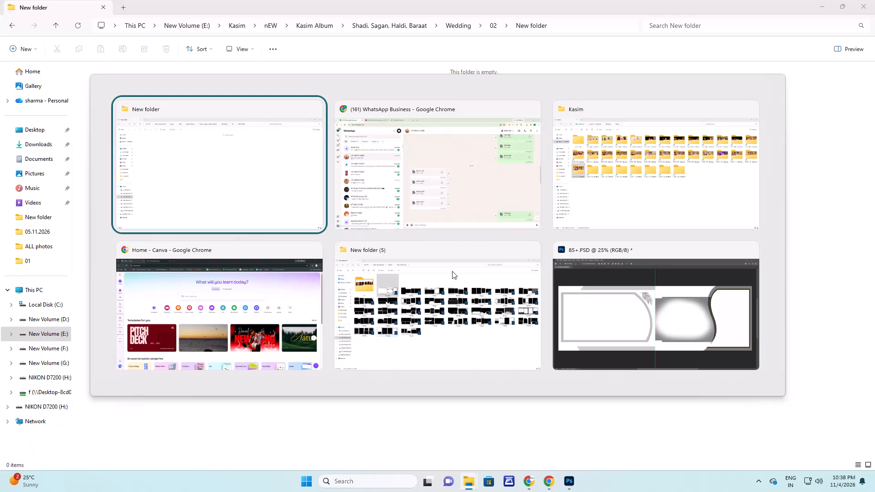
Leave the emptied 02 photo folder and open the New folder inside the Wedding album's 03 folder.
left_click(450, 269)
left_click(468, 271)
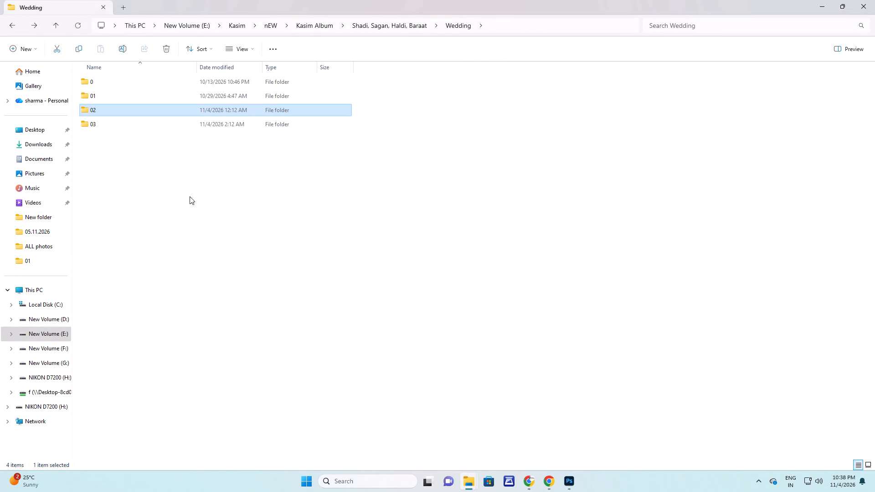
double_click(101, 124)
double_click(132, 118)
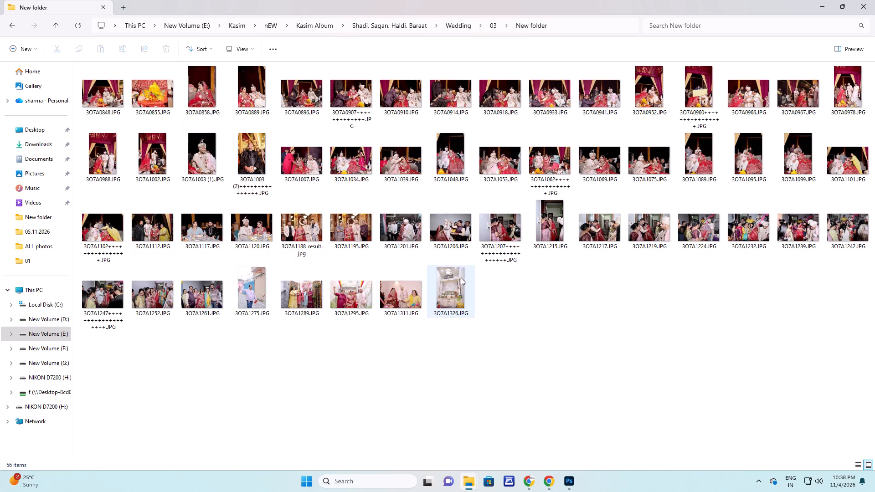
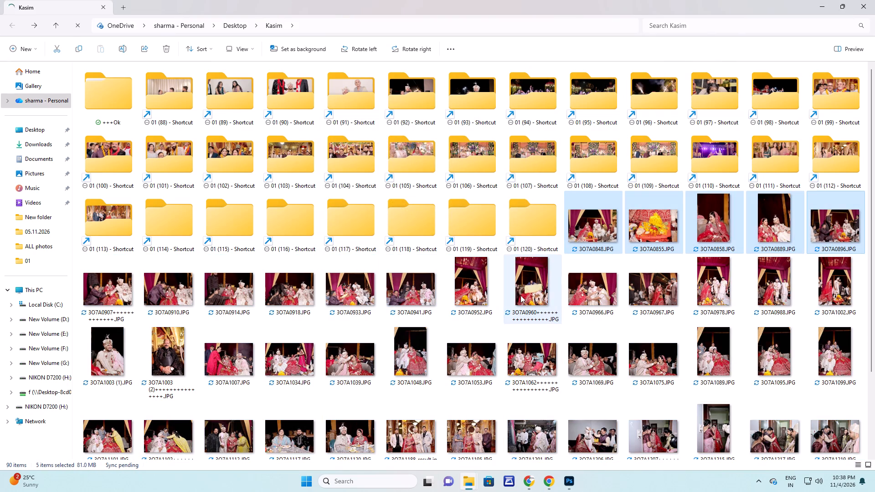
Move photos 3O7A0848 through 3O7A0907 from the Kasim folder into the 01 (114) folder.
left_click(104, 289, "ctrl+shift")
key("ctrl+x")
double_click(173, 238)
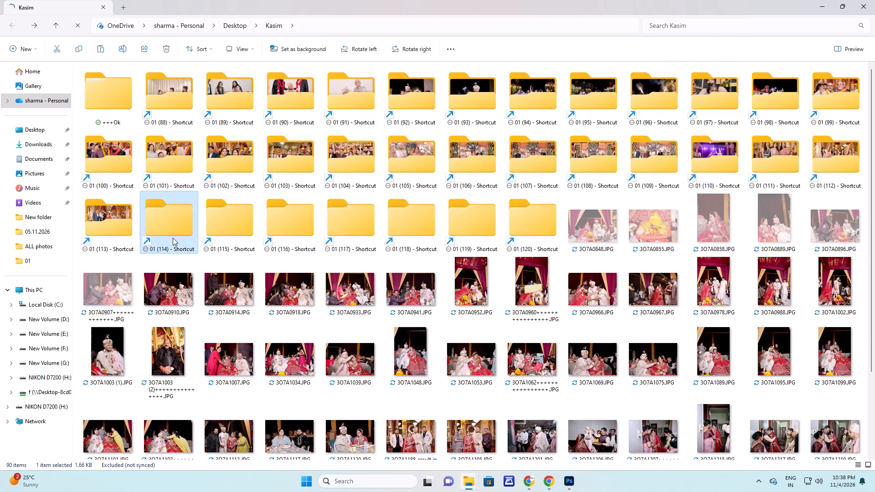
double_click(171, 225)
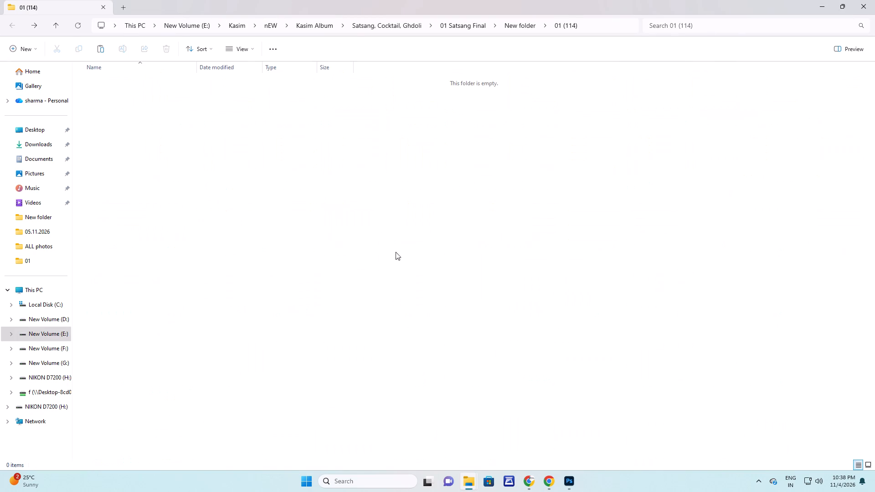
key("ctrl+v")
right_click_drag(335, 216, 341, 219)
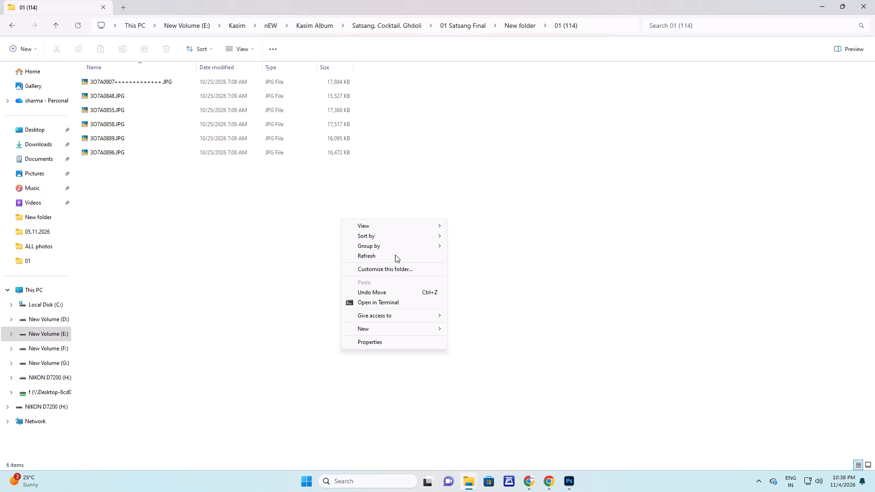
left_click(397, 256)
right_click(353, 222)
double_click(278, 187)
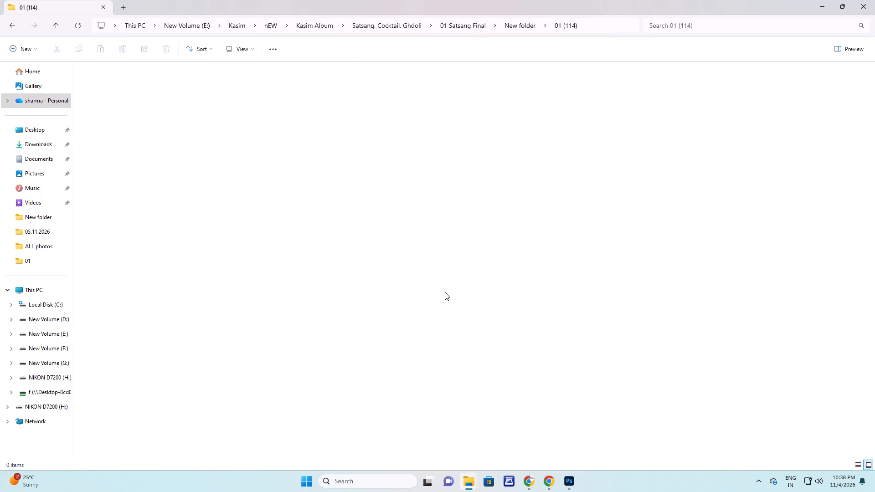
Move photos 3O7A0910 through 3O7A0960 from the Kasim folder into the 01 (115) folder.
left_click(211, 210)
left_click(486, 223, "ctrl+shift")
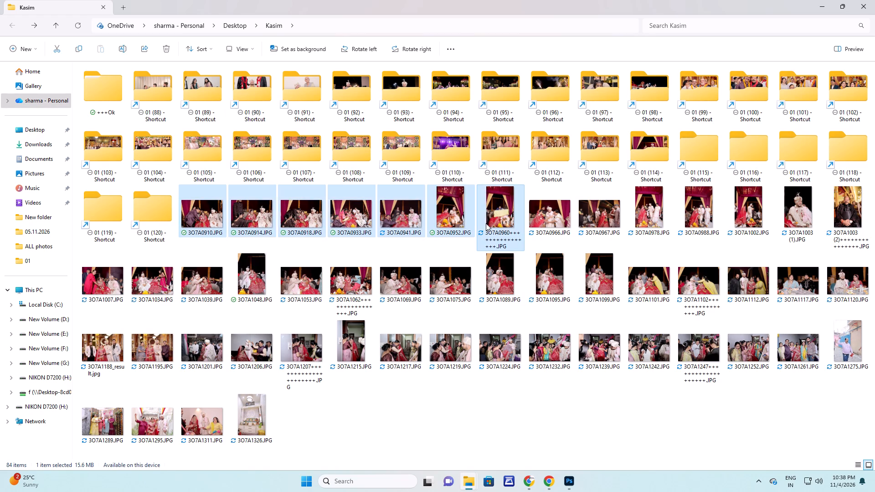
key("ctrl+x")
double_click(679, 149)
double_click(689, 156)
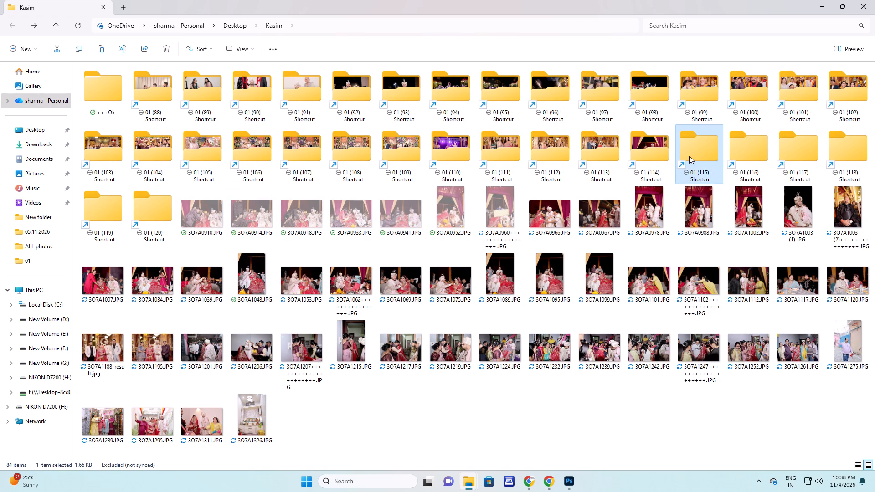
left_click(716, 208)
double_click(704, 155)
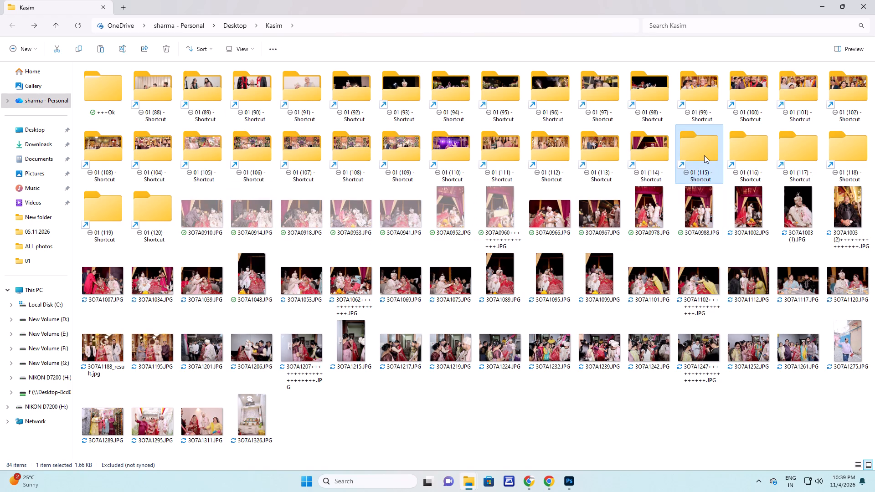
double_click(704, 155)
key("ctrl+v")
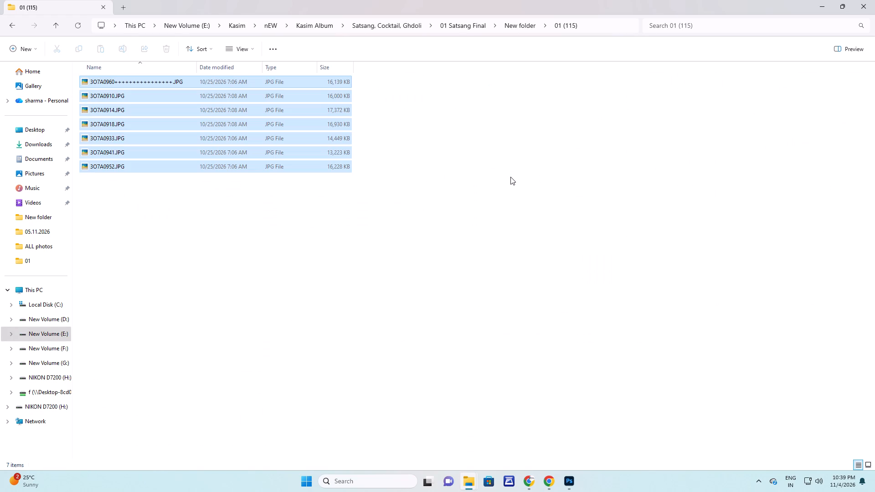
left_click(512, 177)
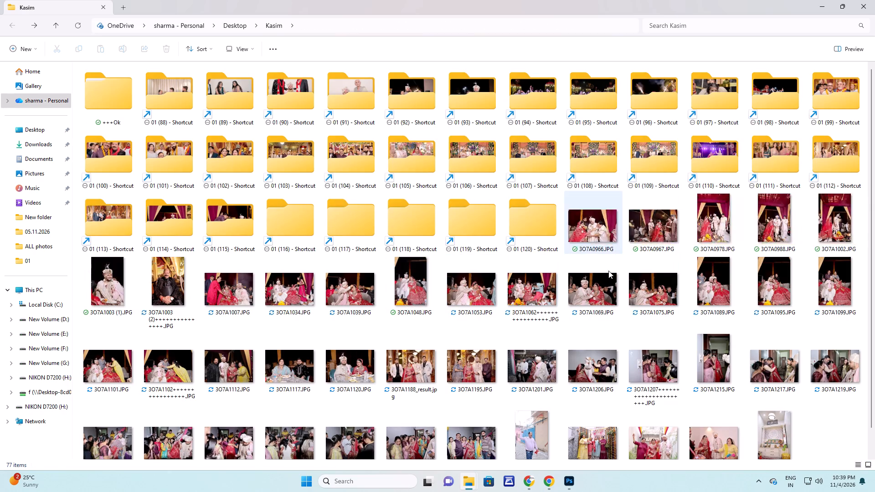
Move photos 3O7A0966 through 3O7A1003 (2) from the Kasim folder into the 01 (116) folder.
left_click(592, 229)
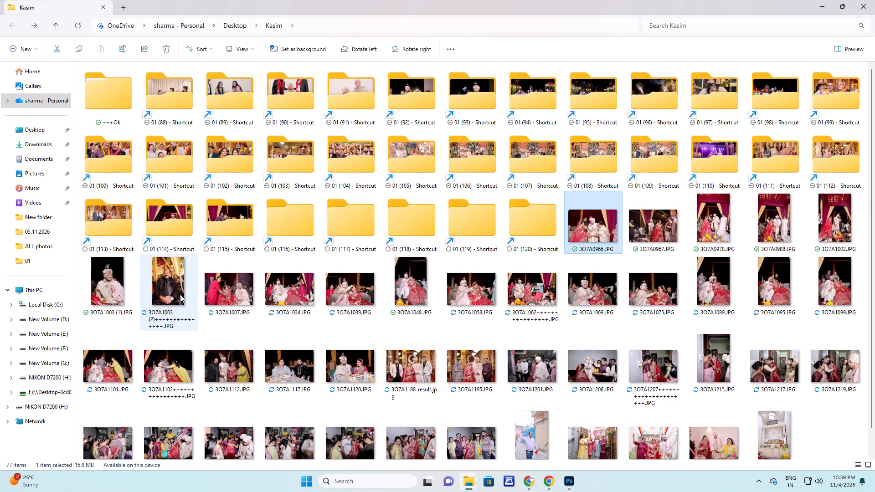
left_click(180, 294, "ctrl+shift")
key("ctrl+x")
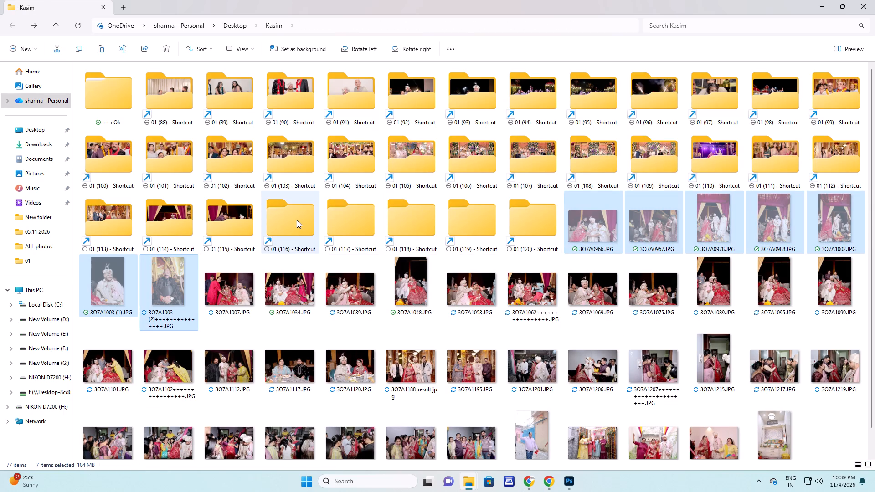
double_click(297, 220)
key("ctrl+v")
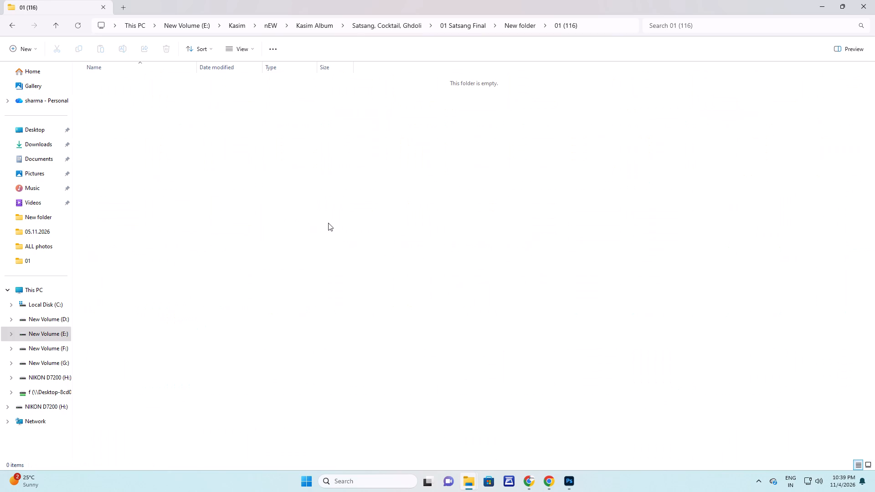
left_click(328, 223)
double_click(231, 221)
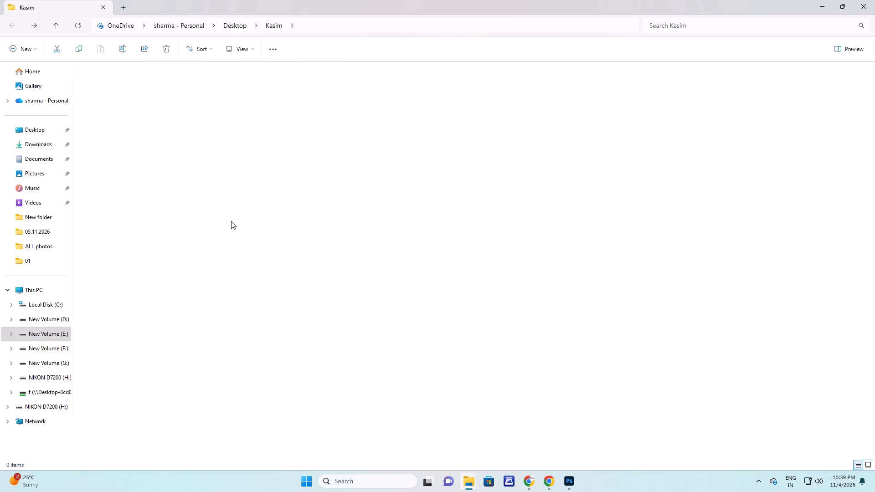
left_click(231, 221)
Move photos 3O7A1007 through 3O7A1062 from the Kasim folder into the 01 (117) folder.
left_click(583, 228)
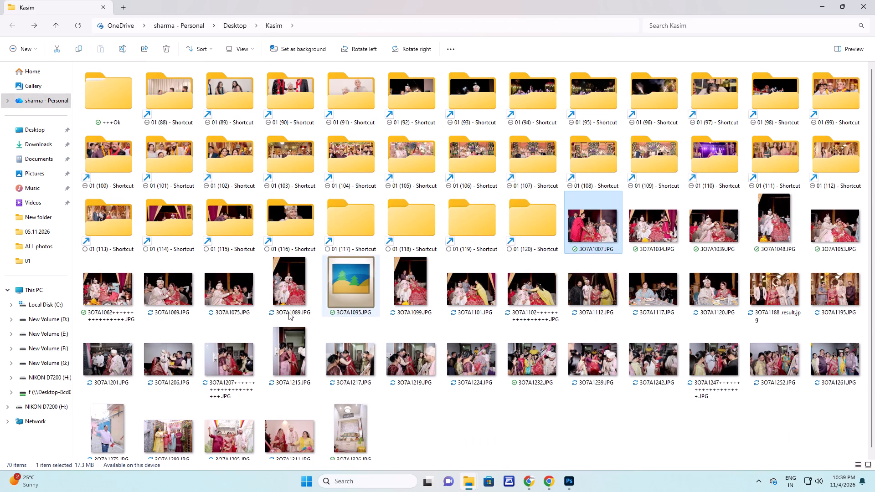
left_click(115, 286, "ctrl+shift")
key("ctrl+x")
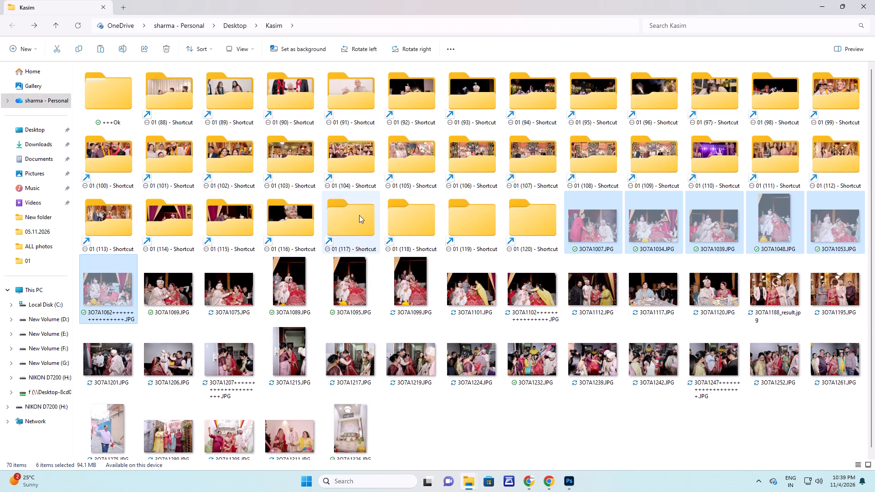
double_click(347, 217)
key("ctrl+v")
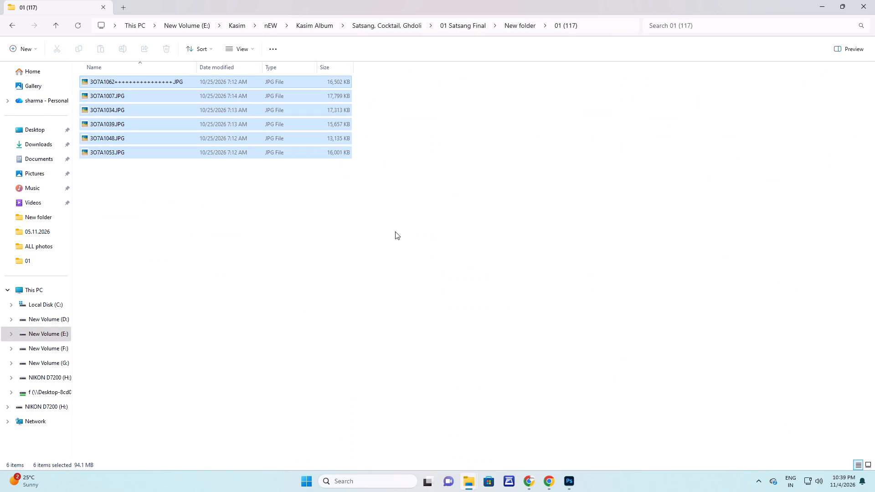
double_click(396, 231)
right_click_drag(650, 424, 654, 404)
left_click(682, 265)
Move photos 3O7A1069 through 3O7A1102 from the Kasim folder into the 01 (118) folder.
left_click(610, 230)
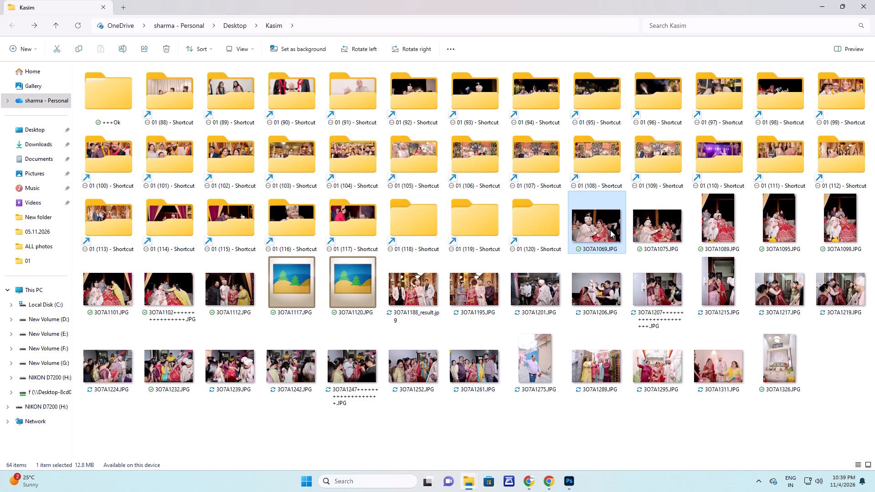
left_click(162, 298, "ctrl+shift")
key("ctrl+x")
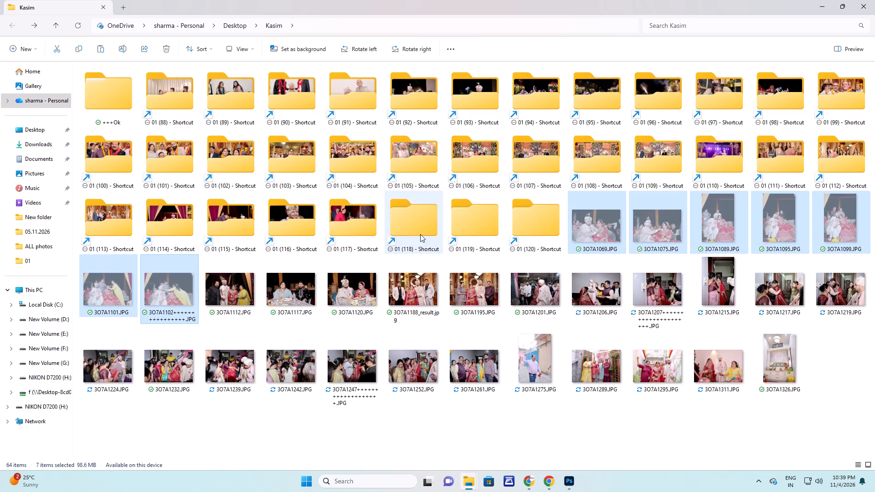
double_click(419, 232)
double_click(419, 231)
key("ctrl+v")
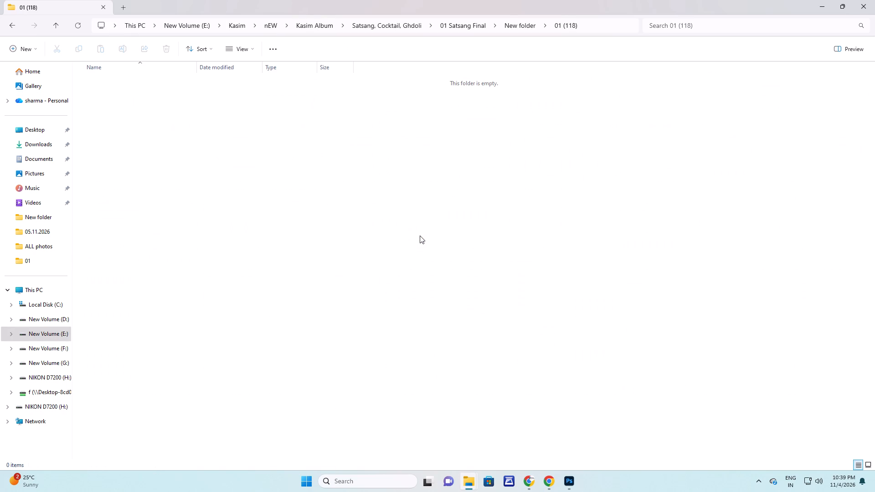
left_click(421, 235)
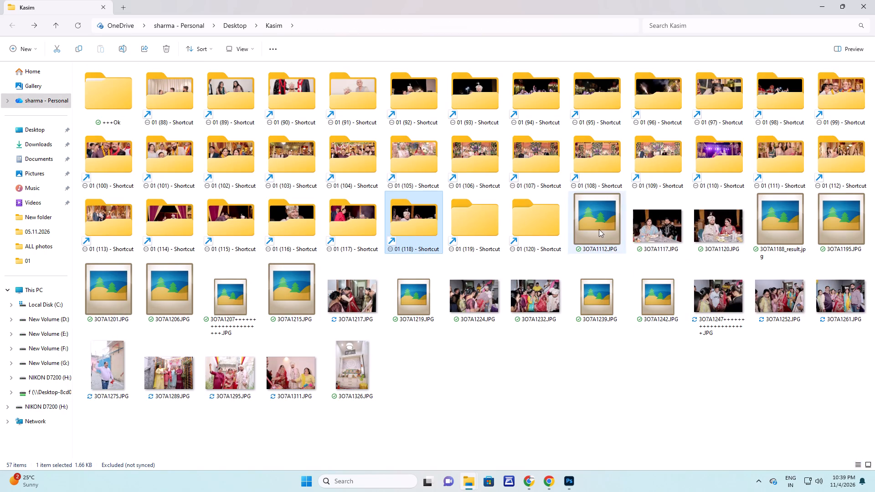
right_click_drag(632, 405, 638, 390)
left_click(671, 252)
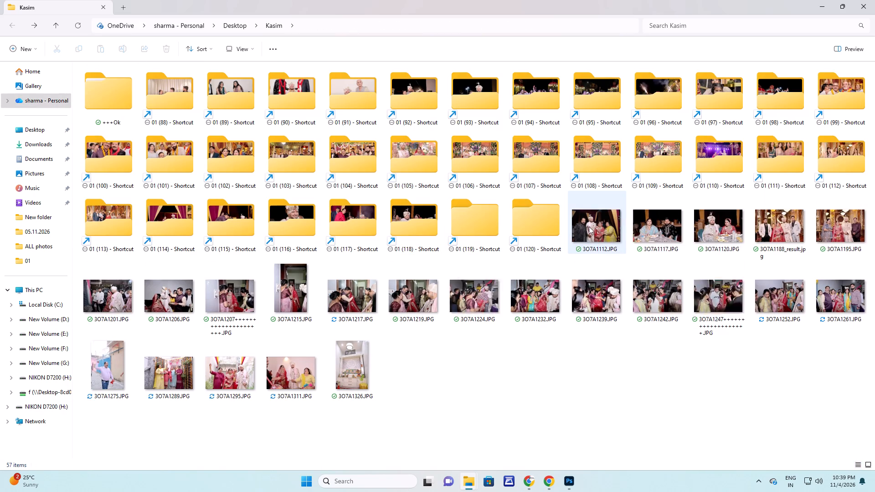
Move photos 3O7A1112 through 3O7A1207 from the Kasim folder into the 01 (119) folder.
left_click(590, 226)
left_click(246, 292, "ctrl+shift")
key("ctrl+x")
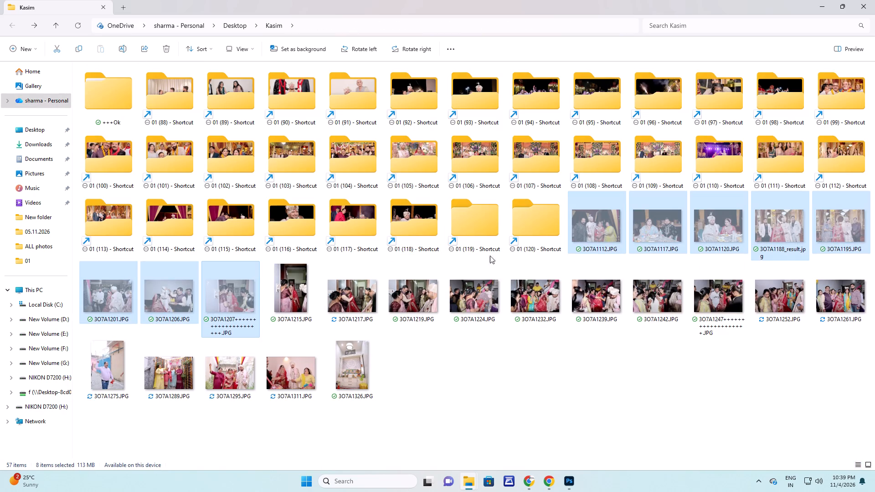
double_click(473, 225)
key("ctrl+v")
left_click_drag(460, 249, 466, 251)
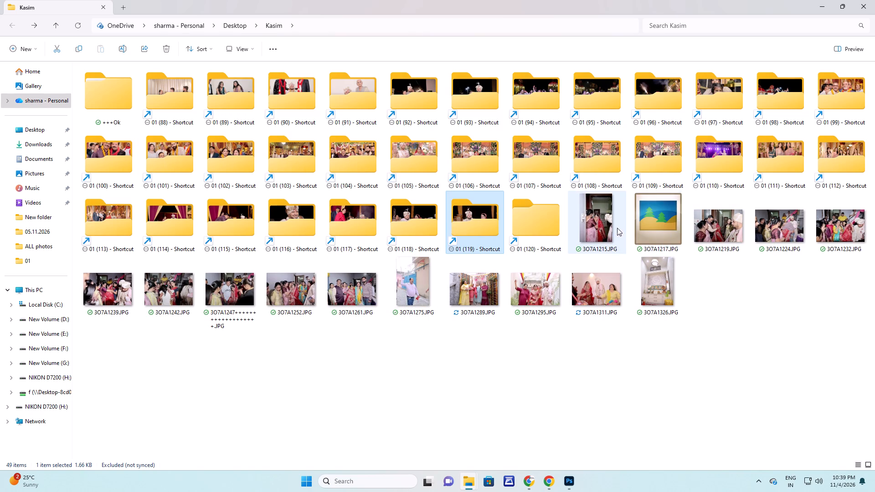
Move photos 3O7A1215 through 3O7A1247 into the 01 (120) folder and refresh the Kasim folder view.
left_click(608, 218)
left_click(242, 305, "ctrl+shift")
key("ctrl+x")
double_click(544, 229)
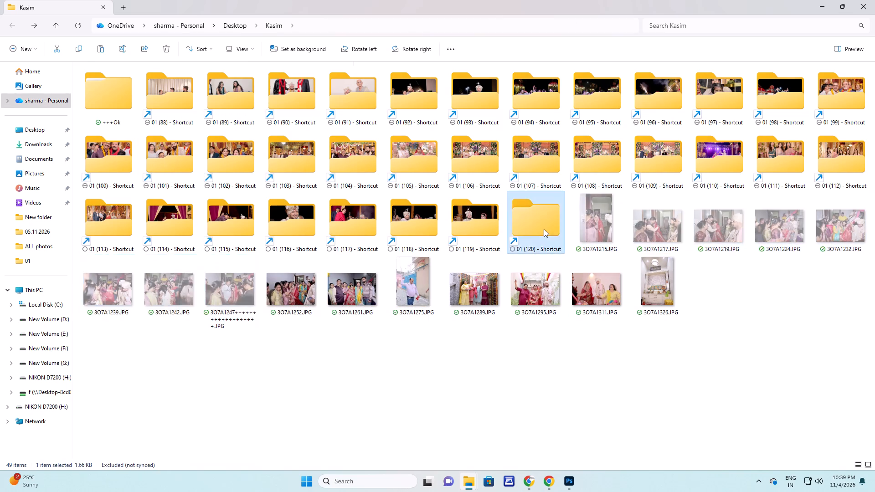
key("ctrl+v")
left_click_drag(535, 236, 548, 241)
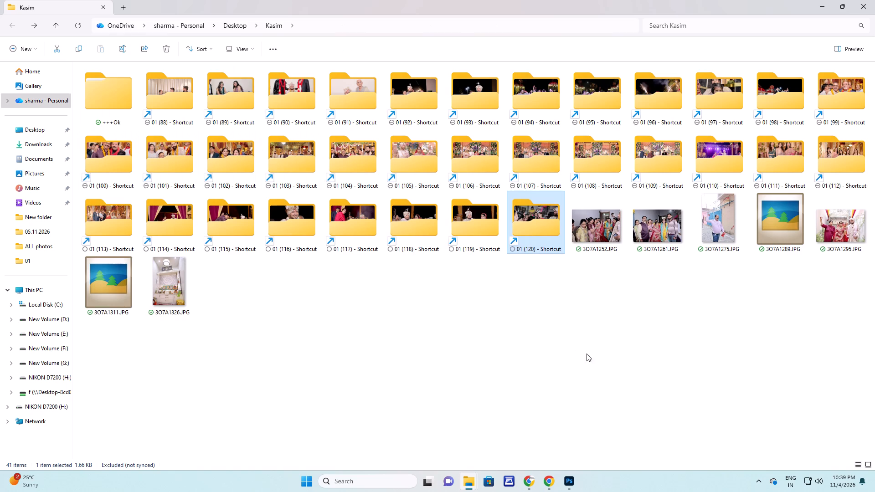
left_click(591, 353)
right_click(588, 314)
left_click(627, 345)
left_click_drag(627, 345, 628, 353)
Create a new folder inside the Kasim folder.
right_click(580, 301)
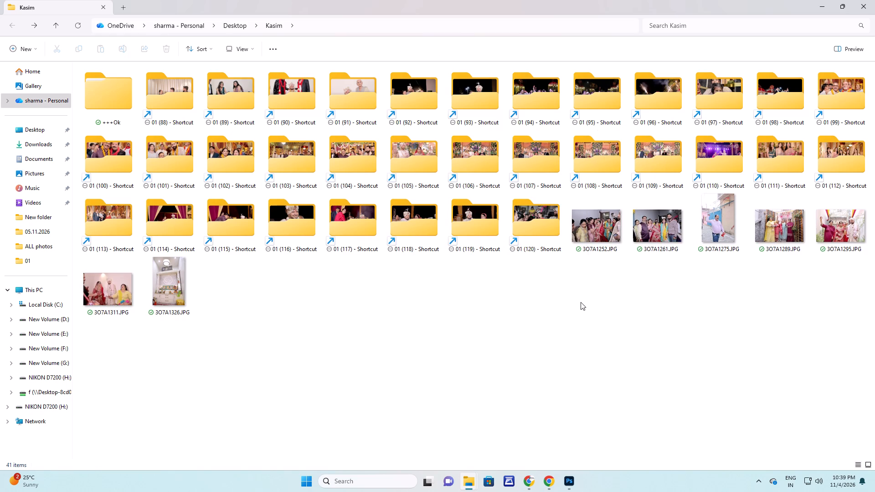
left_click(626, 281)
left_click(694, 281)
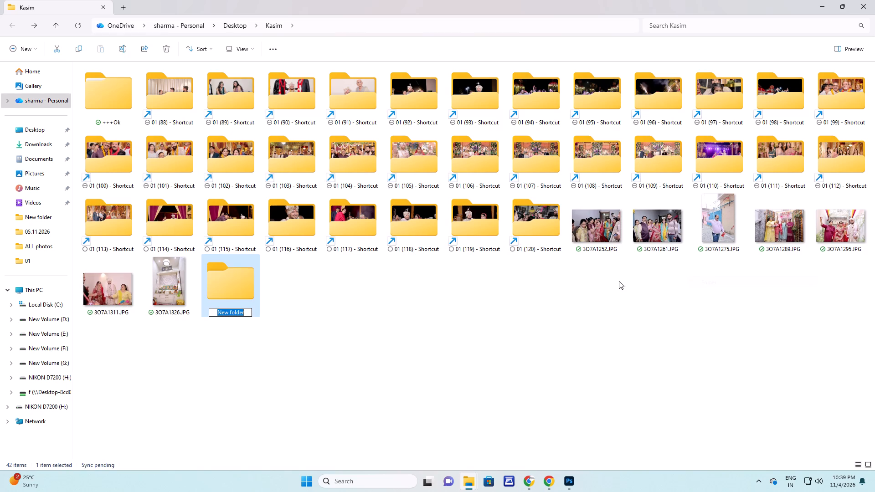
left_click(575, 280)
Rename the new folder as 01 (121) - Shortcut, reusing the name of the 01 (120) shortcut.
left_click(542, 233)
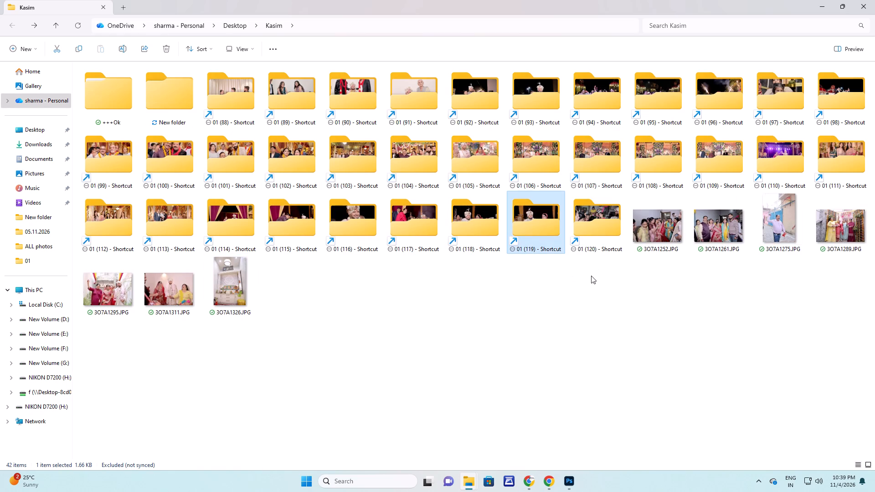
left_click(597, 224)
key("F2")
key("ctrl+c")
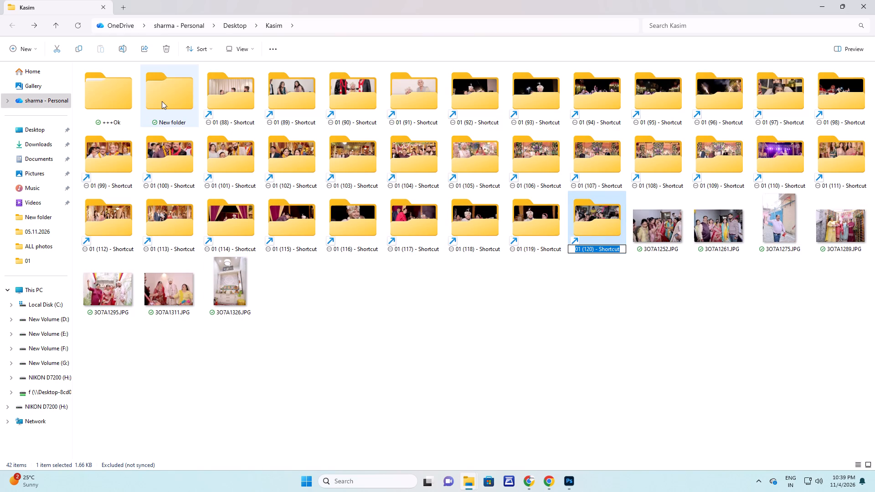
left_click(162, 101)
key("F2")
key("ctrl+v")
key("Left")
key("Left")
key("Left")
key("Left")
key("Left")
key("Left")
key("Left")
key("Left")
key("Left")
key("Left")
key("Left")
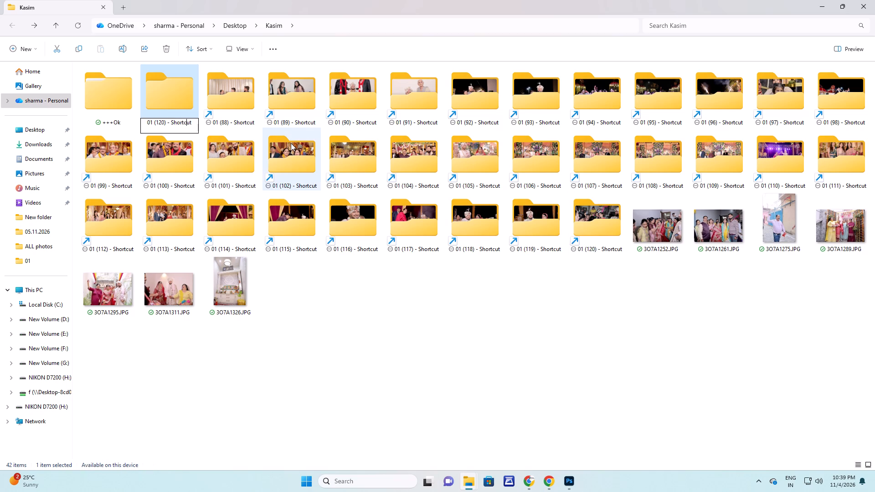
key("Left")
key("BackSpace")
key("1")
key("Return")
Move the remaining photos 3O7A1252 through 3O7A1326 from the Kasim folder into the 01 (121) - Shortcut folder.
left_click(645, 236)
left_click(233, 299, "ctrl+shift")
key("ctrl+x")
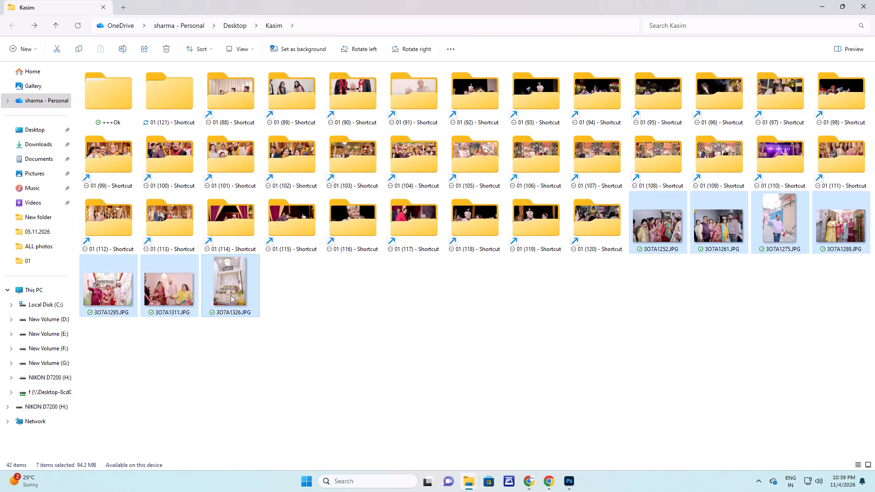
double_click(150, 108)
key("ctrl+v")
left_click_drag(266, 152, 306, 184)
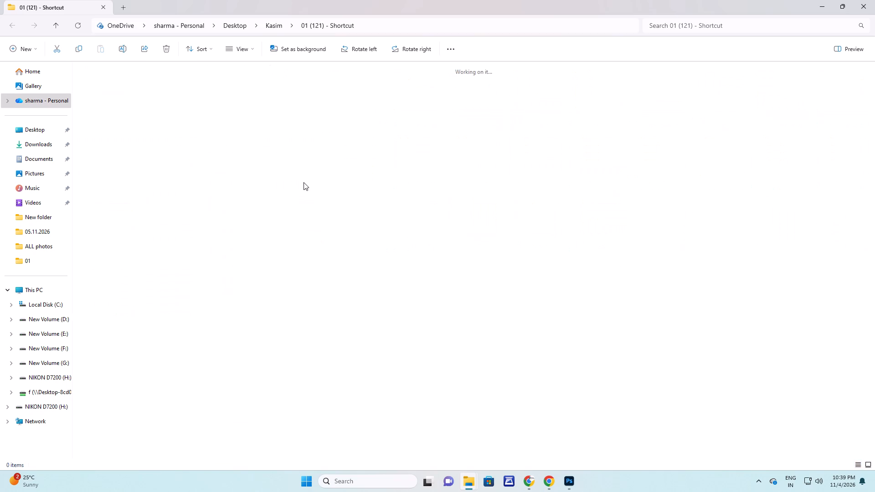
right_click(408, 296)
left_click(444, 154)
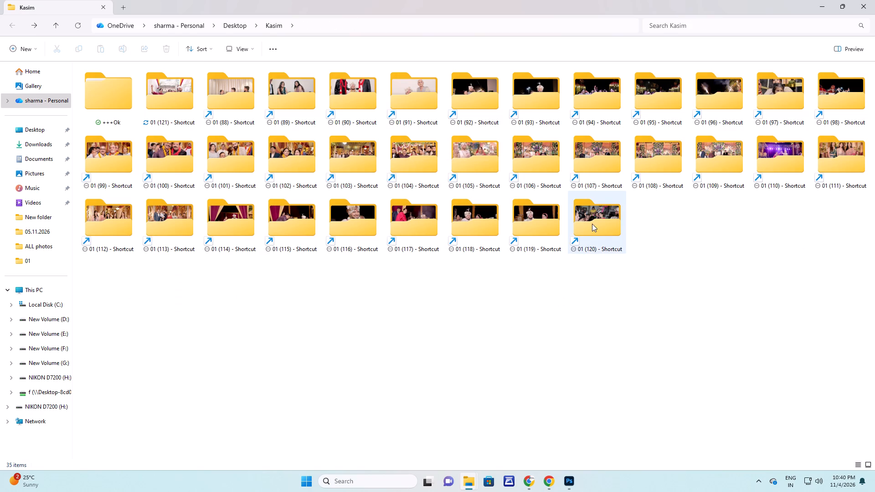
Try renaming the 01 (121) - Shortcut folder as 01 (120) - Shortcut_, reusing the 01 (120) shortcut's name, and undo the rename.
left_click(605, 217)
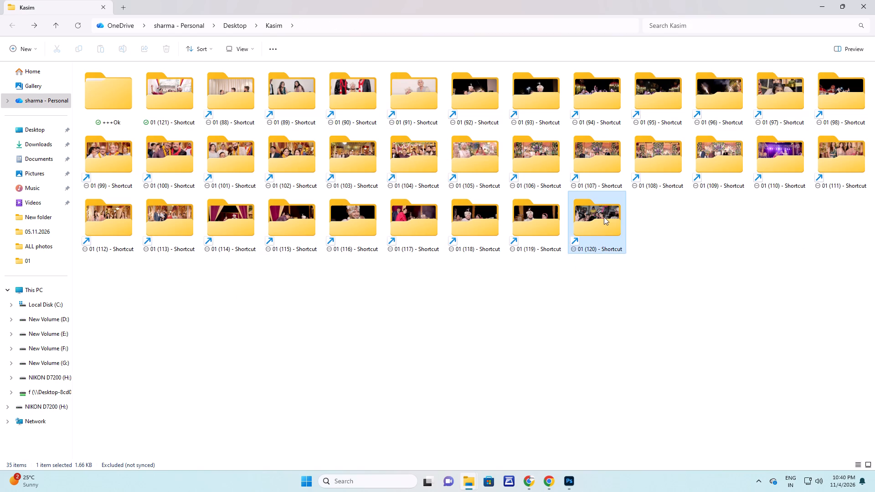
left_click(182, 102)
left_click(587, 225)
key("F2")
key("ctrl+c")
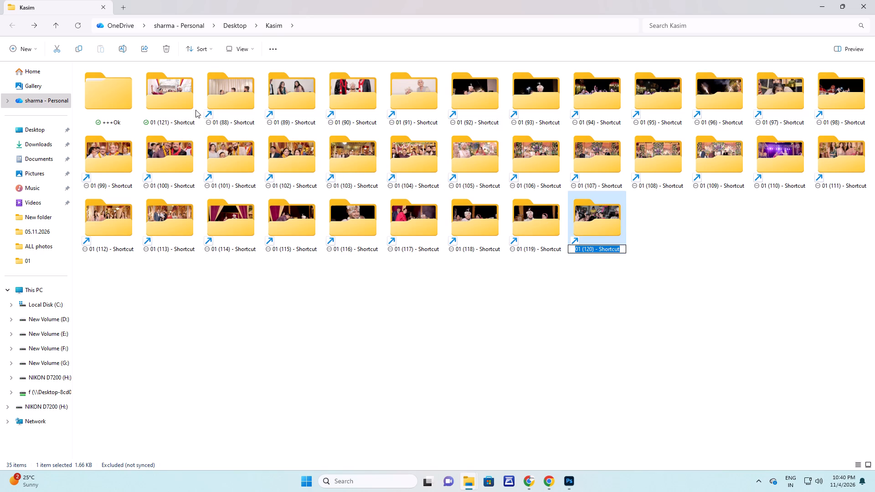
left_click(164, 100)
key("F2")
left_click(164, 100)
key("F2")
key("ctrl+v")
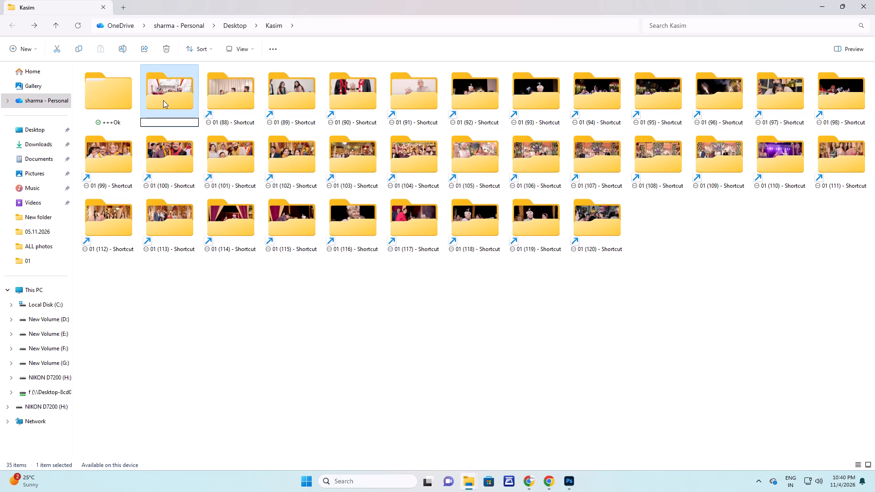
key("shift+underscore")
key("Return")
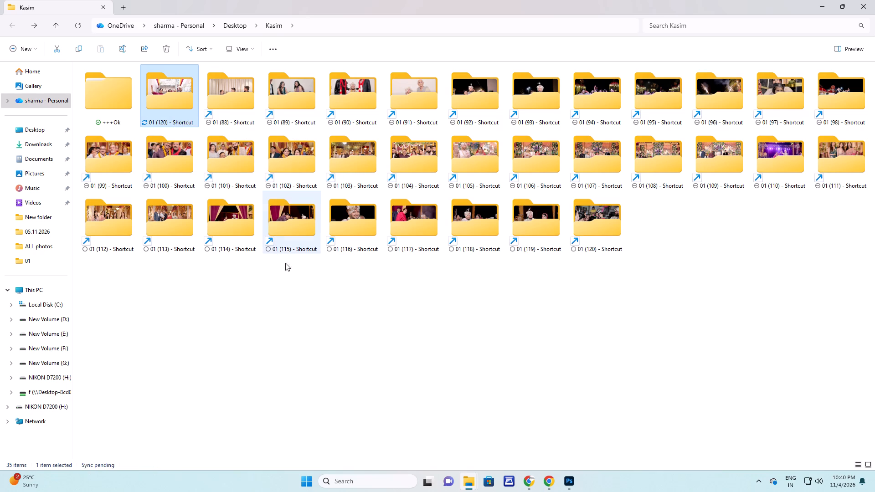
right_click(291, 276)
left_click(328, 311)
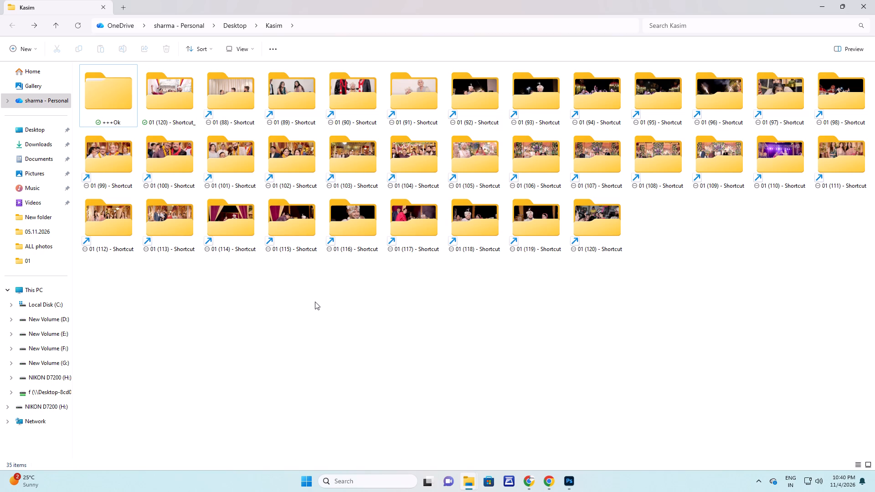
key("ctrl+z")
Move all photos out of the 01 (121) - Shortcut folder back into the Kasim folder.
double_click(175, 99)
key("ctrl+a")
key("ctrl+x")
left_click_drag(175, 99, 185, 102)
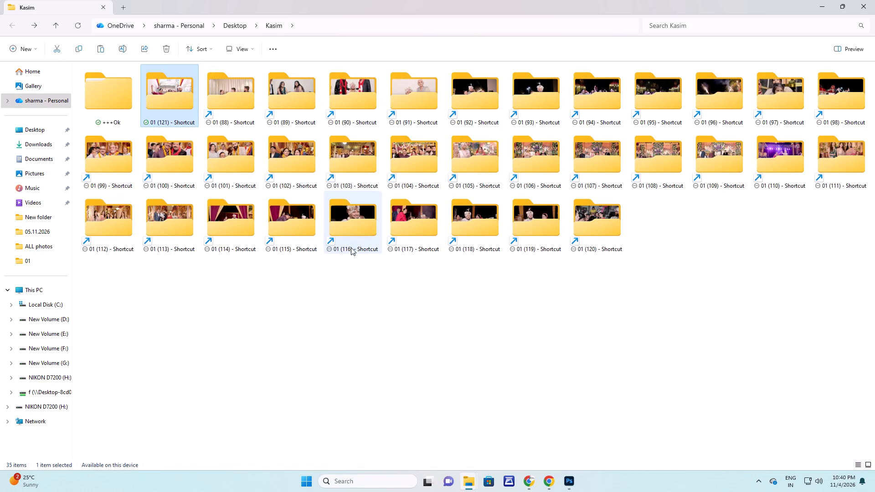
key("ctrl+v")
left_click_drag(388, 326, 384, 314)
Delete the emptied 01 (121) - Shortcut folder.
left_click(162, 92)
key("Delete")
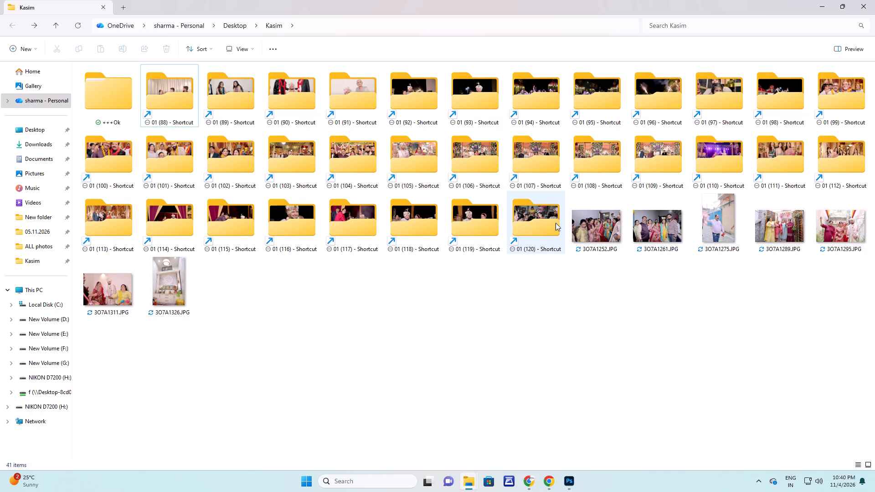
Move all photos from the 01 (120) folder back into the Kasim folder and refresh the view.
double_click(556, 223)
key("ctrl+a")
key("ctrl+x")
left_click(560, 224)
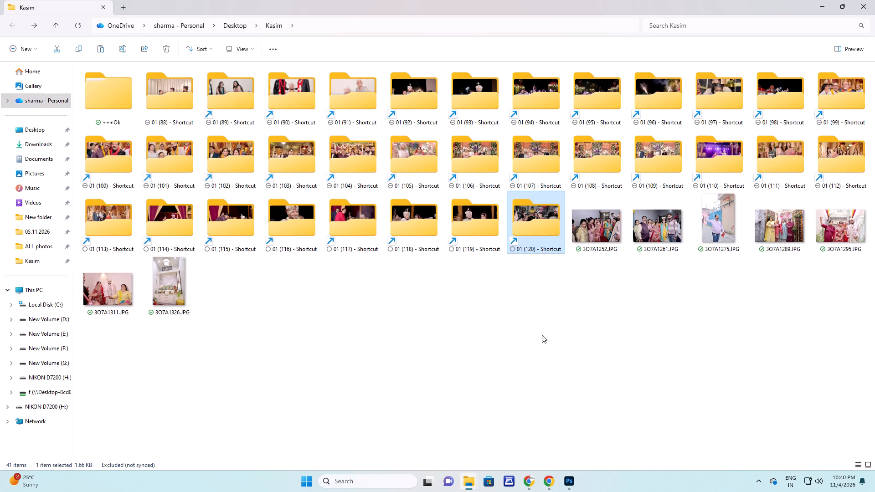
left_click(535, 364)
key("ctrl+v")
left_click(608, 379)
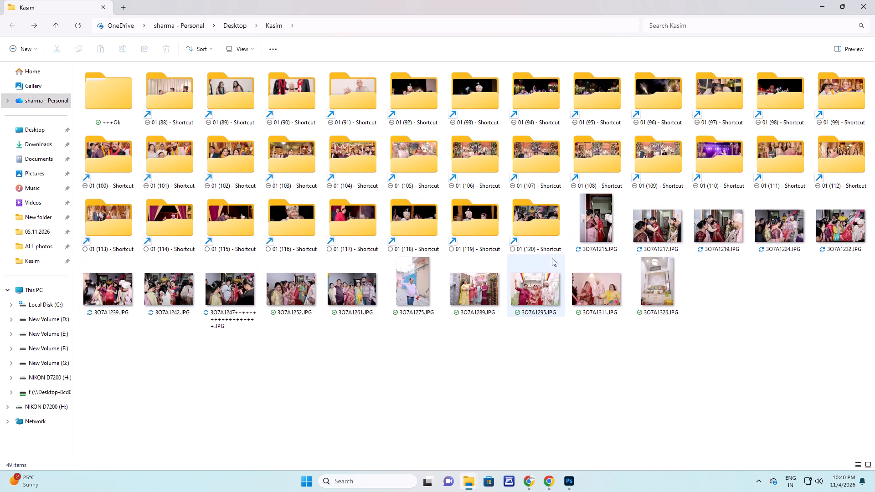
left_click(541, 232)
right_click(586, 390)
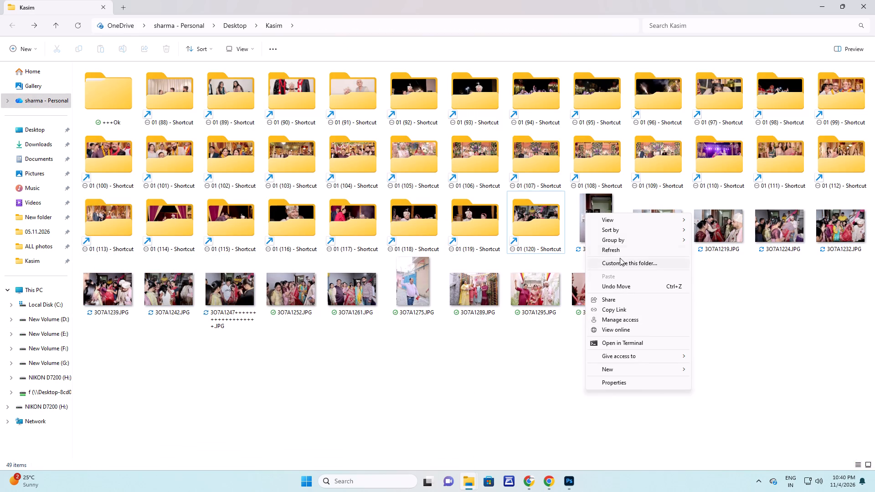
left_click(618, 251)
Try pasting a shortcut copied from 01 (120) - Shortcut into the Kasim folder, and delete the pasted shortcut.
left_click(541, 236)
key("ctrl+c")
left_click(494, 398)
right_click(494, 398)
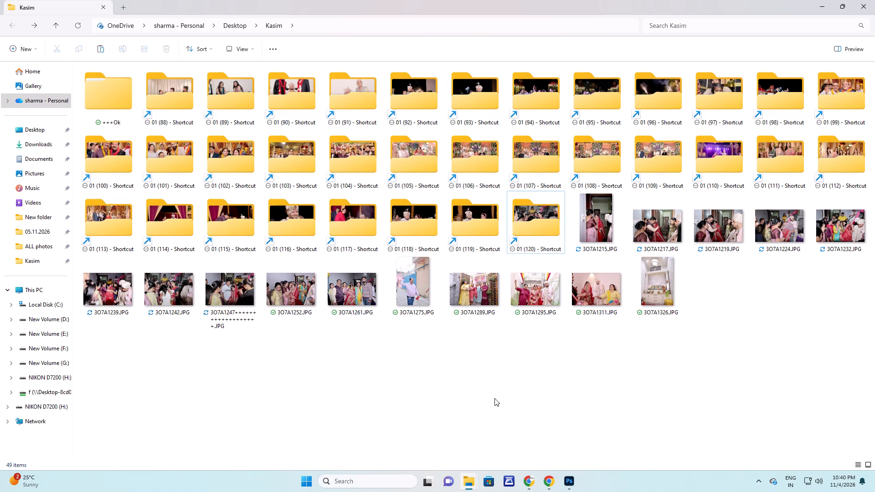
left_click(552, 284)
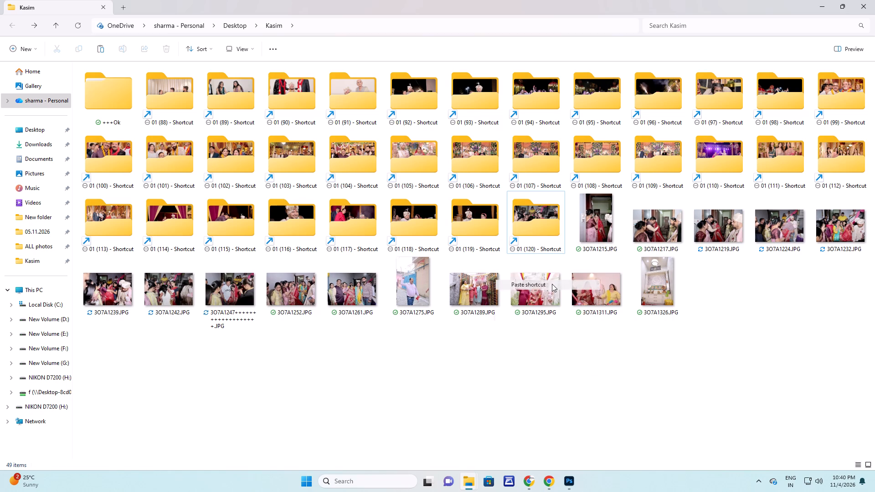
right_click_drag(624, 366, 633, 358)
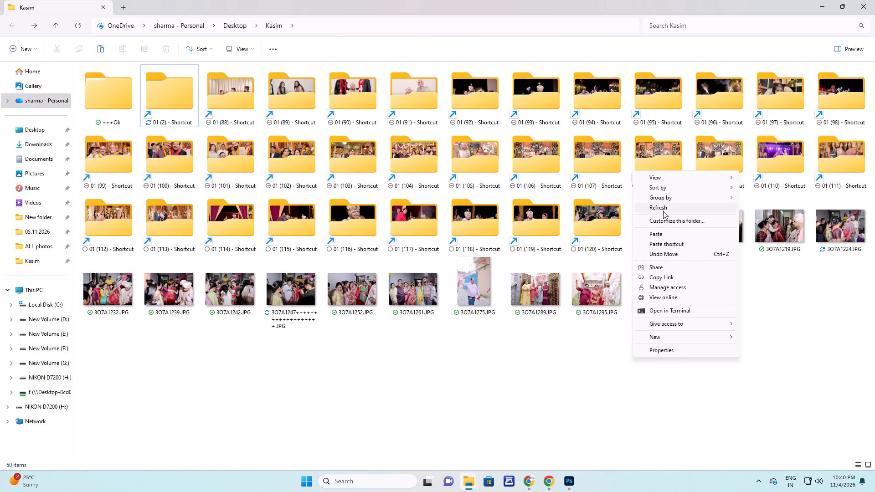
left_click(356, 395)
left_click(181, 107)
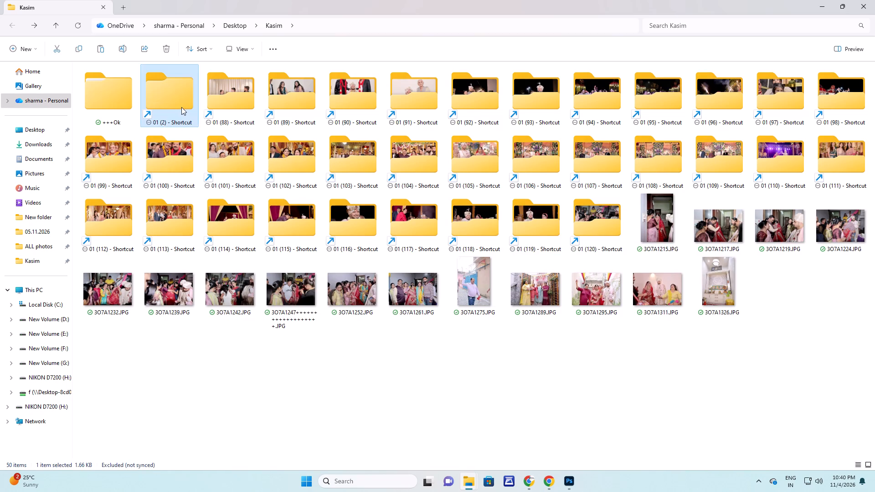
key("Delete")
Move photos 3O7A1215 through 3O7A1247 from the Kasim folder into the 01 (120) folder and refresh the view.
left_click(600, 222)
left_click(245, 292, "ctrl+shift")
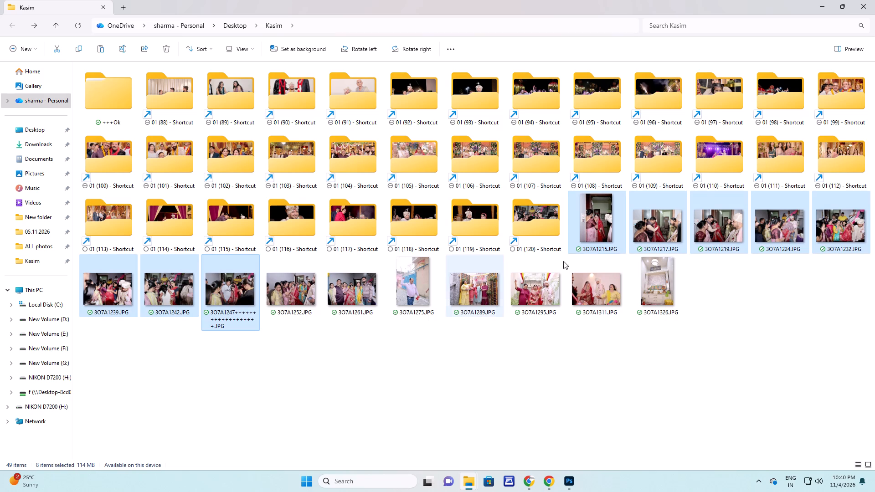
key("ctrl+x")
left_click(472, 220)
double_click(534, 226)
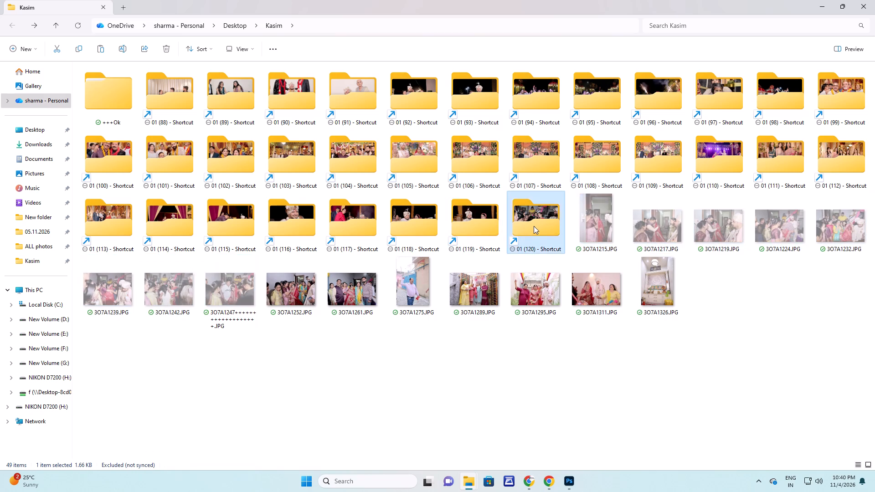
key("ctrl+v")
left_click(514, 222)
right_click(576, 334)
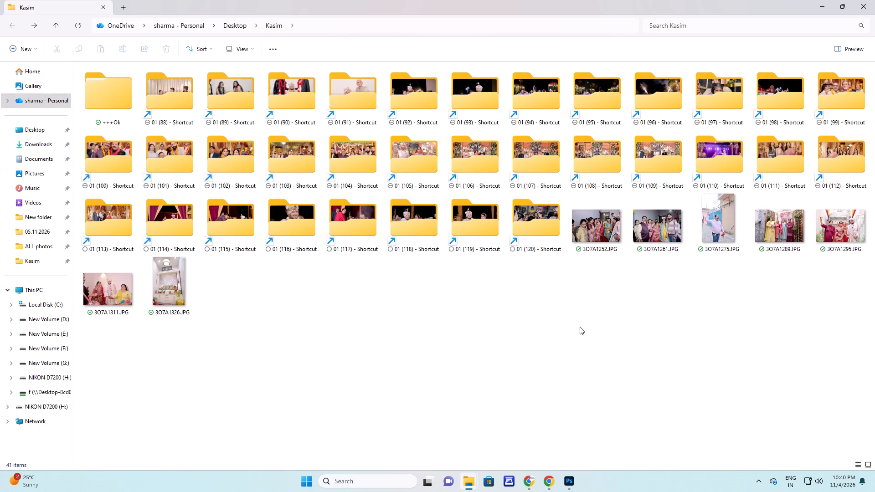
left_click(612, 190)
In Photoshop, select the three photo frames of the 85+ spread and run Photos Fill With Sequence with all photos from folder 01 (88).
left_click(572, 485)
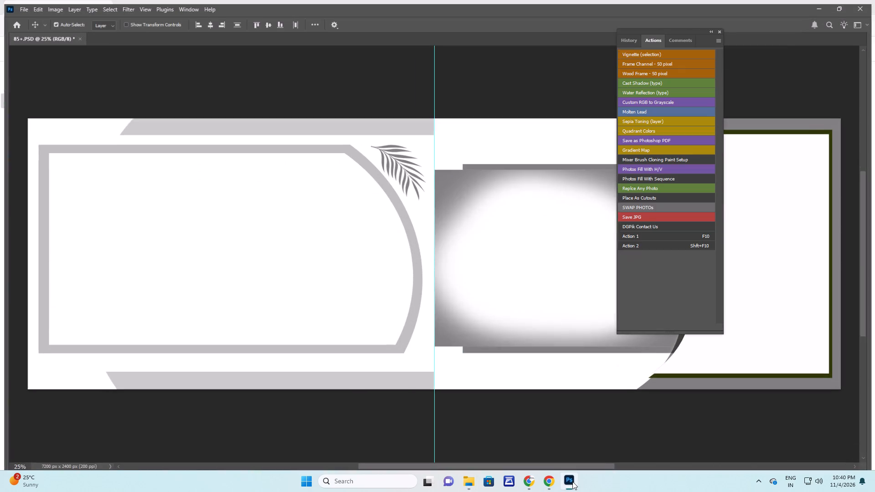
right_click(244, 231)
left_click(254, 236)
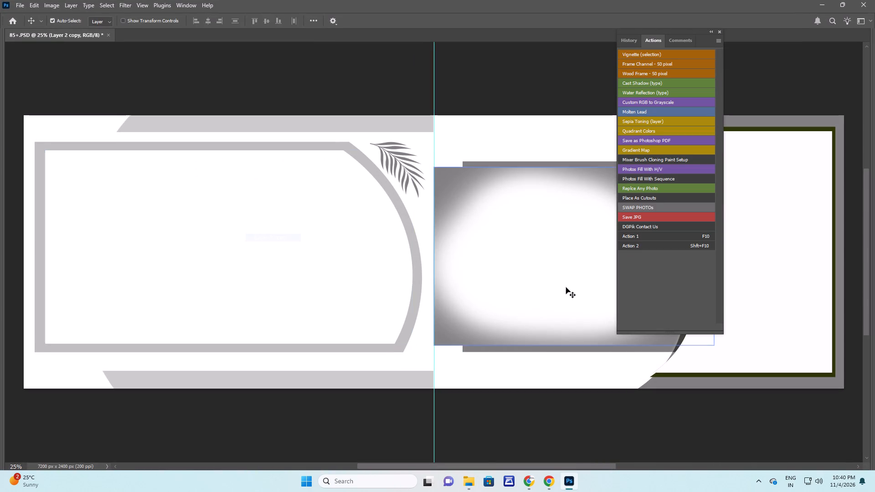
right_click_drag(550, 236, 554, 238, "shift")
left_click(565, 244, "shift")
right_click(779, 182, "shift")
left_click(787, 185, "shift")
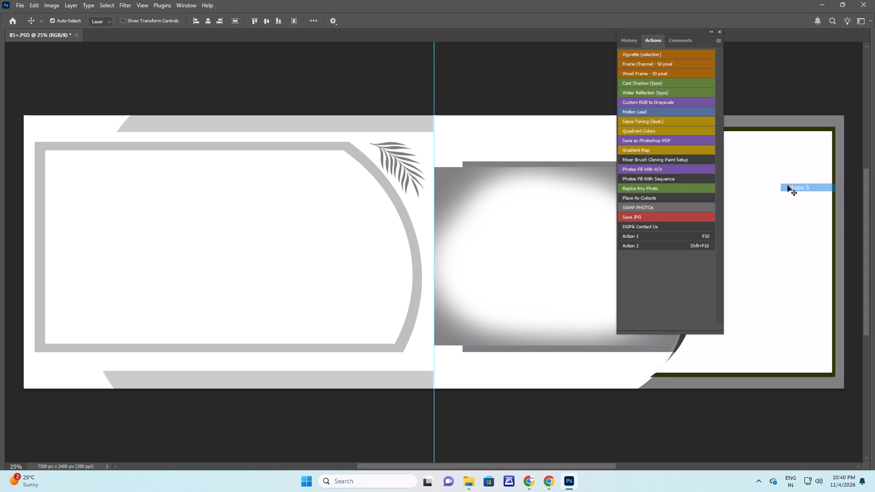
left_click(663, 179)
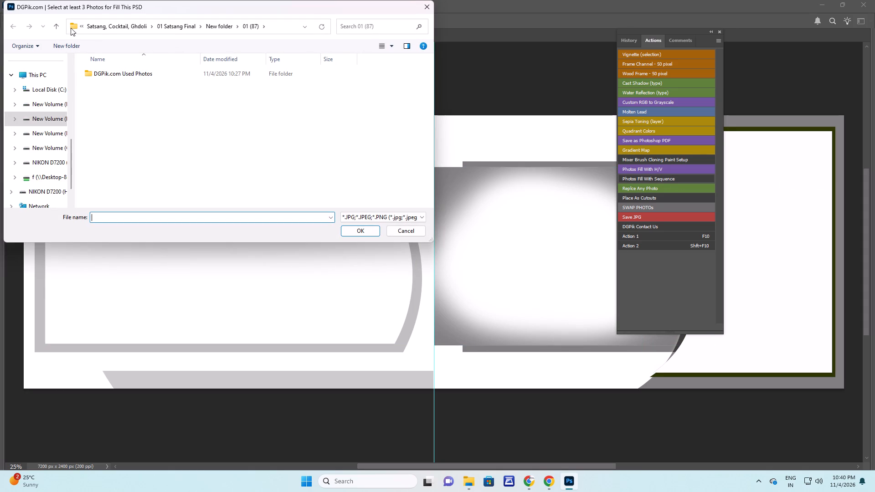
left_click(57, 26)
scroll(202, 126, "down", 3)
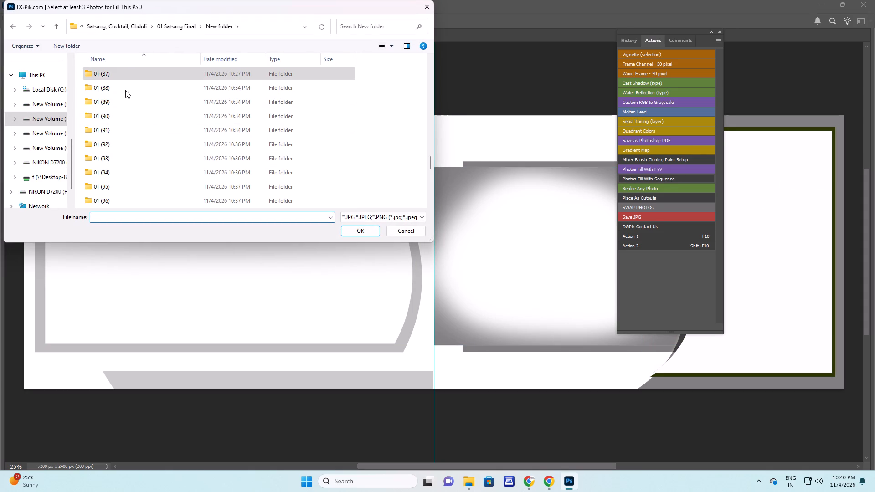
double_click(125, 90)
left_click(227, 143)
key("ctrl+a")
key("Return")
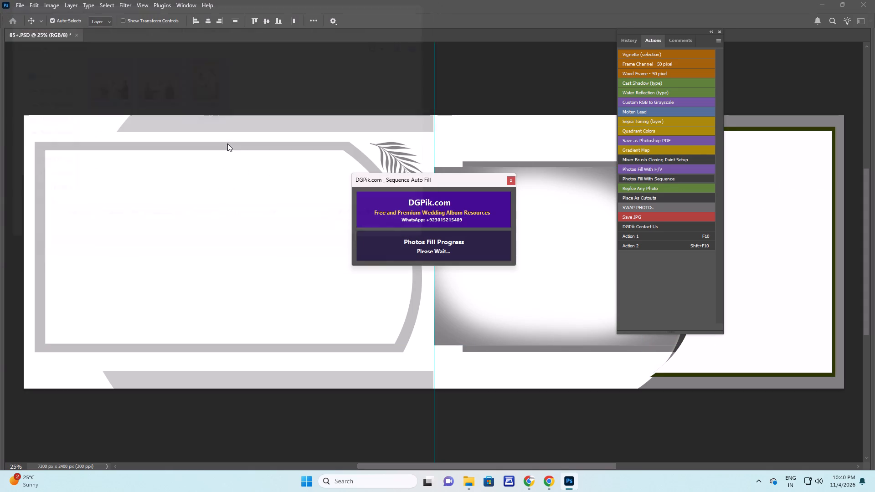
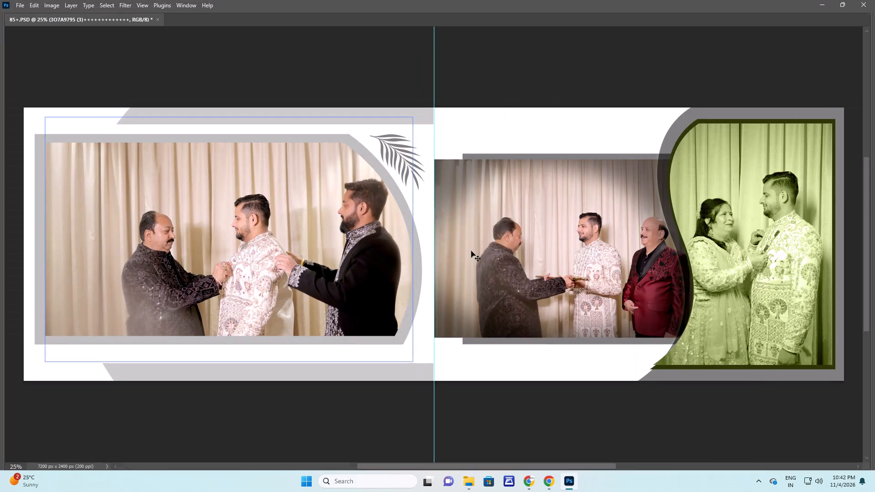
Remove the Color Overlay effect from the DGPik.com Frames layer holding the couple photo on the right page.
key("space")
key("space")
key("space")
key("space")
key("space")
left_click_drag(737, 192, 529, 215)
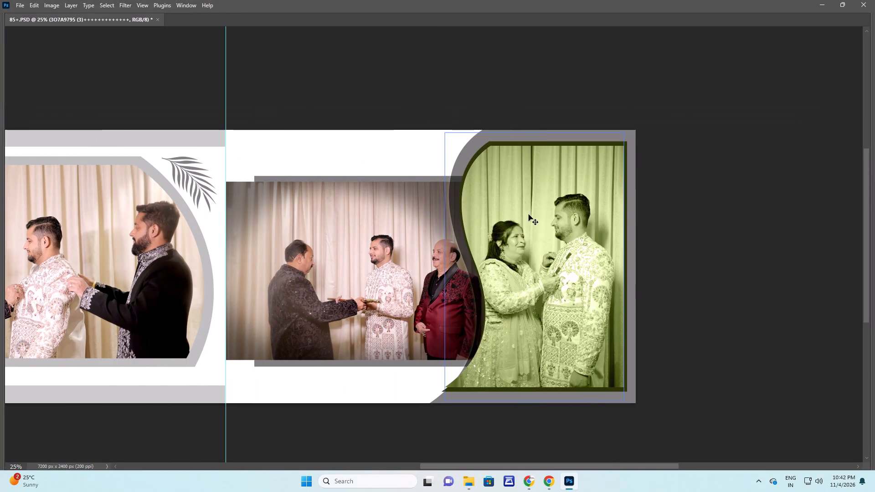
key("F7")
key("space")
left_click_drag(585, 225, 522, 225)
right_click(518, 198)
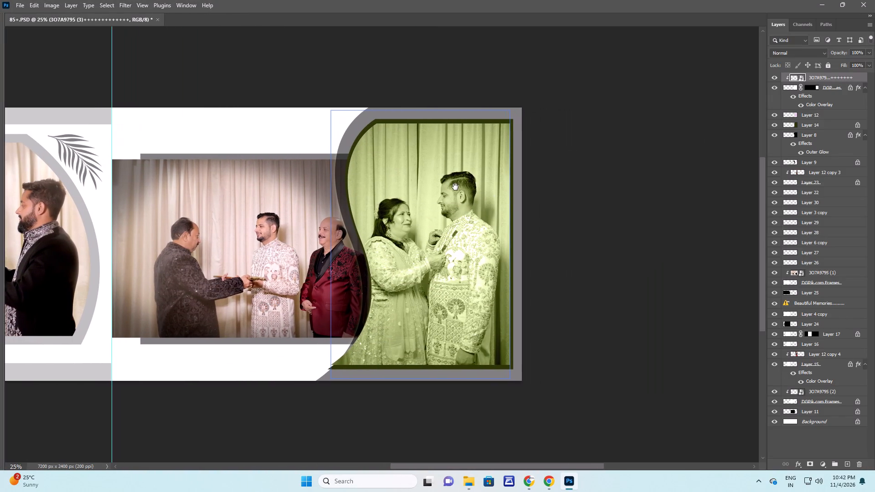
left_click(439, 180)
right_click(437, 179)
left_click(458, 196)
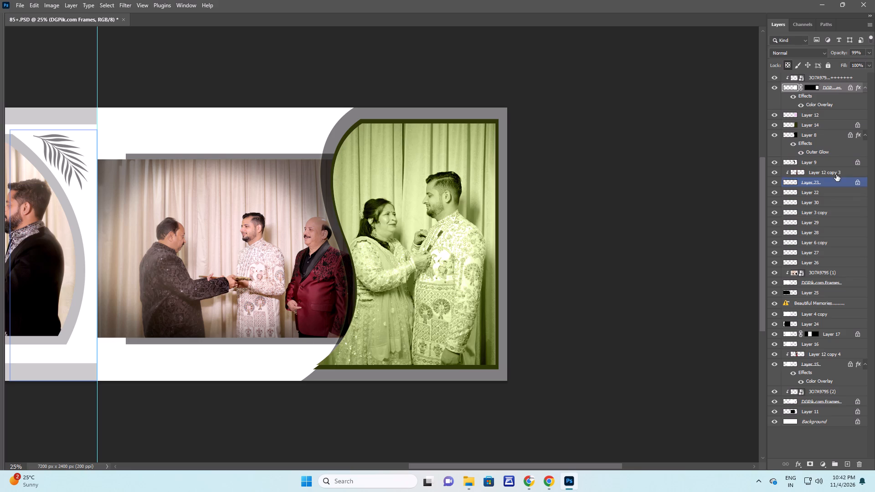
left_click(801, 153)
left_click(801, 153)
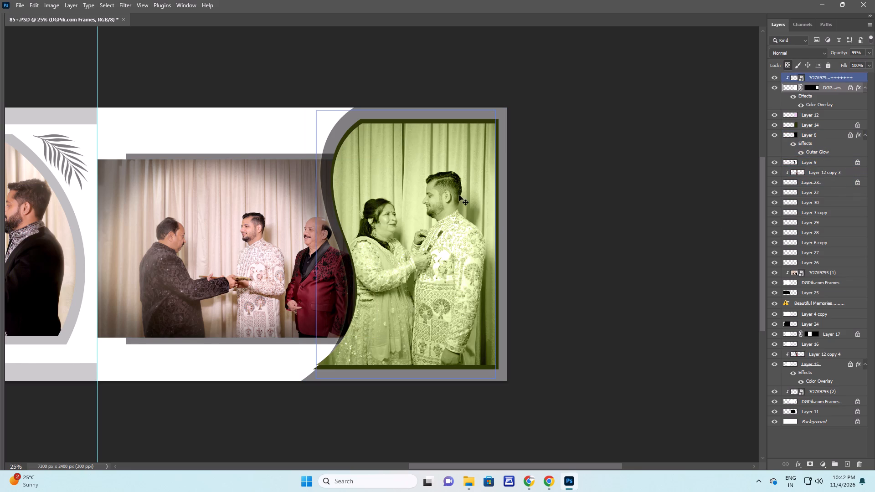
right_click(458, 195)
left_click_drag(472, 209, 474, 214)
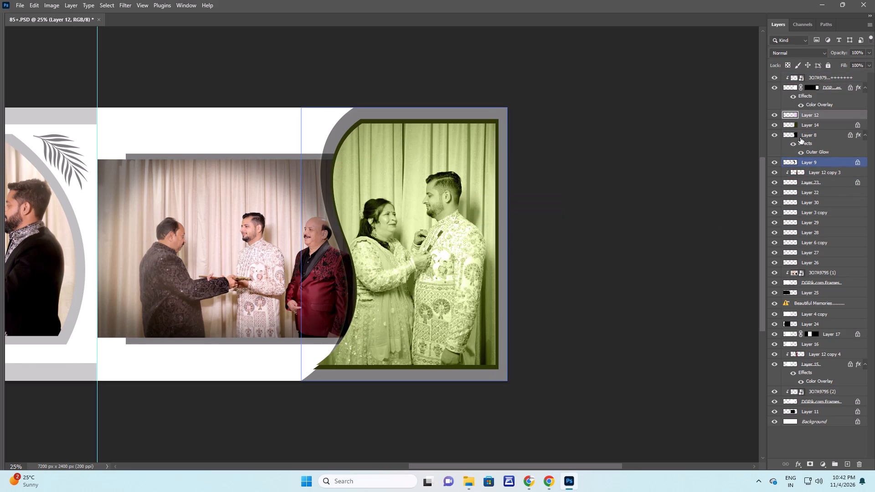
right_click(478, 181)
left_click(486, 191)
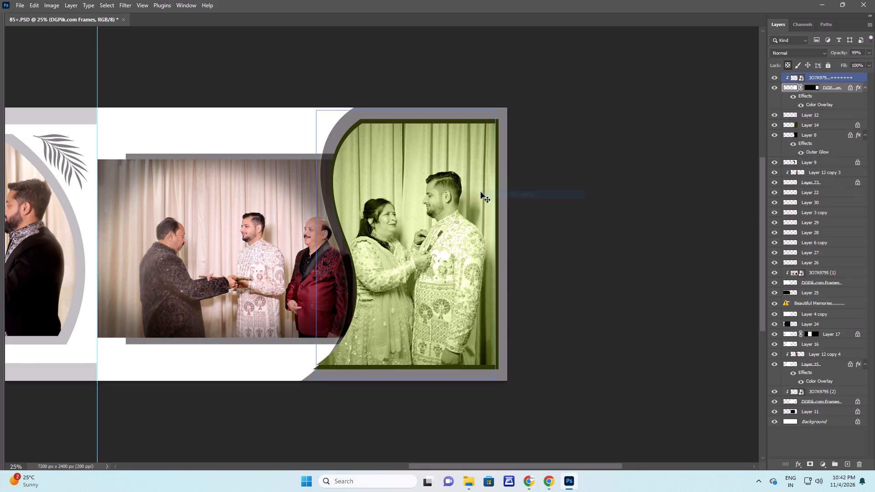
double_click(793, 87)
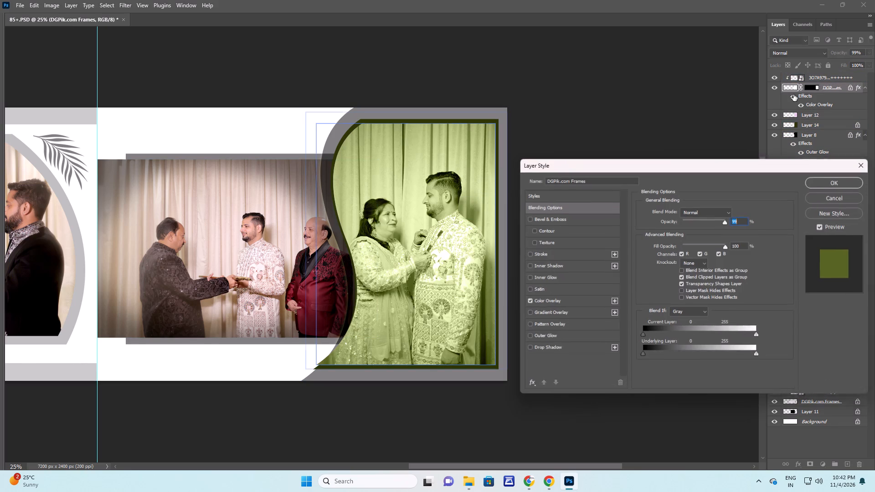
left_click(528, 301)
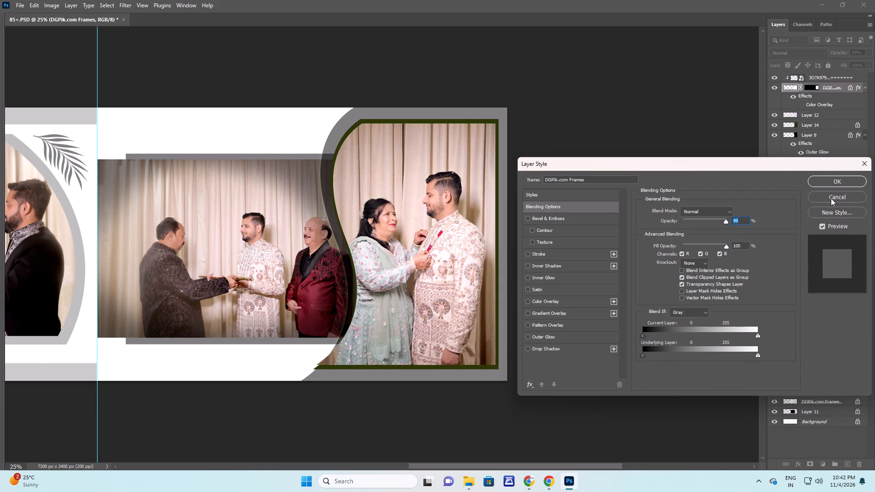
left_click(843, 182)
Invert the border on Layer 14 around the couple photo and set its Hue/Saturation lightness to +100.
right_click(471, 121)
left_click(475, 125)
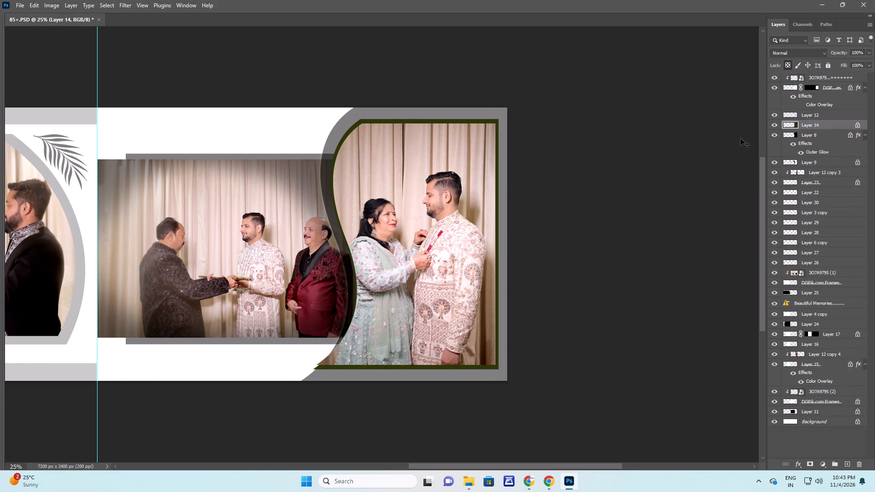
key("ctrl+i")
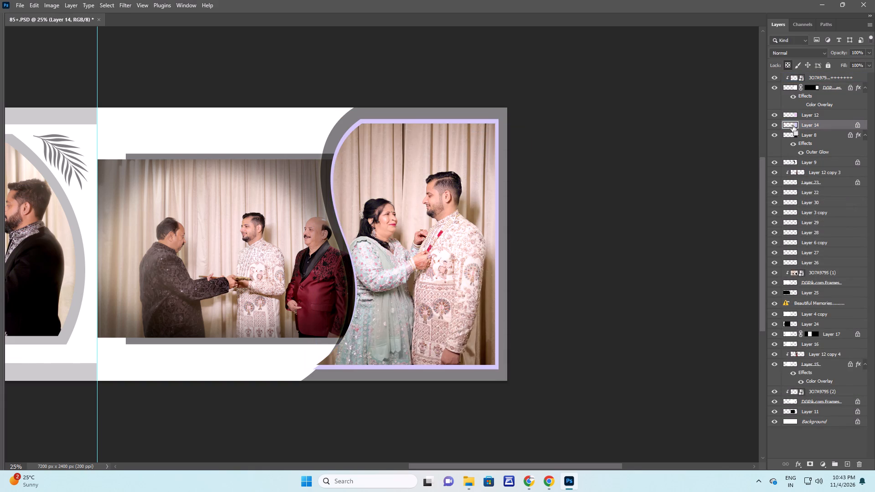
key("ctrl+u")
left_click_drag(443, 203, 551, 203)
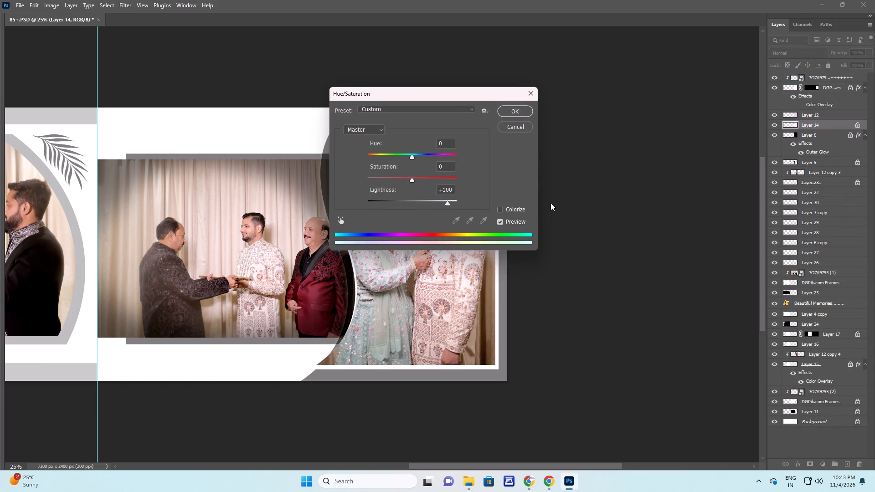
left_click_drag(551, 203, 550, 202)
key("Return")
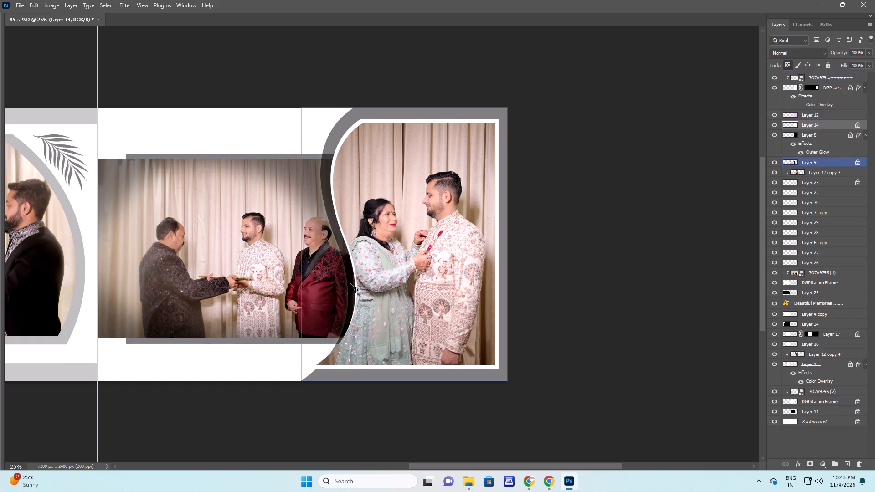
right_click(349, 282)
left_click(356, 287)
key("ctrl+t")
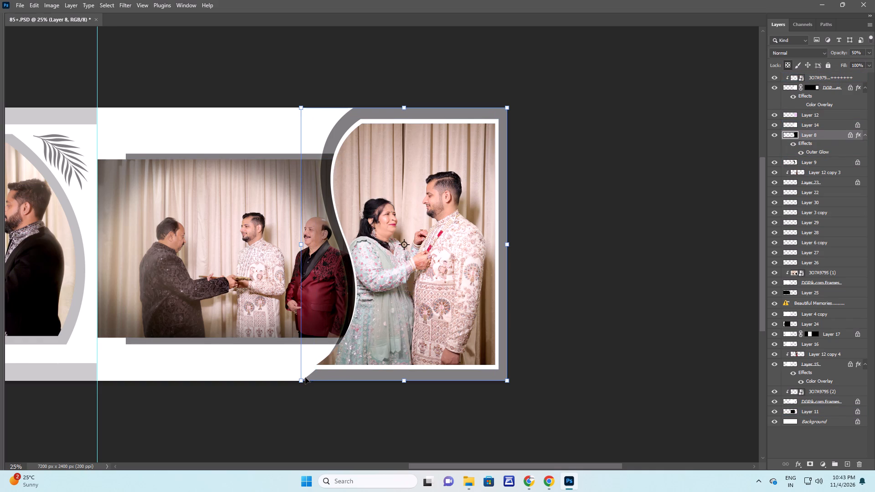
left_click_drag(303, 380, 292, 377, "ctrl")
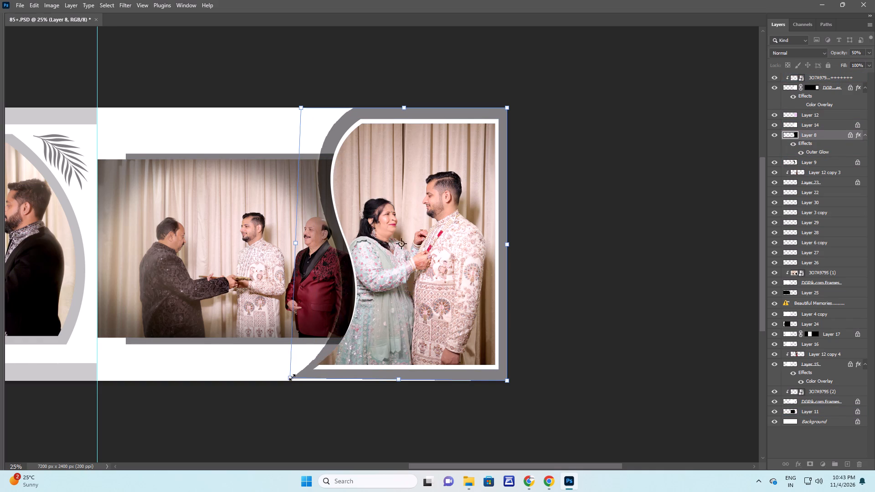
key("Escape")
Turn off the Outer Glow effect on Layer 8, the grey curved shape around the couple photo.
right_click(353, 306)
left_click(356, 308)
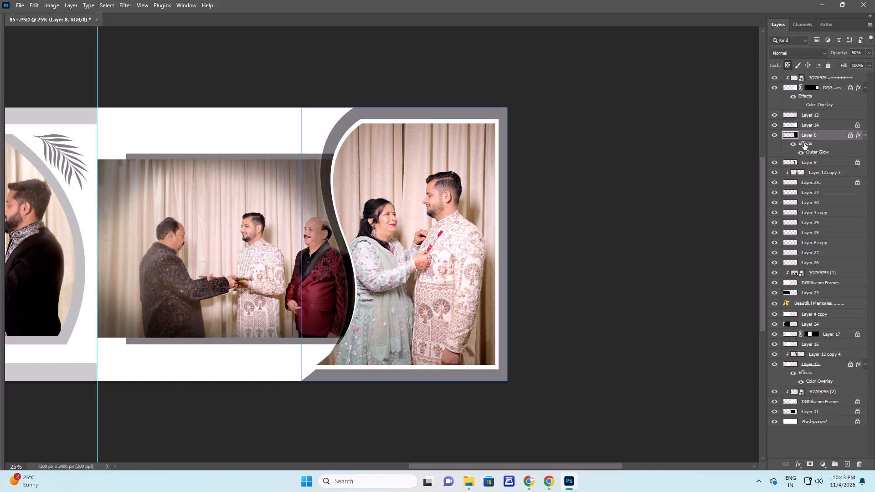
left_click(798, 153)
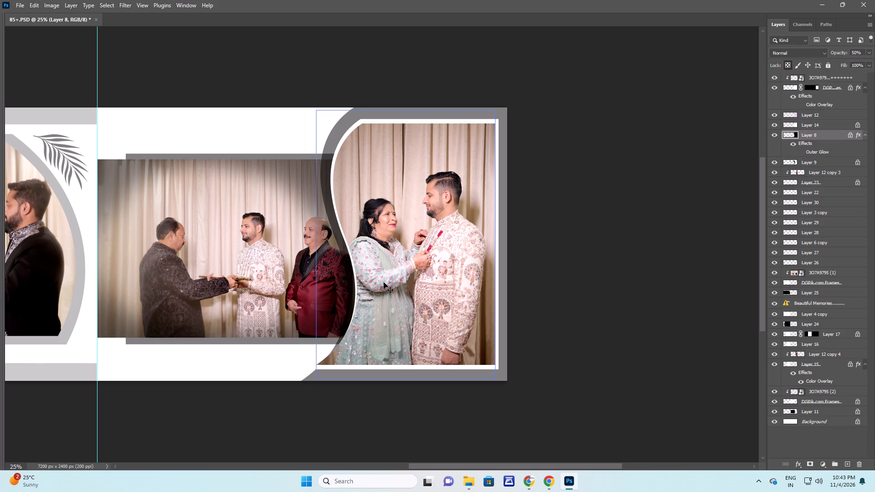
Shift photo 3O7A9795 (2) leftward within the middle frame and enlarge it slightly so all three men fit.
key("space")
key("space")
key("space")
key("space")
key("space")
key("space")
left_click_drag(268, 273, 403, 277)
right_click_drag(395, 237, 402, 241)
left_click(412, 246)
left_click_drag(415, 249, 400, 250)
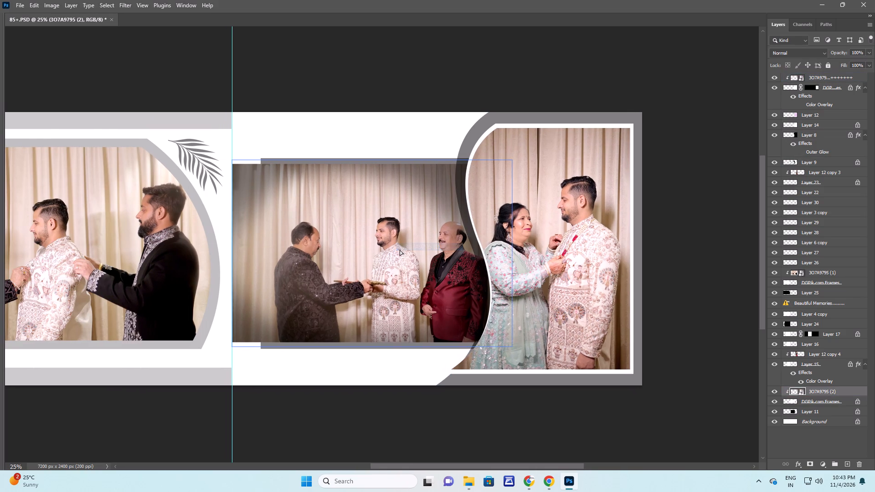
left_click_drag(400, 250, 392, 251)
key("ctrl+t")
left_click_drag(488, 162, 493, 164, "shift")
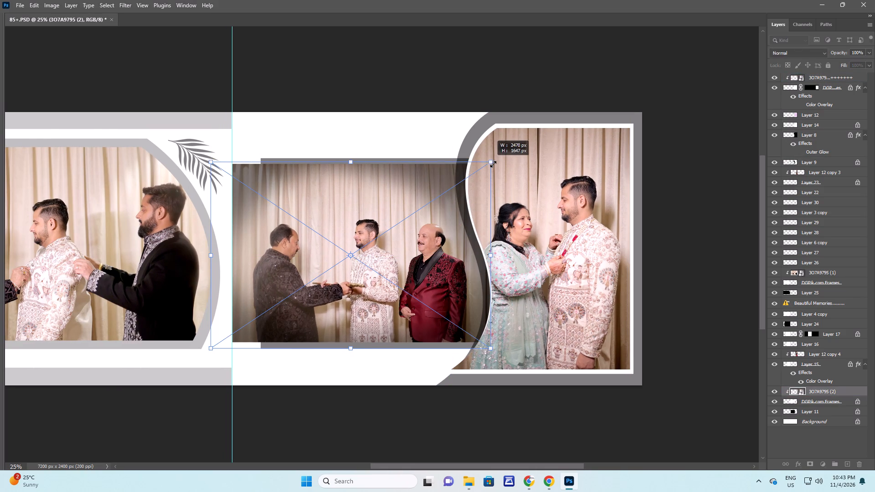
left_click_drag(493, 164, 495, 165, "shift")
key("Return")
Enlarge and reposition photo 3O7A9795 (1) within the large left-page frame so the three men fill it.
key("space")
key("space")
key("space")
key("space")
key("space")
key("space")
key("space")
key("space")
key("space")
left_click_drag(221, 252, 478, 254)
right_click_drag(343, 230, 352, 235)
left_click(357, 238)
key("ctrl+t")
left_click_drag(377, 238, 330, 234)
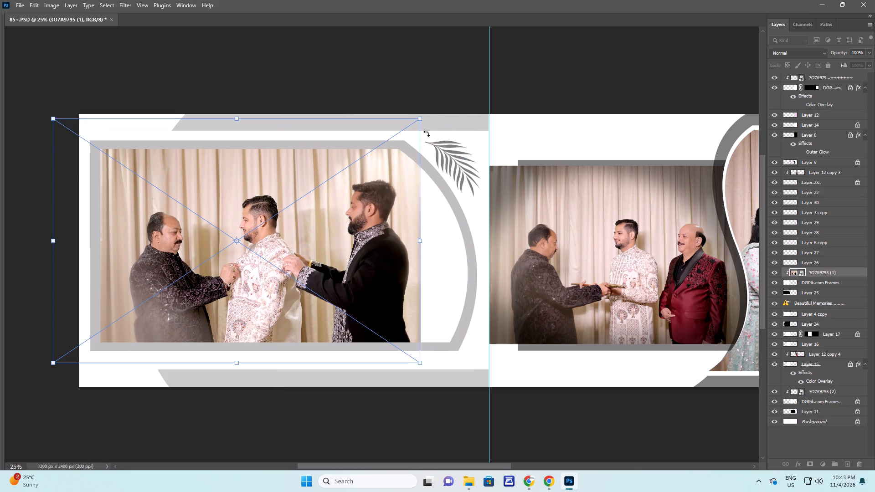
left_click_drag(422, 122, 470, 119, "alt+shift")
left_click(422, 159)
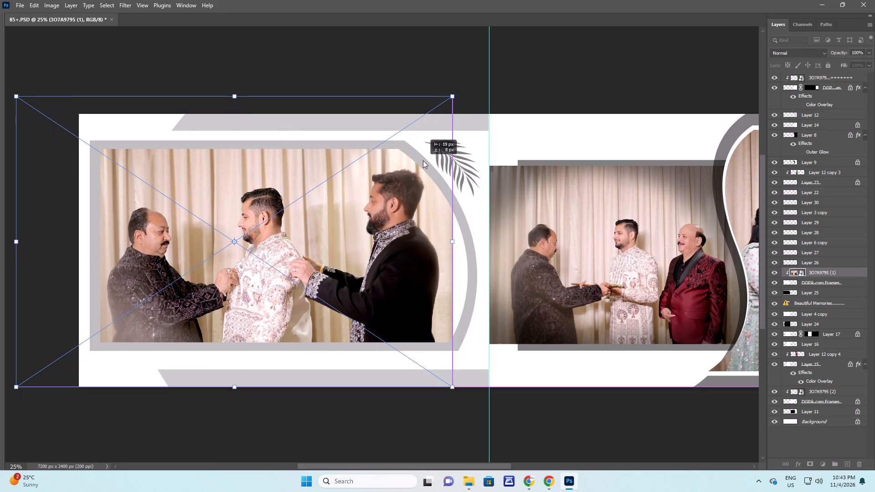
key("Return")
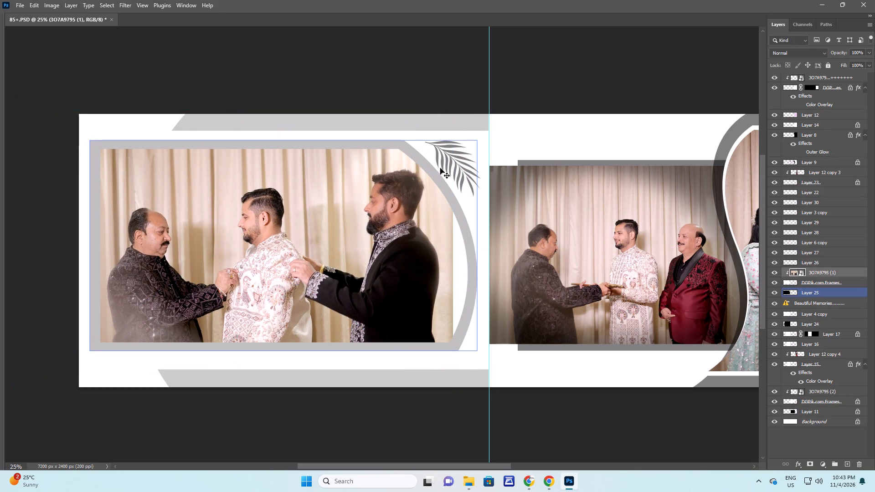
Rasterize the 3O7A9795 (1) photo layer.
key("m")
key("e")
left_click(427, 193)
key("Return")
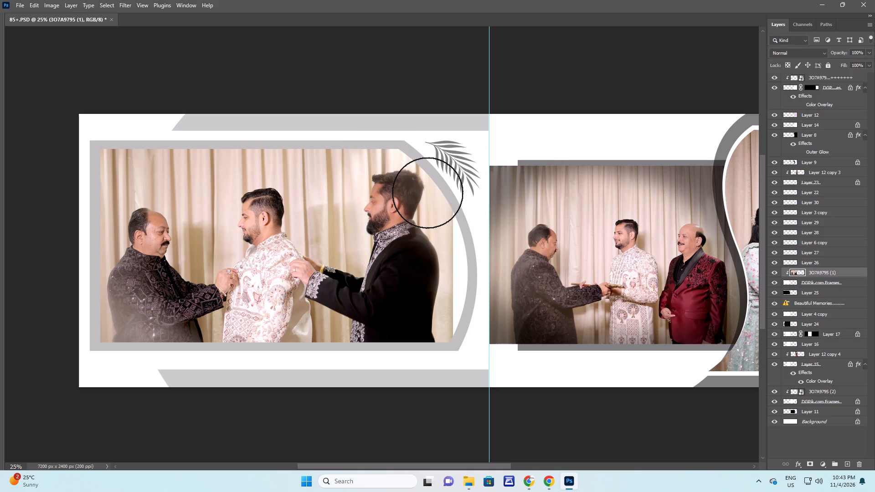
Stretch the right-edge background of photo 3O7A9795 (1) to fill the frame's curved end.
key("m")
left_click_drag(442, 132, 530, 485)
key("space")
left_click_drag(505, 287, 453, 327)
key("ctrl+t")
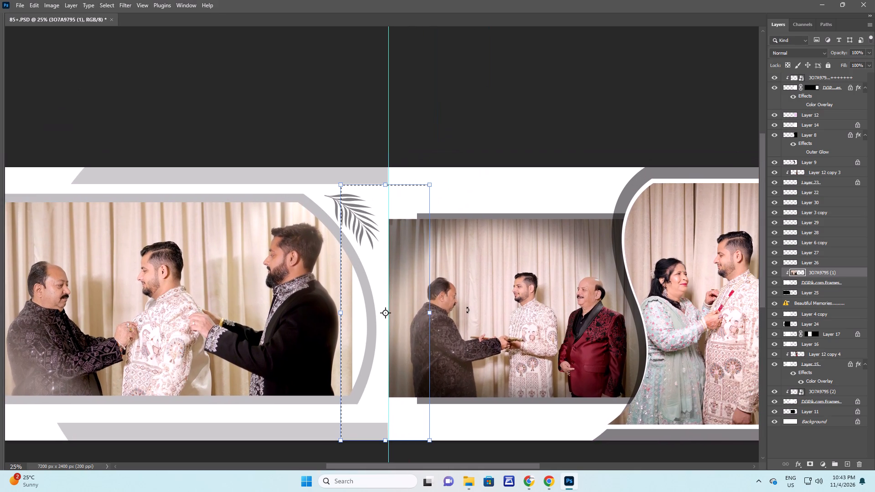
left_click_drag(431, 315, 541, 317, "shift")
key("Escape")
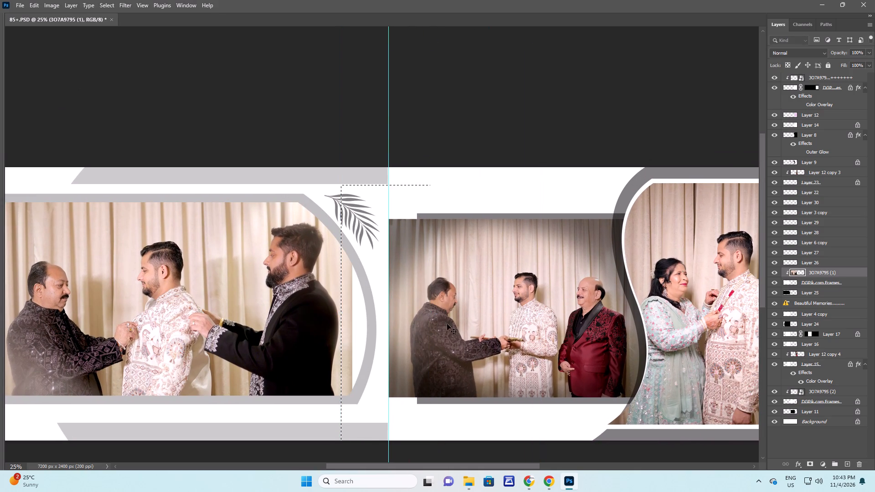
key("ctrl+t")
left_click_drag(433, 314, 545, 336)
key("Return")
key("ctrl+d")
key("space")
key("space")
key("space")
left_click_drag(356, 310, 367, 307)
key("ctrl+alt+z")
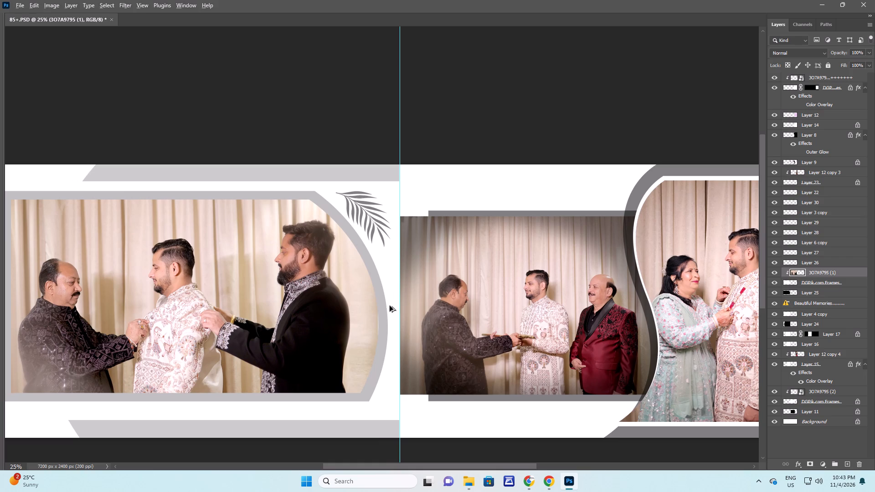
key("ctrl+t")
left_click_drag(380, 314, 387, 314)
key("Return")
key("ctrl+d")
Duplicate the 3O7A9795 (1) photo, place the copy below Layer 25 as a page background, and set its opacity to 10%.
key("space")
key("space")
key("space")
key("space")
key("space")
key("space")
key("space")
key("space")
key("space")
key("space")
key("space")
key("space")
left_click_drag(257, 288, 492, 253)
key("v")
right_click_drag(505, 250, 512, 253)
left_click(517, 256)
key("alt+Left")
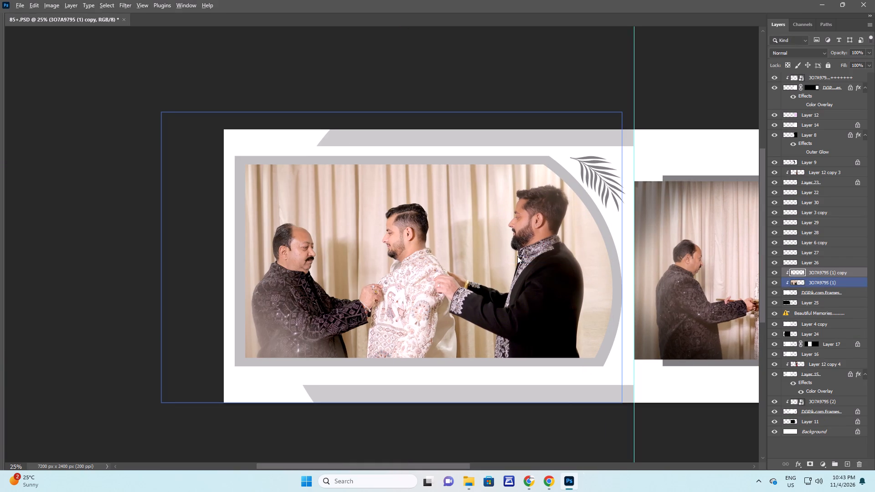
key("ctrl+bracketleft")
key("ctrl+bracketleft")
key("ctrl+bracketleft")
key("1")
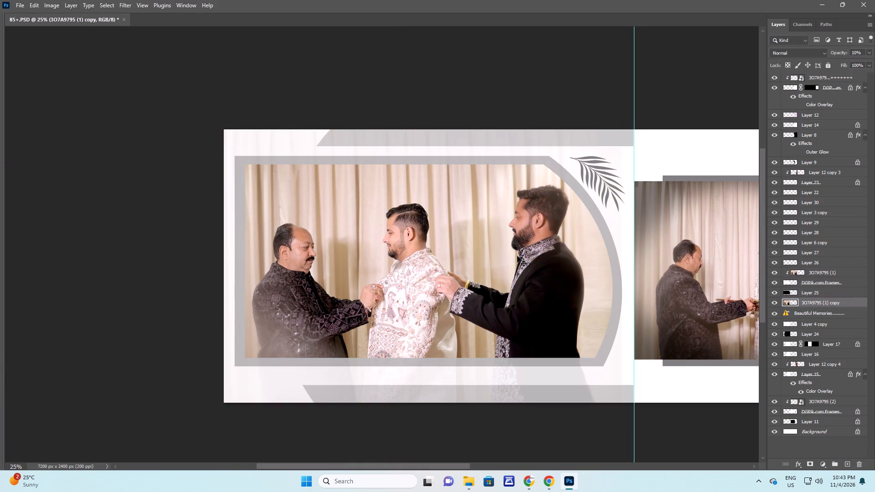
Soften the faded photo copy's right edge along the centre guide with the Eraser.
key("space")
left_click(509, 344)
key("e")
left_click(628, 331)
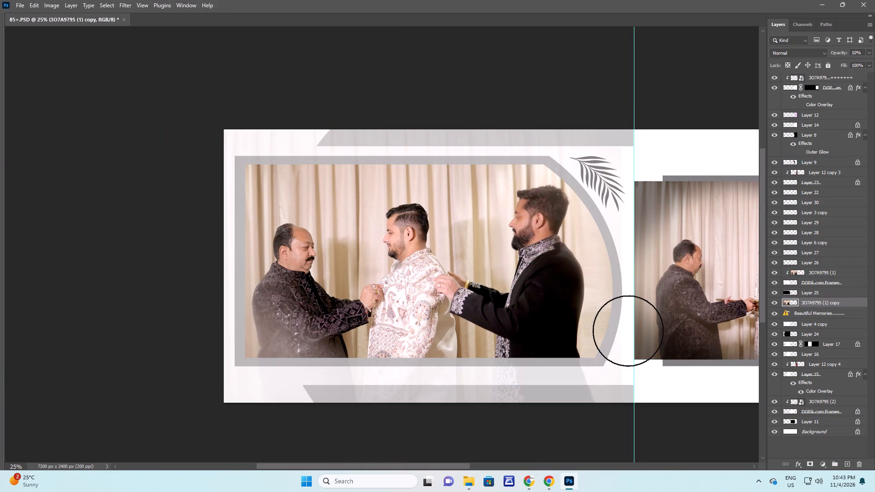
left_click_drag(649, 155, 679, 426)
Add a stroke to the DGPik.com Frames layer behind the left-page photo.
key("v")
right_click_drag(433, 274, 438, 277)
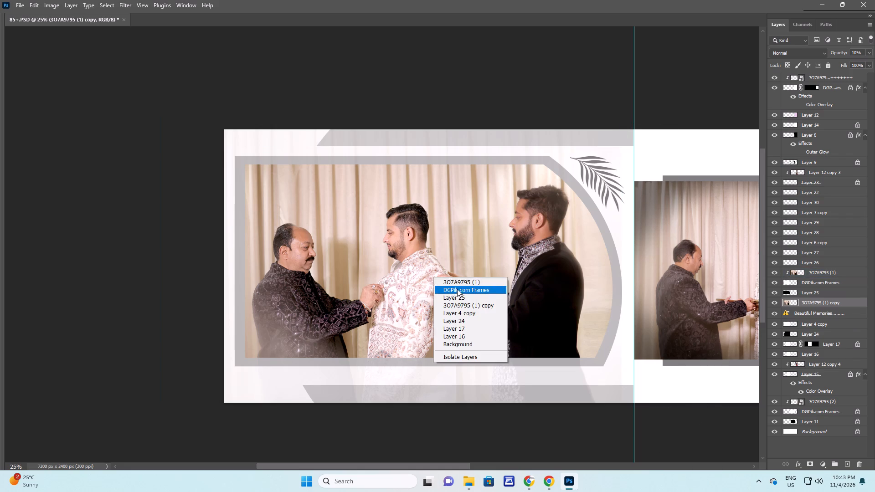
left_click(457, 289)
key("F10")
Add a stroke to the DGPik.com Frames layer behind the middle photo, 3O7A9795 (2).
key("space")
key("space")
key("space")
key("space")
key("space")
key("space")
key("space")
key("space")
key("space")
key("space")
key("space")
key("space")
key("space")
key("space")
key("space")
key("space")
key("space")
left_click_drag(534, 282, 336, 276)
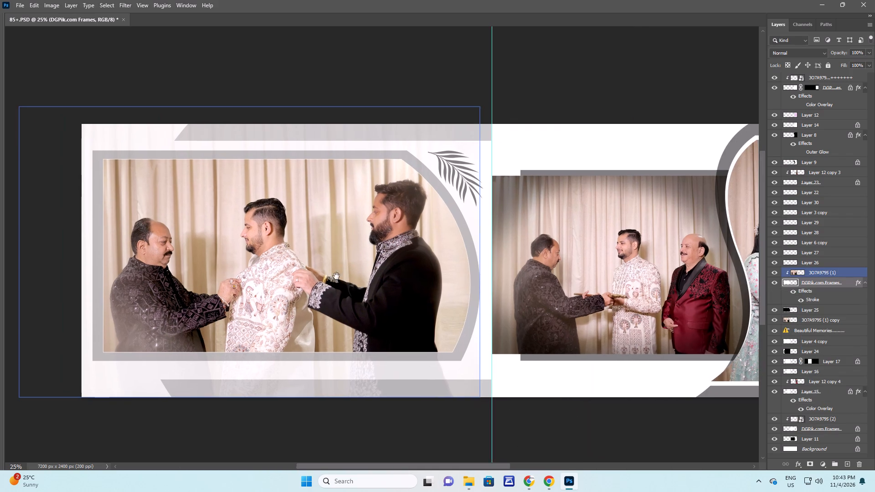
left_click_drag(336, 276, 285, 276)
right_click(478, 262)
left_click(495, 276)
key("F10")
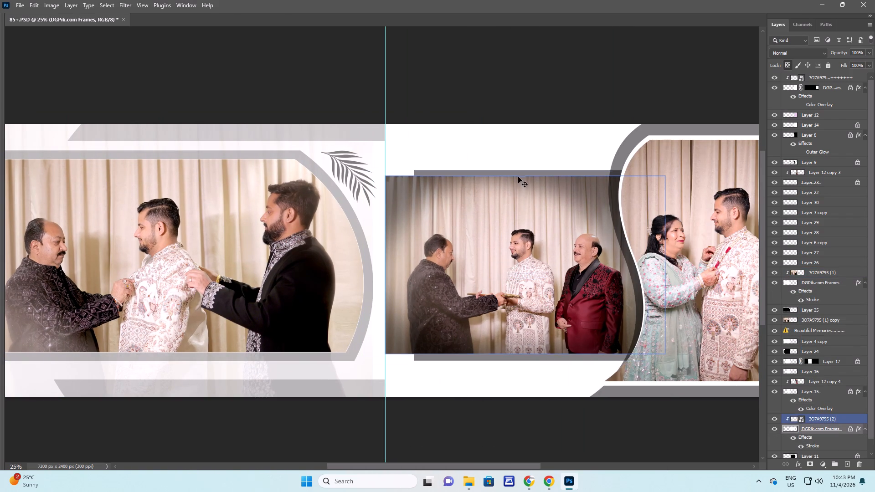
Review the completed spread and save 85+.PSD.
key("space")
key("space")
key("space")
key("space")
key("space")
left_click_drag(642, 213, 489, 213)
key("space")
key("space")
left_click_drag(383, 240, 400, 240)
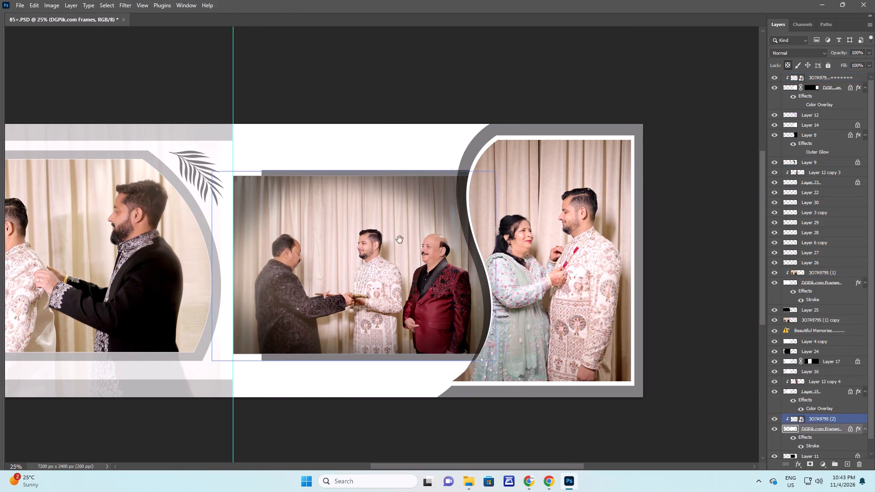
left_click_drag(400, 240, 571, 240)
key("Tab")
key("Tab")
key("ctrl+s")
key("ctrl+s")
key("ctrl+s")
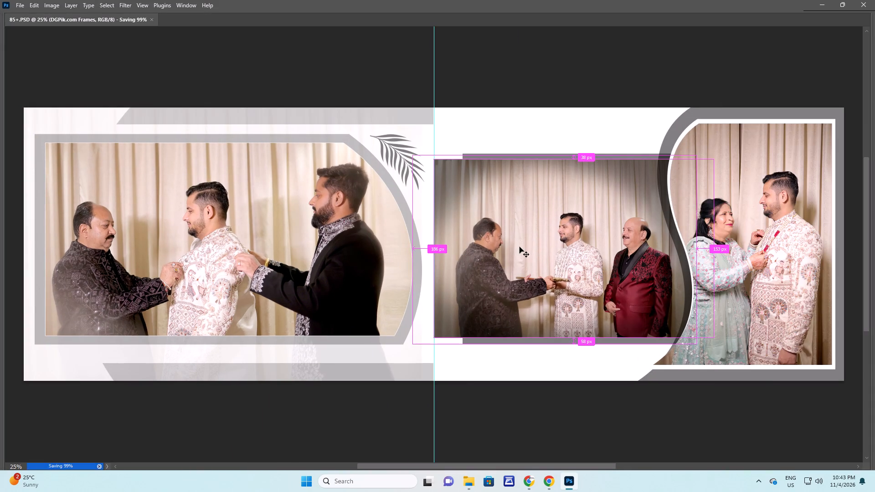
Close the finished 85+.PSD spread.
key("ctrl+w")
left_click(424, 179)
Switch to File Explorer's New folder (5) and open 86.PSD from it in Photoshop.
key("alt+Tab")
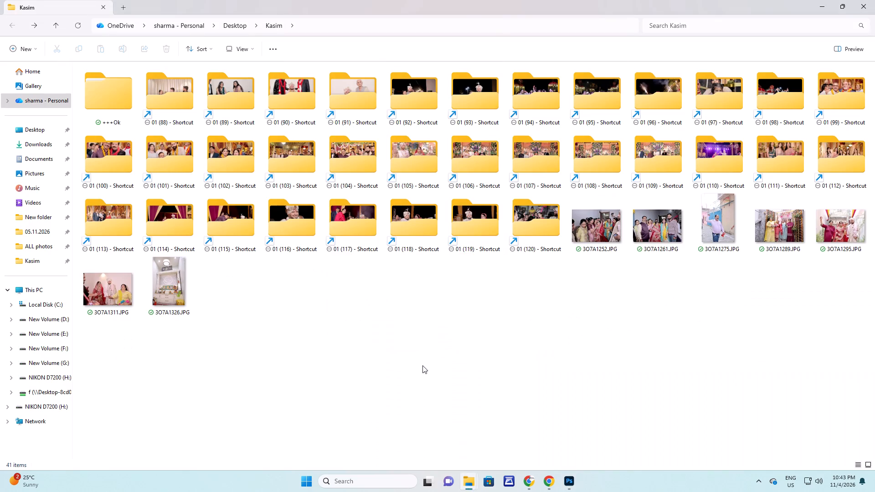
key("alt+Tab")
key("alt+Tab")
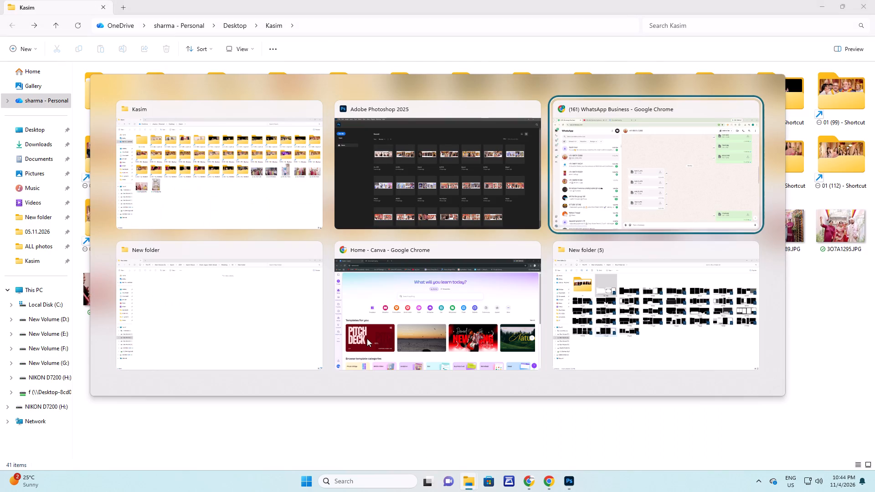
key("alt+Tab")
key("alt+Tab")
key("alt+Tab")
left_click(456, 401)
left_click_drag(226, 147, 368, 166)
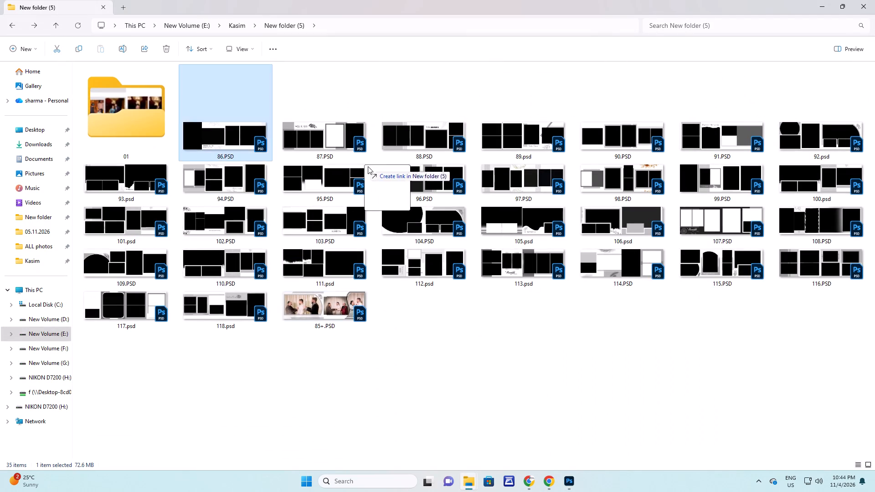
left_click_drag(368, 166, 87, 252)
key("alt+Tab")
key("alt+Tab")
Select the four black placeholder layers and run Photos Fill With Sequence on them using all photos in folder 01 (89).
key("v")
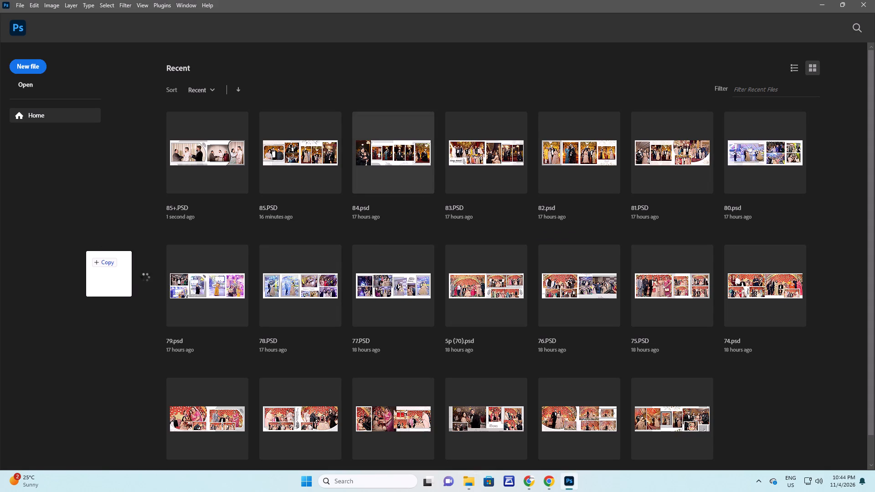
right_click_drag(108, 197, 114, 200)
left_click(129, 207)
right_click_drag(288, 229, 297, 233, "shift")
left_click(303, 236, "shift")
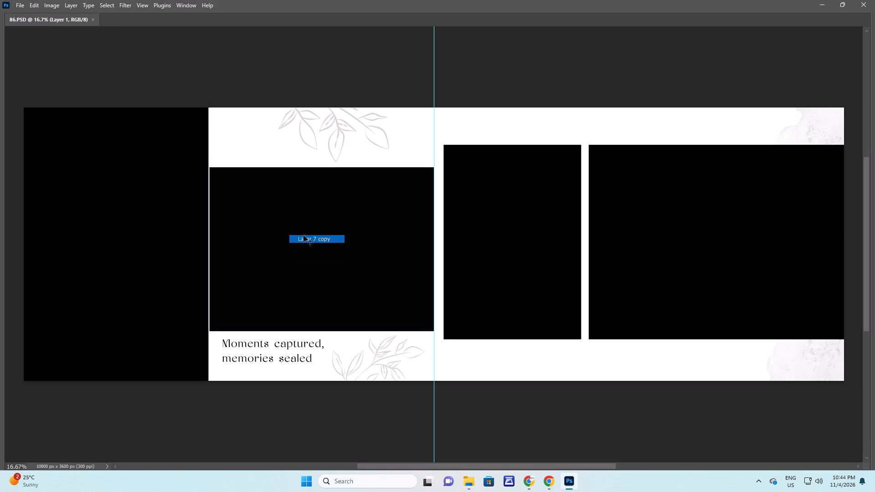
right_click(520, 213, "shift")
left_click(531, 217, "shift")
right_click(674, 220, "shift")
left_click(685, 224, "shift")
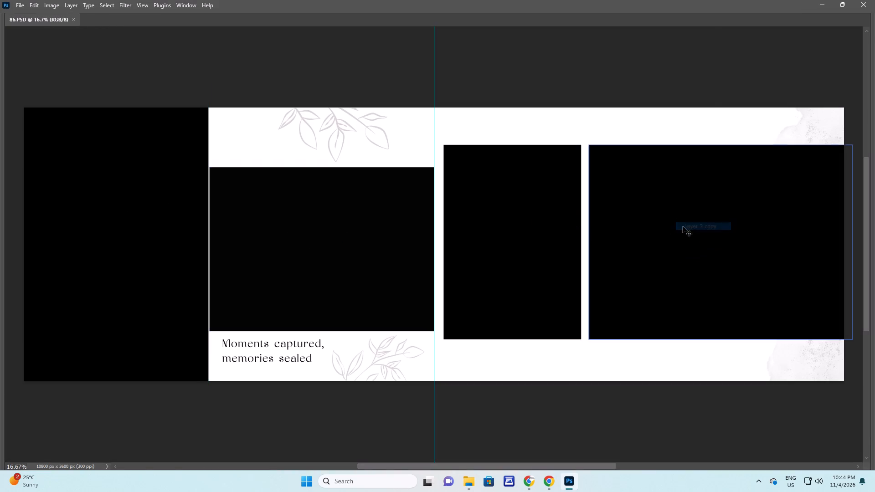
key("F9")
left_click(667, 179)
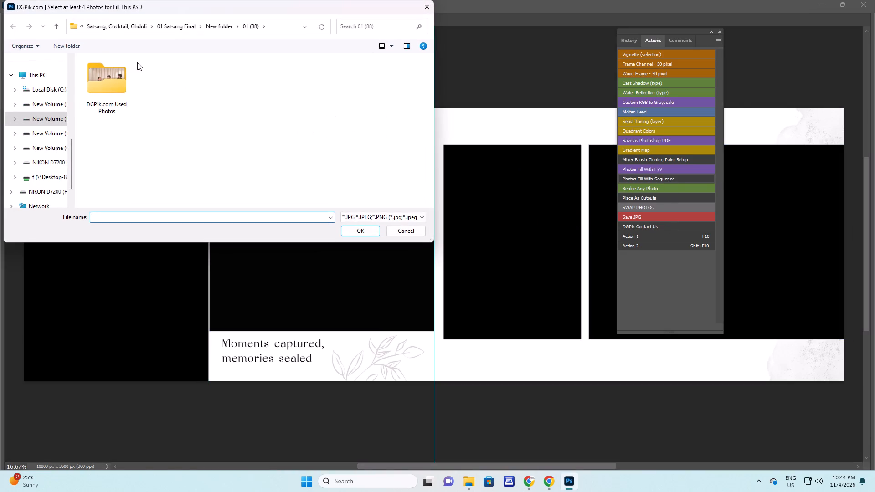
left_click(60, 28)
scroll(157, 136, "down", 2)
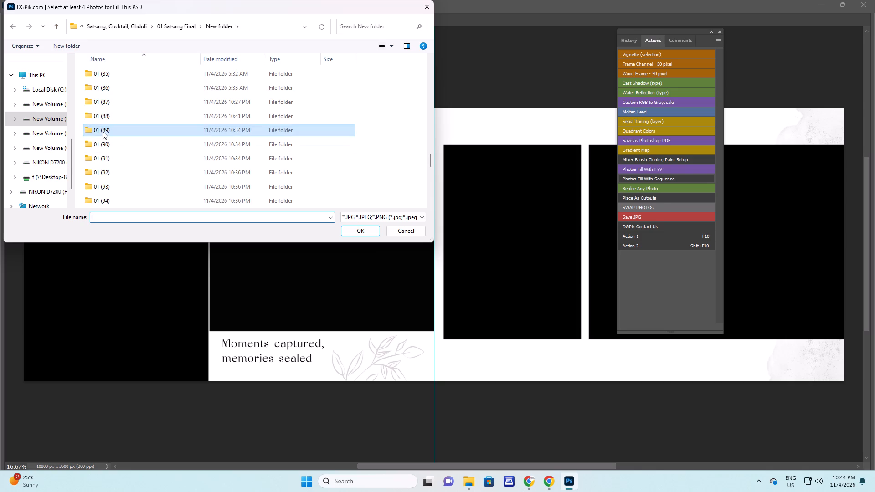
double_click(103, 131)
left_click(195, 158)
key("ctrl+a")
key("Return")
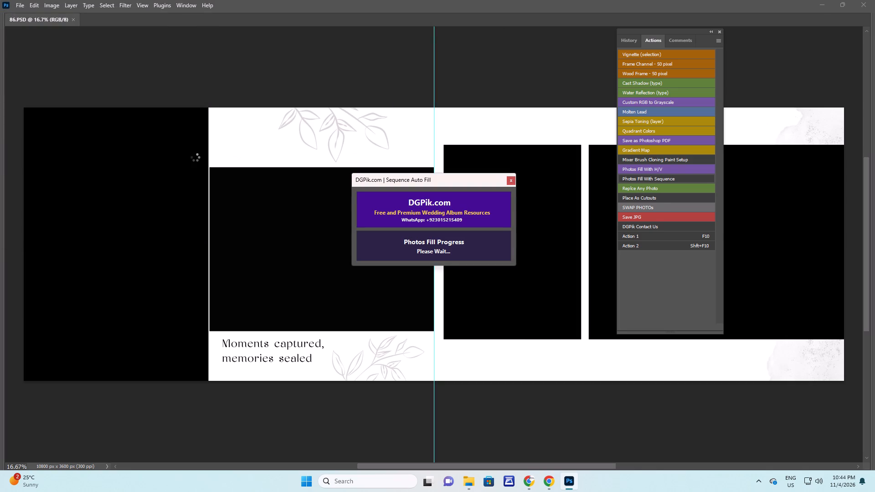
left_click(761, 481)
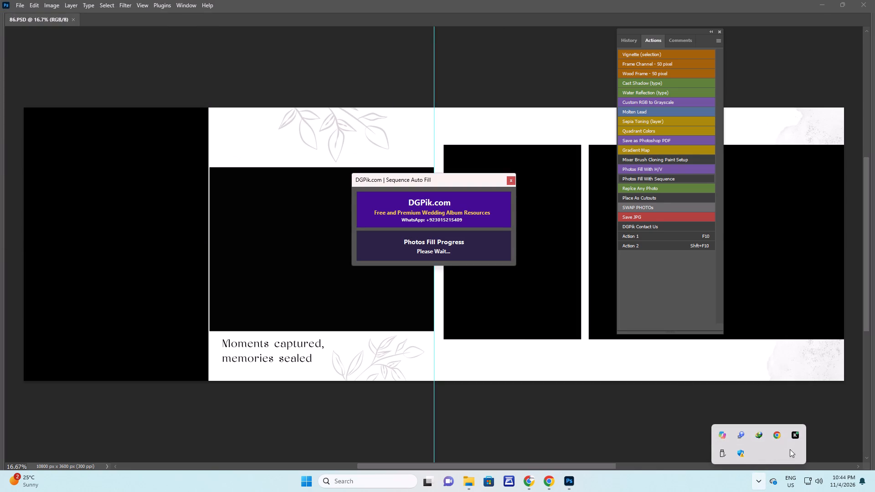
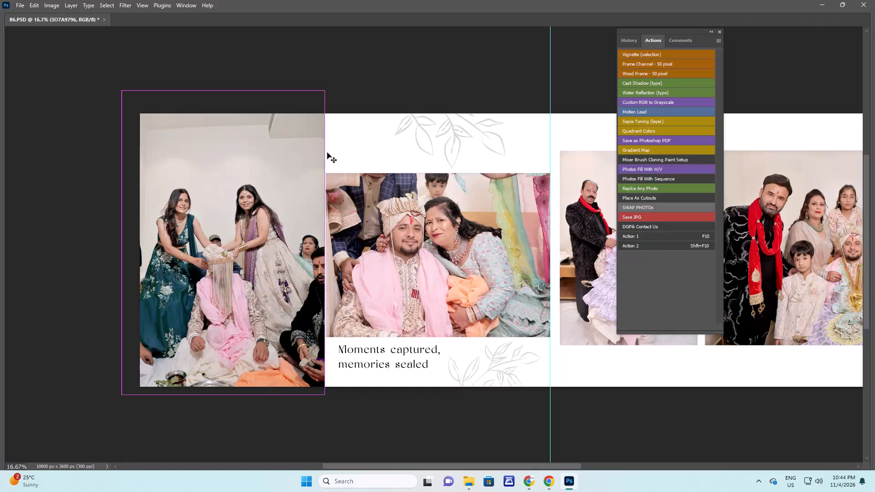
Enlarge the photo of the two women standing behind the seated groom within the spread's leftmost frame.
left_click_drag(325, 95, 379, 83, "shift")
key("Return")
Enlarge the close-up of the groom and the woman beside him so it fills the wide frame above the caption.
right_click_drag(413, 225, 424, 230)
left_click(431, 236)
key("ctrl+t")
left_click_drag(316, 176, 309, 166, "shift")
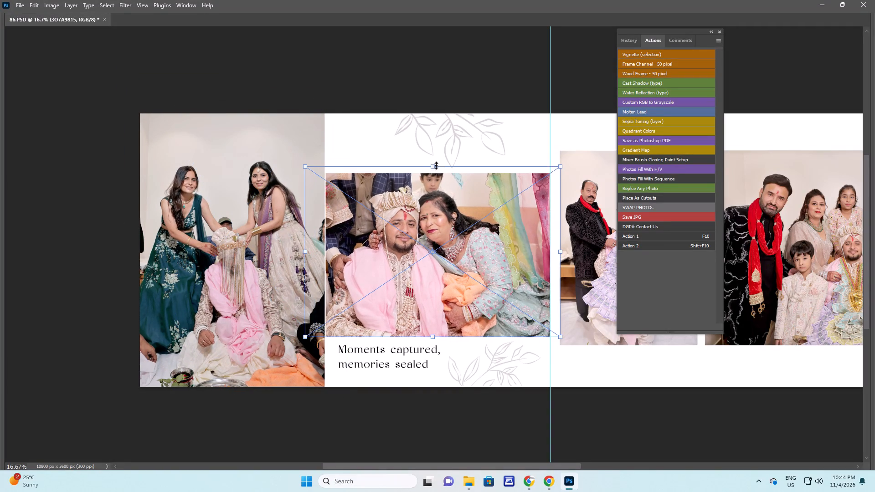
left_click_drag(560, 168, 595, 170, "shift")
key("Return")
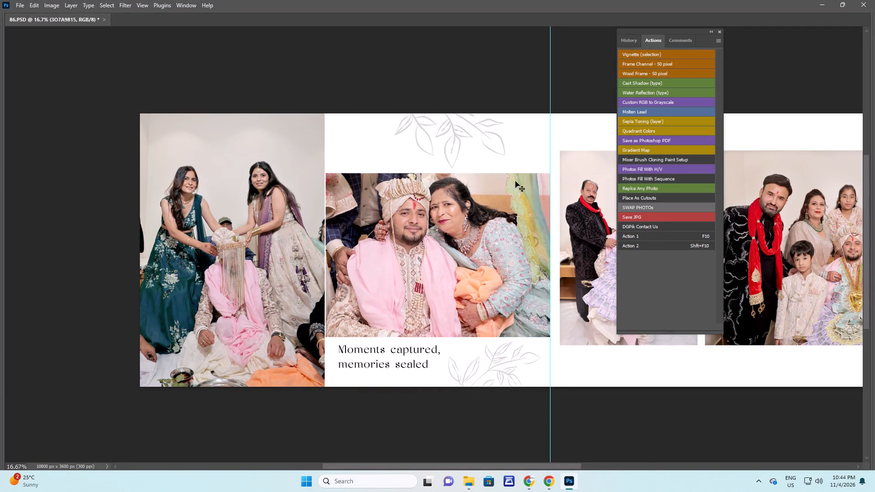
Slightly enlarge the photo of the groom with the couple in the narrow frame just past the centre guide.
key("space")
key("space")
key("space")
key("space")
key("space")
key("space")
key("space")
key("space")
left_click_drag(469, 205, 206, 203)
right_click_drag(407, 213, 415, 218)
left_click(422, 222)
key("ctrl+t")
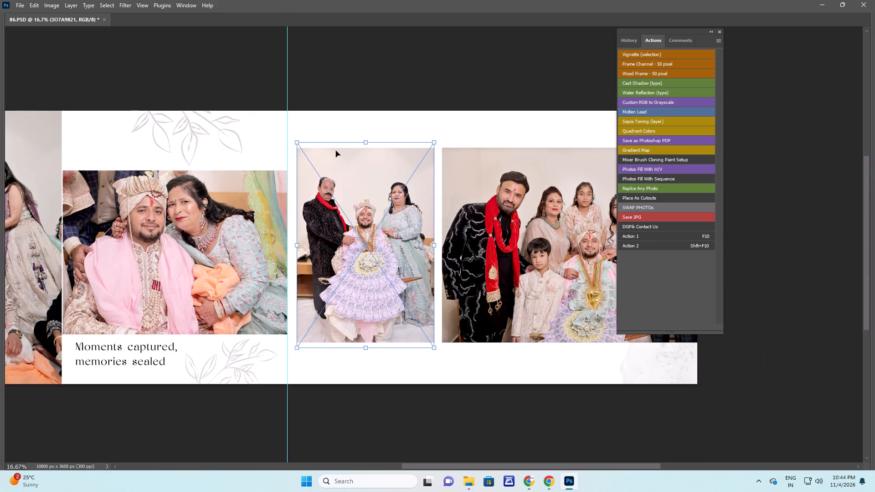
left_click_drag(300, 143, 296, 135, "shift")
left_click_drag(431, 133, 441, 134, "shift")
key("Return")
Scale down the family group photo in the spread's rightmost frame to fit more of the people.
key("space")
key("space")
key("space")
key("space")
key("space")
key("space")
left_click_drag(529, 244, 359, 236)
right_click_drag(483, 202, 487, 205)
left_click(489, 206)
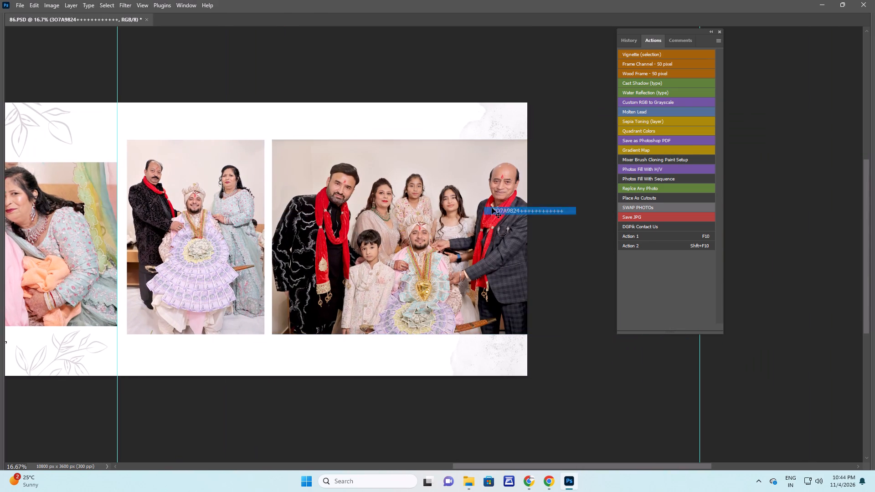
key("ctrl+t")
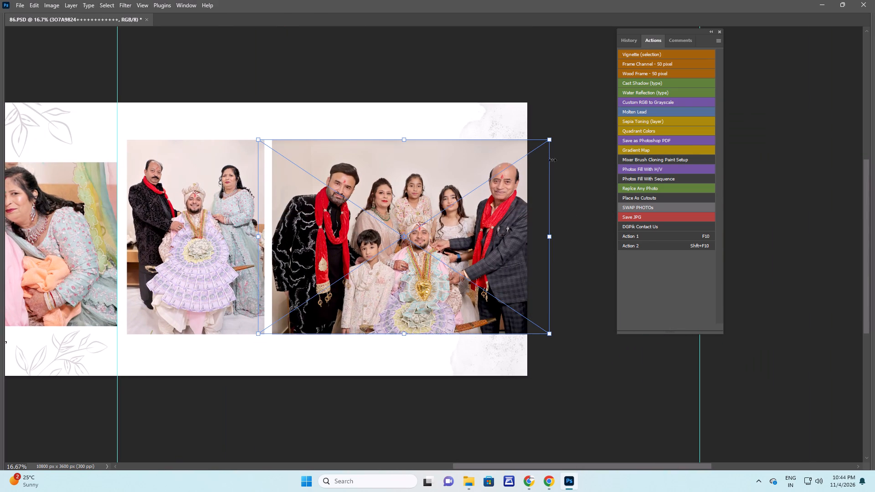
left_click_drag(551, 143, 542, 154, "shift")
key("Return")
Marquee-select the background strip along the top of the family group photo and stretch it upward over the black gap, then deselect.
key("m")
left_click_drag(270, 141, 513, 169)
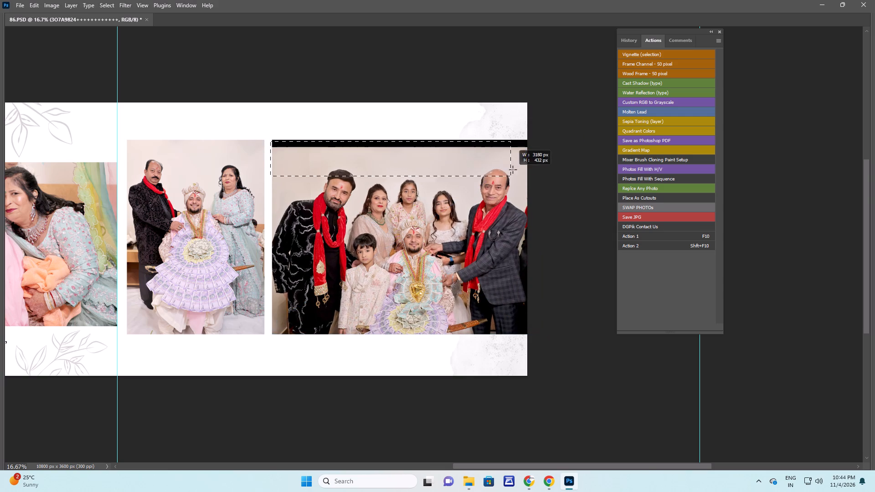
left_click_drag(513, 169, 557, 161)
key("ctrl+t")
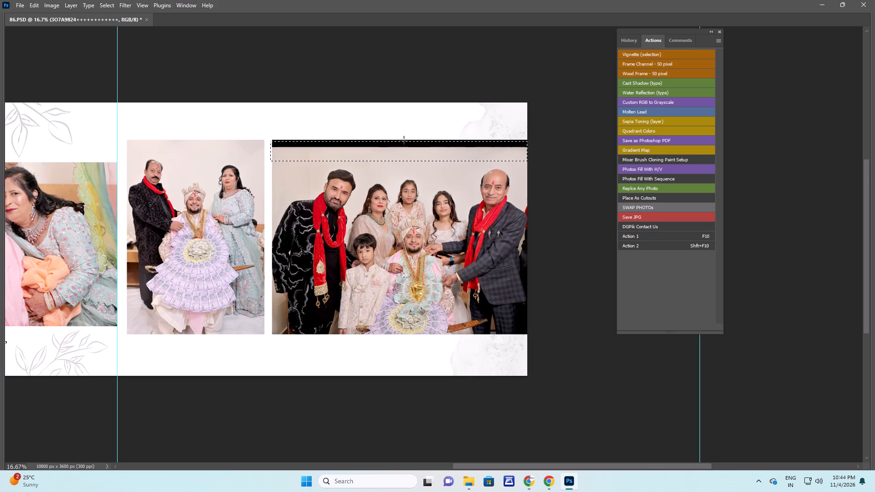
key("e")
left_click(406, 190)
key("Return")
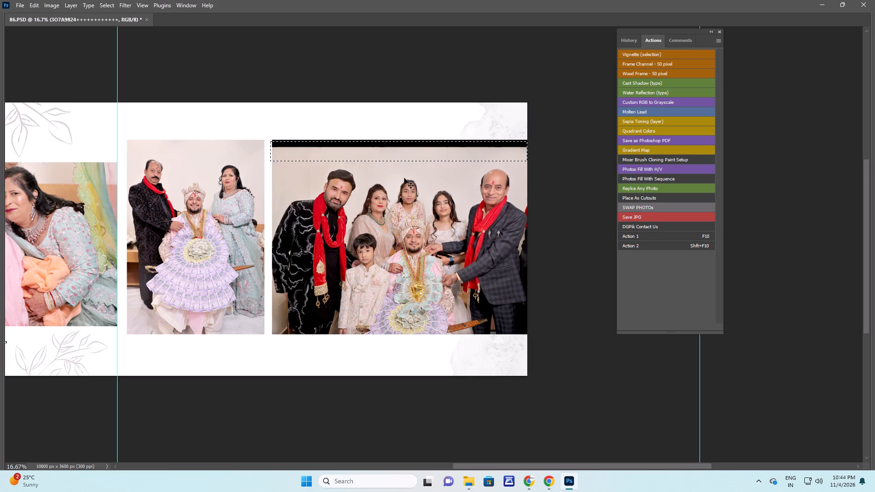
key("ctrl+t")
left_click_drag(398, 139, 401, 122)
key("Return")
key("ctrl+d")
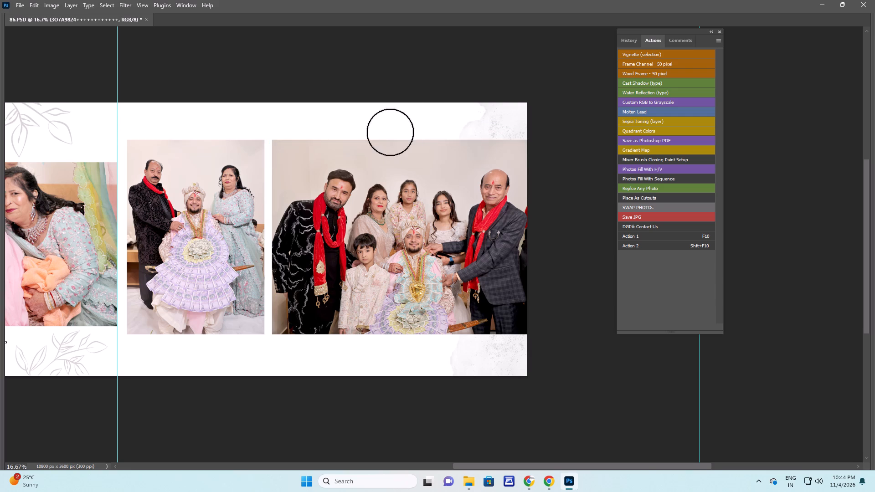
Check the whole finished spread, then save and close 86.PSD.
key("space")
left_click_drag(265, 213, 374, 193)
key("Tab")
key("Tab")
key("Tab")
key("Tab")
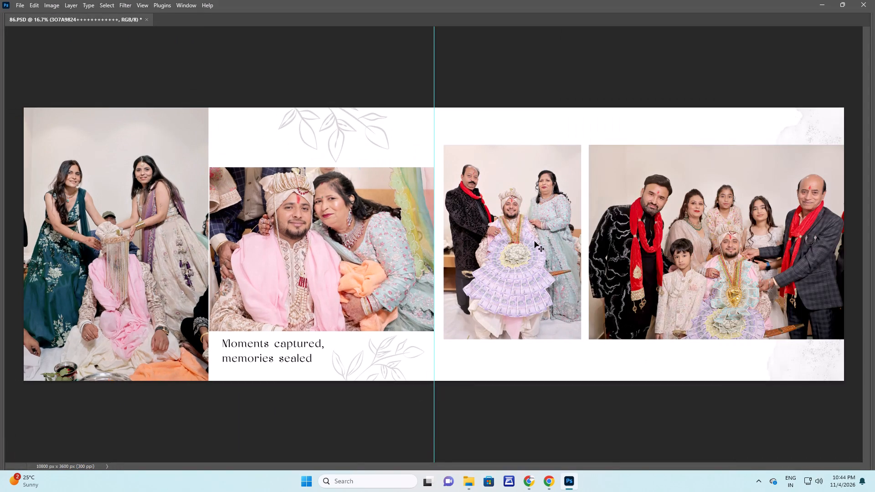
key("ctrl+s")
key("ctrl+s")
key("ctrl+s")
key("ctrl+w")
left_click(435, 177)
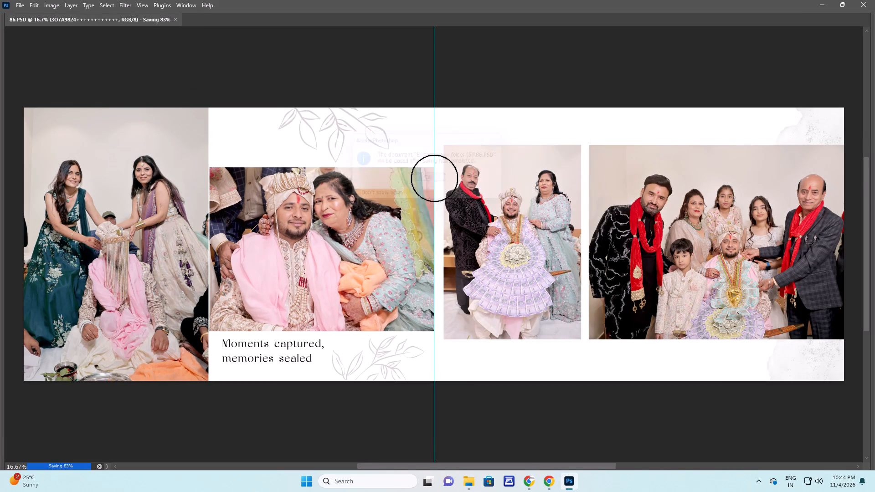
Switch to File Explorer's New folder (5) and open 87.PSD from it in Photoshop.
key("alt+Tab")
right_click(542, 332)
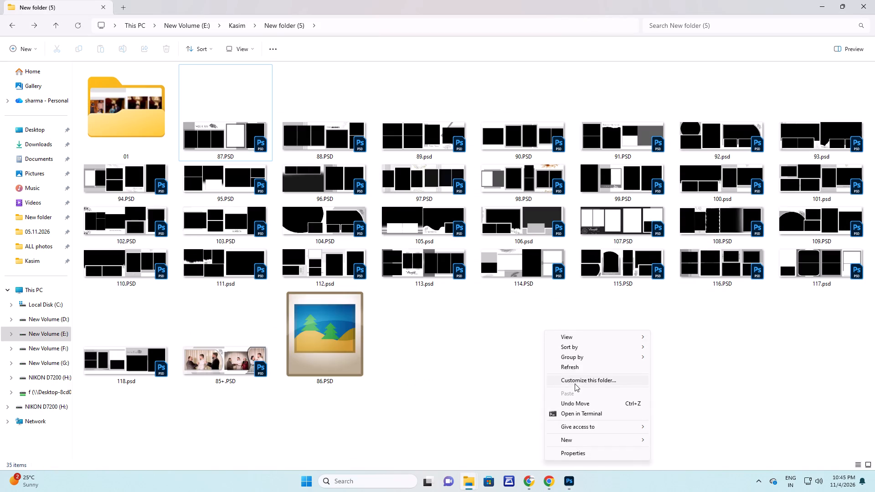
left_click(494, 337)
left_click_drag(207, 139, 105, 246)
key("alt+Tab")
Select the five photo placeholder layers, including the white one, and run Photos Fill With Sequence using all photos in the next spread's folder.
right_click_drag(98, 241, 110, 249)
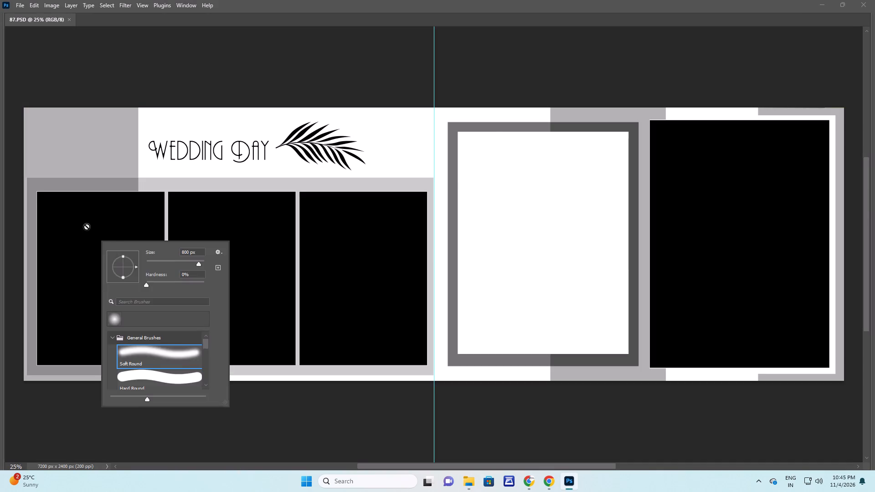
left_click(87, 226)
key("v")
right_click(129, 223)
key("space")
key("v")
right_click(108, 234)
left_click(124, 241)
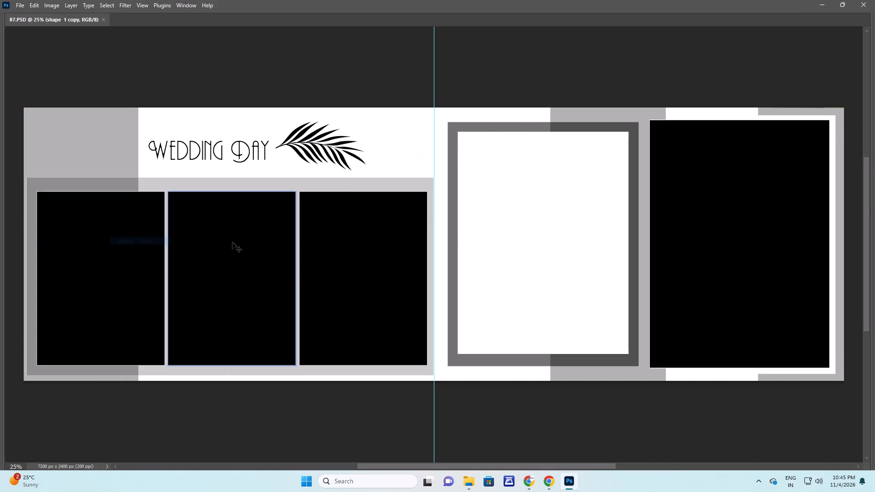
right_click(232, 242, "shift")
left_click(245, 250, "shift")
right_click_drag(369, 248, 375, 250, "shift")
left_click(380, 252, "shift")
right_click_drag(567, 214, 573, 216, "shift")
left_click(581, 220, "shift")
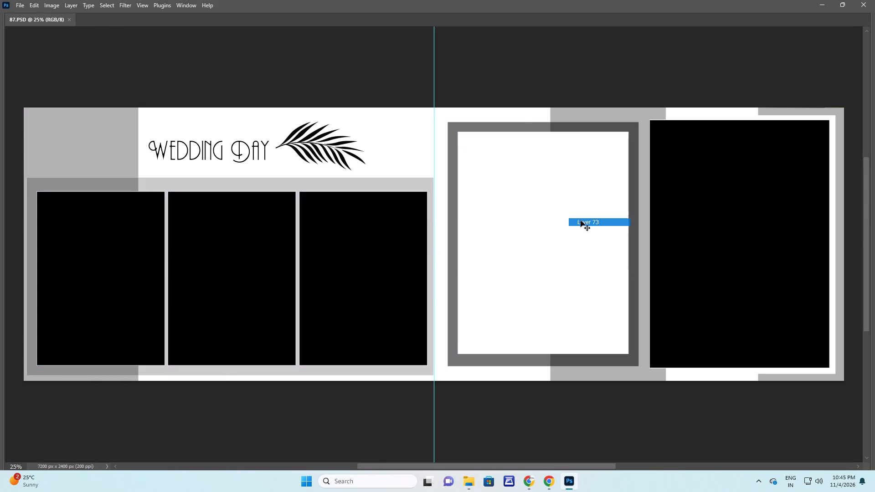
right_click_drag(723, 207, 730, 210, "shift")
left_click(736, 214, "shift")
key("F9")
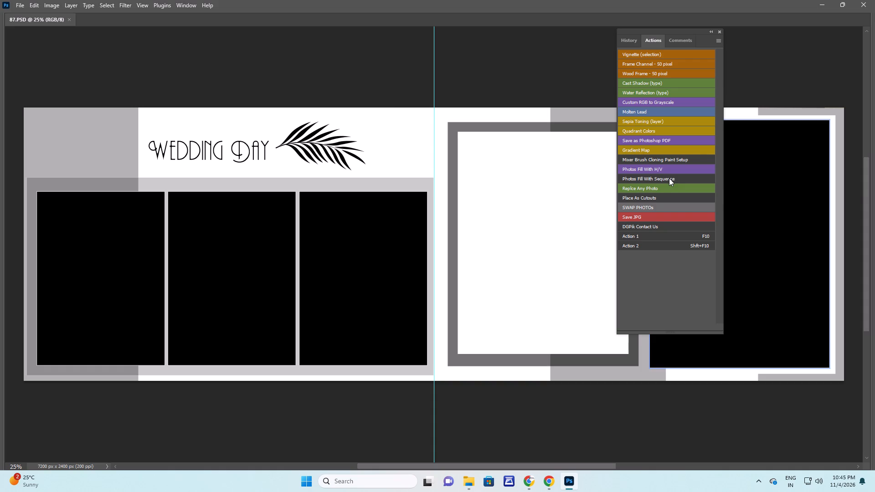
left_click(669, 178)
left_click(56, 23)
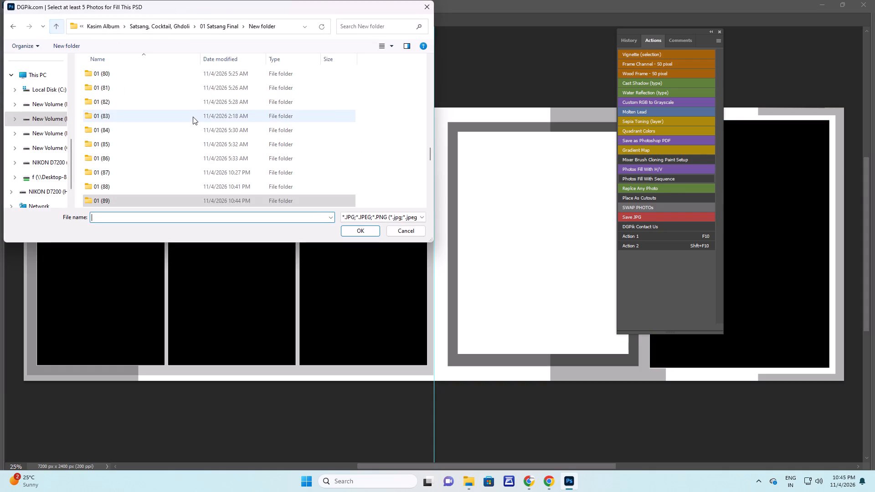
scroll(193, 117, "down", 2)
double_click(103, 127)
left_click(253, 138)
key("ctrl+a")
key("Return")
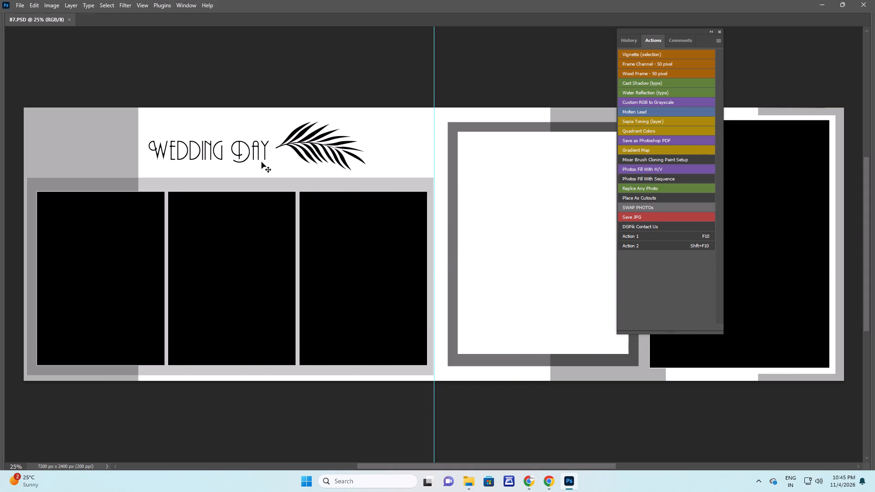
Enlarge the photo of the groom with the man in the red scarf in the first frame under the Wedding Day title.
right_click_drag(104, 231, 119, 237)
left_click(127, 239)
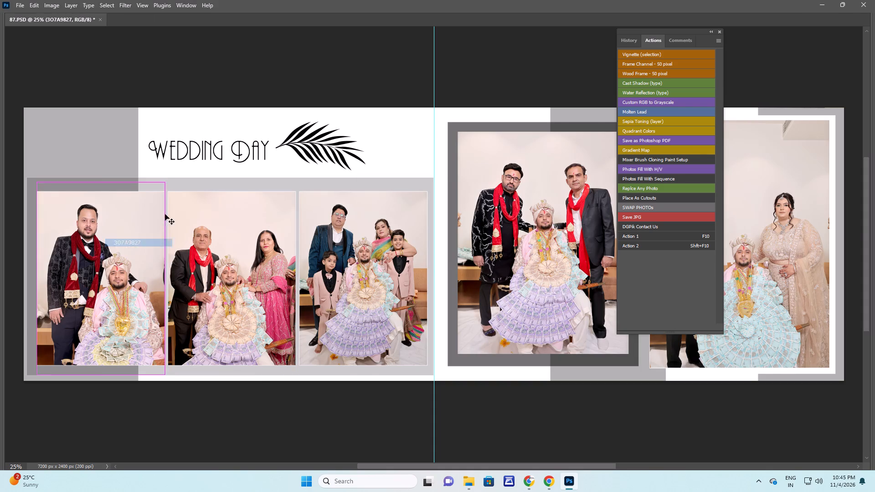
key("ctrl+t")
left_click_drag(161, 186, 177, 181, "alt+shift")
key("Return")
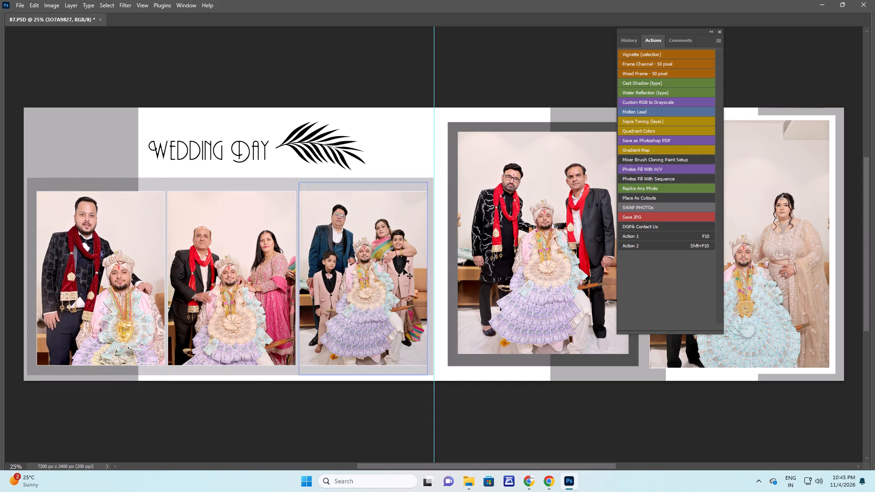
Nudge the photo of the groom with the couple and small child upward inside its white-bordered frame.
key("space")
key("space")
key("space")
key("space")
key("space")
key("space")
key("space")
key("space")
key("space")
key("space")
key("space")
key("space")
key("space")
key("space")
key("space")
key("space")
key("space")
key("space")
key("space")
key("space")
left_click_drag(373, 230, 340, 239)
left_click_drag(445, 256, 222, 239)
key("space")
key("space")
key("space")
key("space")
key("space")
key("space")
key("space")
key("space")
key("space")
key("space")
key("space")
key("space")
key("space")
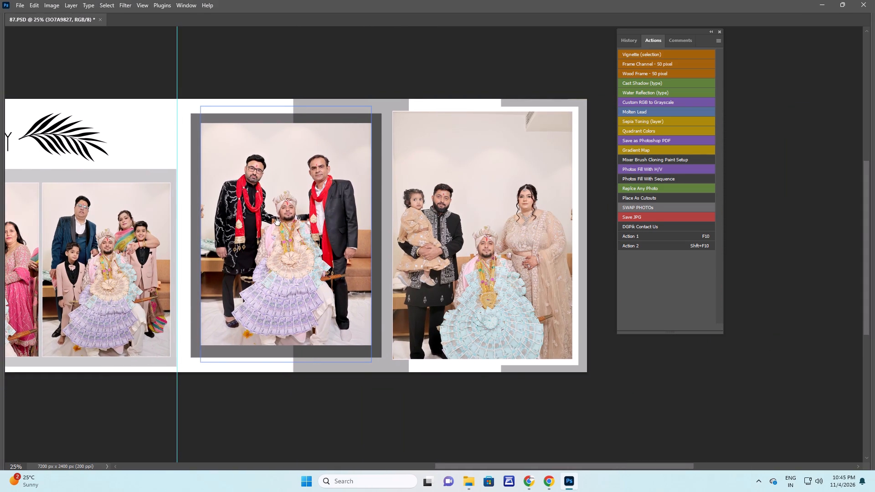
left_click_drag(278, 222, 352, 212)
key("space")
key("space")
key("space")
key("space")
key("space")
key("space")
left_click_drag(412, 225, 314, 225)
right_click_drag(458, 196, 468, 200)
left_click(477, 204)
key("ctrl+t")
key("shift+Up")
key("shift+Up")
key("shift+Up")
key("shift+Up")
key("shift+Up")
key("shift+Up")
key("shift+Up")
key("shift+Up")
key("shift+Up")
key("shift+Up")
key("shift+Up")
key("shift+Up")
key("shift+Up")
key("shift+Up")
key("shift+Up")
key("shift+Up")
key("shift+Up")
key("shift+Up")
key("shift+Up")
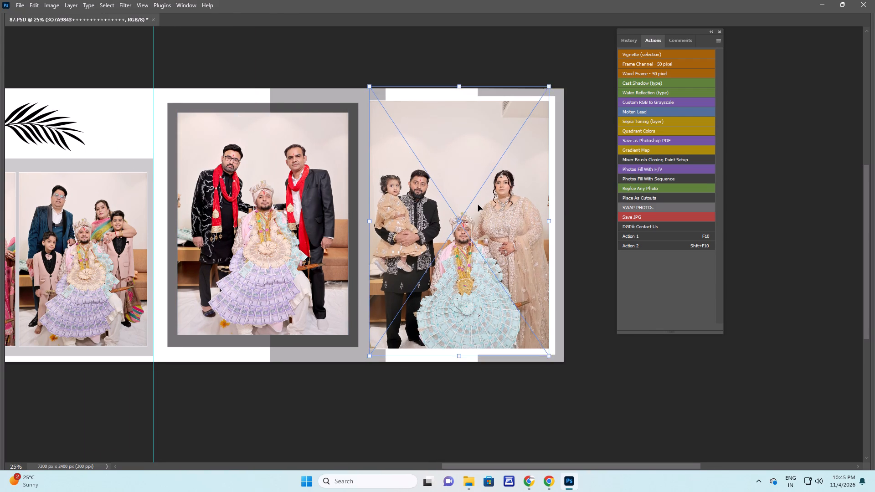
key("shift+Up")
key("shift+Up")
key("Return")
Enlarge the photo of the groom with the two men in red scarves inside the dark grey frame.
right_click_drag(276, 196, 283, 199)
left_click(294, 204)
key("ctrl+t")
left_click_drag(180, 98, 175, 82, "shift")
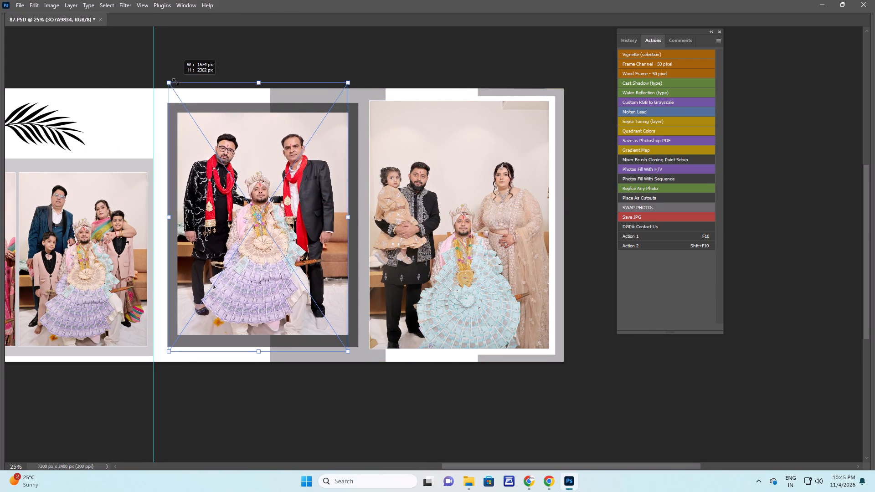
left_click_drag(175, 82, 174, 80, "shift")
left_click_drag(345, 82, 359, 81, "shift")
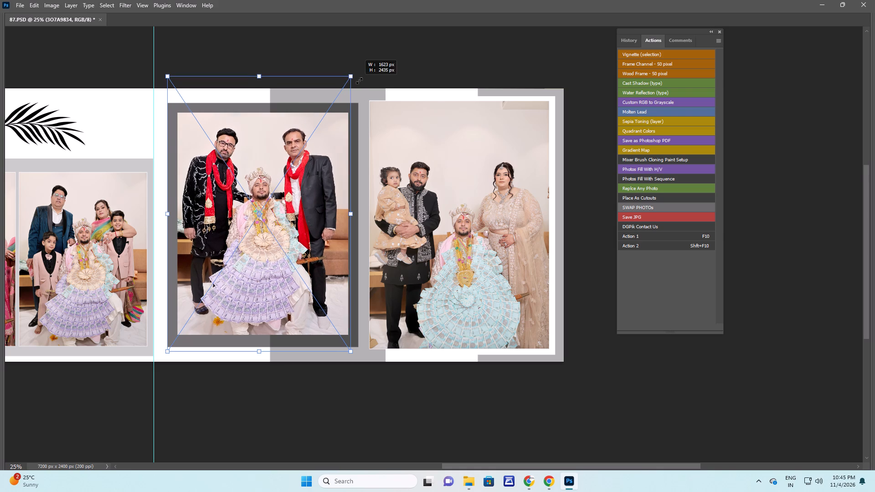
left_click_drag(359, 81, 363, 80, "shift")
key("Return")
Check the whole finished spread, then save and close 87.PSD.
key("v")
key("space")
key("space")
left_click_drag(185, 197, 432, 196)
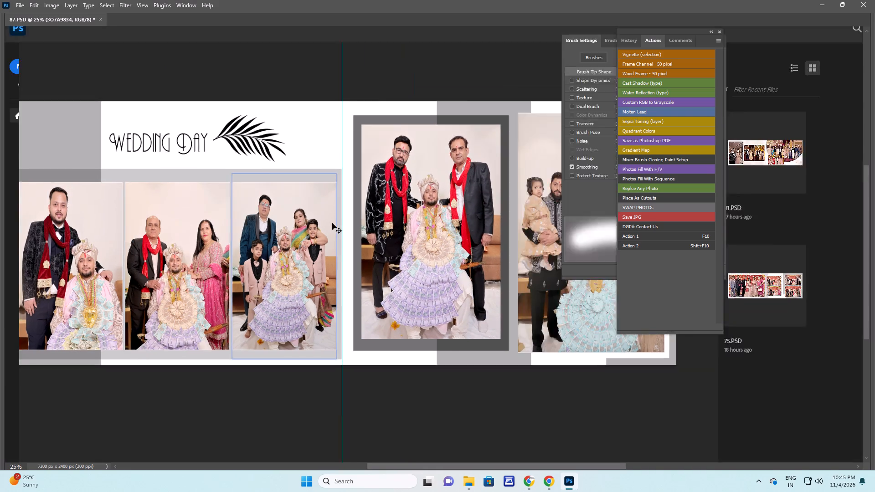
key("Tab")
key("Tab")
left_click(258, 214)
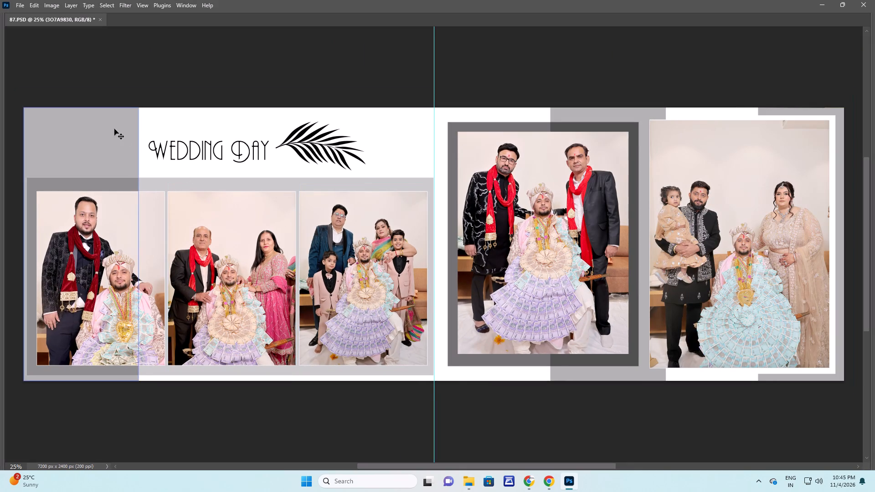
key("ctrl+s")
key("ctrl+s")
key("ctrl+s")
key("ctrl+w")
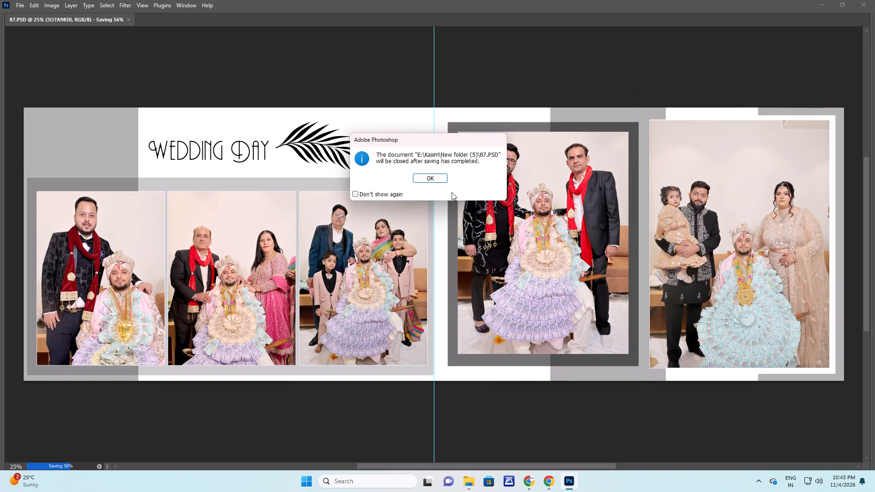
left_click(426, 180)
Switch to File Explorer's New folder (5) and open 88.PSD from it in Photoshop.
key("alt+Tab")
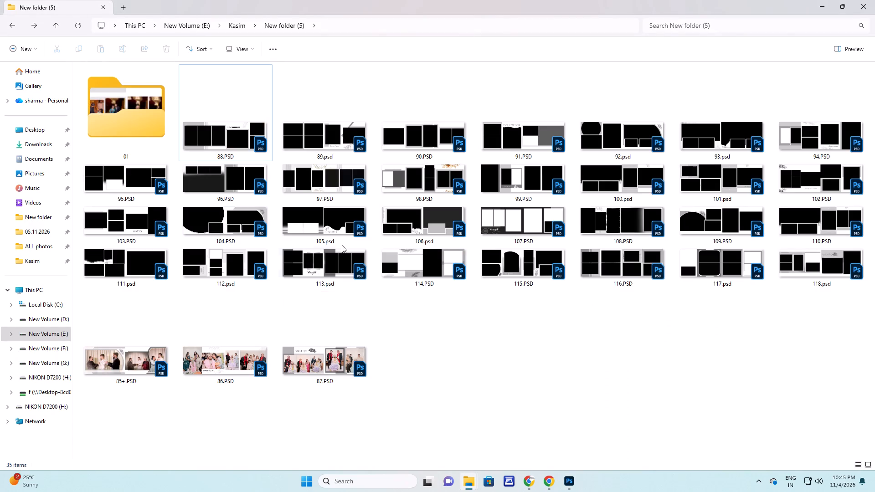
left_click(442, 327)
left_click_drag(224, 137, 364, 222)
key("alt+Tab")
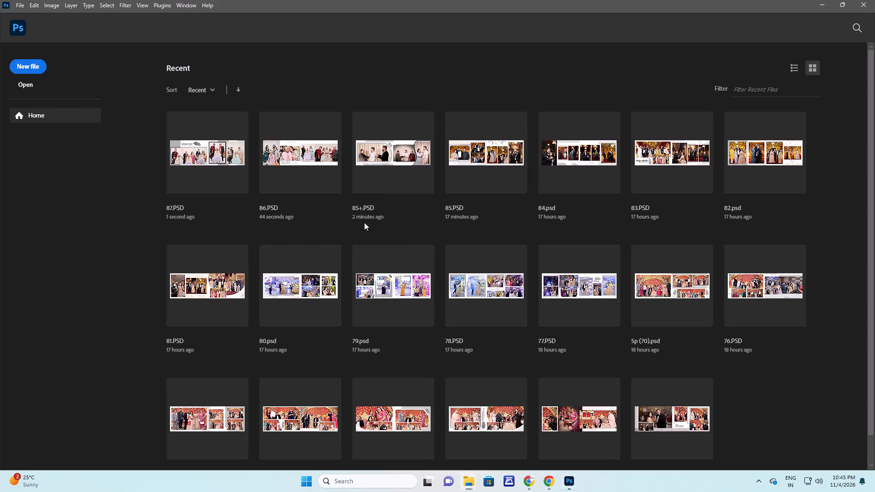
left_click_drag(364, 222, 77, 249)
Select the black photo placeholder layers and run Photos Fill With Sequence using all photos in the 01 (91) folder.
right_click(176, 215, "shift")
left_click(188, 220, "shift")
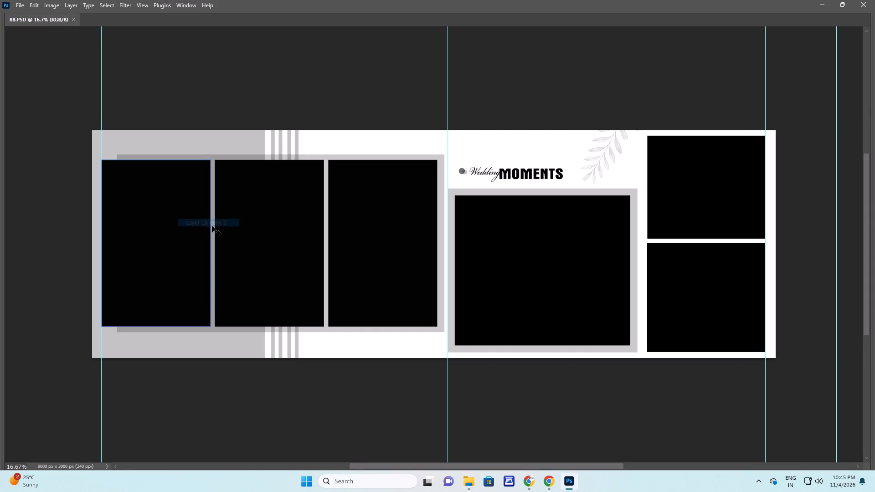
right_click(275, 217, "shift")
left_click(283, 220, "shift")
right_click_drag(386, 224, 392, 226, "shift")
left_click(399, 228, "shift")
right_click(556, 236, "shift")
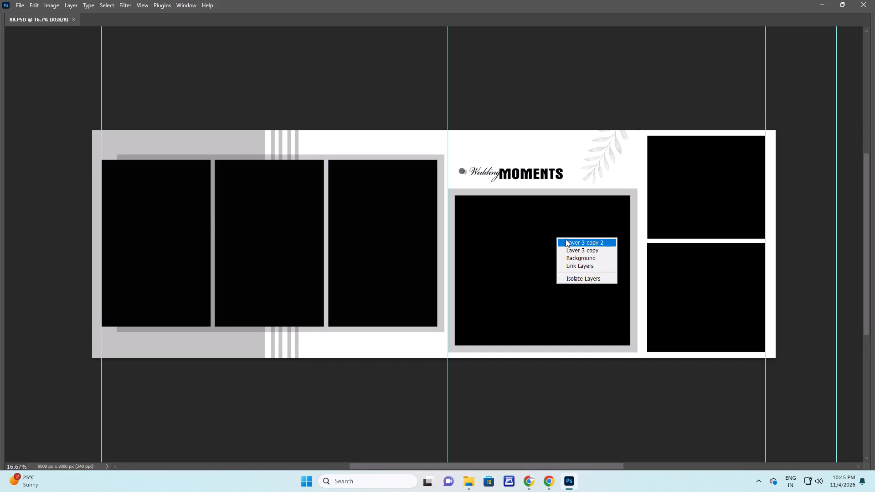
left_click(566, 239, "shift")
right_click(666, 193, "shift")
right_click(689, 164, "shift")
left_click(698, 167, "shift")
right_click(696, 273, "shift")
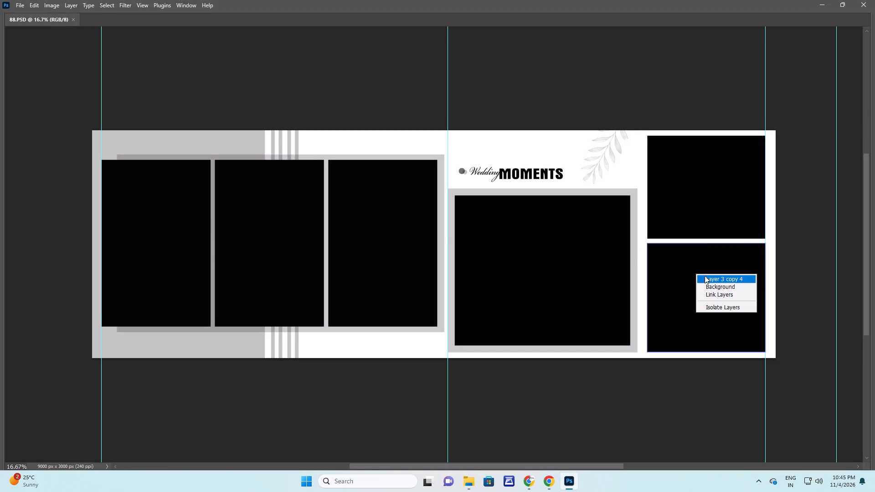
left_click(706, 276, "shift")
key("F9")
left_click(666, 180)
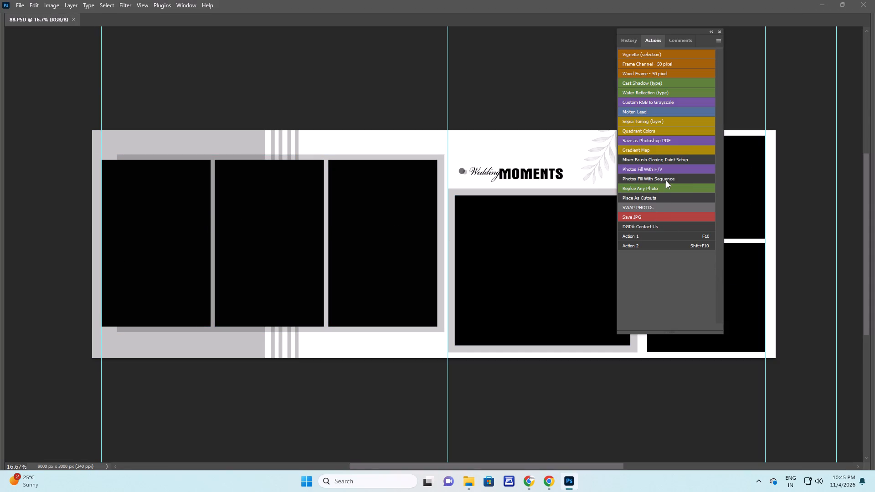
left_click(54, 28)
scroll(171, 120, "down", 2)
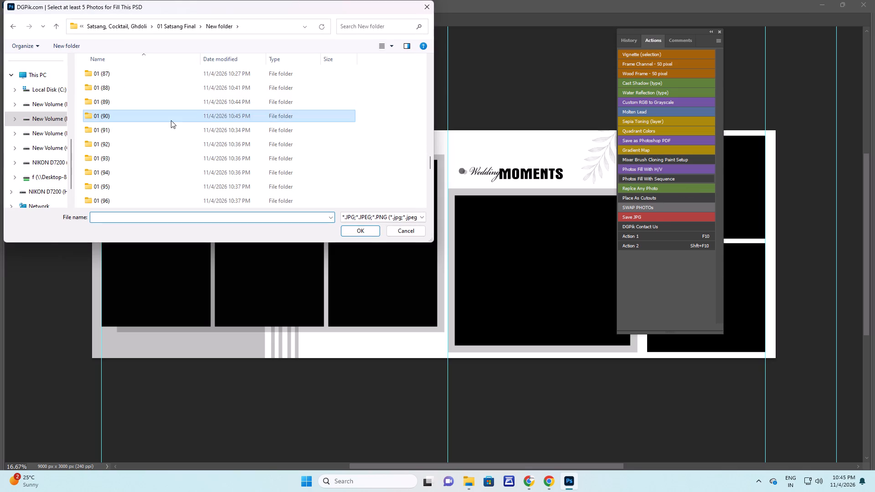
double_click(107, 127)
left_click(241, 148)
key("ctrl+a")
key("Return")
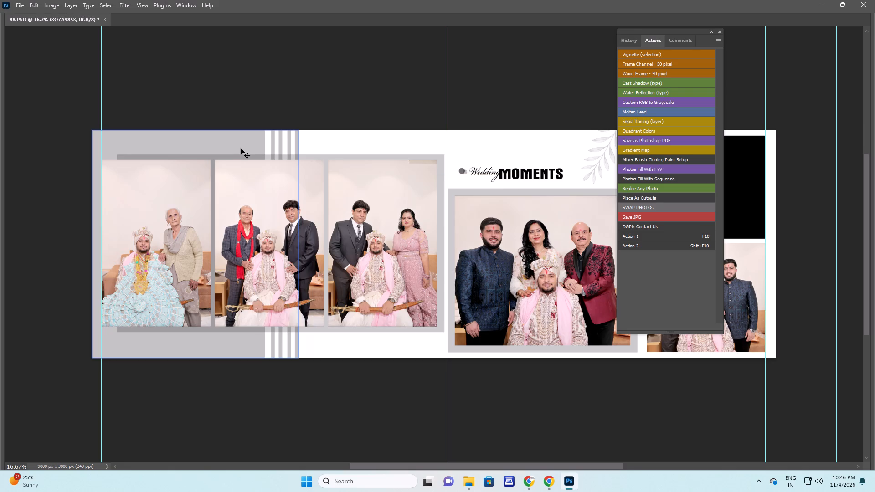
Run Action 1 on the DGPik.com Frames layer of each of the three tall photos on the spread's left page.
right_click_drag(174, 214, 180, 218)
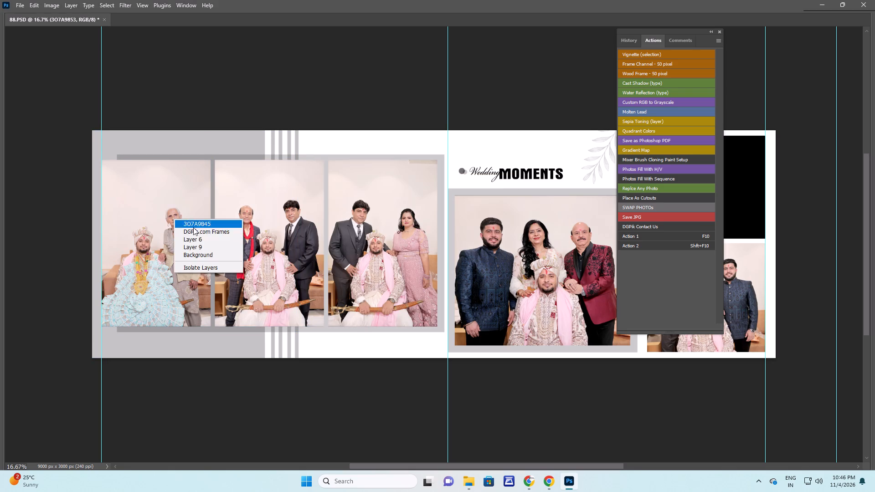
left_click(195, 228)
key("F10")
right_click(325, 220)
right_click_drag(274, 210, 281, 214)
left_click(297, 224)
key("F10")
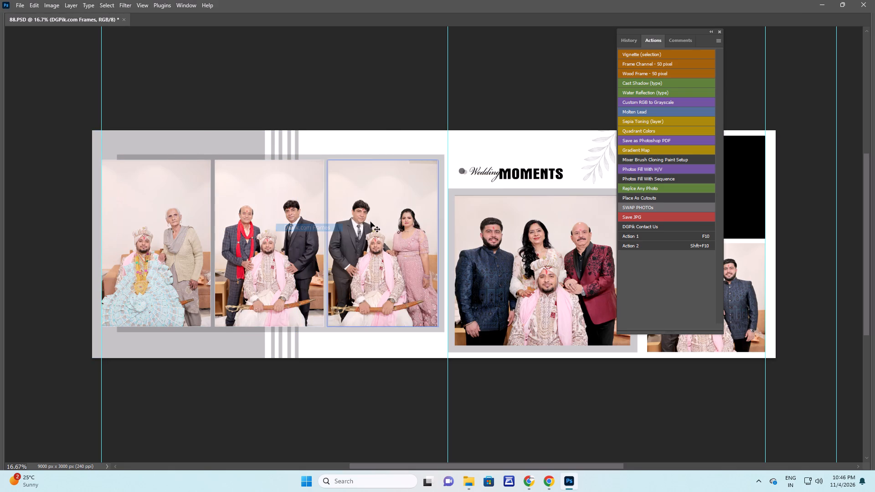
right_click(369, 221)
left_click(382, 234)
key("F10")
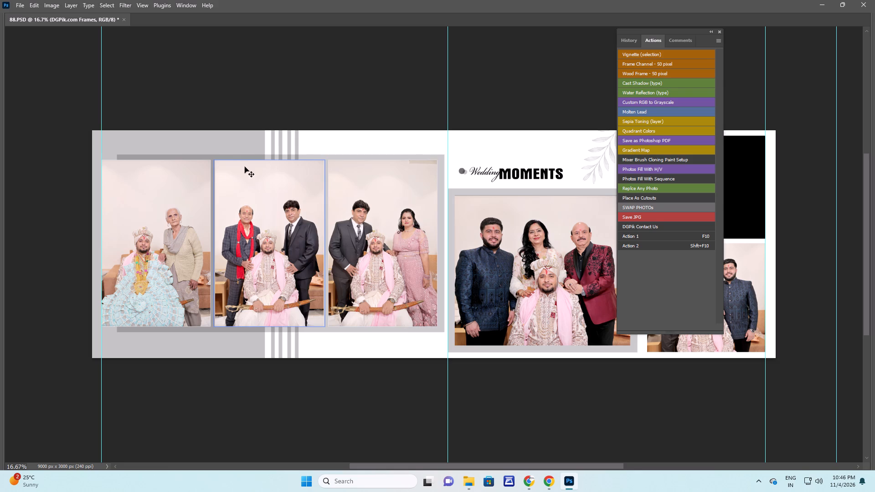
Slightly enlarge the large group photo under the Wedding Moments title.
key("Tab")
key("Tab")
right_click_drag(555, 250, 561, 253)
left_click(568, 257)
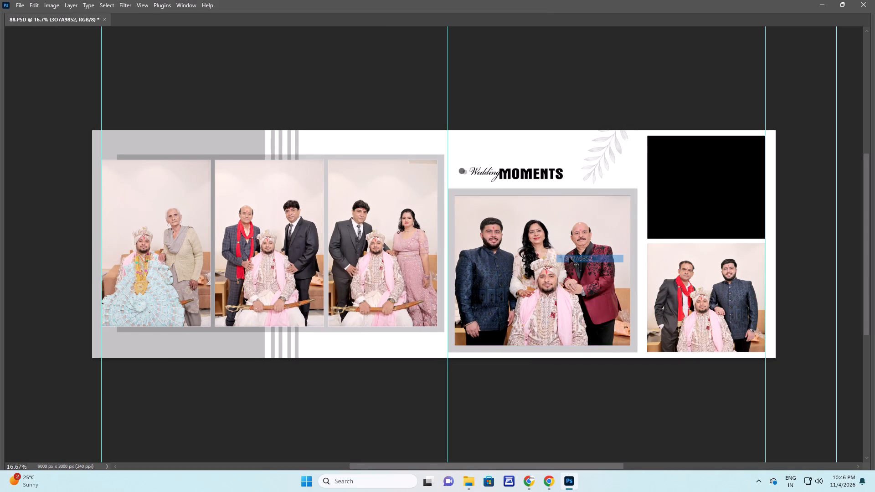
key("ctrl+t")
left_click_drag(655, 198, 667, 199, "shift")
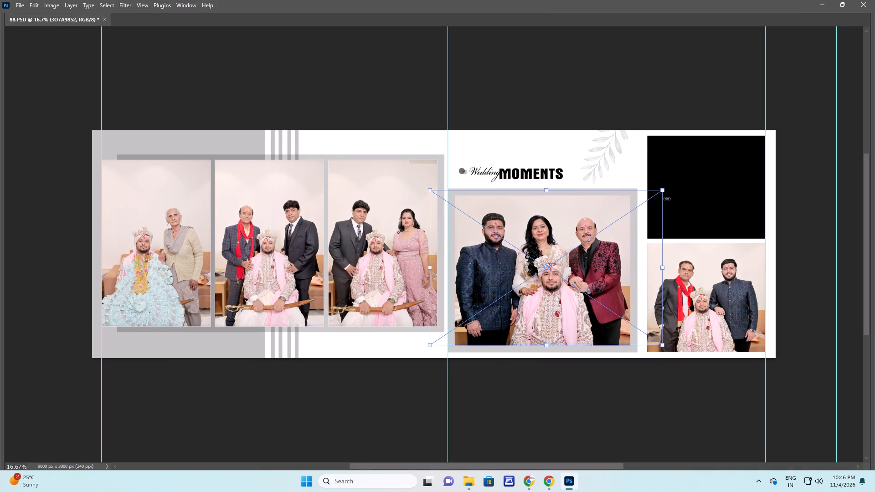
key("Return")
Fill the remaining black placeholder at the spread's upper right with 3O7A9856.JPG using Photos Fill With Sequence.
key("space")
key("space")
key("space")
key("space")
key("space")
left_click_drag(691, 221, 516, 221)
right_click_drag(528, 182, 532, 184)
left_click(540, 187)
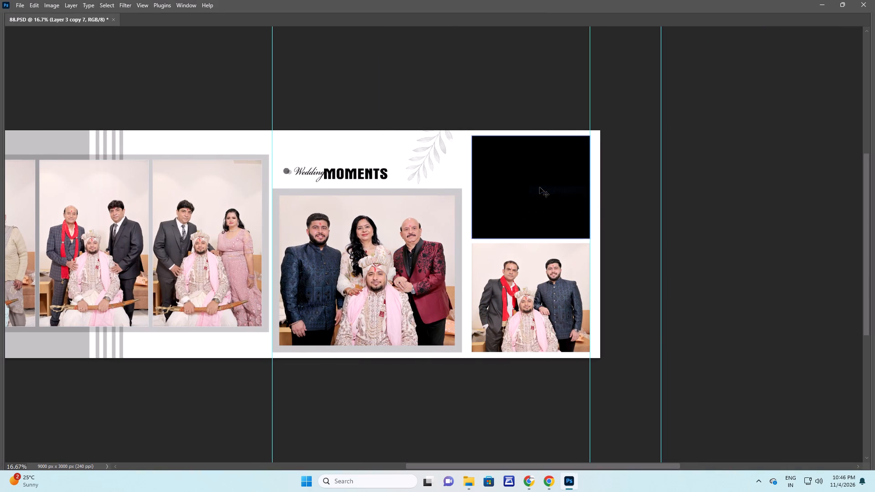
key("F9")
left_click(658, 179)
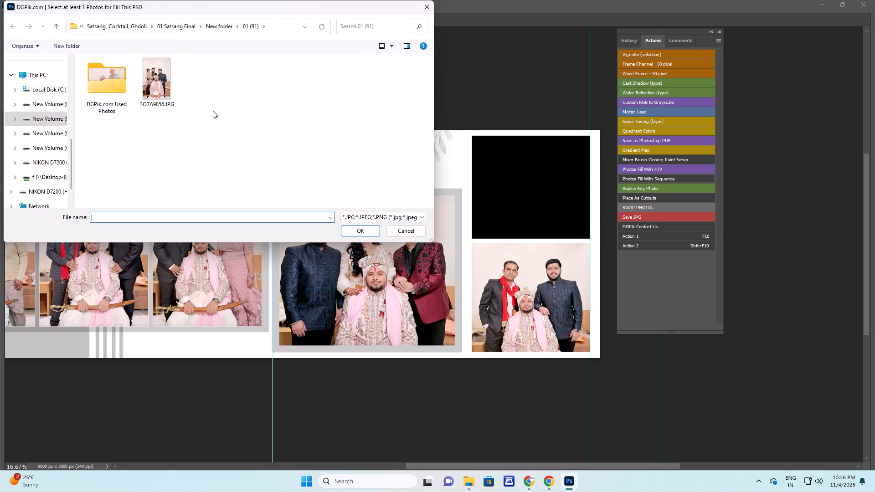
left_click(156, 77)
key("Return")
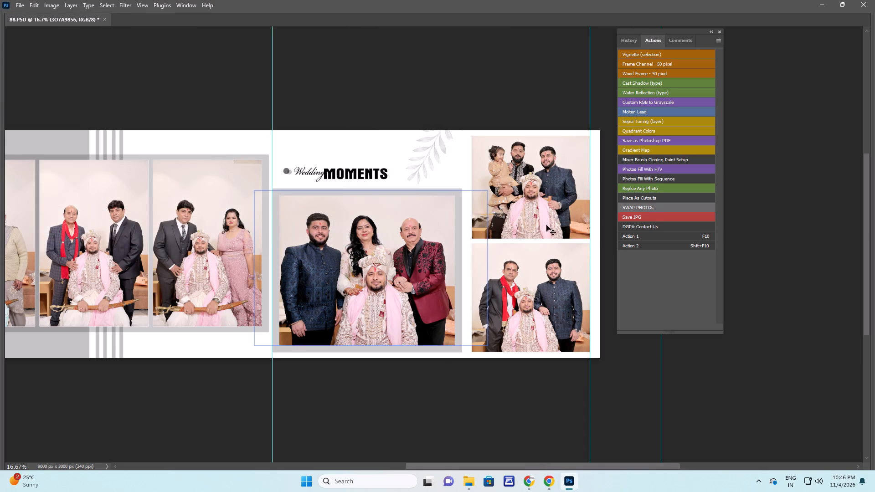
Enlarge the photo of the groom with the two men and small girl inside its upper-right frame.
left_click(335, 187)
right_click(523, 200)
left_click(532, 203)
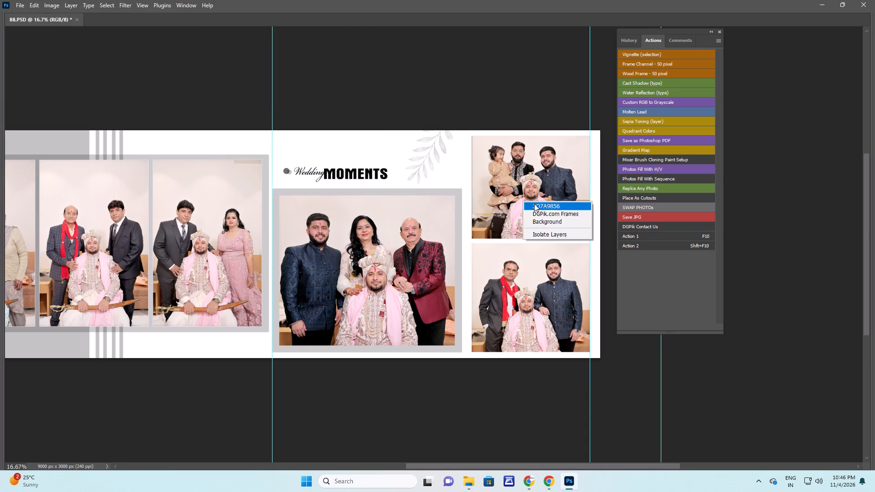
key("ctrl+t")
left_click_drag(476, 274, 468, 278, "shift")
key("Return")
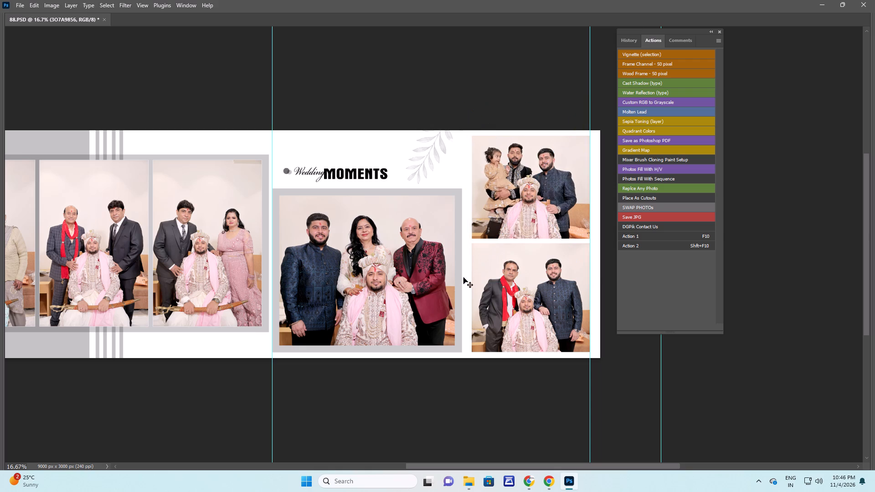
Run Action 1 on the DGPik.com Frames layer of the large group photo under the Wedding Moments title.
key("space")
right_click_drag(388, 236, 393, 237)
left_click(412, 251)
key("F10")
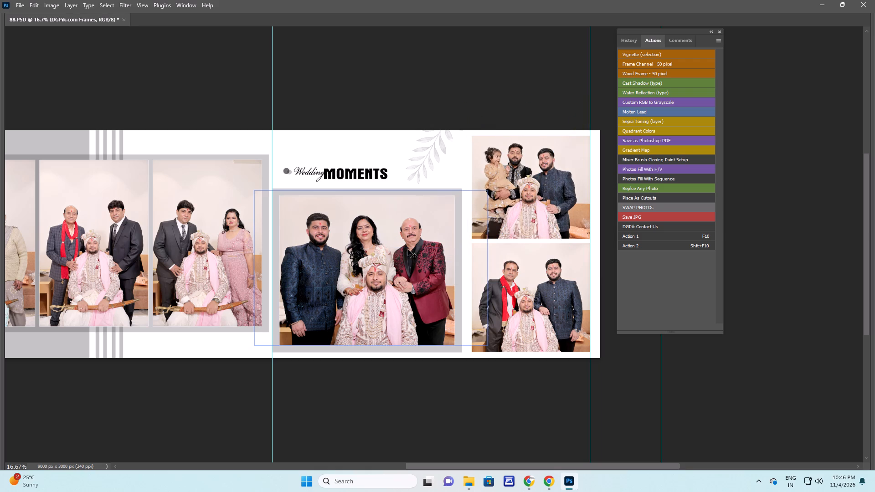
Save the completed 88.PSD spread and close the document.
key("space")
key("space")
key("space")
key("space")
key("space")
key("space")
key("space")
key("space")
left_click_drag(239, 223, 403, 231)
key("Tab")
key("Tab")
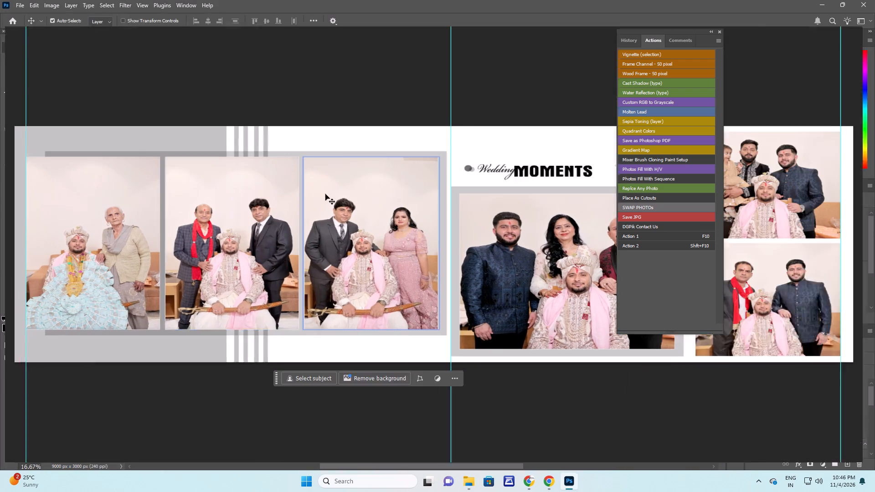
key("ctrl+s")
key("ctrl+s")
key("ctrl+w")
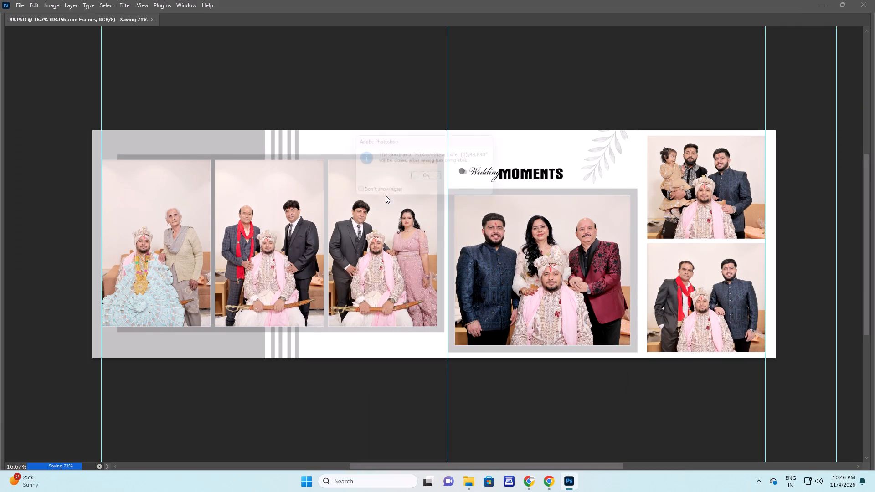
left_click(433, 173)
In File Explorer, refresh New folder (5) and move 85+.PSD, 86.PSD, 87.PSD and 88.PSD into folder 01.
key("alt+Tab")
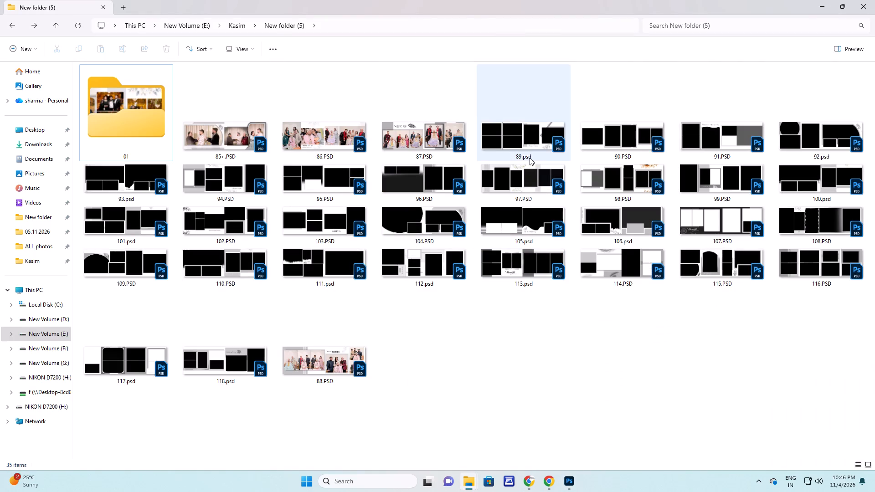
right_click(463, 339)
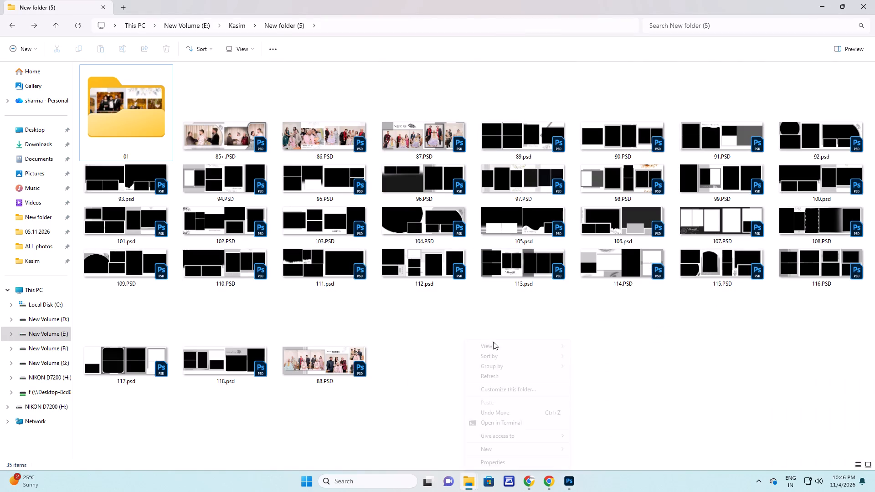
left_click(504, 374)
left_click(520, 145)
left_click(257, 128, "ctrl+shift")
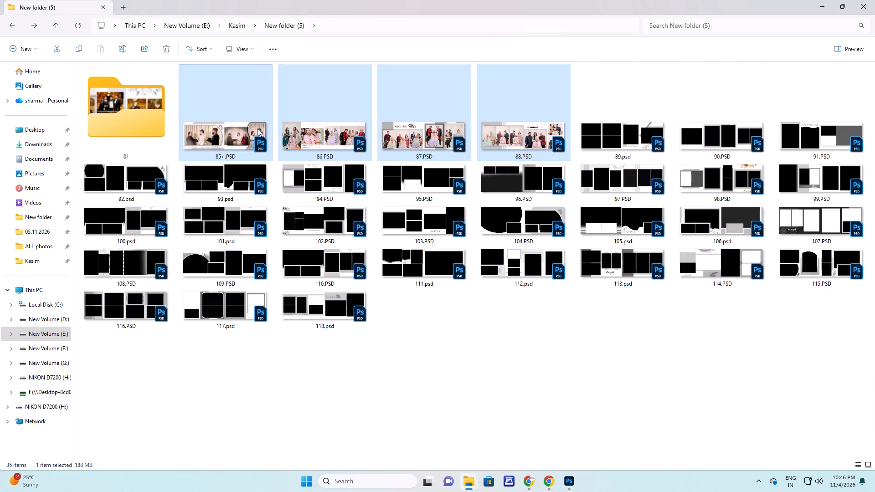
left_click_drag(248, 123, 117, 114)
Open 89.psd from New folder (5) in Photoshop.
left_click_drag(247, 136, 44, 270)
key("alt+Tab")
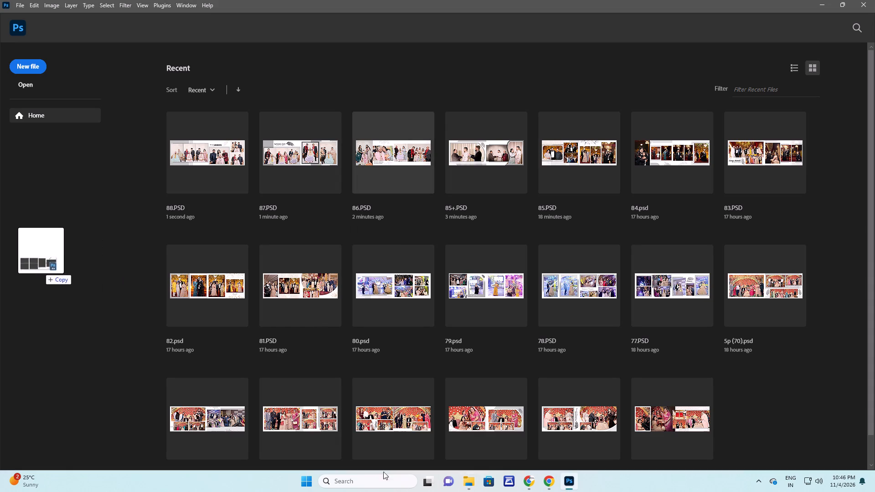
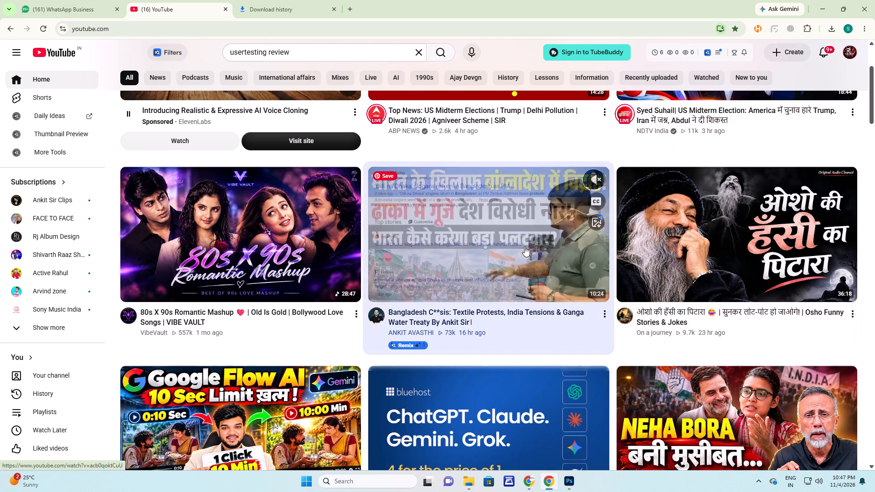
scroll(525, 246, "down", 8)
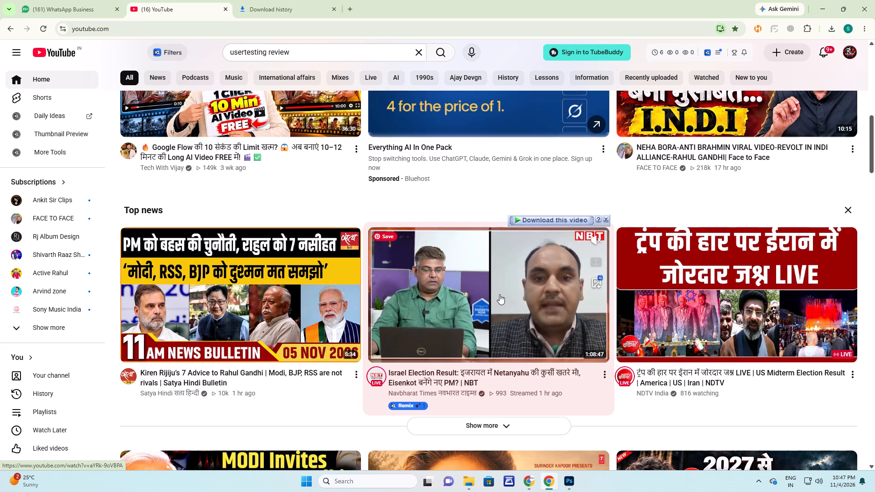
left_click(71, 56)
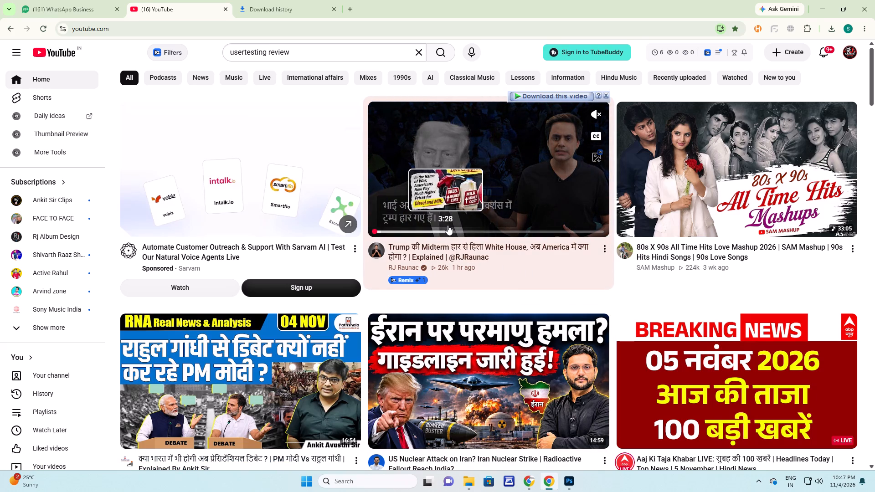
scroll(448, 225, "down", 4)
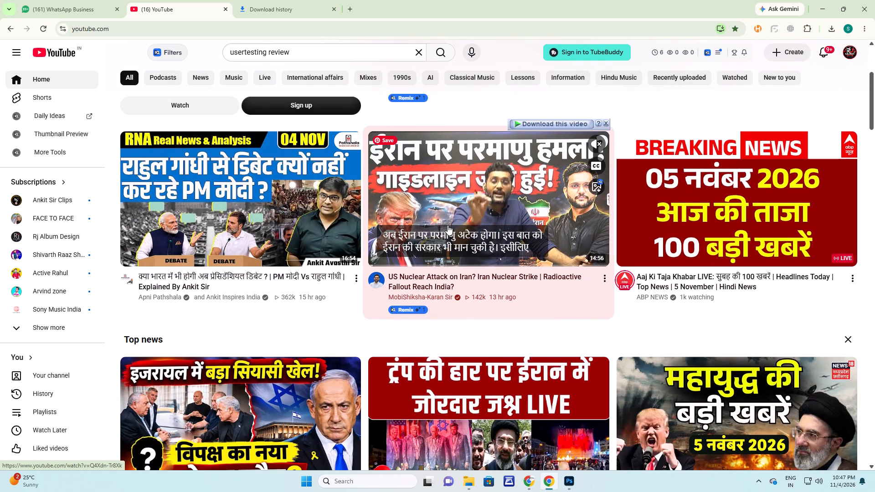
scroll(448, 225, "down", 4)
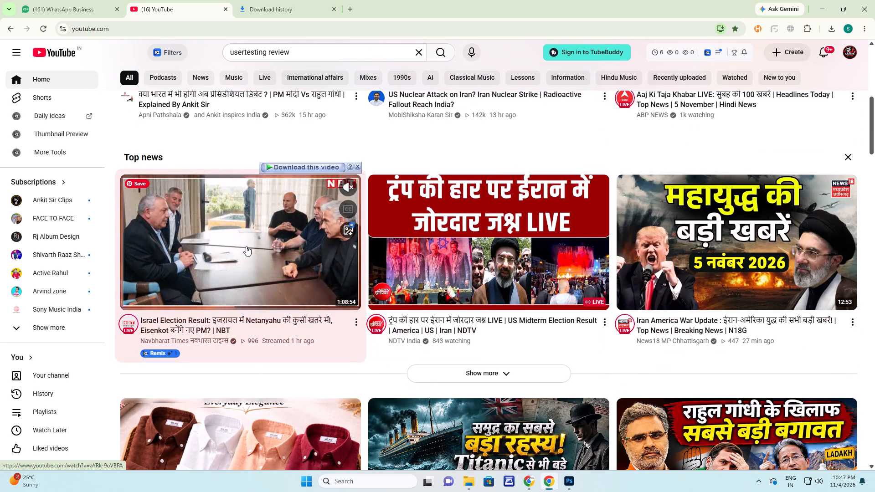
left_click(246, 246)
In Photoshop, select the six black frame layers of 89.psd and run Photos Fill With Sequence with all photos from folder 01 (92).
key("alt+Tab")
key("alt+Tab")
key("alt+Tab")
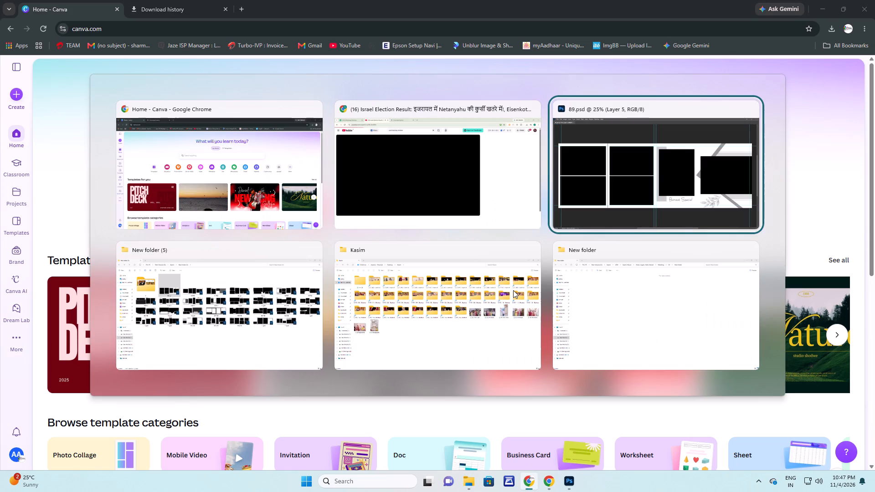
key("alt+shift+Tab")
key("alt+Tab")
right_click_drag(131, 169, 137, 172)
left_click(151, 178)
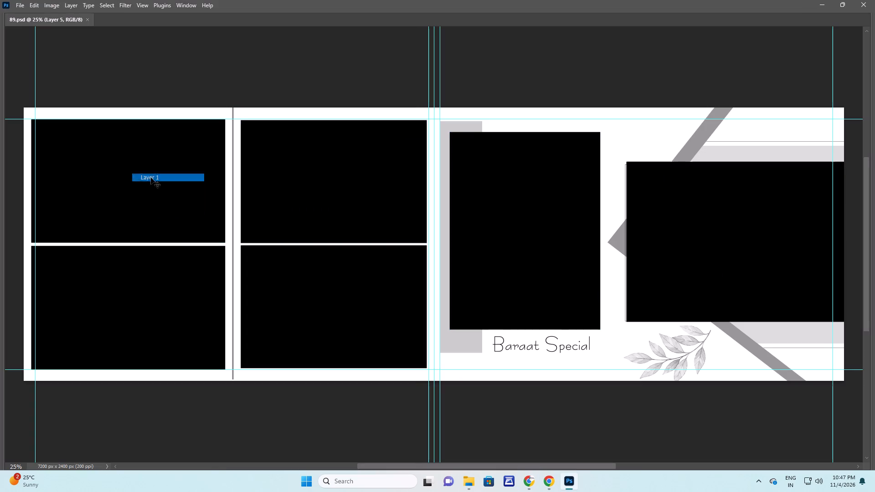
right_click_drag(161, 275, 166, 276, "shift")
left_click(176, 281, "shift")
right_click_drag(350, 171, 354, 173, "shift")
left_click(364, 177, "shift")
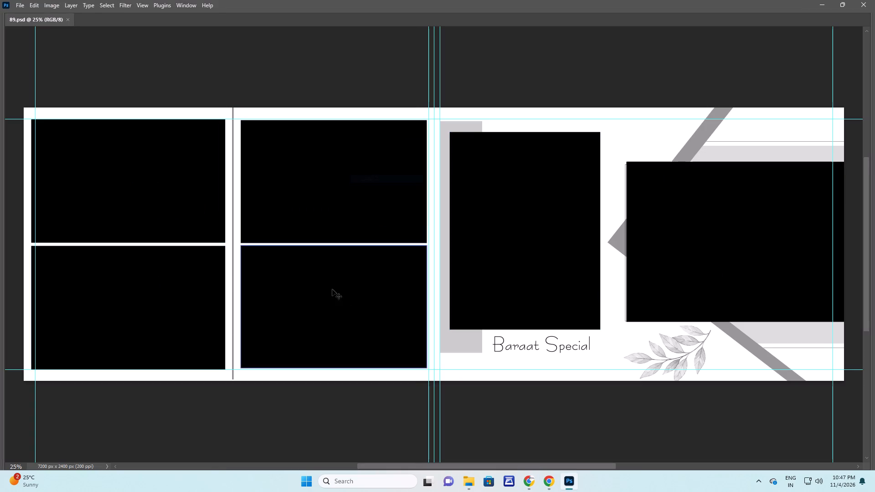
right_click(332, 289, "shift")
left_click(345, 294, "shift")
right_click_drag(497, 218, 502, 221, "shift")
left_click(510, 225, "shift")
right_click(735, 220, "shift")
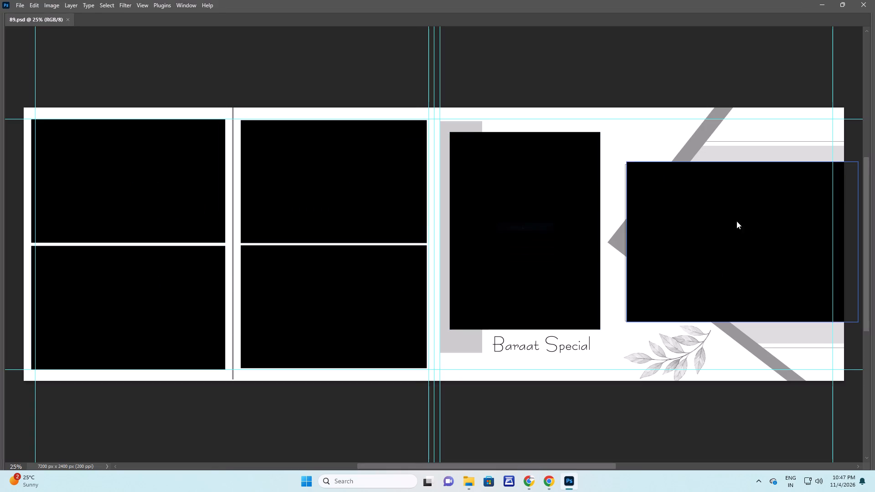
left_click(743, 224, "shift")
key("F9")
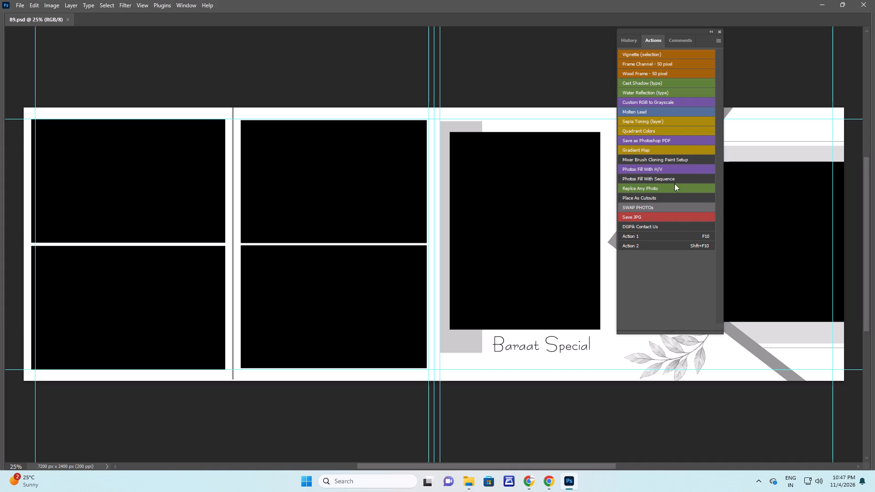
left_click(661, 179)
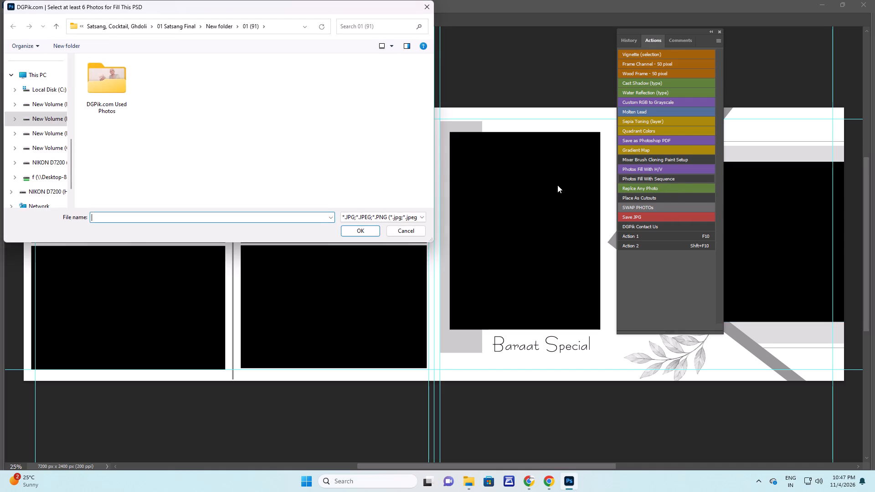
left_click(54, 31)
scroll(199, 130, "down", 2)
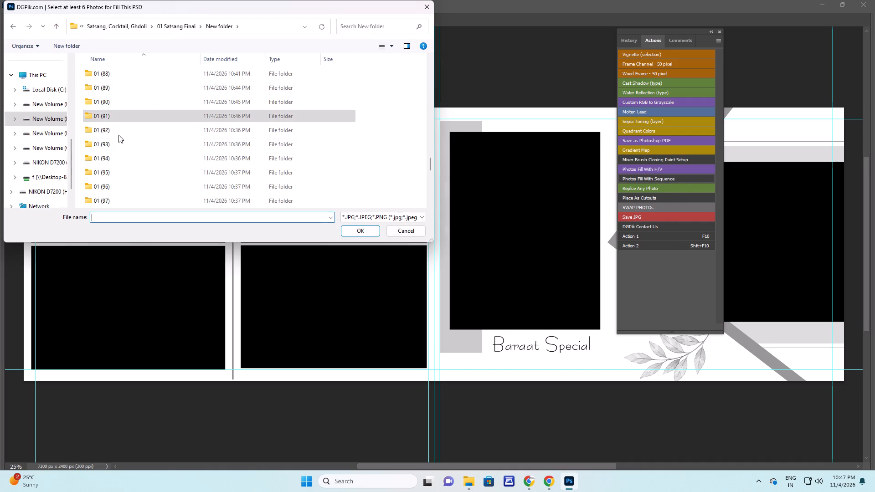
double_click(115, 133)
left_click(175, 143)
key("ctrl+a")
key("Return")
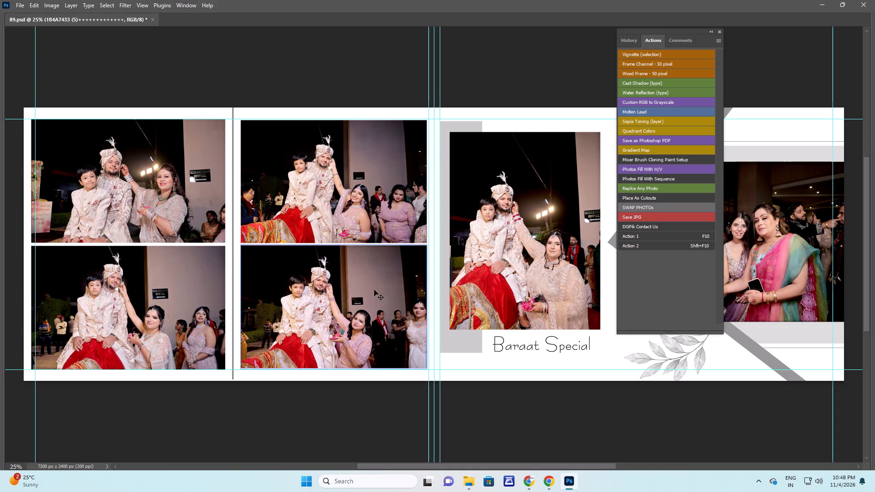
Enlarge the lower and upper photos in the second column of the left page's four-photo grid within their frames.
right_click_drag(374, 290, 378, 292)
left_click(386, 295)
key("ctrl+t")
left_click_drag(426, 367, 462, 375, "shift")
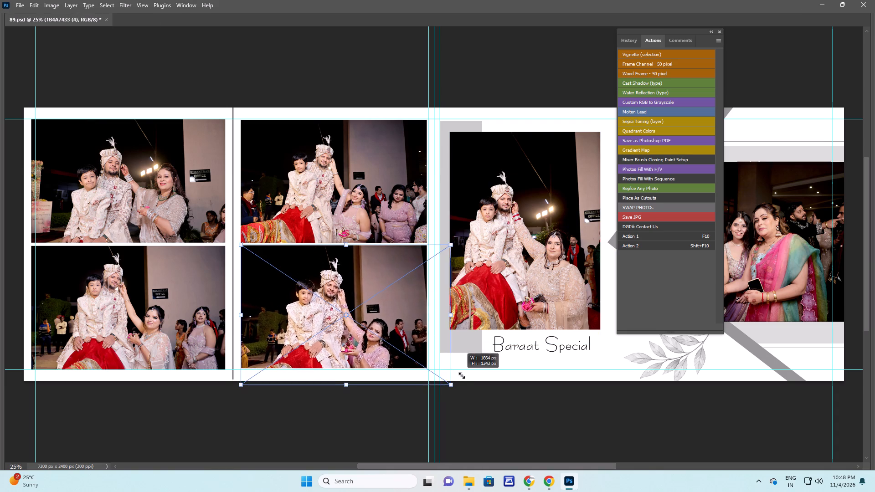
left_click_drag(462, 375, 465, 375, "shift")
key("Return")
right_click_drag(393, 199, 408, 206)
left_click(413, 209)
key("ctrl+t")
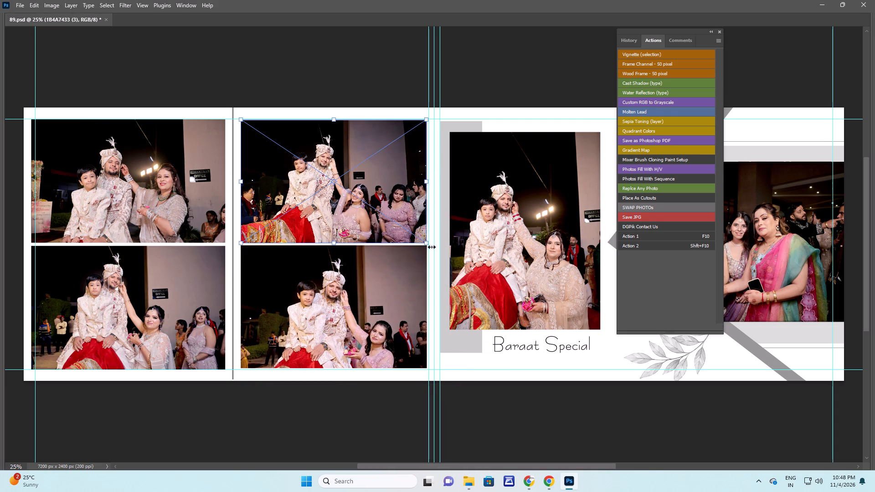
left_click_drag(427, 246, 454, 252, "shift")
key("Return")
Enlarge the upper and lower photos in the first column of the four-photo grid, shifting the lower one slightly within its frame.
right_click_drag(166, 175, 179, 181)
left_click(185, 184)
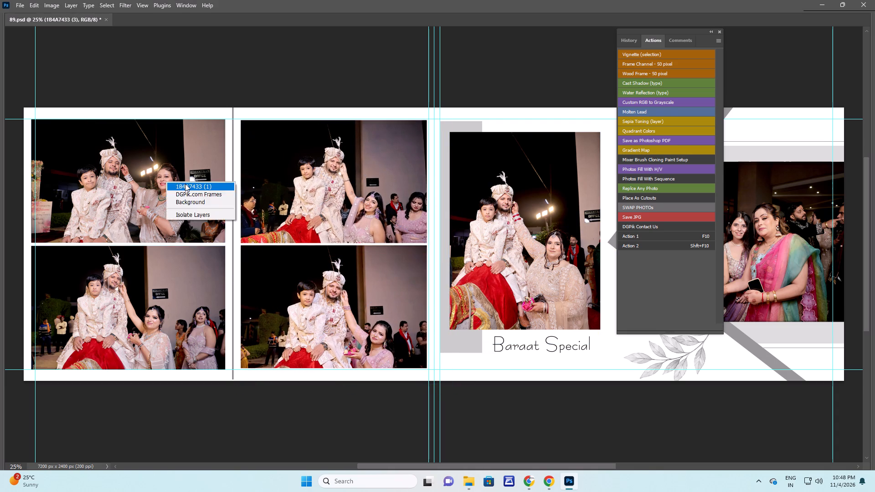
key("ctrl+t")
left_click_drag(226, 117, 272, 116, "alt+shift")
key("Return")
key("v")
right_click_drag(149, 269, 158, 272)
left_click(168, 277)
key("ctrl+t")
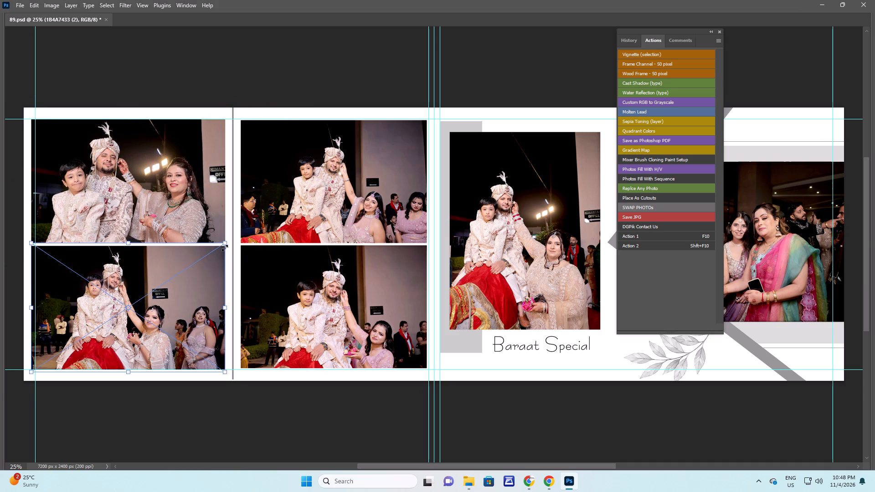
left_click_drag(225, 248, 262, 237, "alt+shift")
left_click_drag(240, 261, 247, 265)
key("Return")
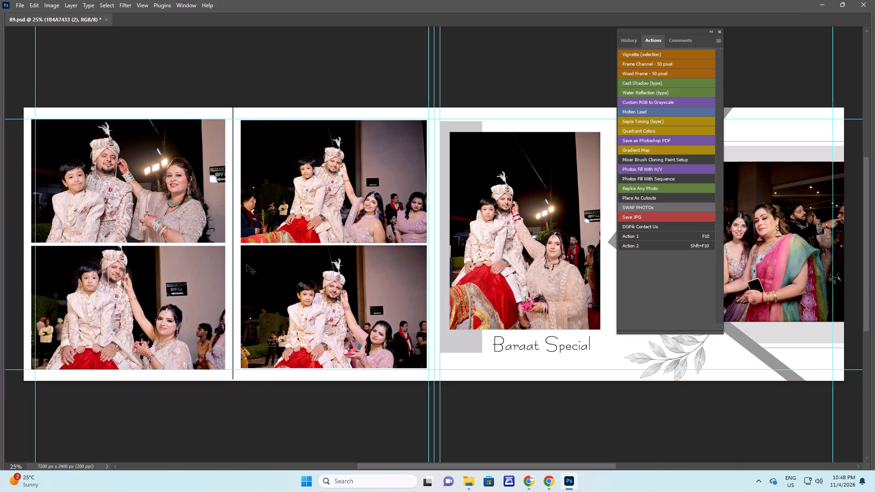
Shift the tall photo above the Baraat Special title upward within its frame and enlarge it.
key("space")
key("space")
key("space")
key("space")
key("space")
key("space")
left_click_drag(469, 204, 280, 208)
right_click_drag(383, 204, 395, 209)
left_click(399, 211)
key("ctrl+t")
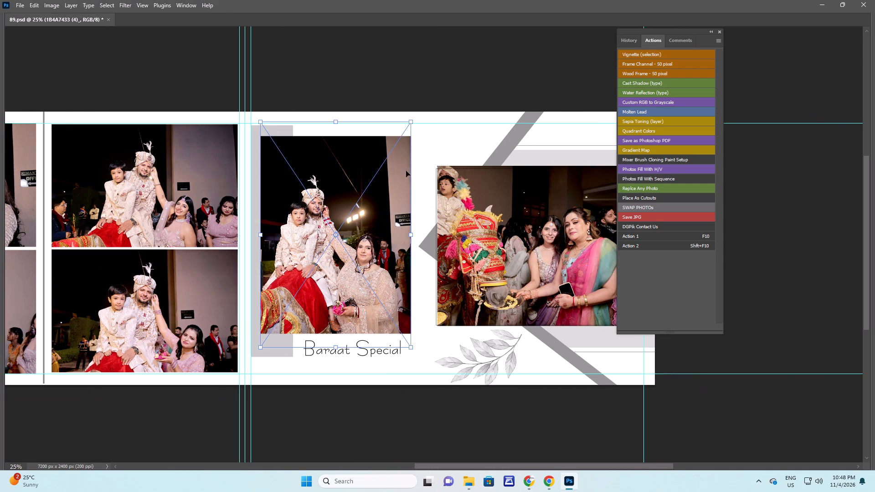
left_click_drag(390, 213, 388, 200)
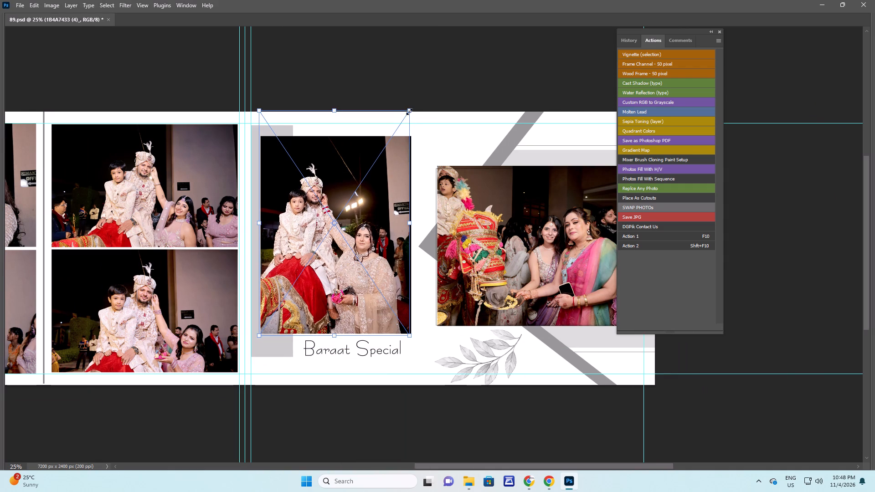
left_click_drag(409, 112, 444, 108, "shift")
key("Return")
Enlarge the photo of the women beside the decorated horse to about 2308 × 1539 px within its frame.
key("space")
key("space")
key("space")
left_click_drag(473, 182, 280, 182)
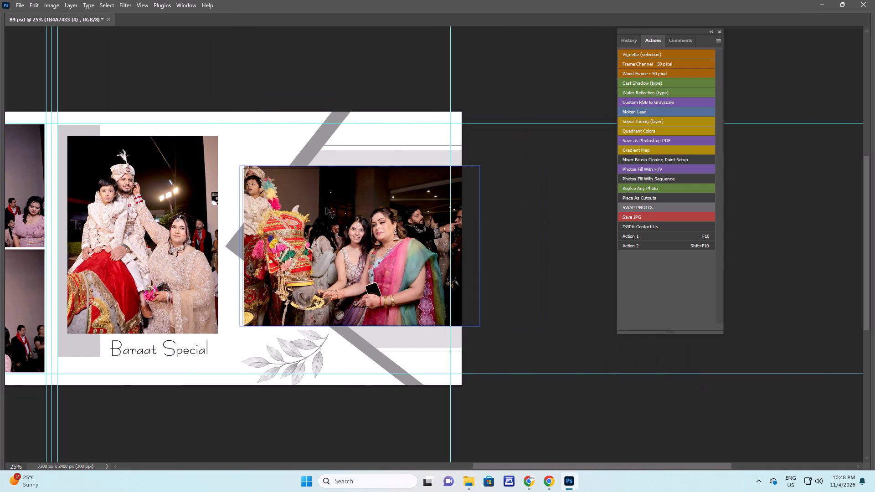
right_click_drag(326, 208, 336, 212)
left_click(342, 215)
key("ctrl+t")
left_click_drag(478, 168, 515, 157, "shift")
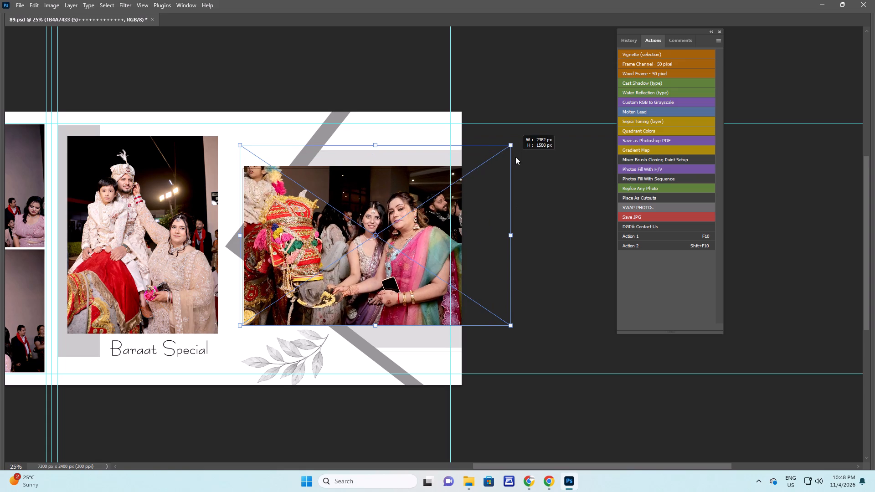
left_click_drag(515, 157, 504, 157, "shift")
key("Return")
Save the completed 89.psd spread and close the document.
key("space")
left_click_drag(242, 229, 406, 227)
key("Tab")
key("Tab")
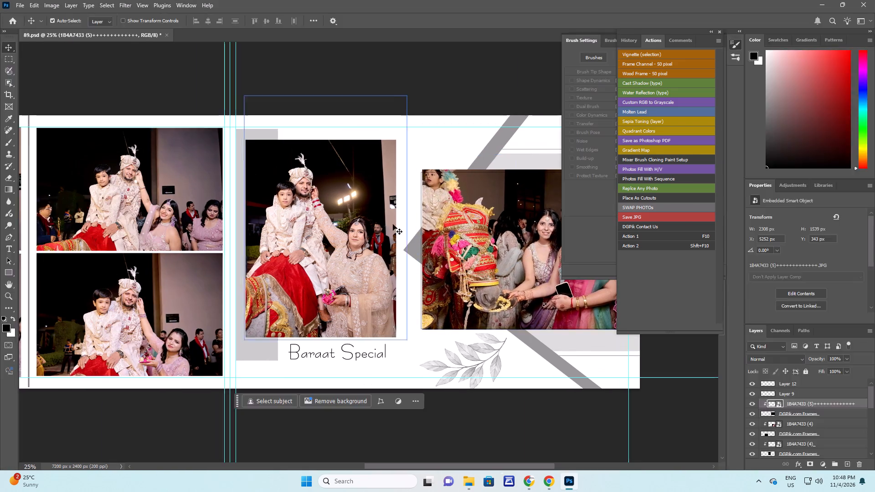
key("ctrl+s")
key("ctrl+s")
key("ctrl+w")
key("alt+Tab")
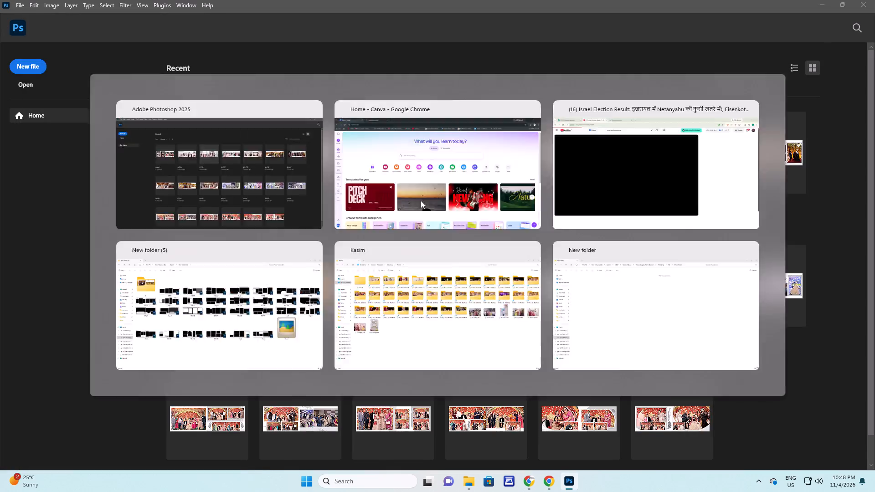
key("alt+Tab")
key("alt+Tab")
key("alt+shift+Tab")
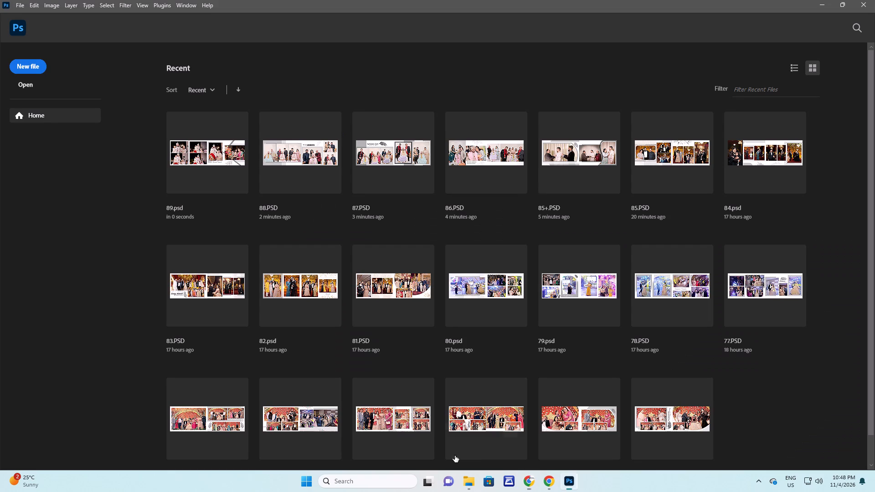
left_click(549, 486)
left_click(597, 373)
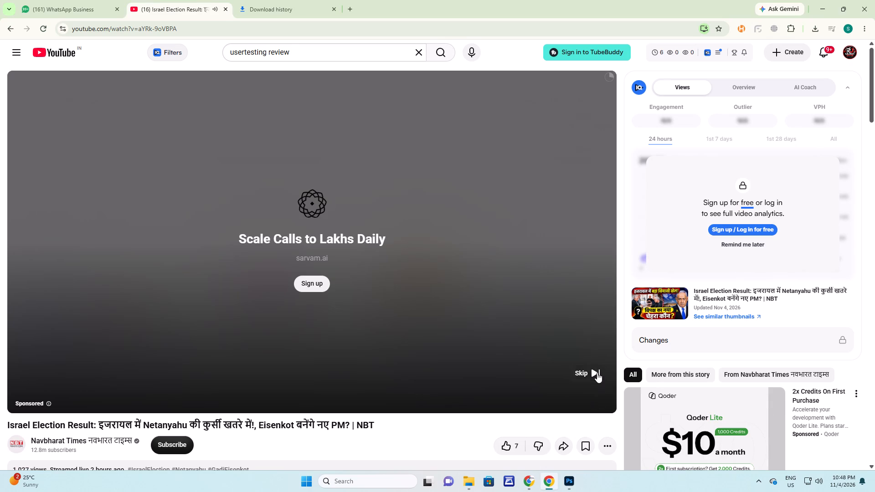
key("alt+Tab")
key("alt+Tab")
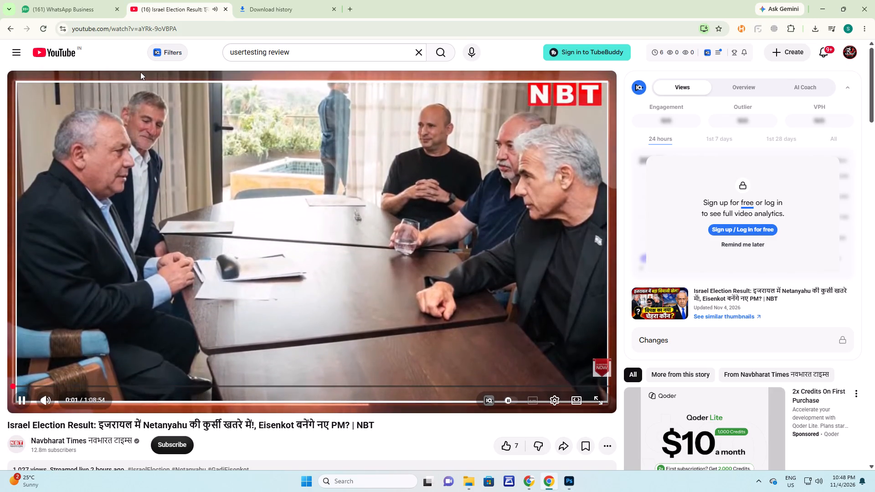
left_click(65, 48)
Open 90.PSD from New folder (5) in Photoshop.
key("alt+Tab")
key("alt+Tab")
key("alt+Tab")
key("alt+Tab")
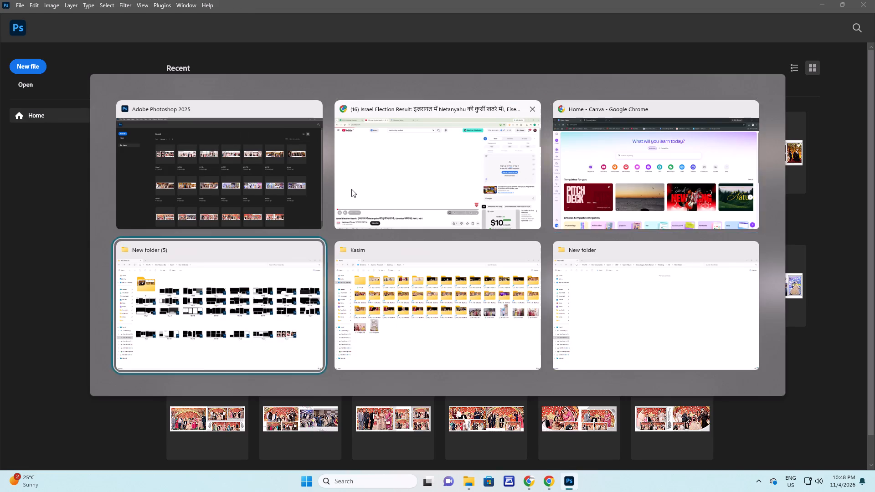
left_click_drag(217, 133, 312, 156)
key("alt+Tab")
key("alt+Tab")
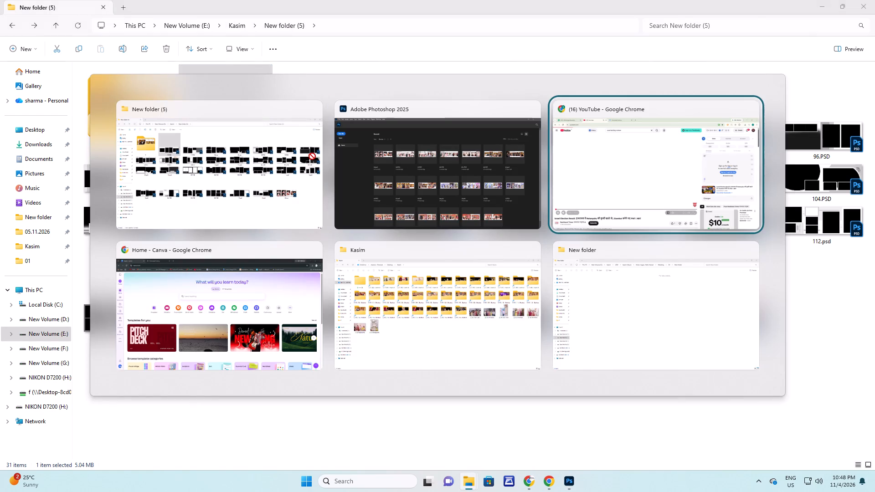
left_click_drag(312, 156, 54, 232)
key("alt+shift+Tab")
Select the five black frame layers of 90.PSD and run Photos Fill With Sequence with all photos from folder 01 (93).
key("v")
right_click(178, 220)
left_click(188, 225)
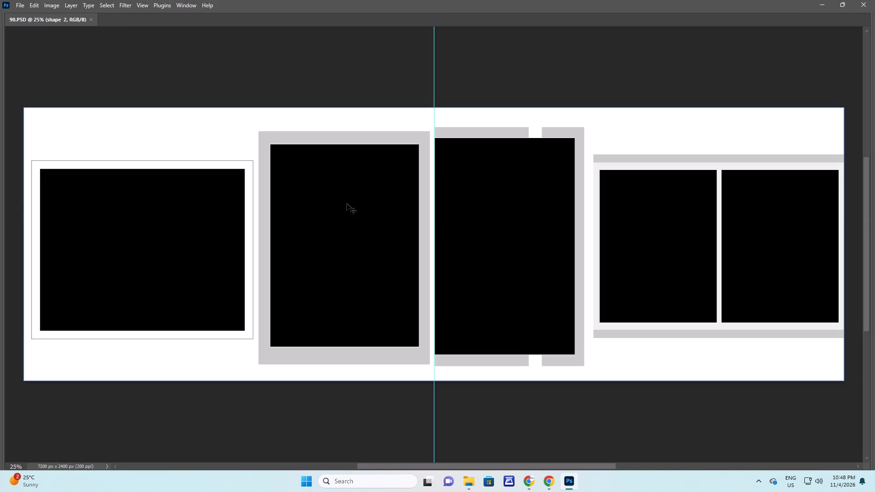
right_click_drag(347, 204, 352, 206, "shift")
left_click(359, 210, "shift")
right_click_drag(528, 195, 536, 198, "shift")
left_click(542, 201, "shift")
right_click(640, 212, "shift")
left_click(651, 216, "shift")
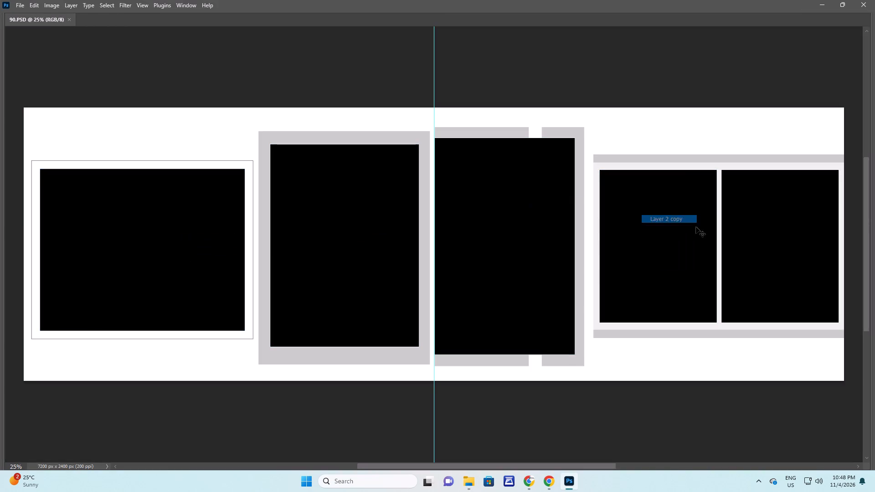
right_click(779, 213, "shift")
left_click(789, 218, "shift")
key("F9")
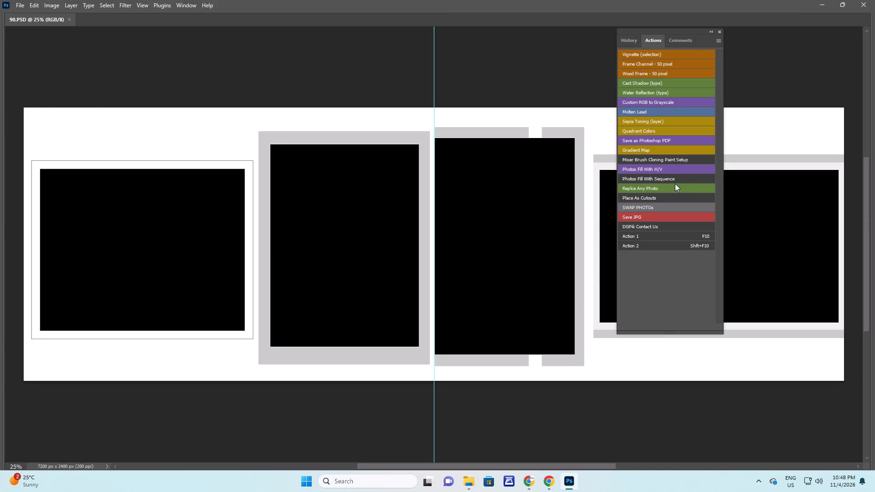
left_click(673, 178)
left_click(55, 28)
scroll(293, 186, "down", 1)
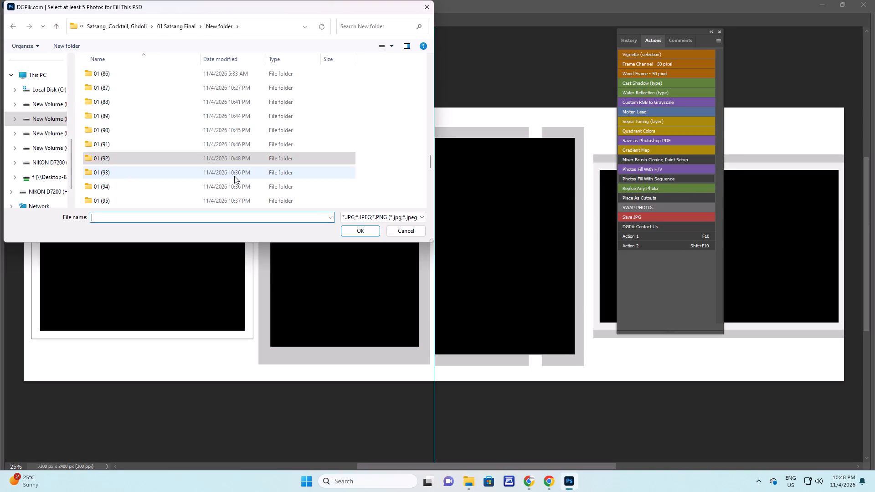
double_click(109, 171)
left_click(208, 164)
key("ctrl+a")
key("Return")
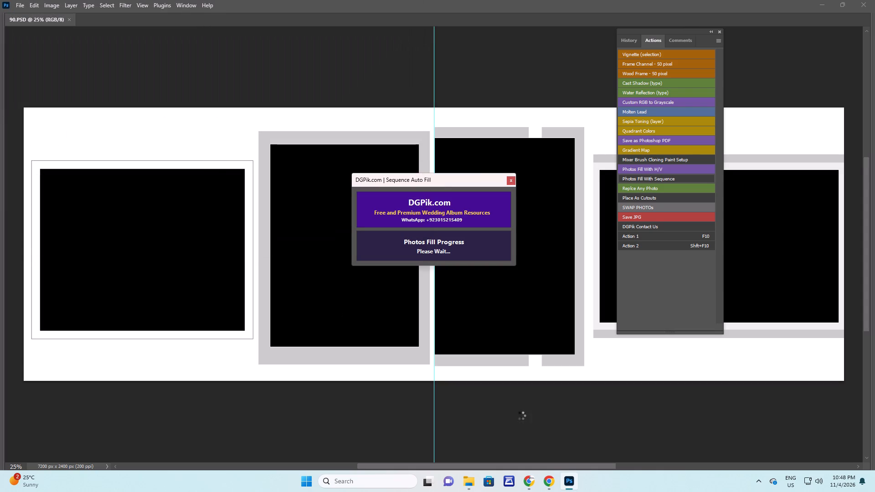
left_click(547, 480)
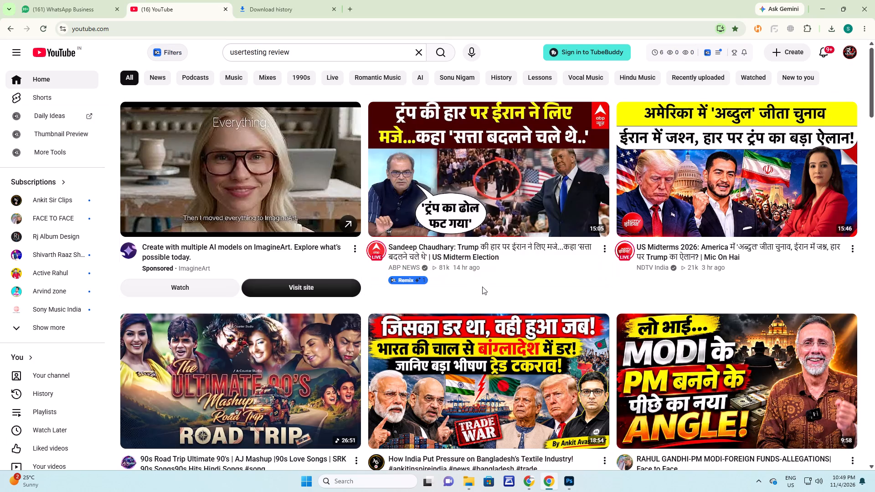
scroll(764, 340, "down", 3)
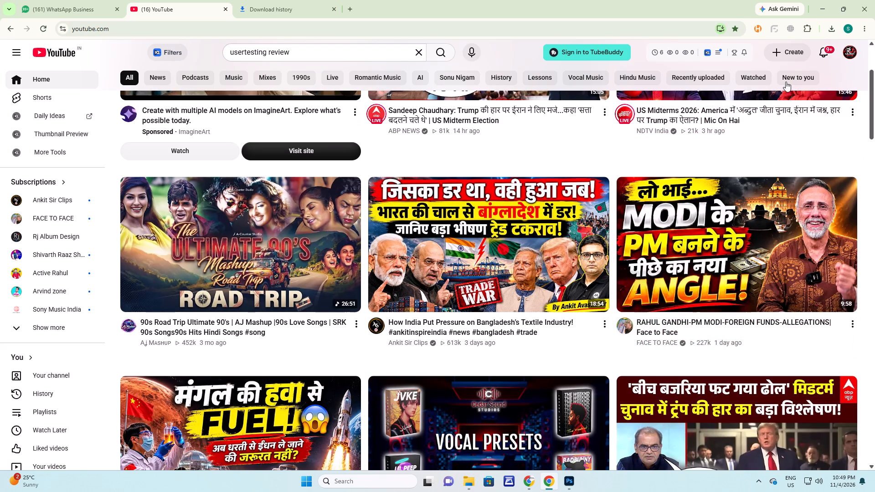
scroll(716, 236, "down", 3)
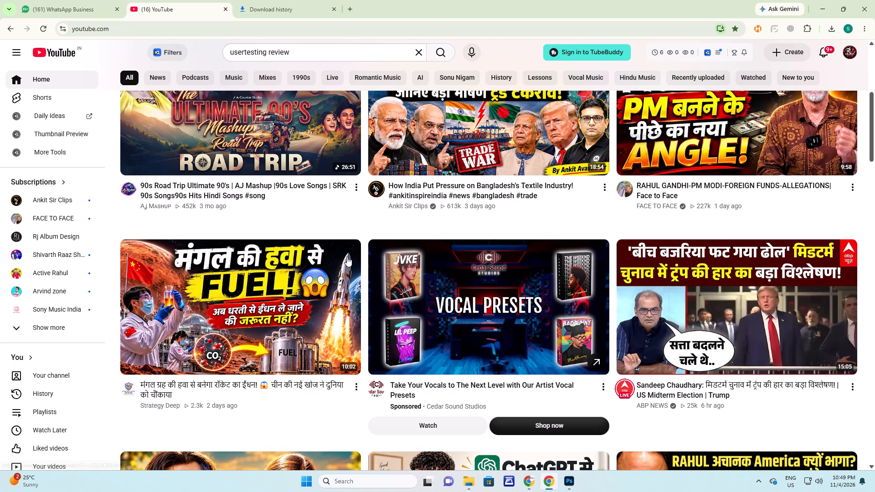
scroll(288, 307, "down", 3)
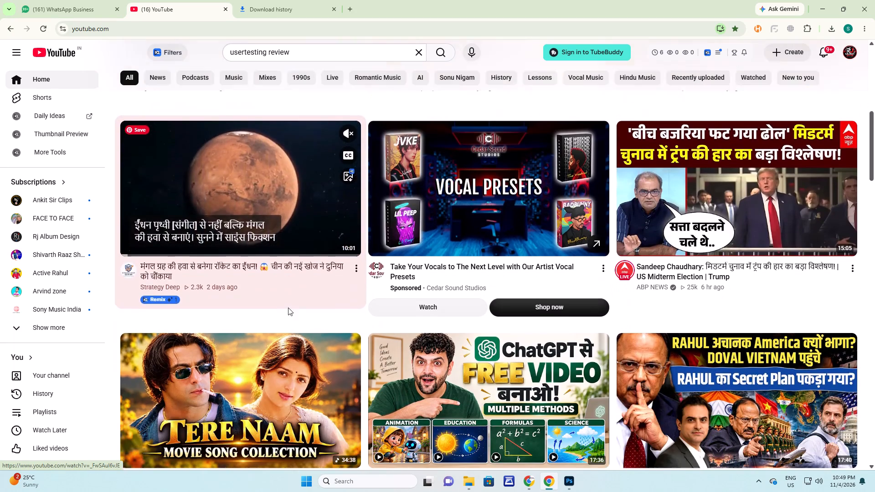
scroll(288, 307, "down", 1)
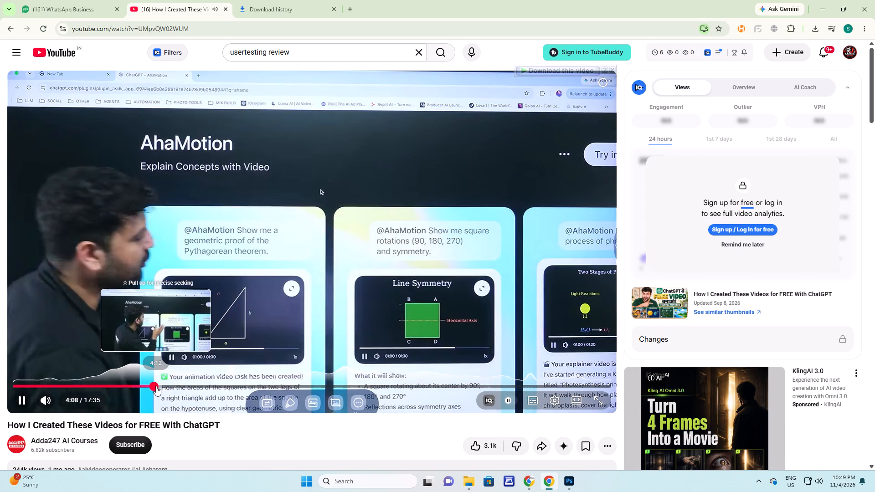
left_click(167, 387)
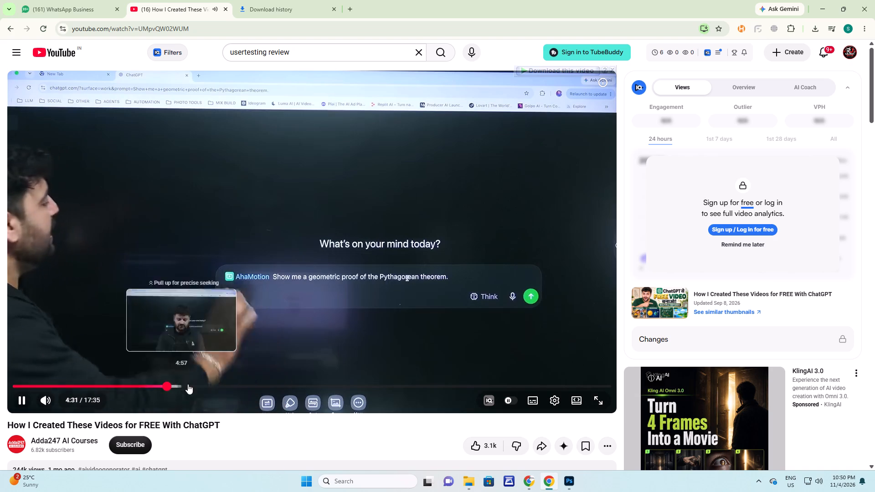
left_click(208, 383)
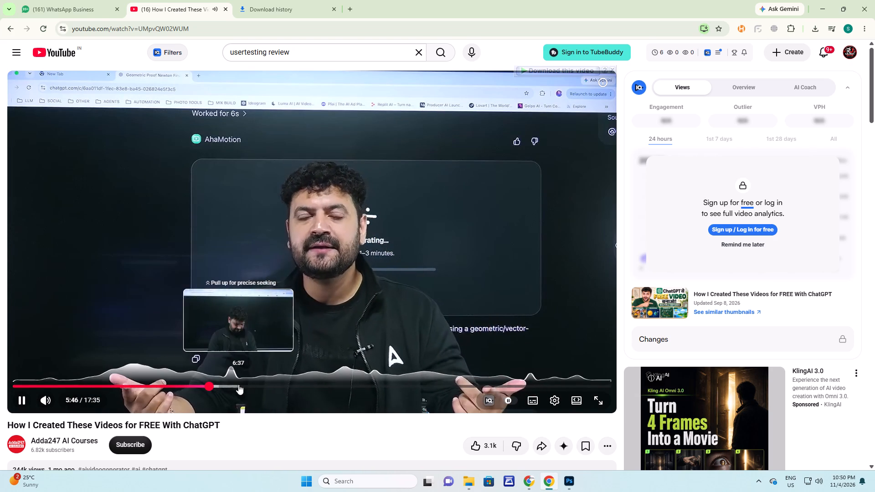
left_click(238, 384)
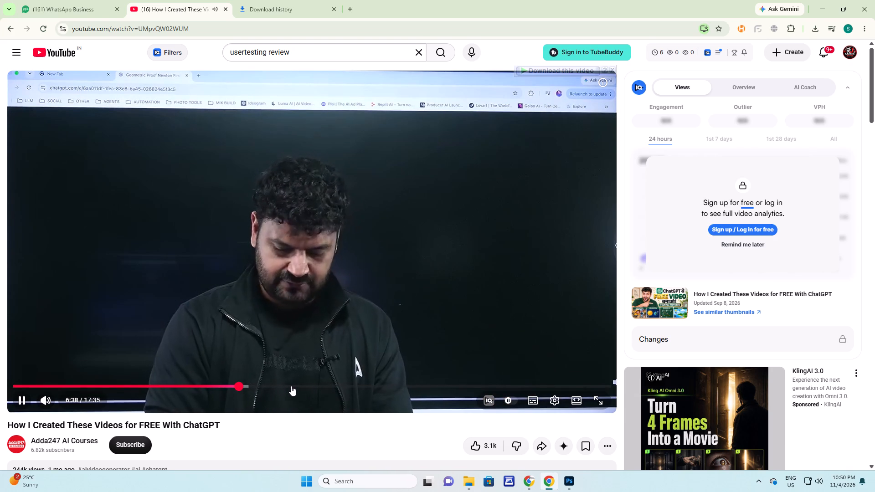
left_click(255, 386)
left_click(299, 386)
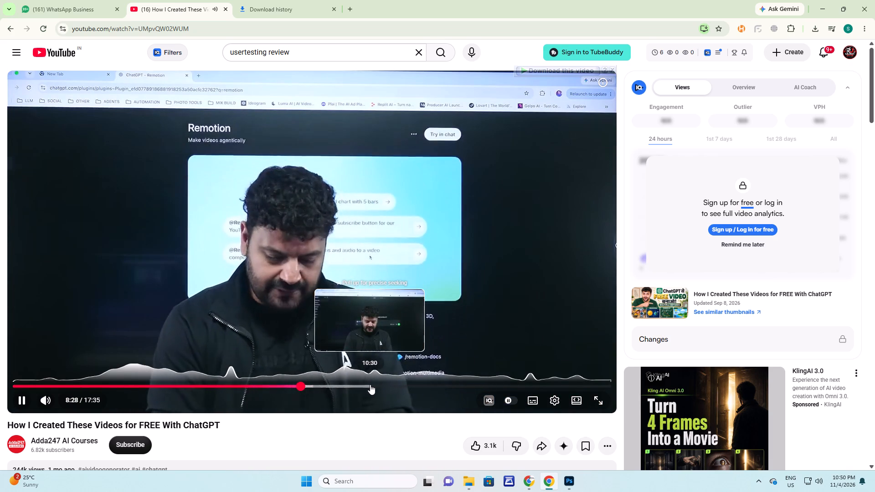
left_click(370, 384)
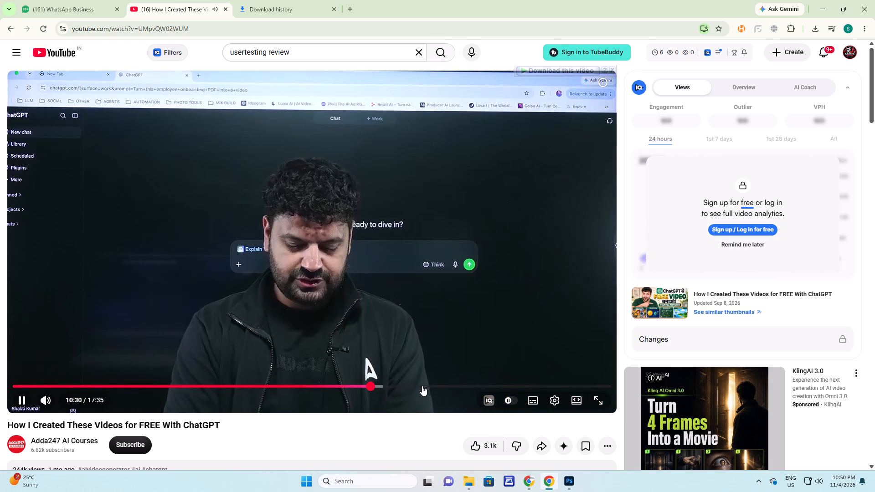
left_click(386, 384)
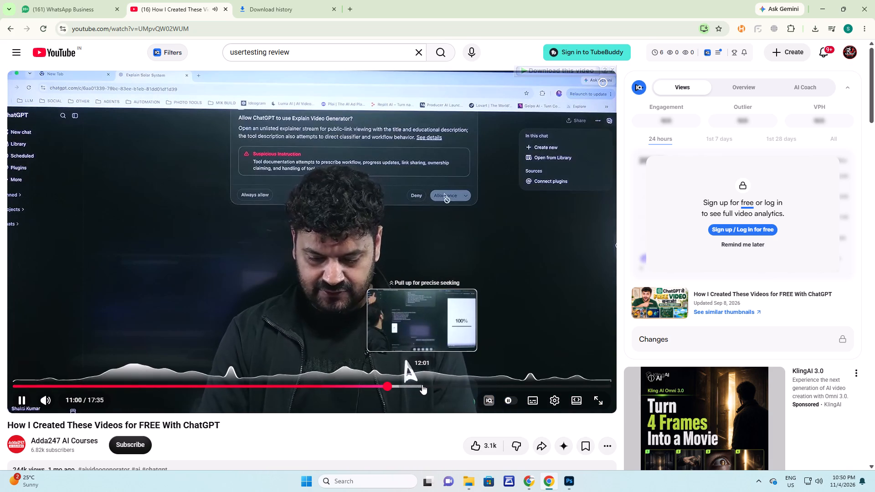
left_click(422, 384)
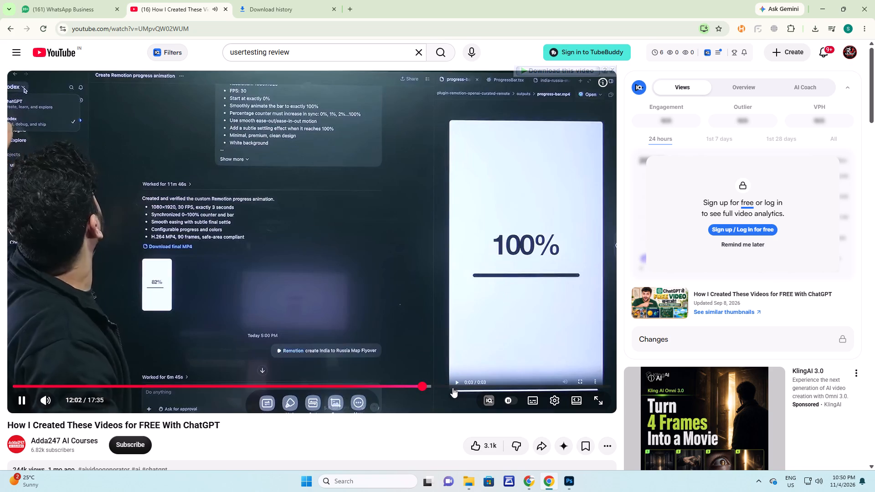
left_click(448, 384)
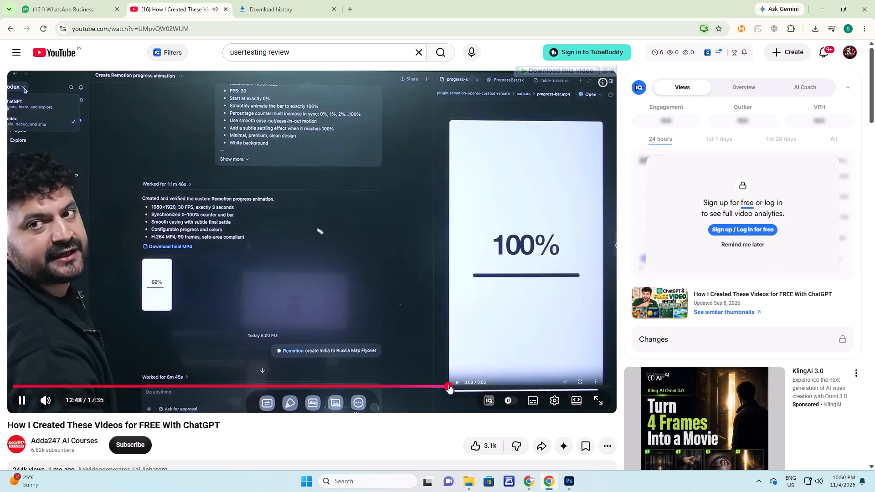
left_click(474, 385)
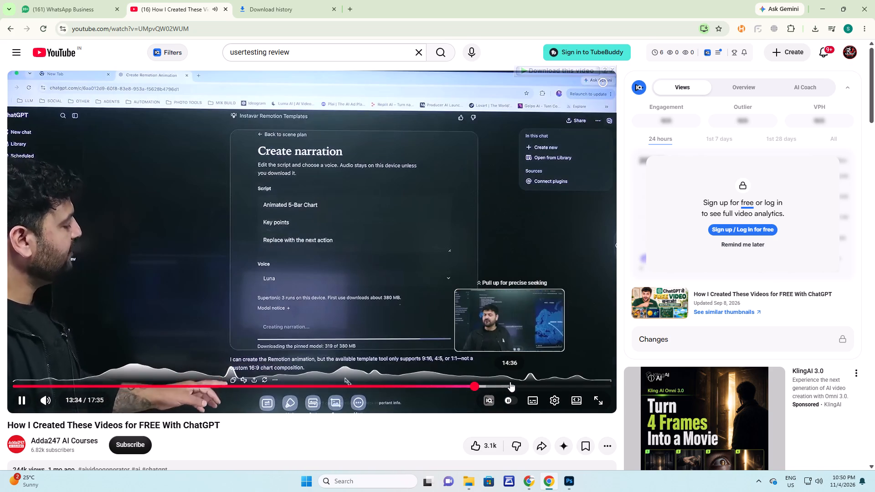
left_click(534, 382)
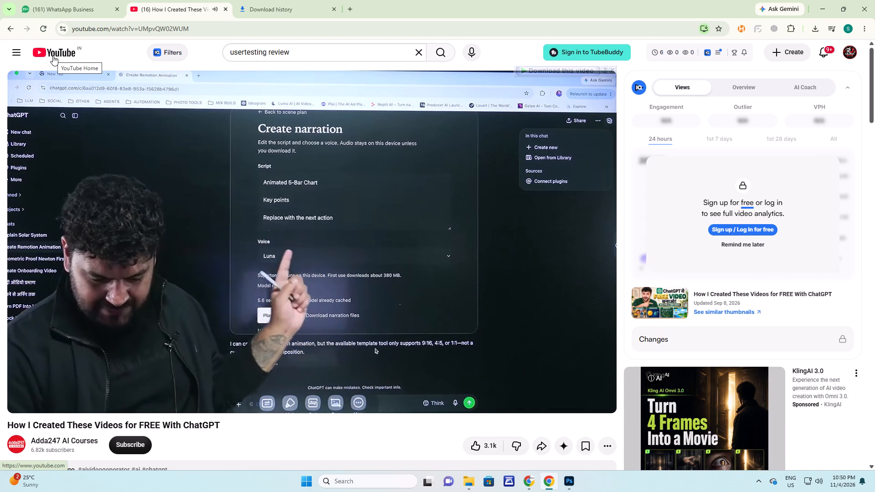
left_click(547, 382)
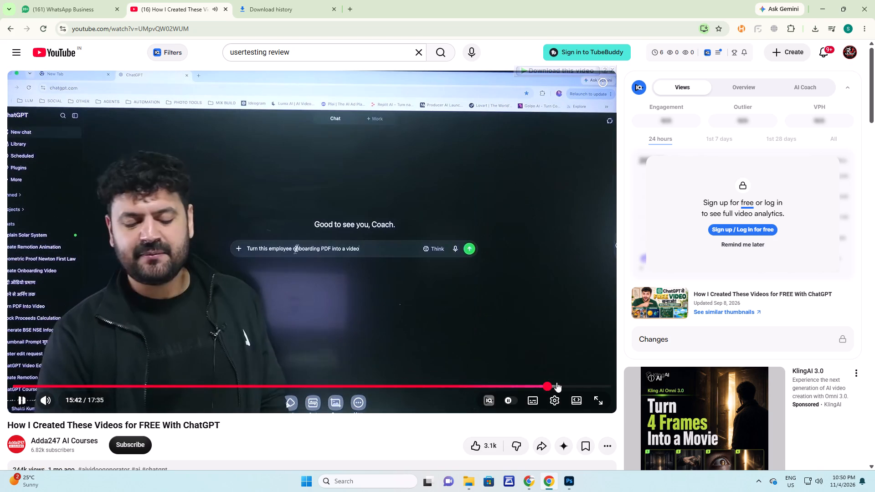
left_click(570, 382)
left_click(582, 383)
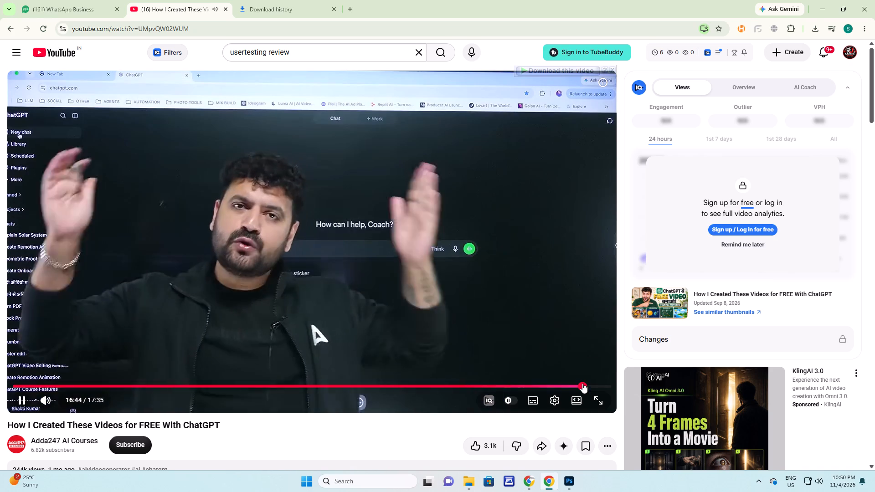
left_click(42, 51)
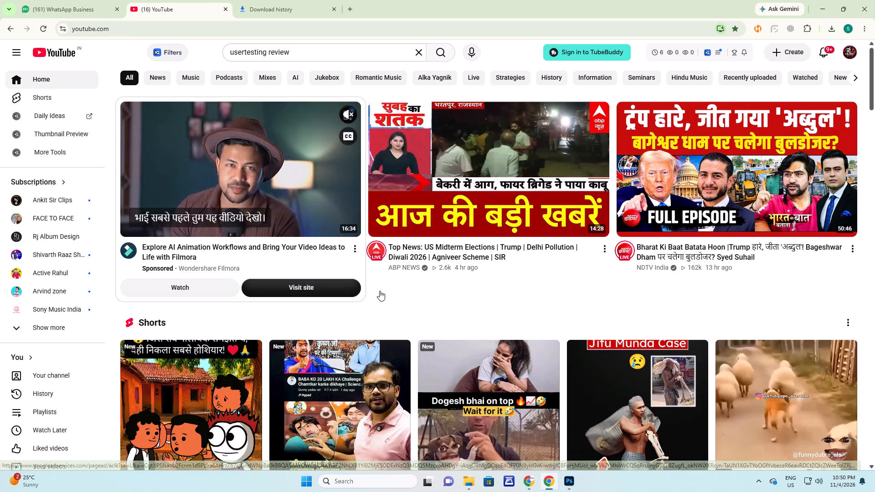
Switch to Photoshop and enlarge the photo of the groom being offered a drink within the first frame of 90.PSD.
key("alt+Tab")
key("Tab")
key("Tab")
right_click_drag(204, 220, 215, 227)
left_click(223, 231)
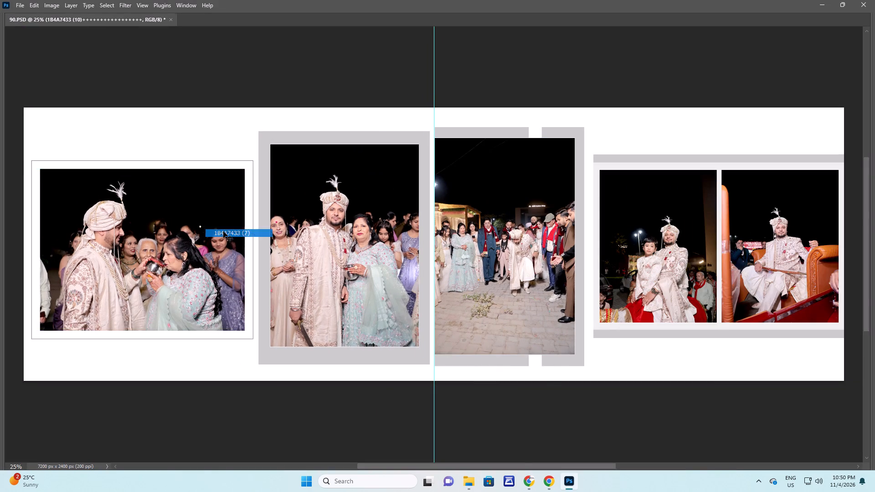
key("space")
key("space")
key("space")
key("space")
key("space")
key("space")
left_click_drag(222, 233, 325, 223)
key("ctrl+t")
left_click_drag(368, 160, 395, 160, "alt+shift")
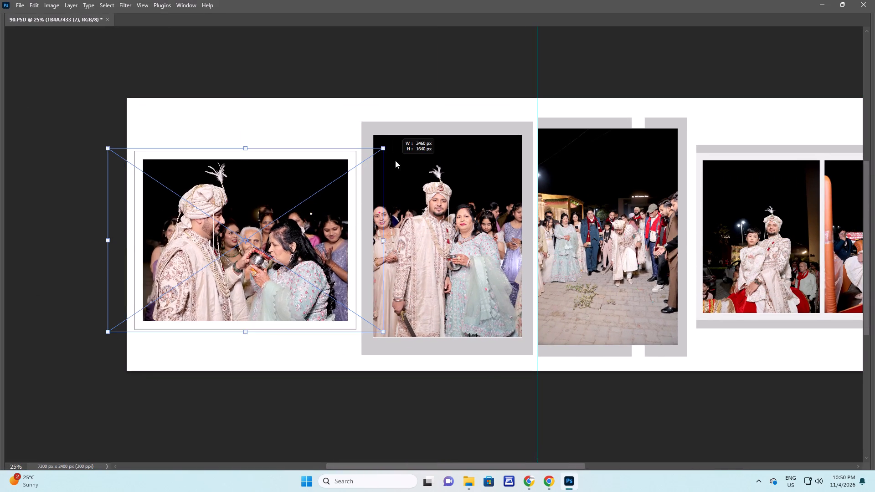
left_click_drag(395, 160, 401, 161, "alt+shift")
key("Return")
Enlarge the portrait photo of the groom standing beside the woman in pale green within its grey-bordered frame.
key("space")
key("space")
key("space")
key("space")
key("space")
key("space")
key("space")
key("space")
left_click_drag(593, 224, 411, 191)
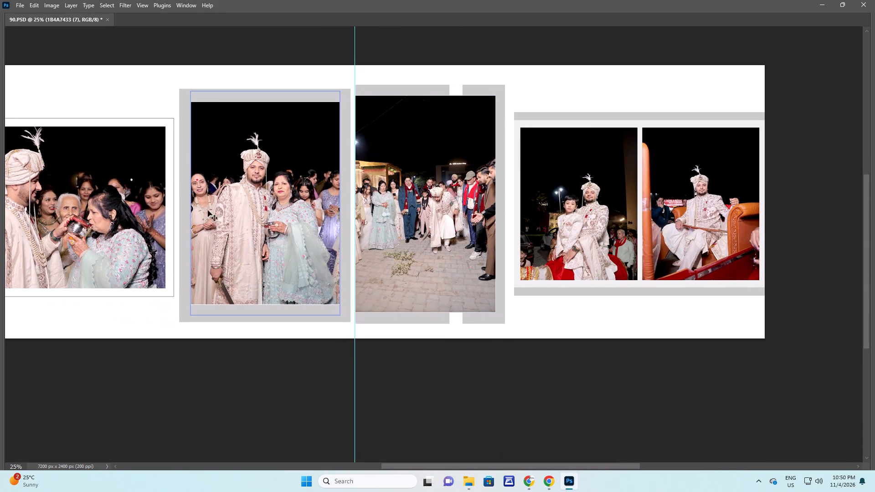
right_click_drag(238, 183, 254, 192)
left_click(261, 196, "ctrl")
key("ctrl+t")
left_click_drag(339, 92, 374, 87, "shift")
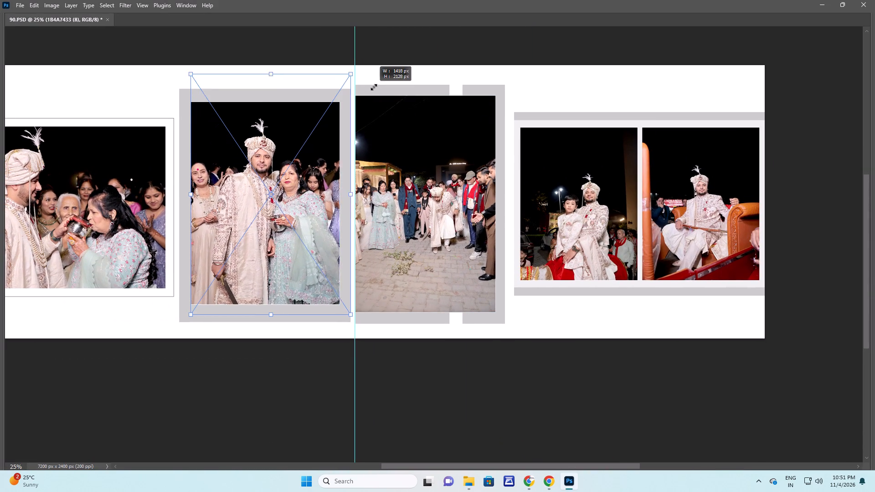
left_click_drag(374, 87, 394, 86, "shift")
key("Return")
Check the fit of the outdoor group photo within the tall frame beside the centre guide using Free Transform.
key("v")
right_click_drag(438, 183, 449, 187)
left_click(453, 191)
key("ctrl+t")
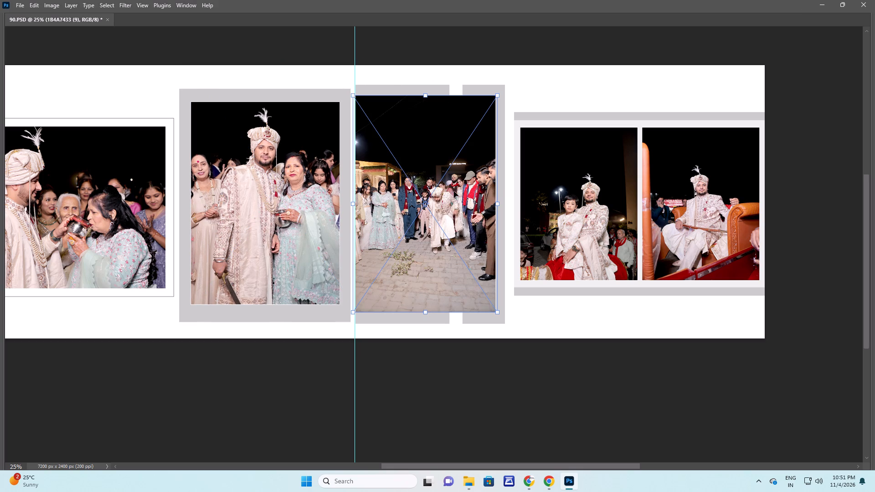
key("Return")
key("v")
Enlarge the photo of the groom seated with the boy and shift it upward within its frame.
key("space")
left_click_drag(631, 206, 505, 205)
right_click_drag(461, 180, 469, 184)
left_click(478, 189)
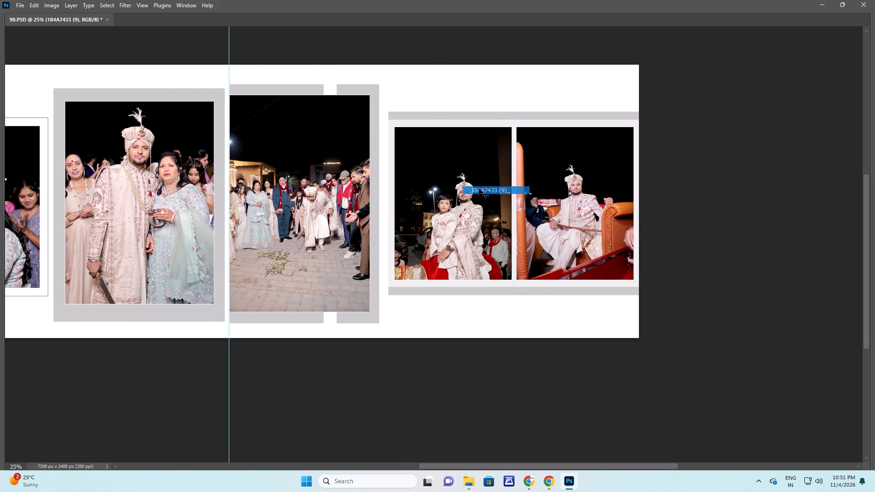
key("ctrl+t")
left_click_drag(512, 115, 536, 108, "alt+shift")
left_click_drag(495, 186, 498, 172)
key("Return")
Enlarge the photo of the groom in the orange carriage seat within the last frame of the spread.
right_click_drag(584, 184, 597, 191)
left_click(601, 193)
key("ctrl+t")
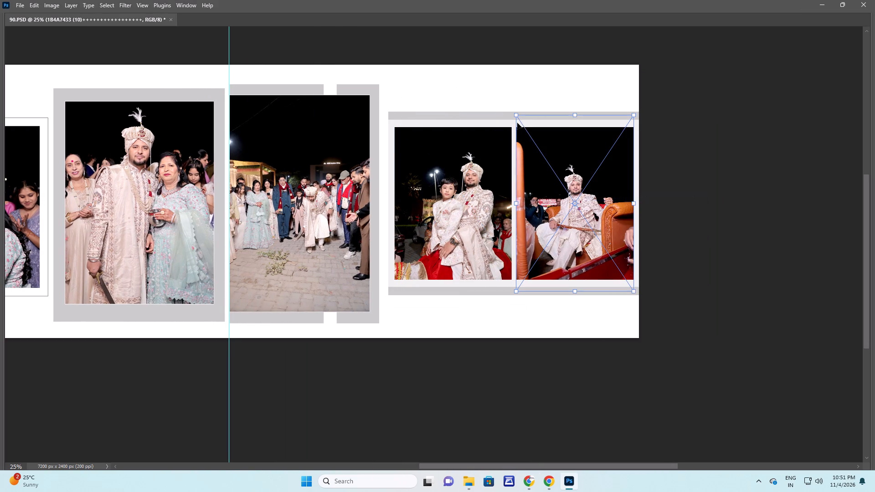
left_click_drag(515, 112, 489, 98, "shift")
key("Return")
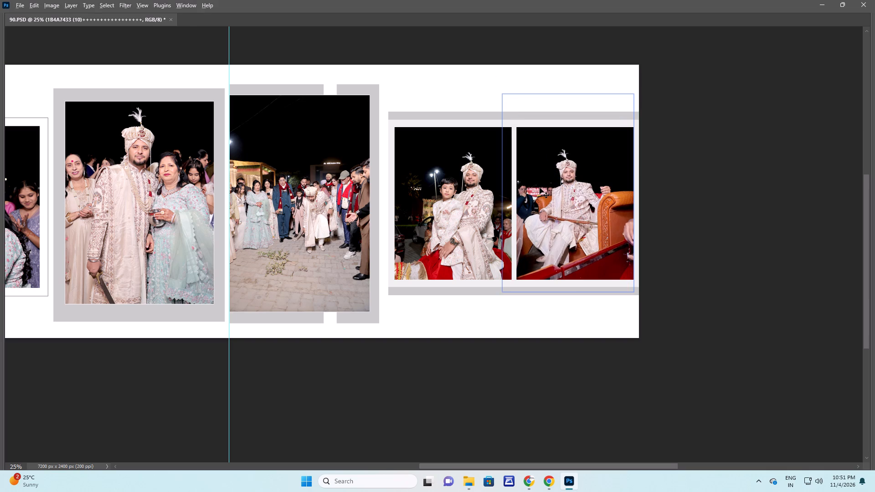
Duplicate the carriage photo layer and send the copy backward four times in the layer order.
key("alt+Left")
key("ctrl+bracketleft")
key("ctrl+bracketleft")
key("ctrl+bracketleft")
key("ctrl+bracketleft")
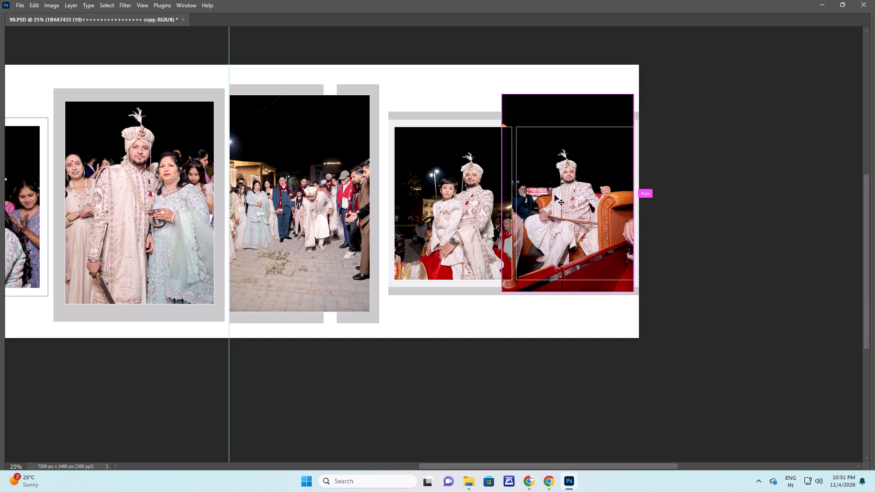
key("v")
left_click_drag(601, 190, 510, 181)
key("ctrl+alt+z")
Move the carriage photo copy behind the last two frames, enlarge it to cover that end of the spread, and set its opacity to 10%.
right_click_drag(551, 104, 555, 105)
left_click(564, 109)
left_click_drag(564, 110, 440, 81)
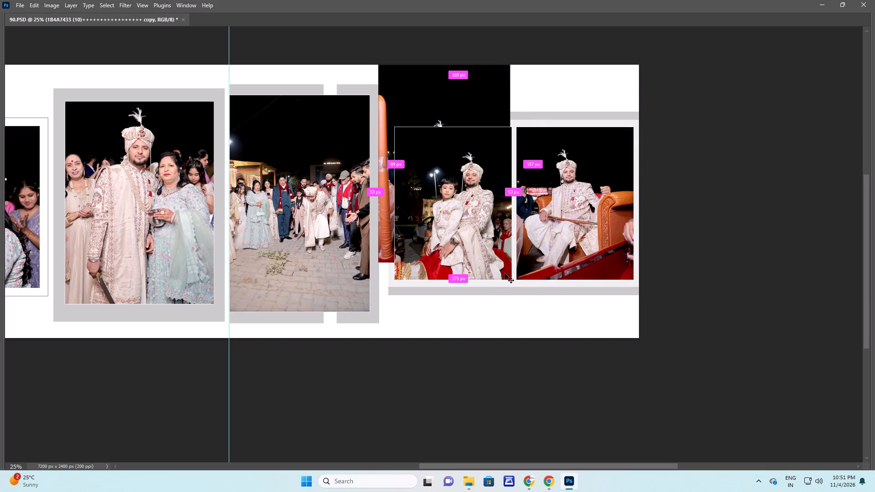
key("ctrl+t")
left_click_drag(510, 260, 664, 434, "shift")
key("Return")
type("v1")
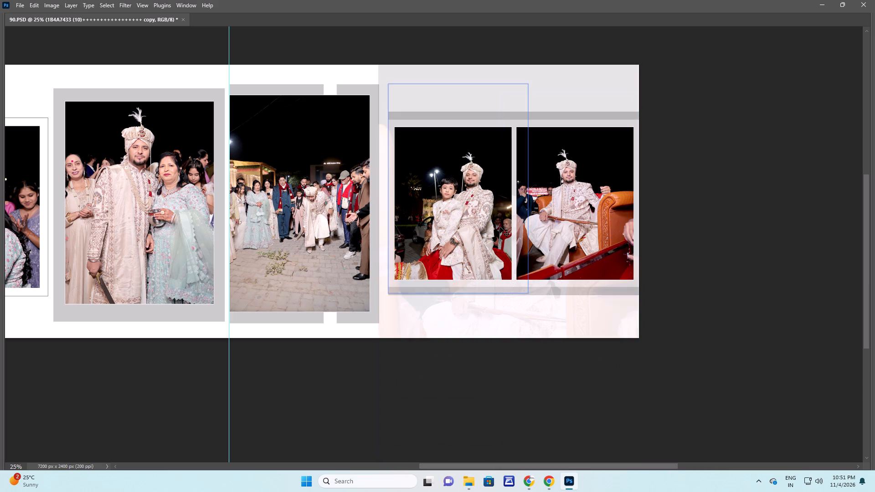
Shift the faded carriage background photo upward and slightly toward the spread's outer edge.
key("space")
left_click(517, 192)
left_click_drag(500, 94, 507, 46)
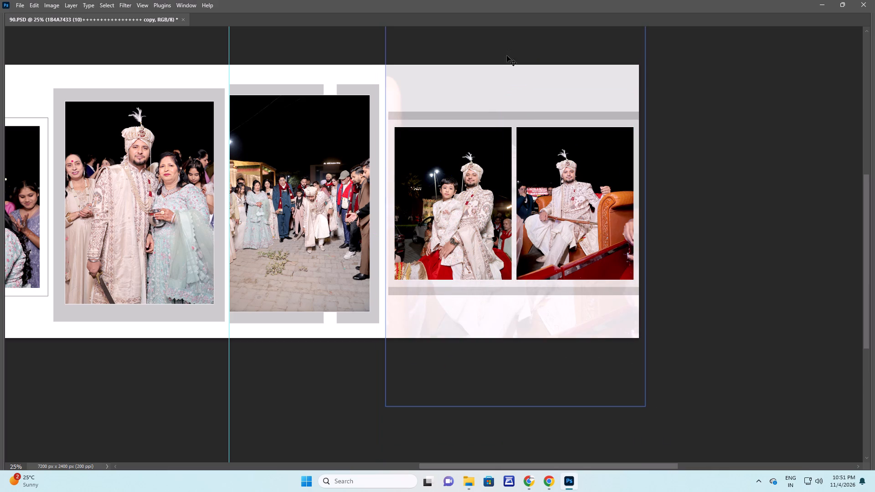
Shift the faded carriage background photo upward so the groom's turban sits above the last two frames.
left_click_drag(507, 101, 507, 53)
left_click_drag(517, 131, 513, 96)
left_click(513, 96)
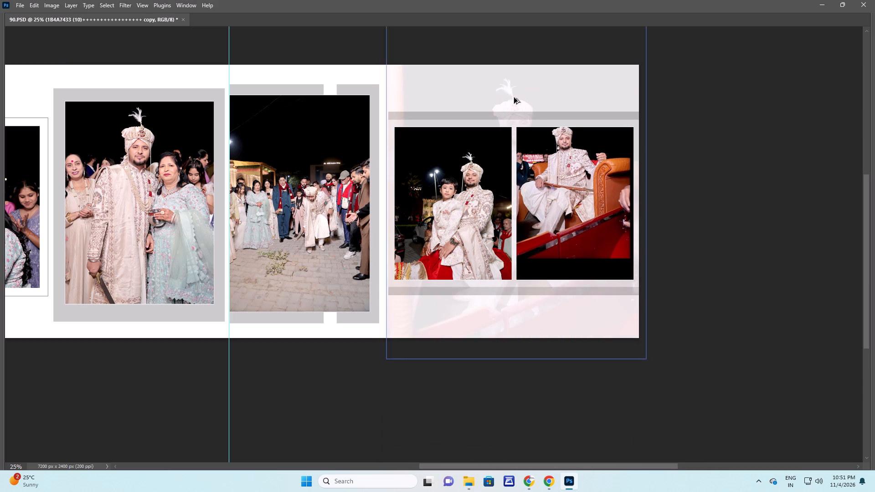
key("ctrl+alt+z")
left_click_drag(513, 94, 511, 65)
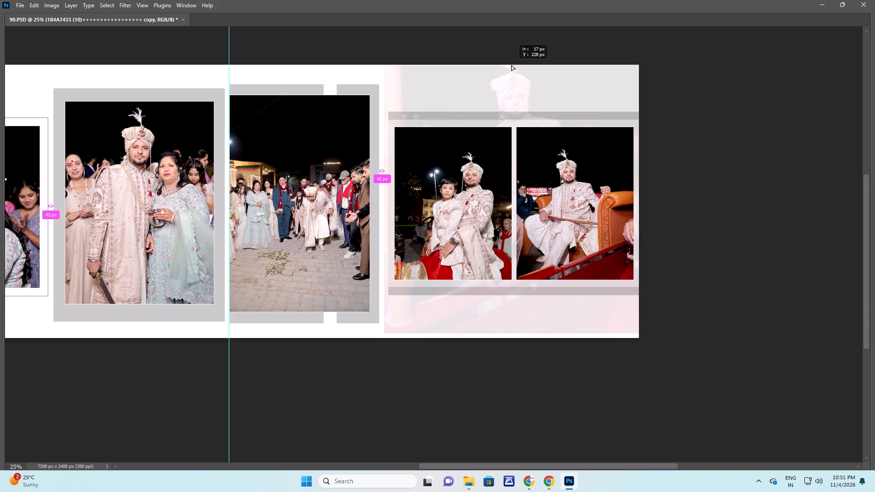
left_click_drag(511, 65, 511, 63)
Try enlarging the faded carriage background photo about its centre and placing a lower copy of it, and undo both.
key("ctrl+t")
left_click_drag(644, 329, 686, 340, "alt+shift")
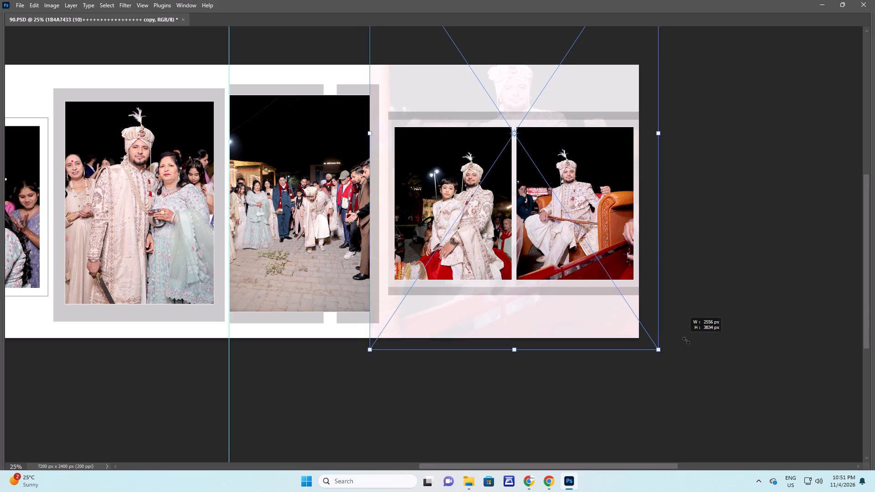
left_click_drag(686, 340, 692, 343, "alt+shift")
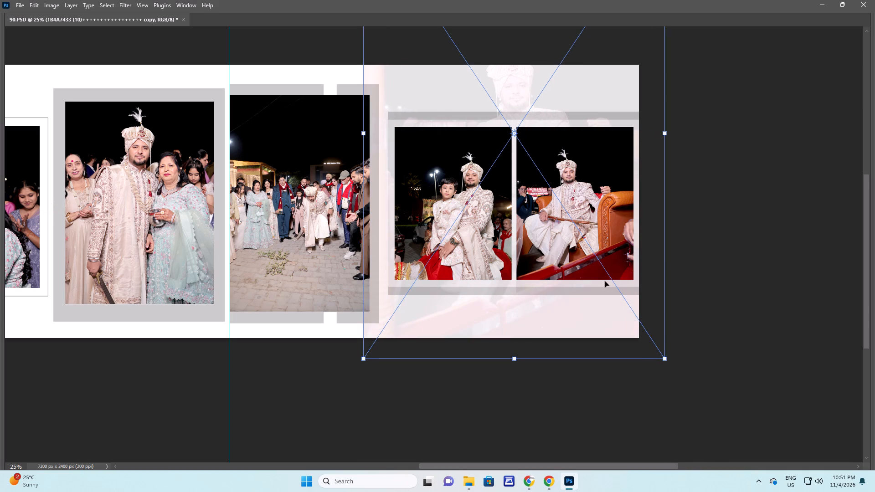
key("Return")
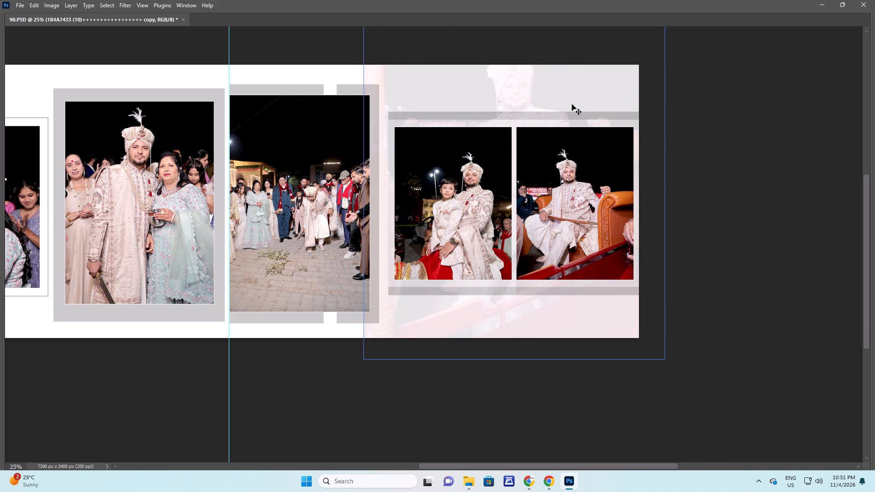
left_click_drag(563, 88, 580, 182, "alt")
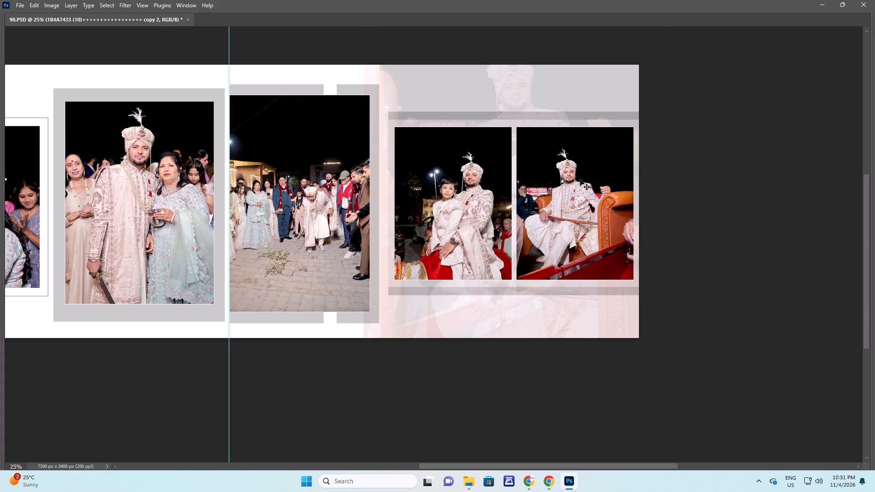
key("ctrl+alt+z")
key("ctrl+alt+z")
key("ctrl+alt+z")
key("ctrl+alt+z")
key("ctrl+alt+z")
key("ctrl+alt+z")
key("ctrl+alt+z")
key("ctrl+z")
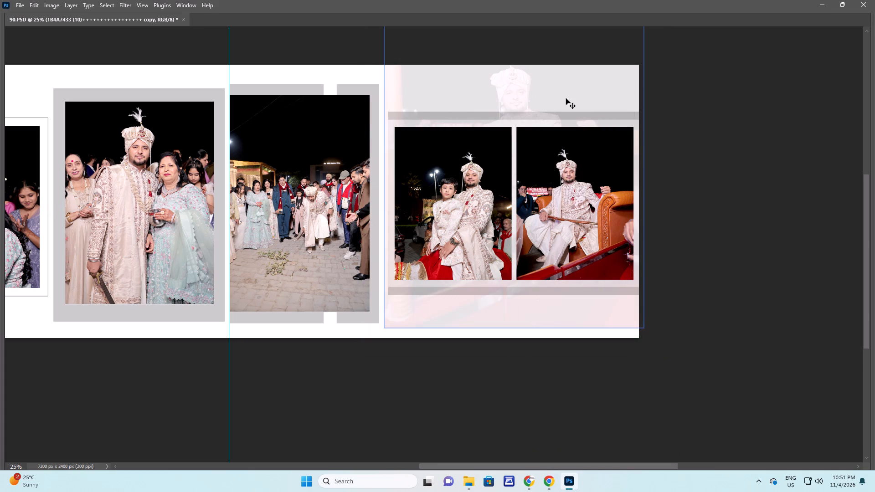
Select the faded carriage background photo and move it down so the turban's plume shows above the last two frames.
right_click(562, 88)
left_click(570, 94)
left_click_drag(571, 94, 568, 160)
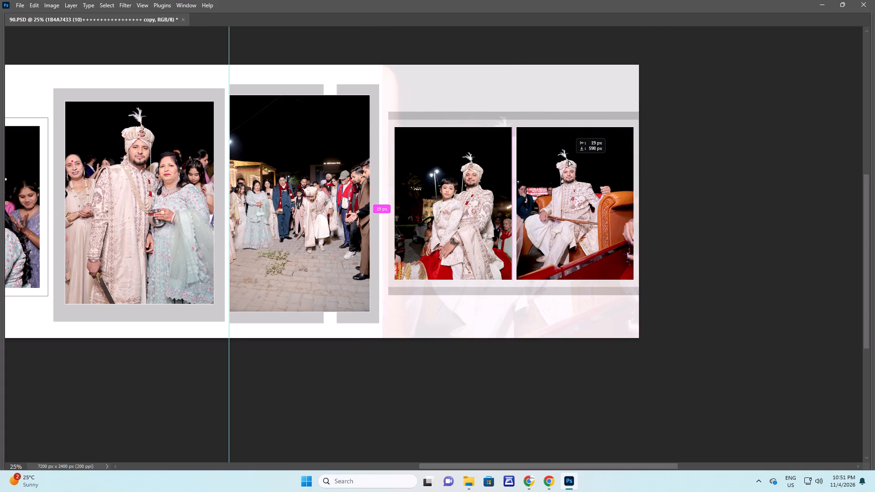
left_click_drag(568, 160, 567, 133)
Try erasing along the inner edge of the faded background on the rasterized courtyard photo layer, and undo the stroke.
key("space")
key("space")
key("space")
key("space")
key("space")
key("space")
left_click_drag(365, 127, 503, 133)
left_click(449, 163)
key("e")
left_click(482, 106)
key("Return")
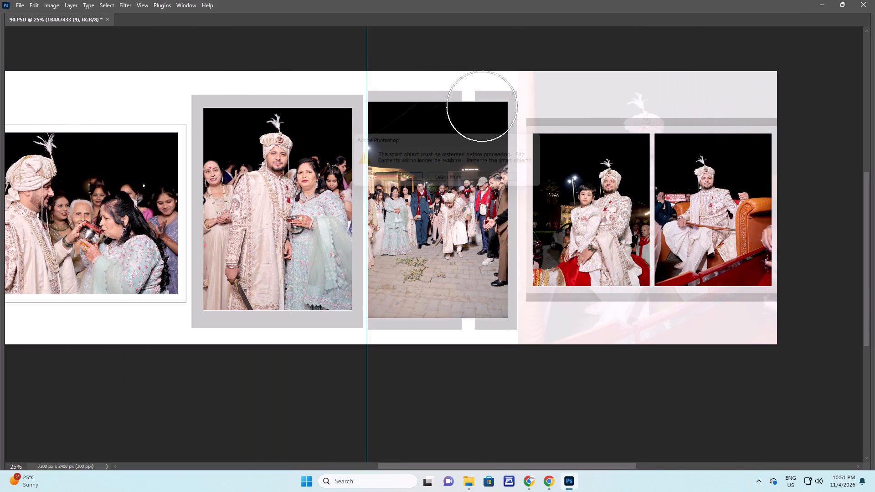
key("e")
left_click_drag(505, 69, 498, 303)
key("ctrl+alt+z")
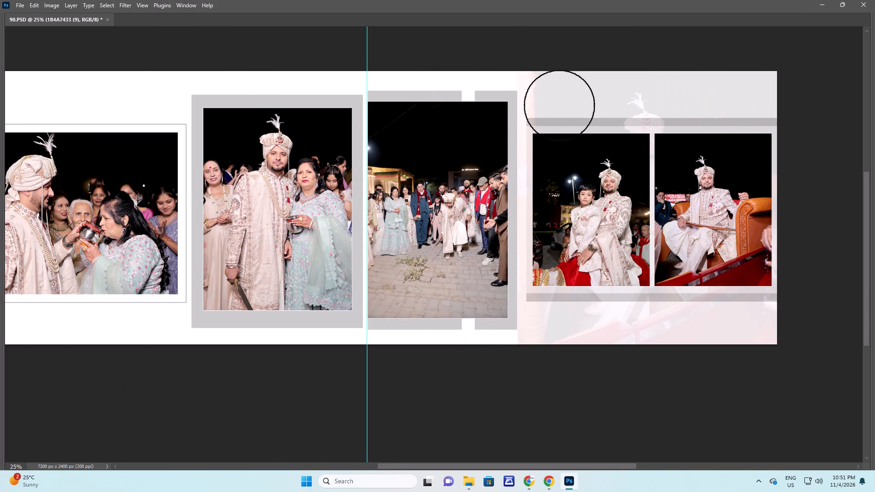
Select the faded carriage background, rasterize it, and soften its inner edge beside the courtyard photo with the Eraser.
key("v")
right_click_drag(560, 96, 565, 99)
left_click(573, 103)
key("e")
left_click(527, 90)
key("Return")
key("e")
left_click_drag(501, 58, 487, 295)
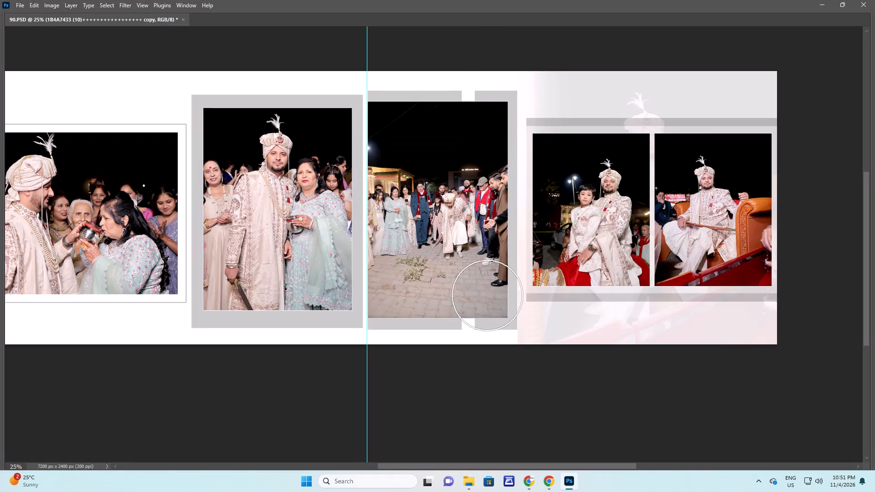
left_click_drag(487, 295, 499, 368)
Duplicate the first frame's photo of the groom offering the bowl and place the copy just above the bottom layer.
key("space")
key("space")
key("space")
left_click_drag(335, 241, 529, 229)
key("v")
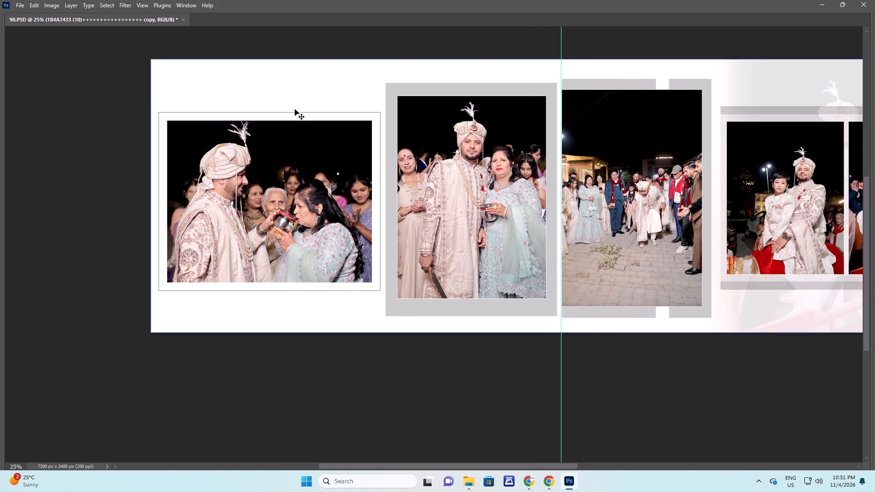
right_click_drag(273, 164, 280, 166)
left_click(289, 170)
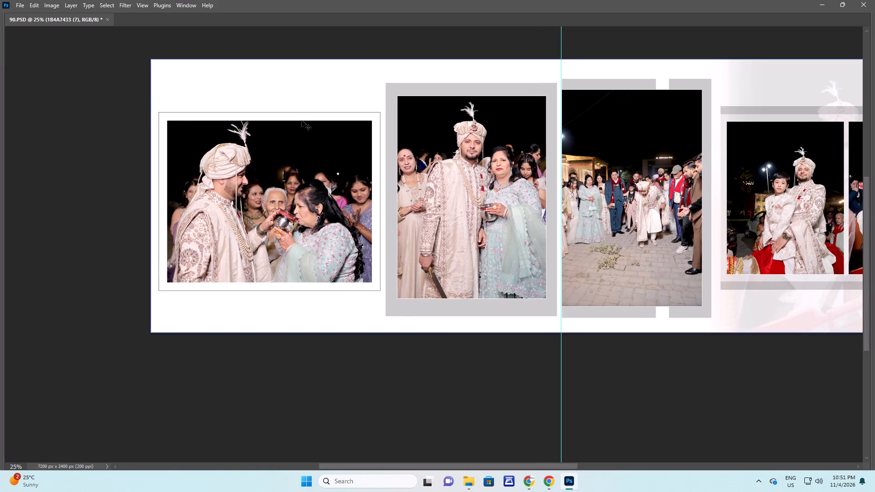
right_click_drag(266, 179, 272, 181)
left_click(279, 184)
key("alt+Left")
key("ctrl+bracketleft")
key("ctrl+bracketleft")
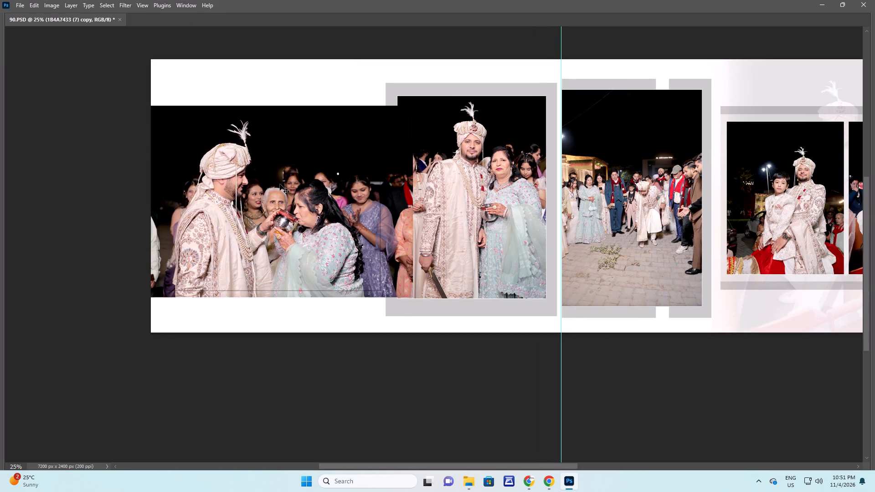
key("ctrl+shift+bracketleft")
key("ctrl+bracketright")
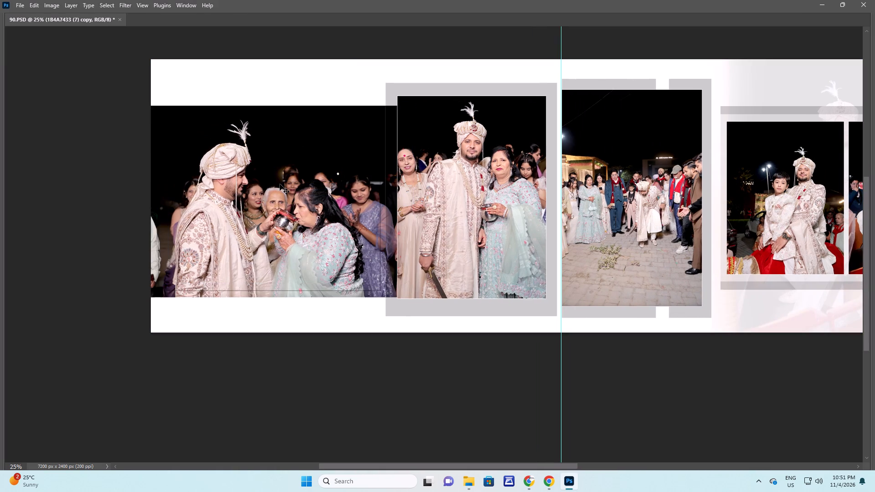
Enlarge the duplicated bowl photo to cover the spread's height at its first end and set its opacity to 20%.
key("ctrl+t")
left_click_drag(414, 109, 496, 100, "alt+shift")
left_click_drag(472, 66, 507, 63, "shift")
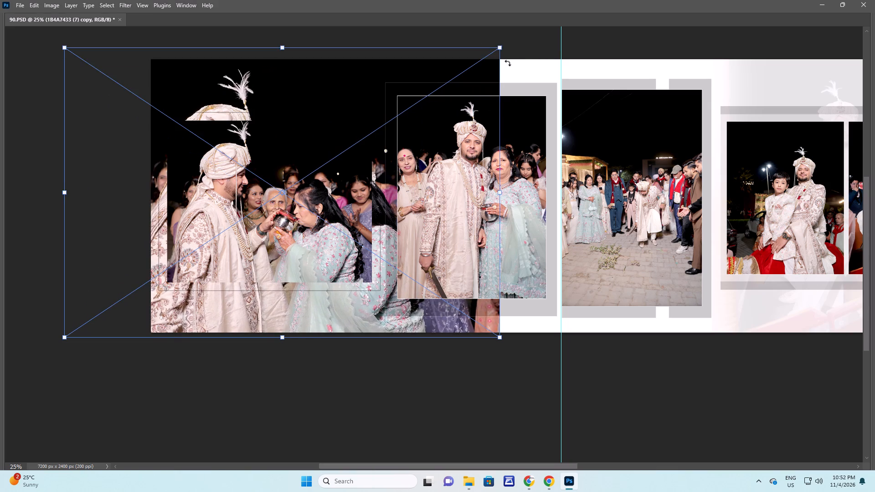
key("Return")
type("v2")
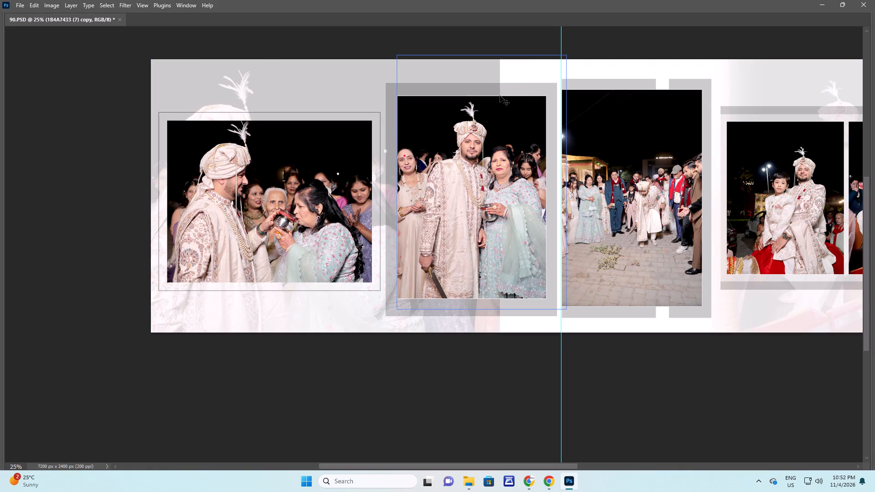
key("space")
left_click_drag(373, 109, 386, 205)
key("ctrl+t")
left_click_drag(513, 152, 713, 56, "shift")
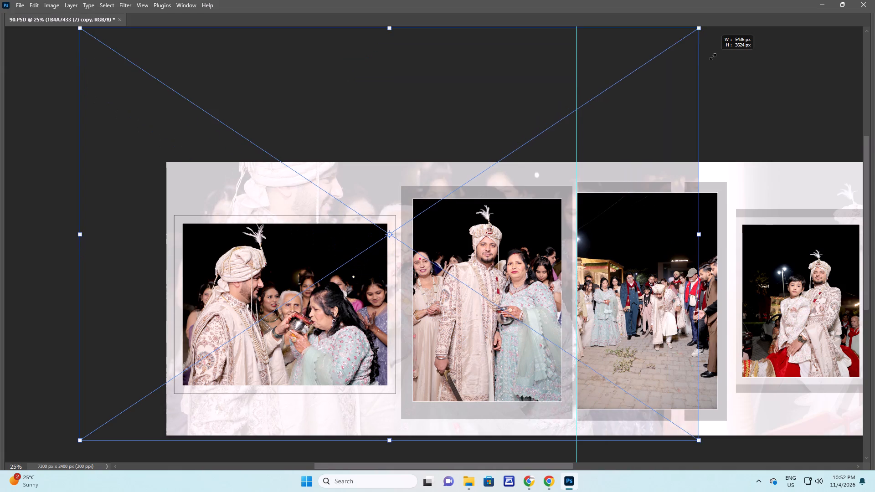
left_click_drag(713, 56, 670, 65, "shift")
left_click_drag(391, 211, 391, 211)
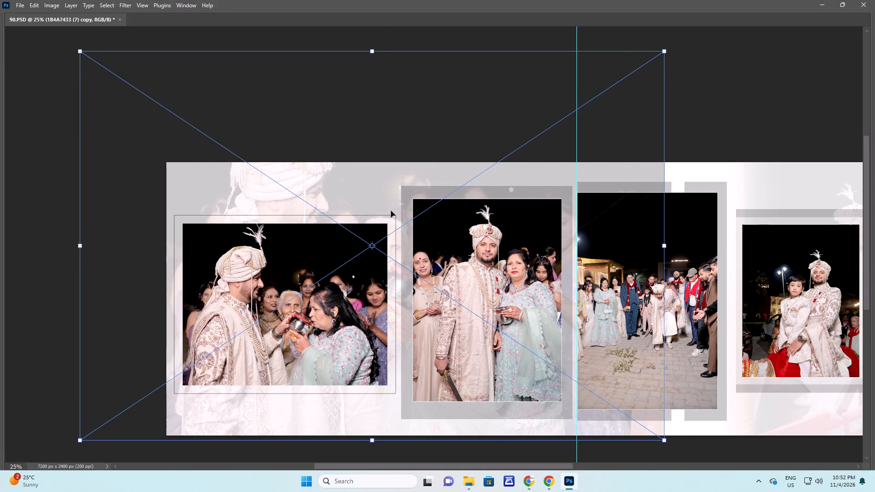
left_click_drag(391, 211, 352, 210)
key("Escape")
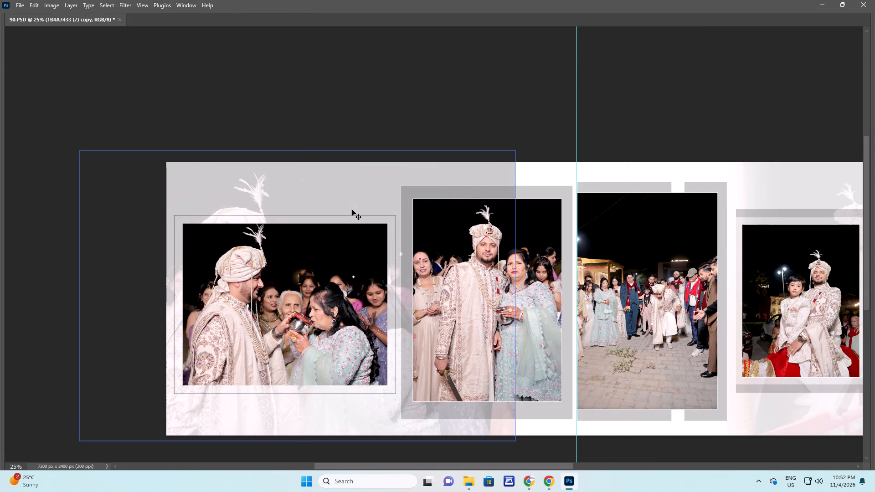
Enlarge the faded bowl background photo until it reaches behind the courtyard photo, and set its opacity to 10%.
key("ctrl+t")
left_click_drag(518, 151, 618, 82, "shift")
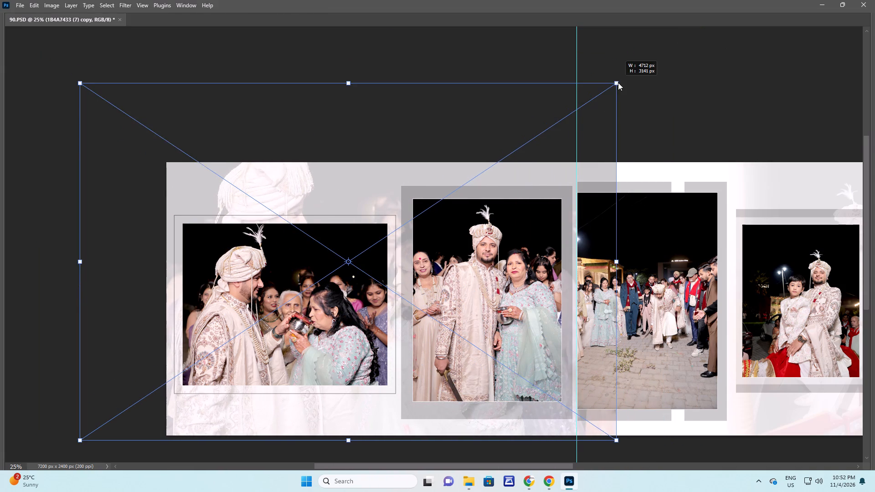
left_click_drag(618, 82, 695, 50, "shift")
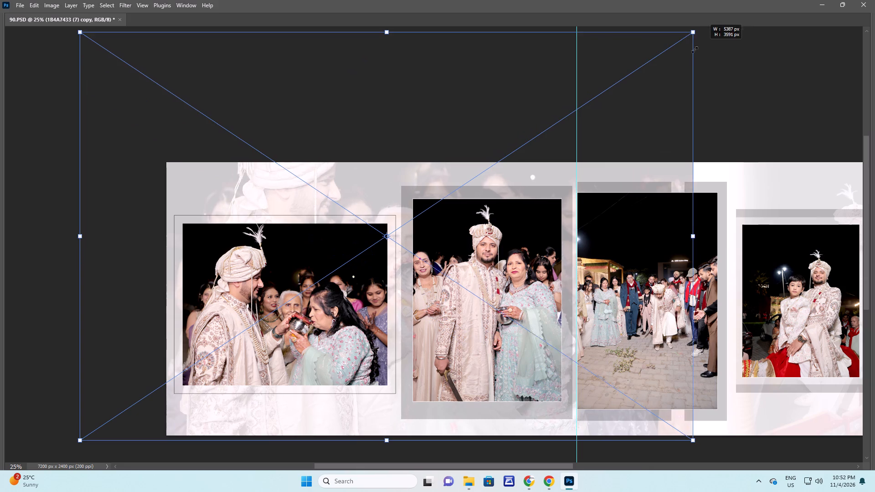
left_click_drag(695, 50, 696, 49, "shift")
key("Return")
type("v1")
Rasterize the faded bowl background and erase its inner edge around the courtyard photo so it fades out near the centre guide.
key("e")
left_click(591, 186)
key("Return")
key("e")
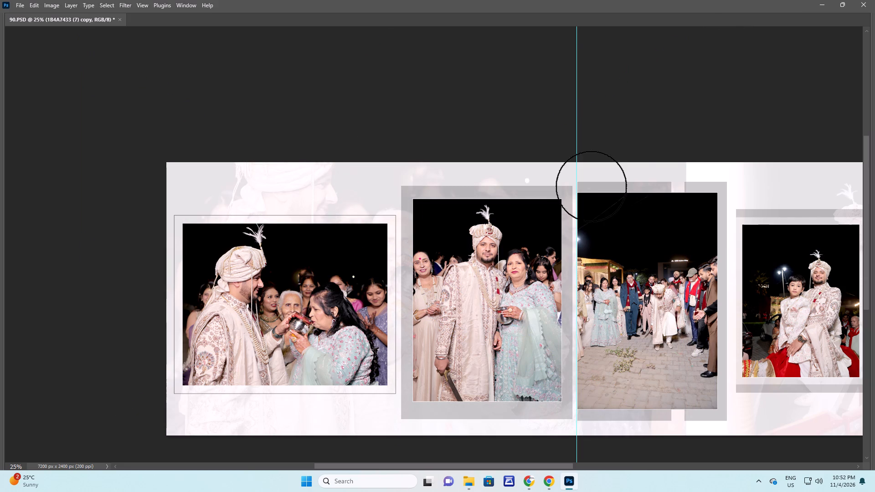
left_click_drag(675, 107, 665, 275)
left_click_drag(655, 128, 610, 210)
left_click_drag(600, 143, 612, 219)
left_click_drag(622, 270, 623, 147)
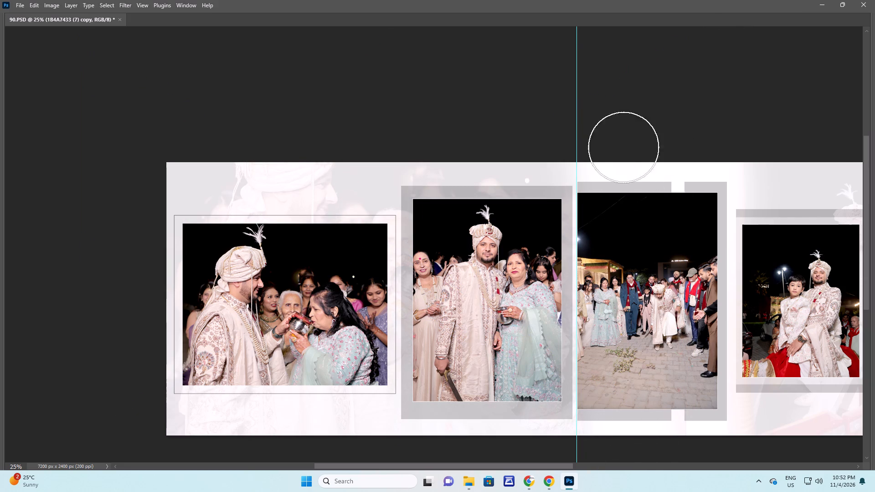
left_click_drag(623, 147, 691, 241)
left_click(706, 303)
Save the finished 90.PSD spread and close it.
key("space")
key("space")
key("space")
key("space")
key("space")
key("space")
key("space")
key("space")
key("space")
key("space")
key("space")
key("space")
key("space")
key("space")
key("space")
key("space")
key("space")
key("space")
key("space")
key("space")
left_click_drag(699, 246, 486, 231)
left_click_drag(461, 263, 492, 253)
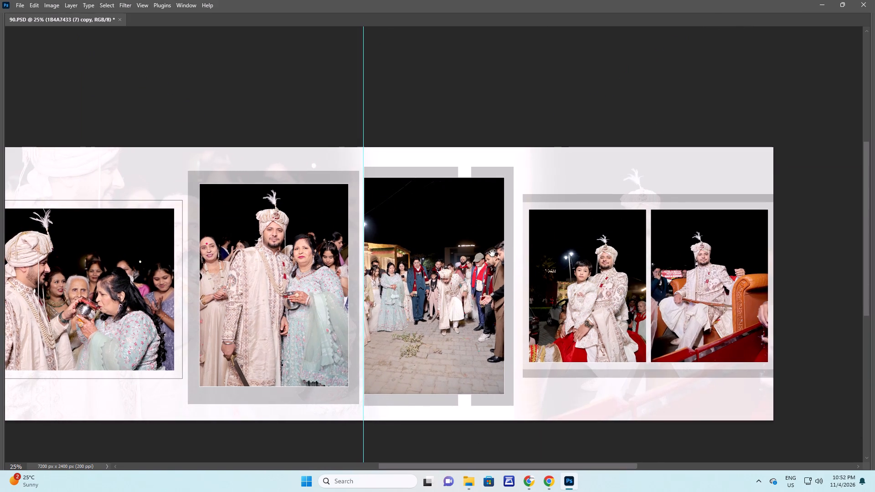
left_click_drag(492, 253, 519, 251)
key("ctrl+s")
key("ctrl+s")
key("ctrl+s")
key("ctrl+w")
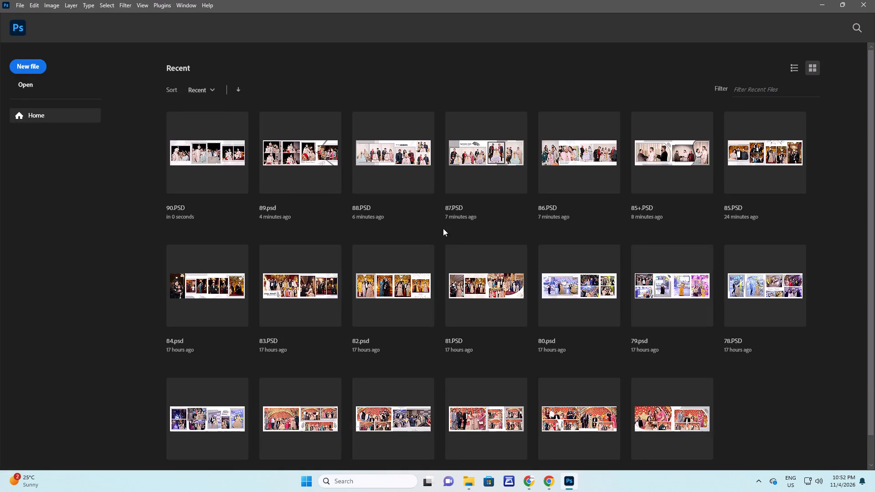
Switch to File Explorer, refresh New folder (5), and move 89.psd and 90.PSD into the 01 folder.
key("alt+Tab")
key("alt+Tab")
key("alt+Tab")
right_click(463, 410)
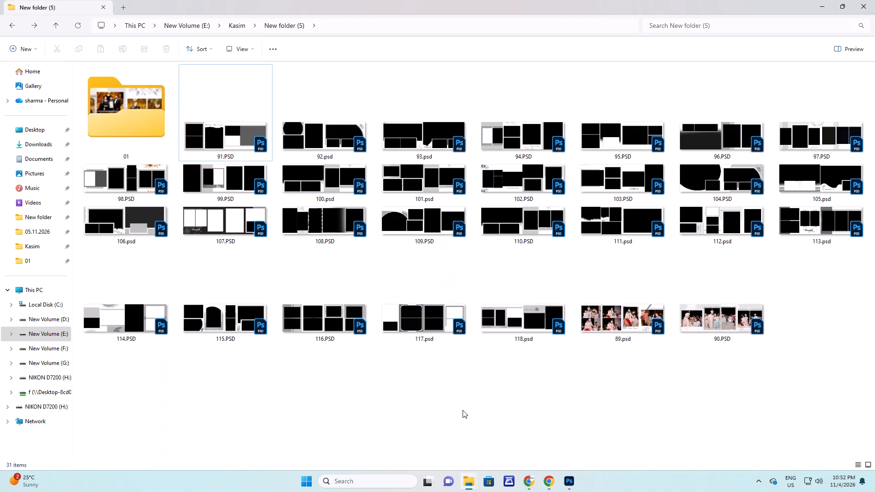
left_click(506, 317)
left_click(309, 133)
left_click(225, 123, "ctrl")
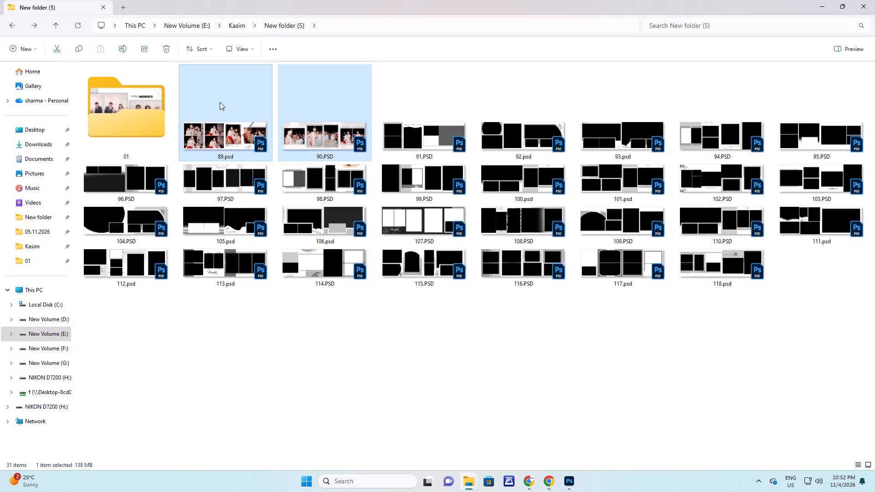
left_click_drag(220, 105, 122, 116)
Open the 12x18 Gumming sheets JPG from the 05.11.2026 folder within November..01.11.2026 on network drive Z:.
left_click(471, 485)
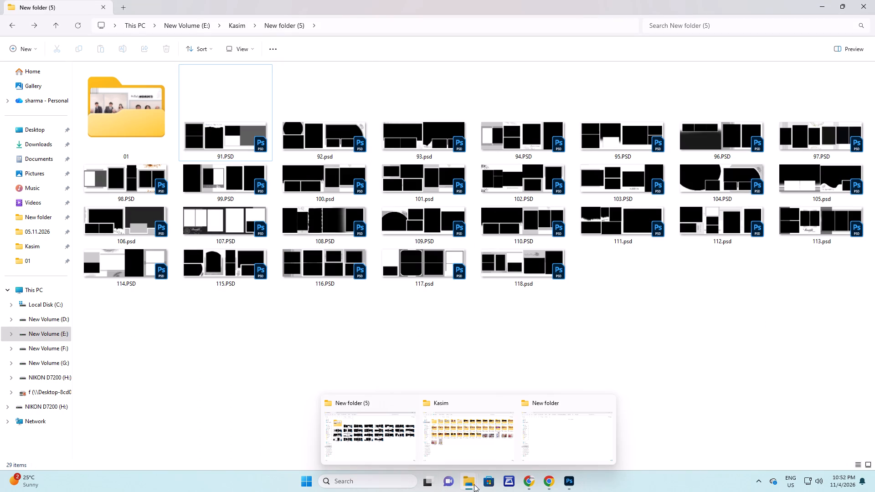
left_click(552, 436)
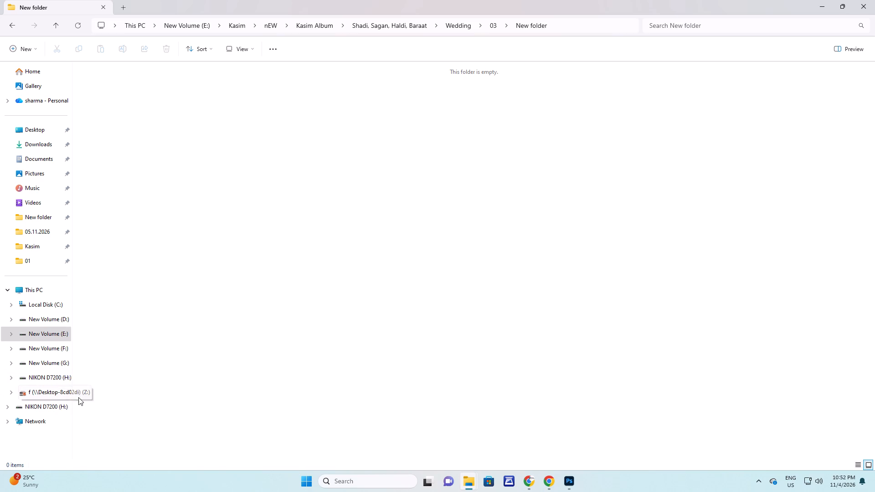
left_click(52, 392)
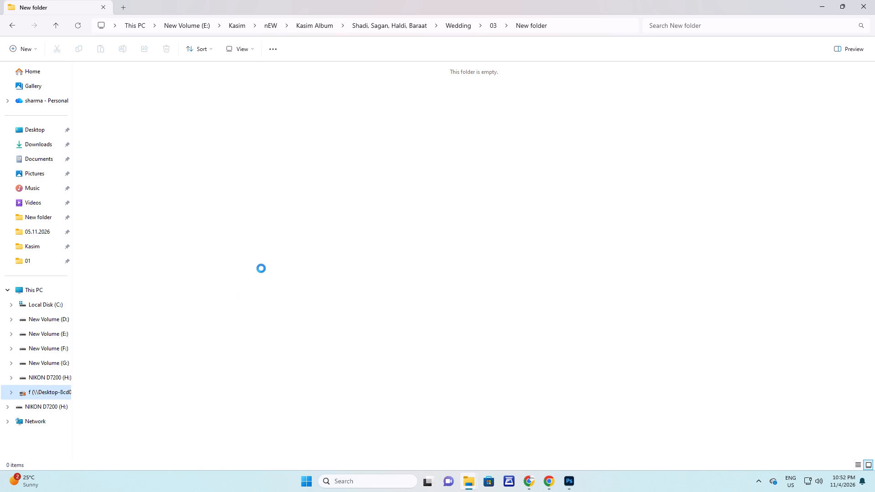
left_click(758, 480)
left_click(758, 480)
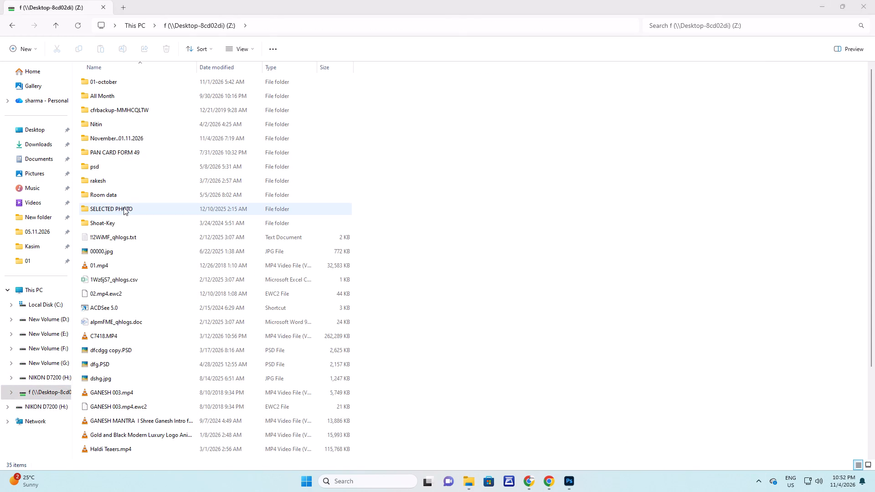
double_click(120, 142)
double_click(112, 151)
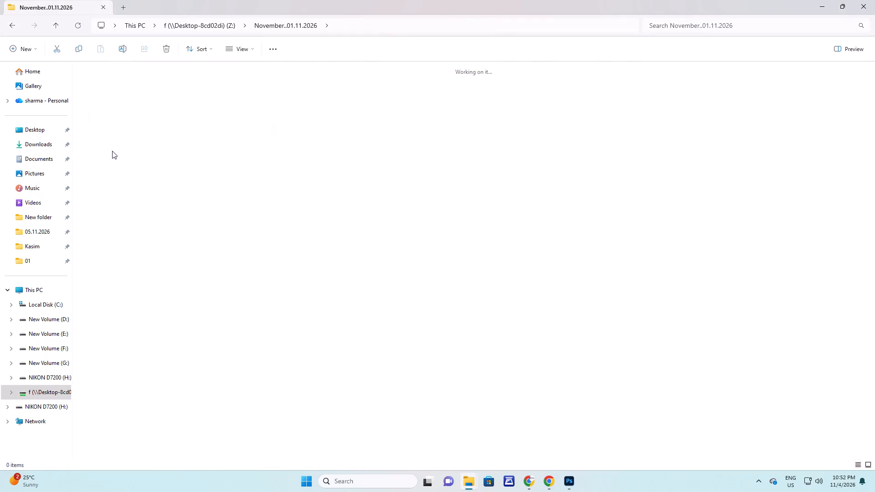
double_click(678, 263)
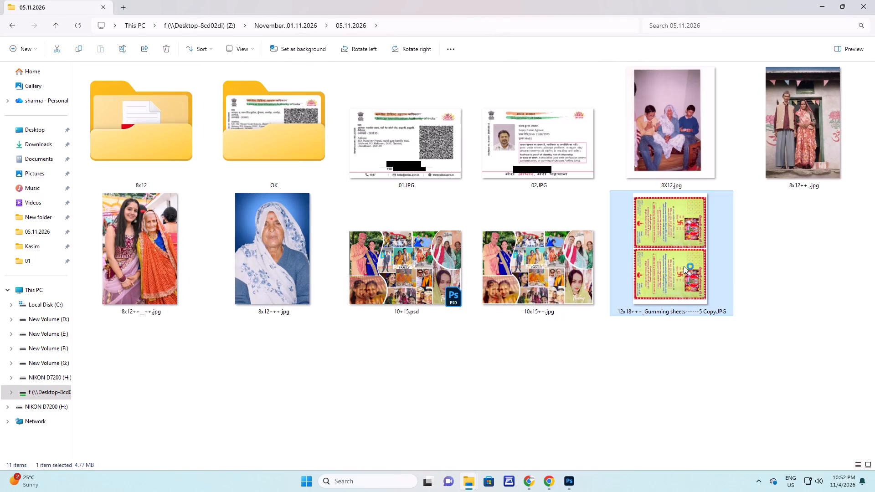
Rotate the Gumming sheets image upright, examine the Diwali card text, copy the whole image and close the viewer.
scroll(413, 149, "up", 4)
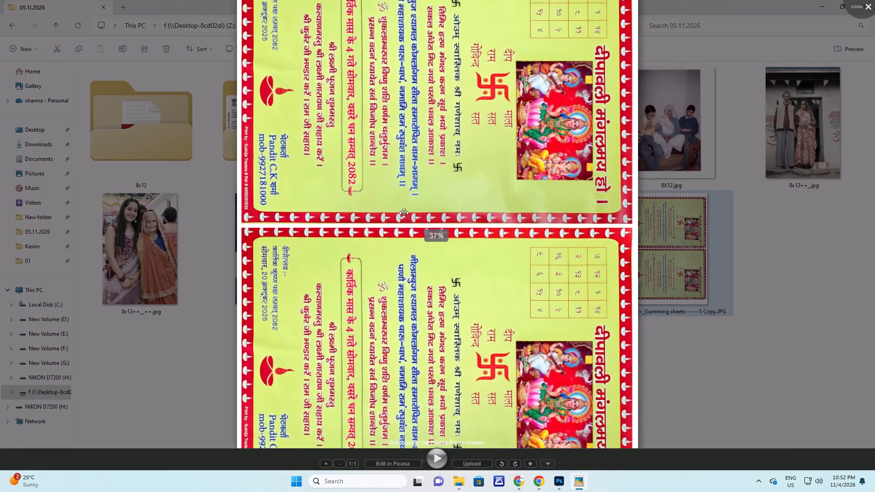
left_click_drag(456, 322, 464, 261)
left_click(500, 465)
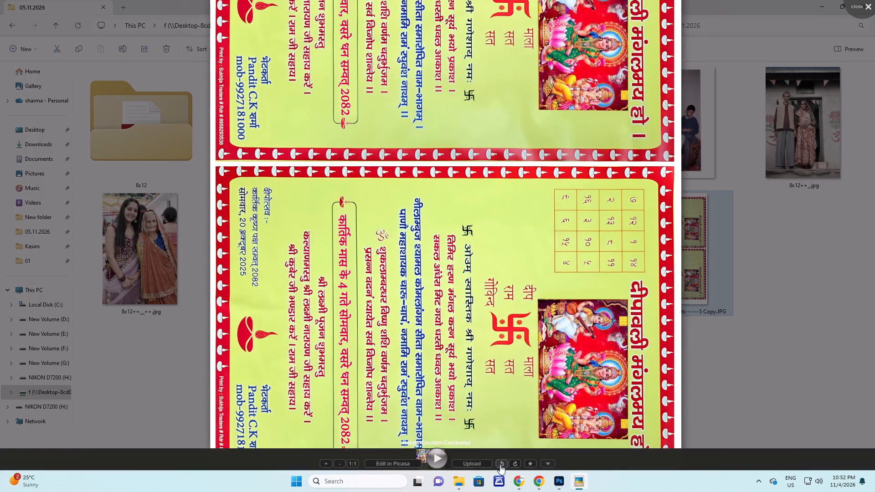
left_click_drag(640, 277, 598, 277)
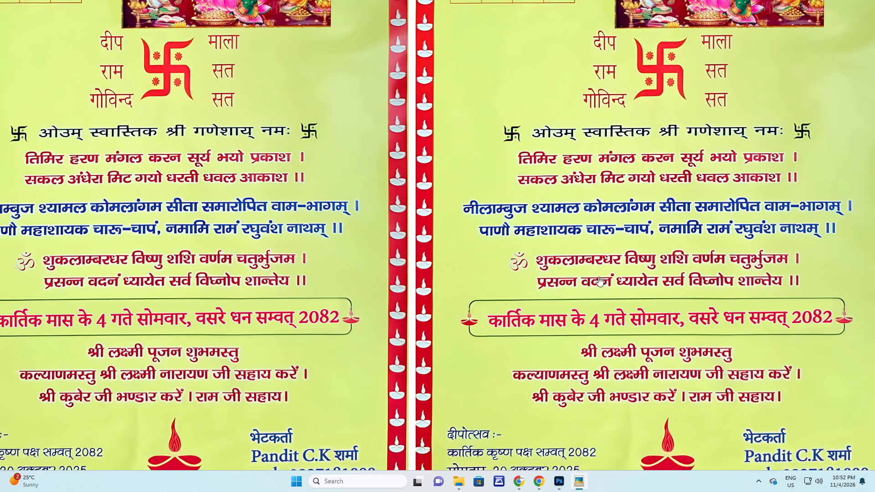
left_click_drag(598, 277, 560, 275)
scroll(577, 330, "up", 1)
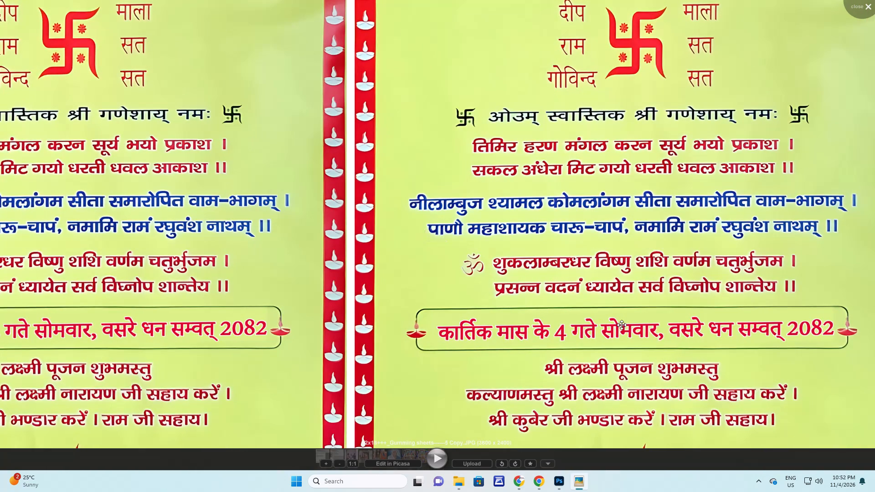
left_click_drag(627, 330, 590, 319)
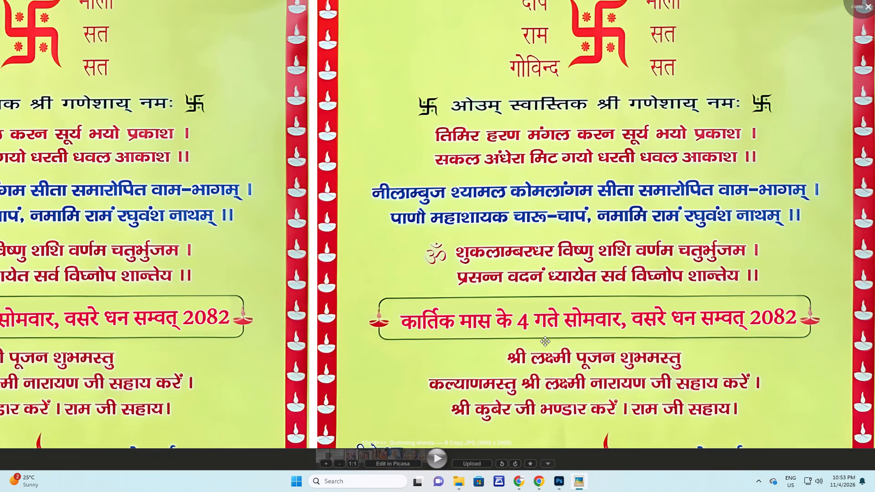
right_click(524, 266)
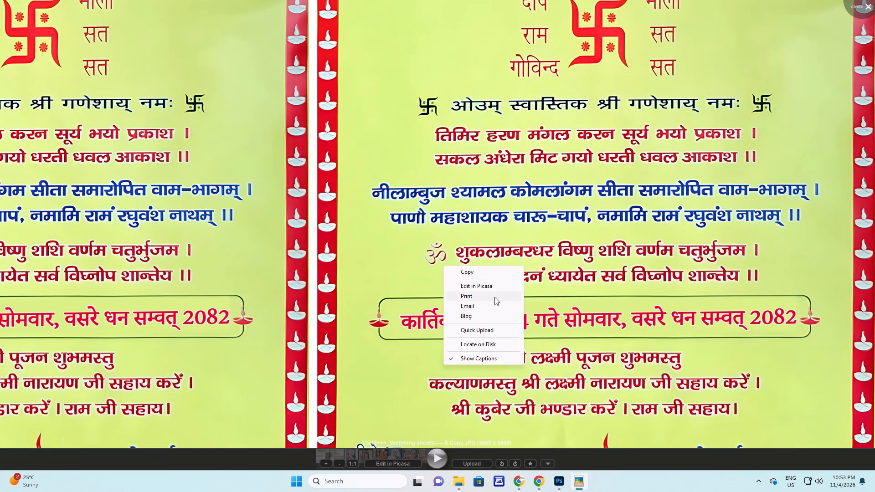
left_click_drag(489, 266, 491, 274)
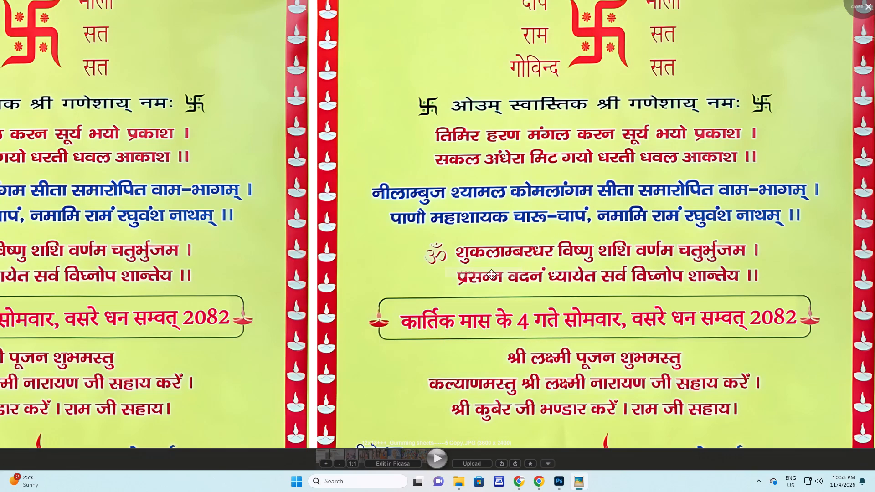
scroll(490, 282, "down", 5)
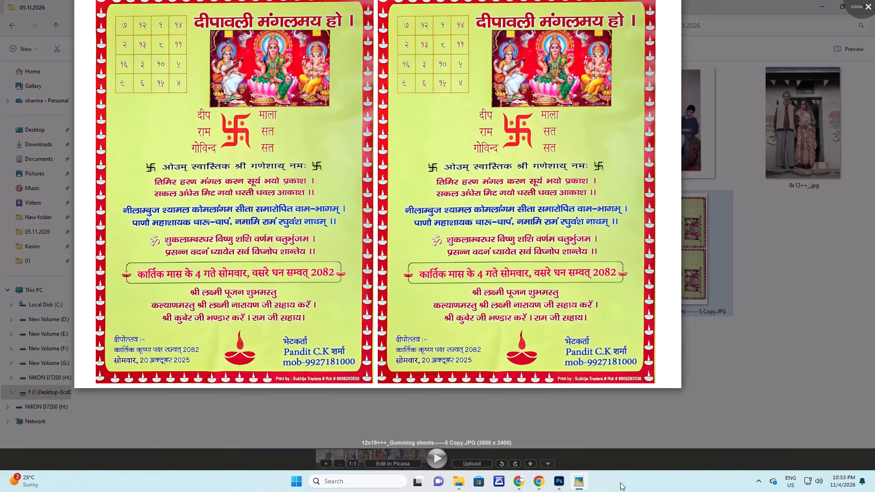
key("Escape")
Switch to Photoshop, create a new 3600 x 2400 px clipboard-size document at 72 ppi, and paste the copied card image.
left_click(567, 482)
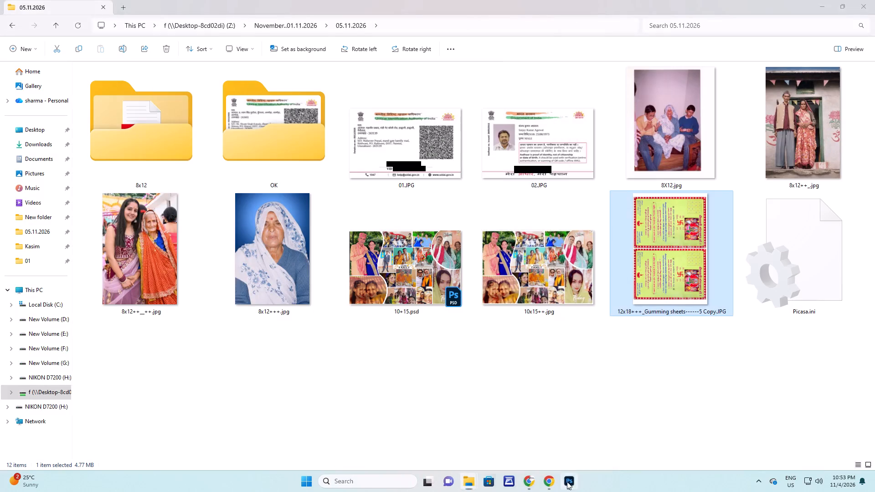
key("ctrl+n")
key("Return")
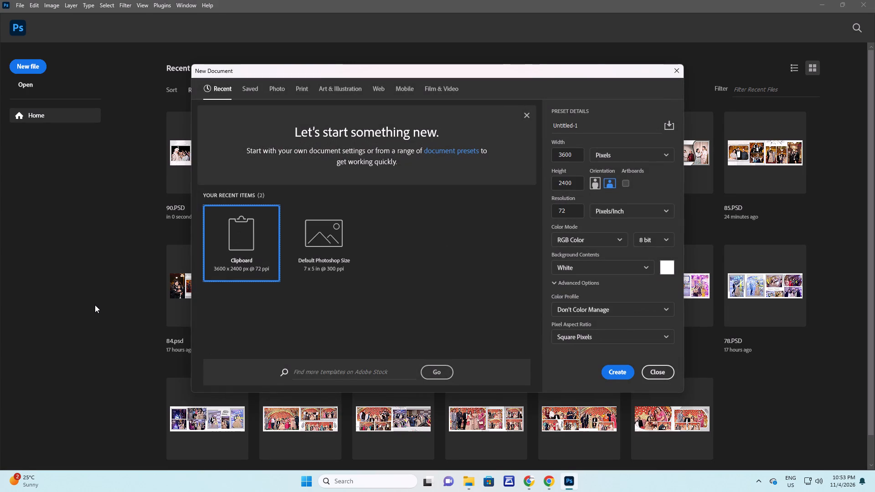
left_click(619, 371)
key("ctrl+v")
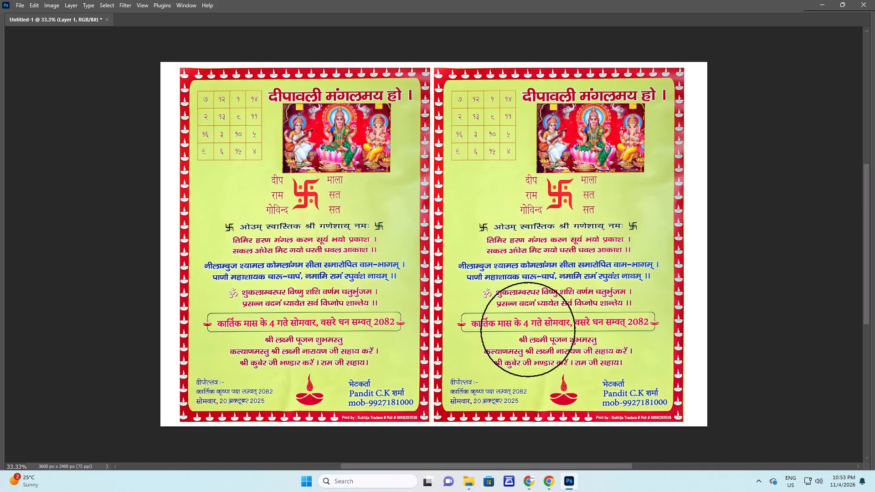
key("space")
left_click(503, 252)
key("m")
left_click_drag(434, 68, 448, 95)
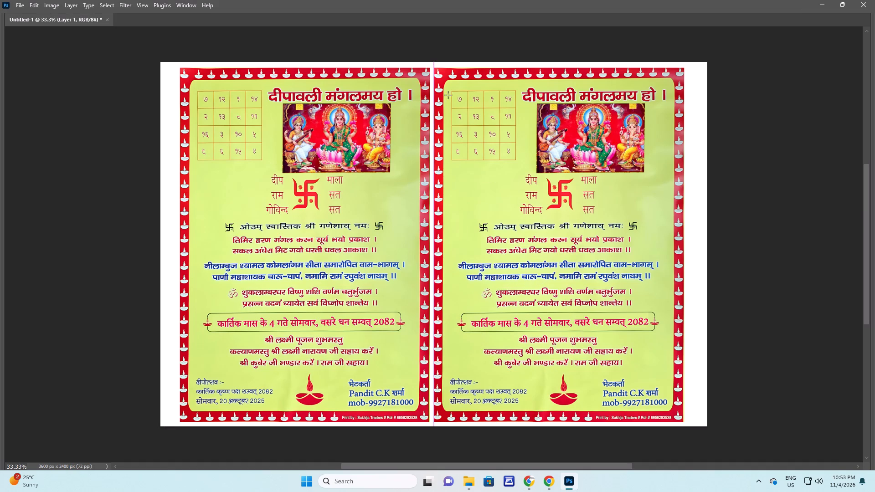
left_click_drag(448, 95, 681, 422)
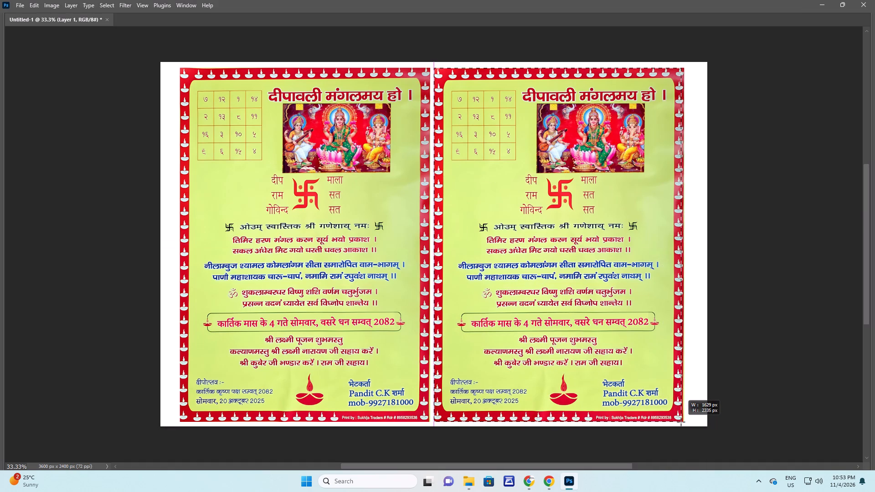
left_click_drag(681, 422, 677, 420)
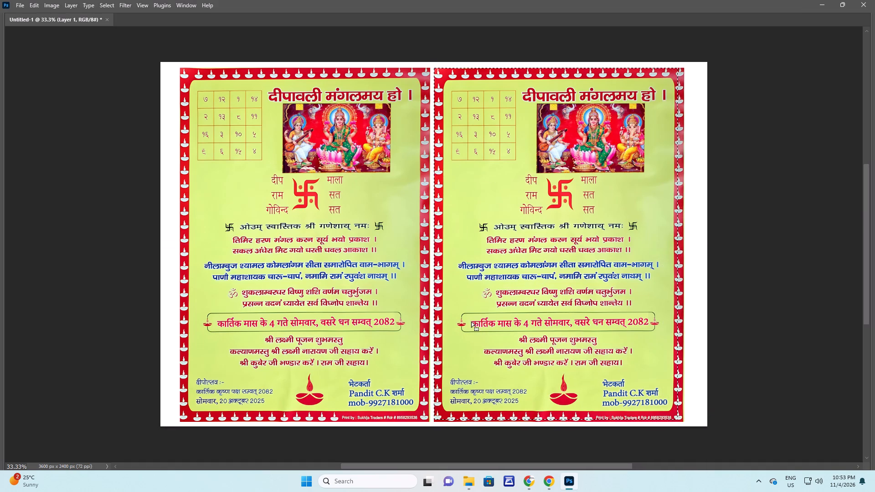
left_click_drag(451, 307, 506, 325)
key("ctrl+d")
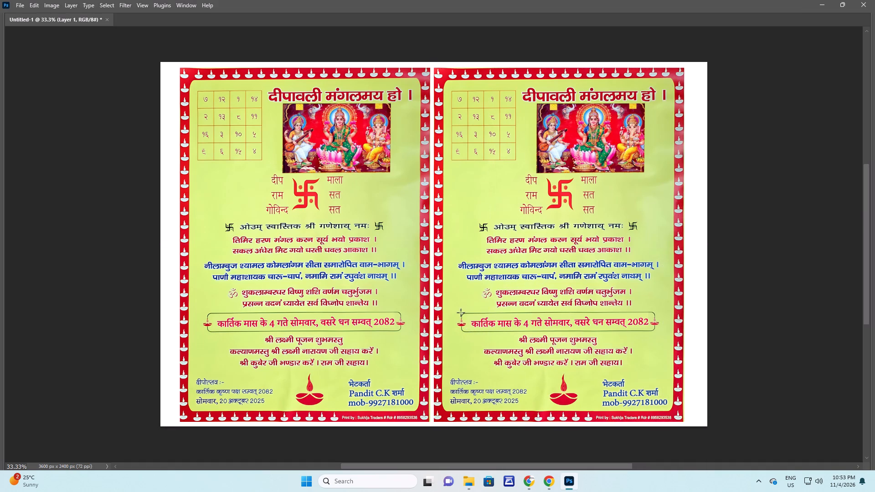
Marquee-select the boxed "कार्तिक मास के 4 गते सोमवार" line with its lamps on the second card and copy it.
left_click_drag(455, 307, 665, 335)
key("ctrl+c")
key("alt+Tab")
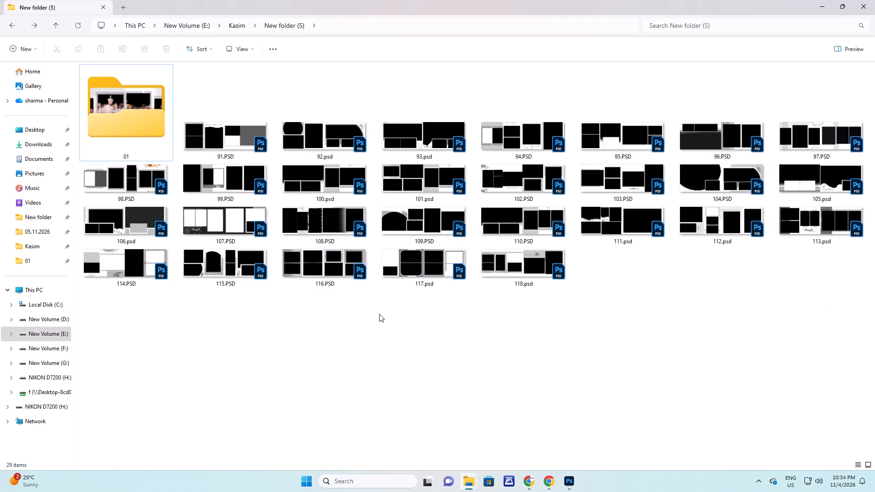
right_click_drag(378, 313, 383, 316)
left_click(412, 349)
left_click_drag(235, 140, 317, 165)
key("alt+Tab")
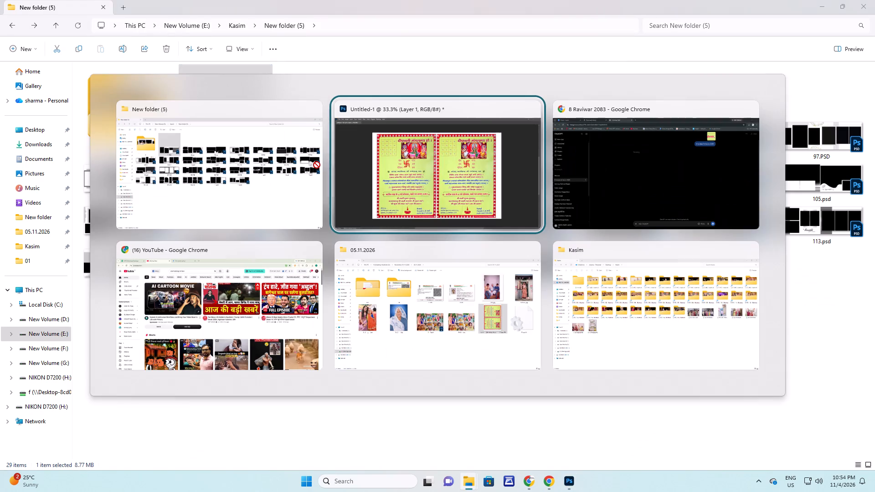
left_click_drag(317, 165, 2, 253)
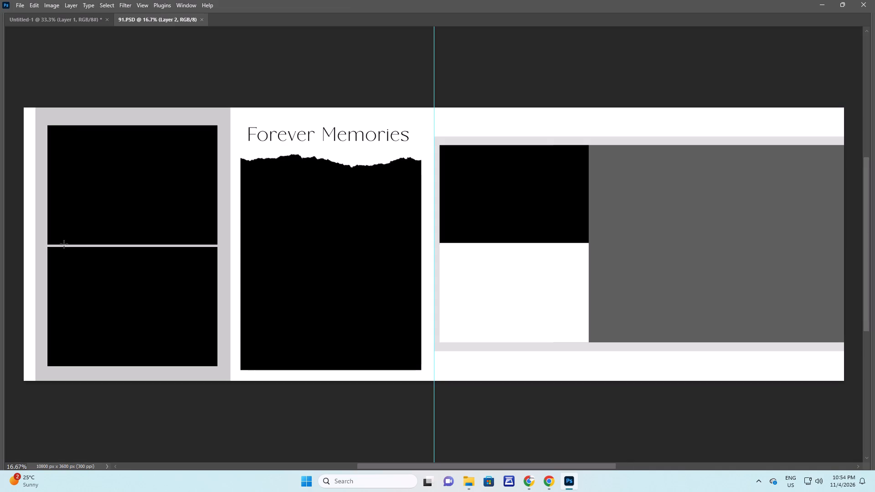
Select the six photo frame layers of 91.PSD together, in order from the first page to the large final frame.
key("v")
right_click_drag(148, 189, 156, 192)
left_click(163, 195)
right_click_drag(115, 286, 119, 287, "shift")
left_click(132, 291, "shift")
right_click(326, 253, "shift")
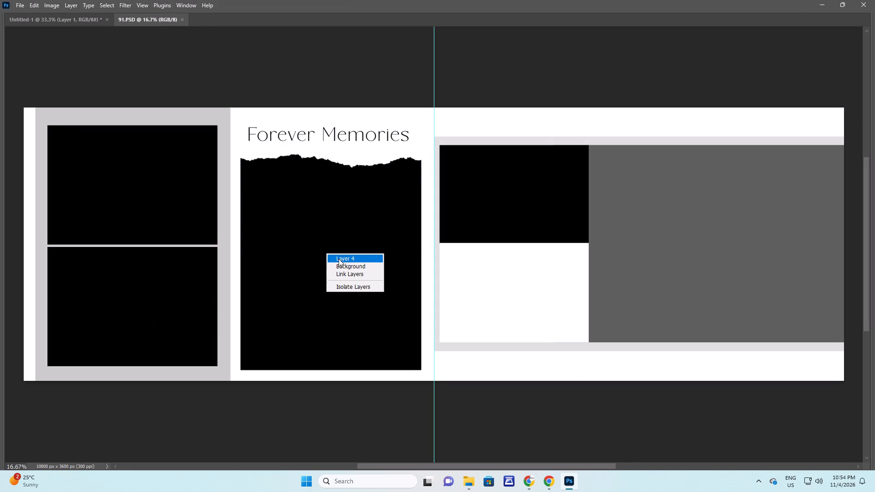
left_click(339, 259, "shift")
right_click(545, 207, "shift")
left_click(559, 214, "shift")
right_click(517, 263, "shift")
left_click(530, 269, "shift")
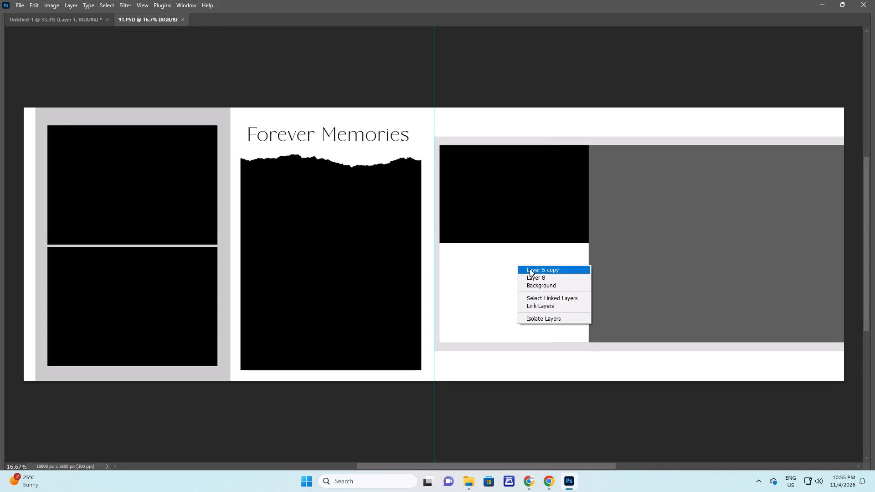
right_click(700, 220, "shift")
left_click(712, 225, "shift")
Run Photos Fill With Sequence on the selected frames using all photos from folder 01 (94).
key("F9")
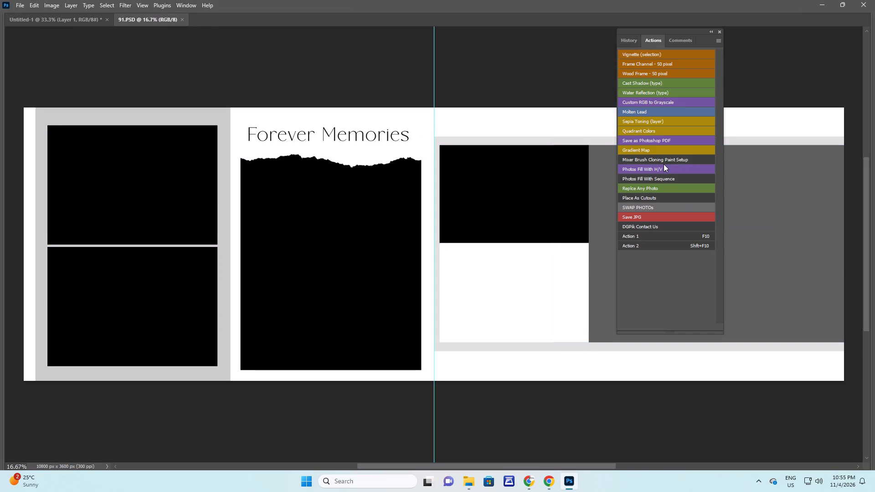
left_click(671, 175)
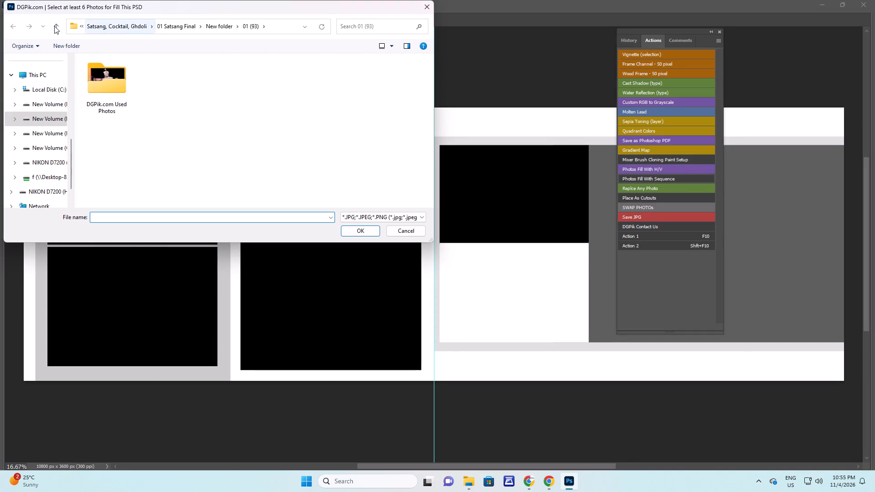
left_click(56, 26)
scroll(185, 181, "down", 2)
double_click(106, 131)
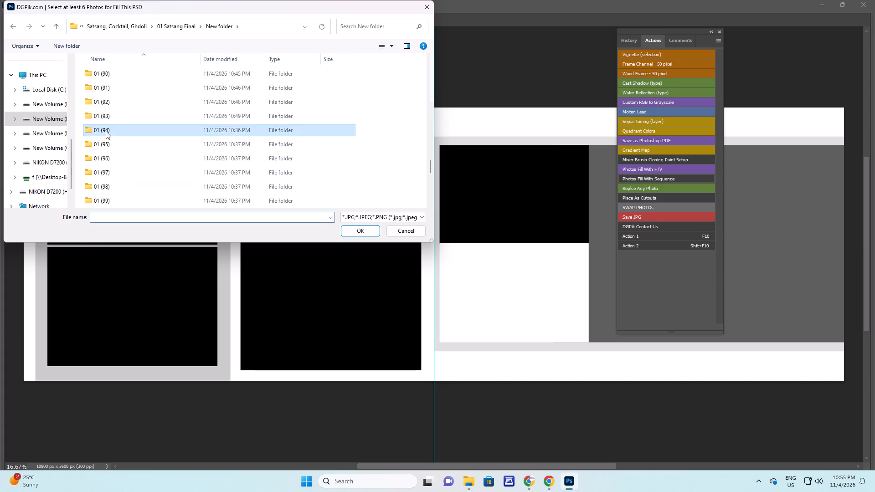
left_click(214, 174)
key("ctrl+a")
key("Return")
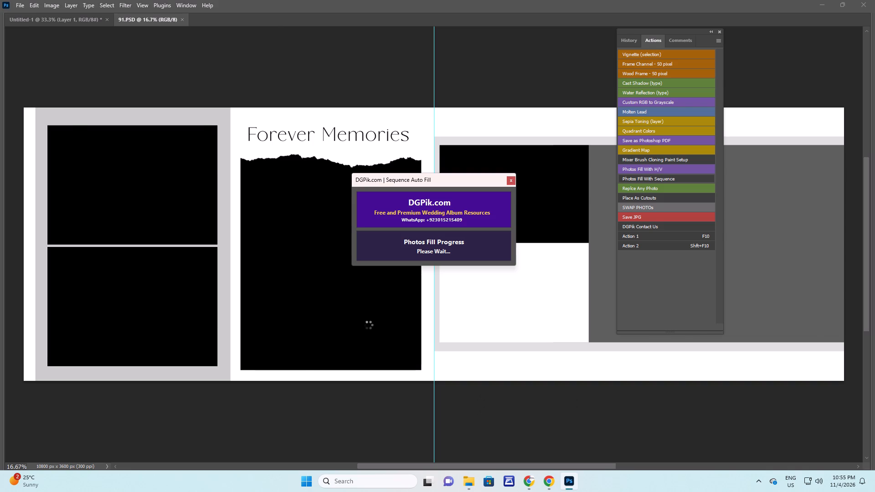
Raise and enlarge the red car photo below the Forever Memories title, clipping it to its torn-edge frame.
right_click_drag(362, 262, 370, 266)
left_click(376, 268)
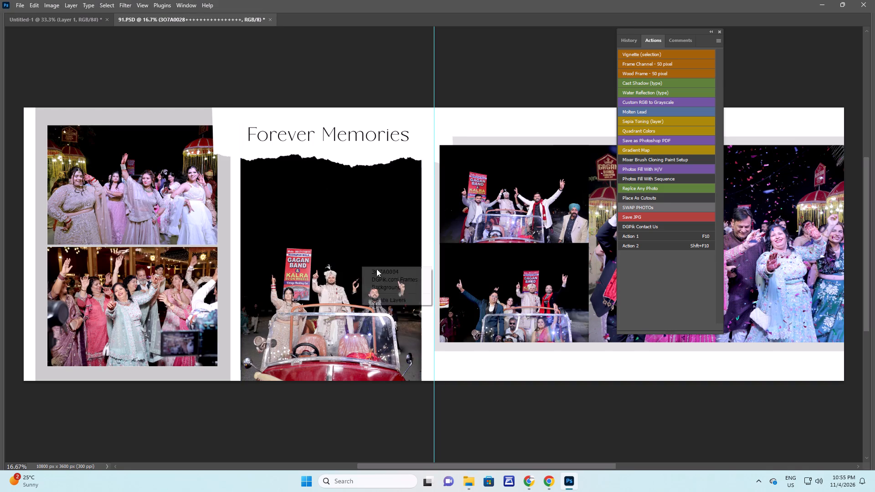
key("ctrl+t")
left_click_drag(376, 299, 375, 289)
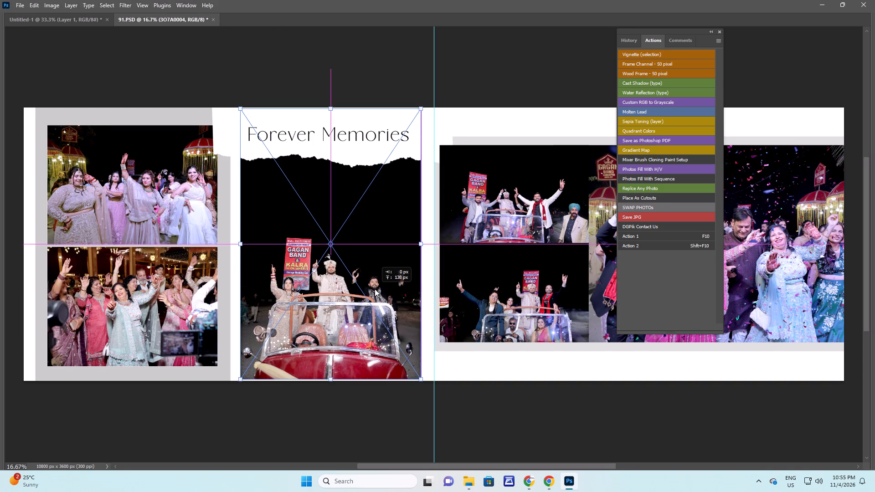
left_click_drag(375, 289, 375, 282)
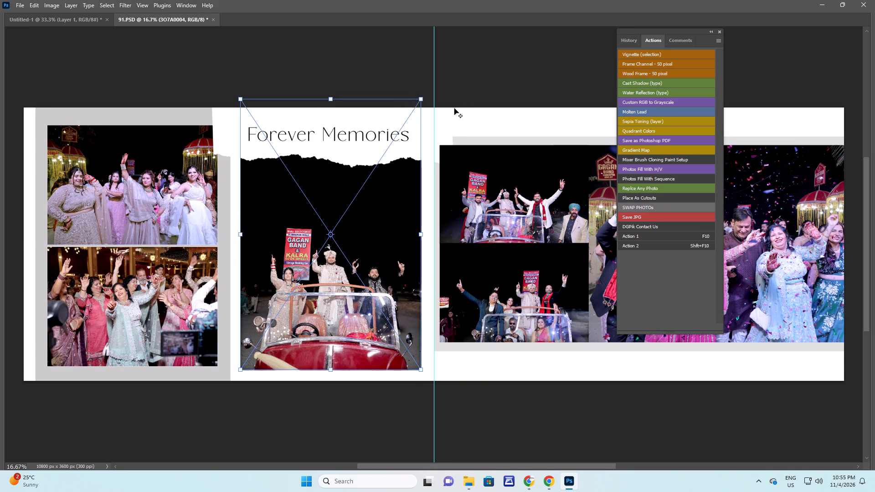
left_click_drag(425, 99, 449, 95, "alt+shift")
key("Return")
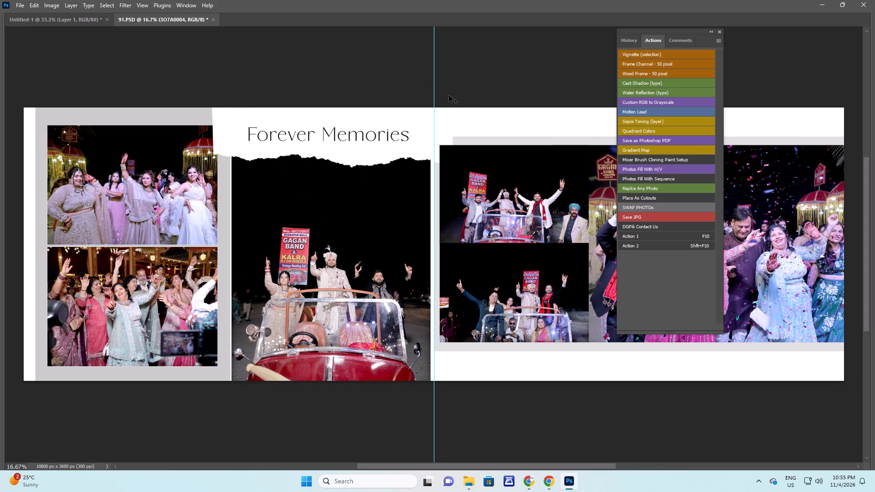
key("ctrl+g")
key("ctrl+t")
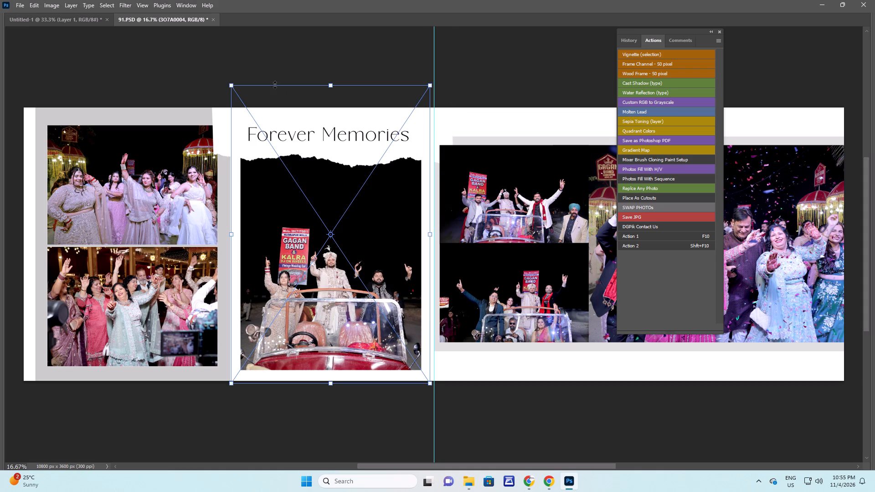
left_click_drag(231, 84, 220, 63, "shift")
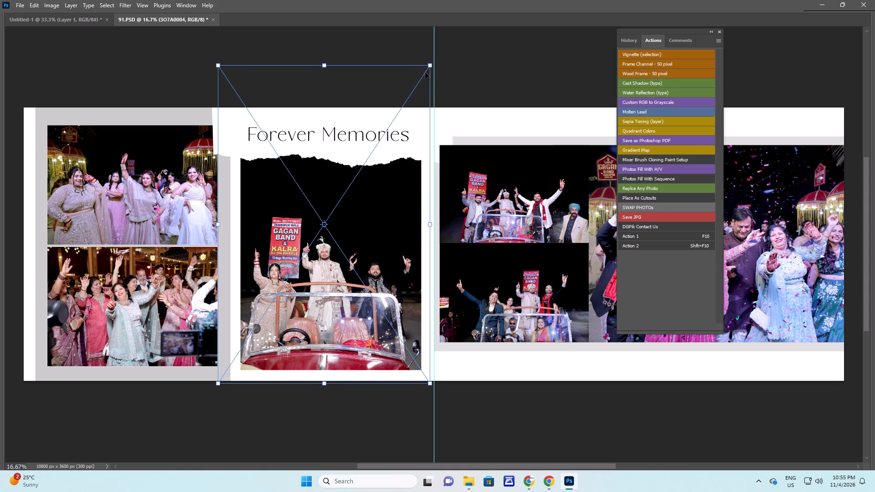
left_click_drag(429, 69, 454, 66, "shift")
key("shift+Return")
key("Tab")
key("Tab")
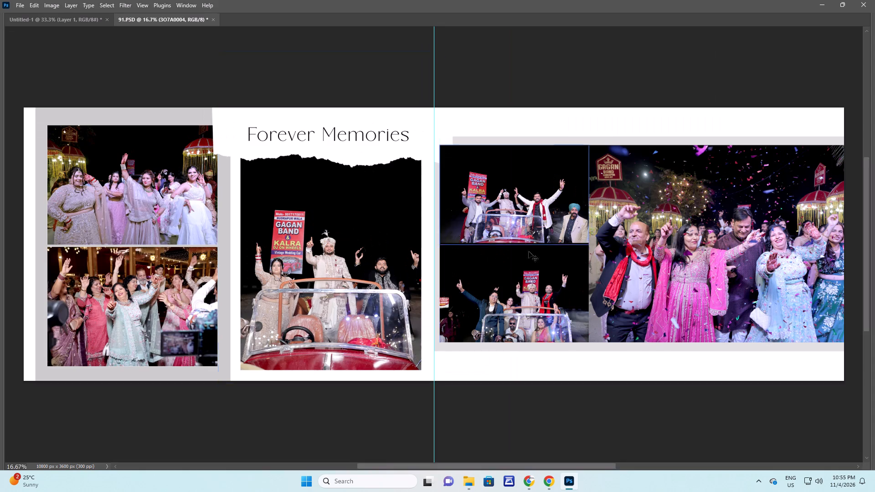
Enlarge the lower small car photo on the second page and shift it within its frame.
key("space")
key("space")
key("space")
left_click_drag(578, 242, 484, 235)
right_click(603, 218)
left_click(613, 222)
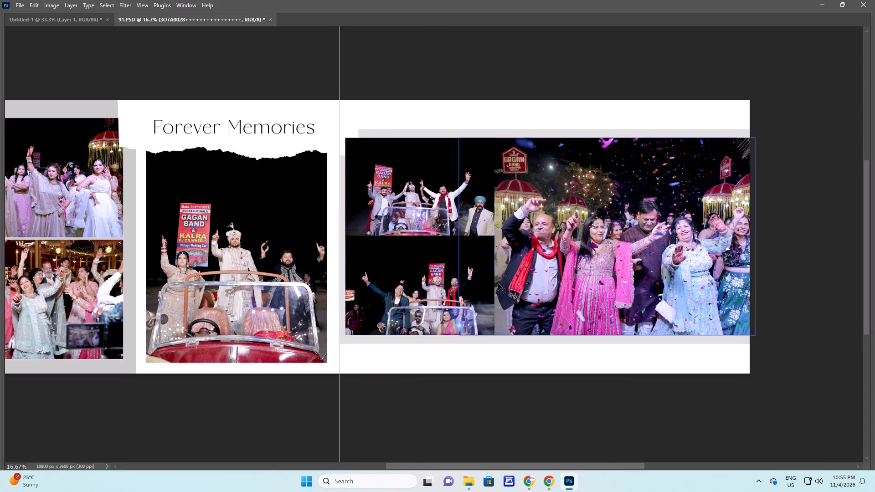
right_click_drag(431, 277, 436, 280)
left_click(442, 282)
key("ctrl+t")
left_click_drag(346, 235, 345, 235, "shift")
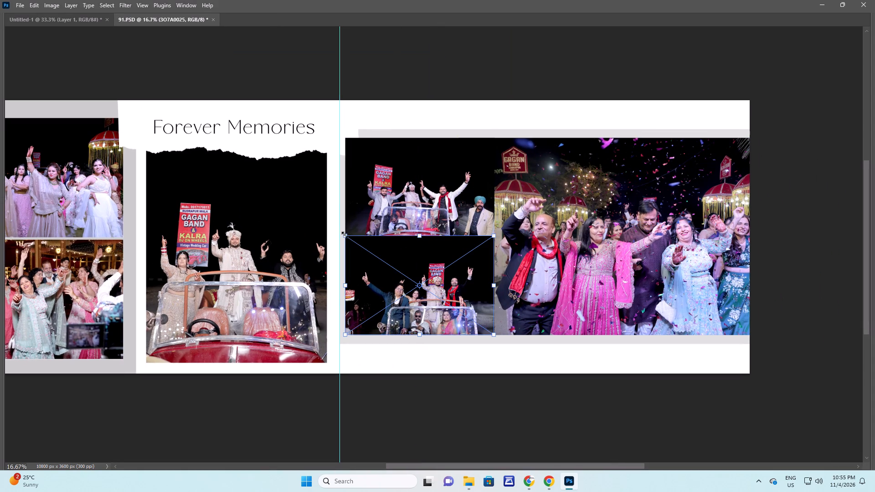
left_click_drag(345, 235, 322, 214, "shift")
left_click_drag(477, 291, 484, 291)
key("Return")
Run Action 1 on the DGPik.com Frames layers of the upper and lower small car photos.
key("space")
key("space")
key("space")
key("space")
key("space")
key("space")
key("space")
left_click_drag(309, 215, 497, 231)
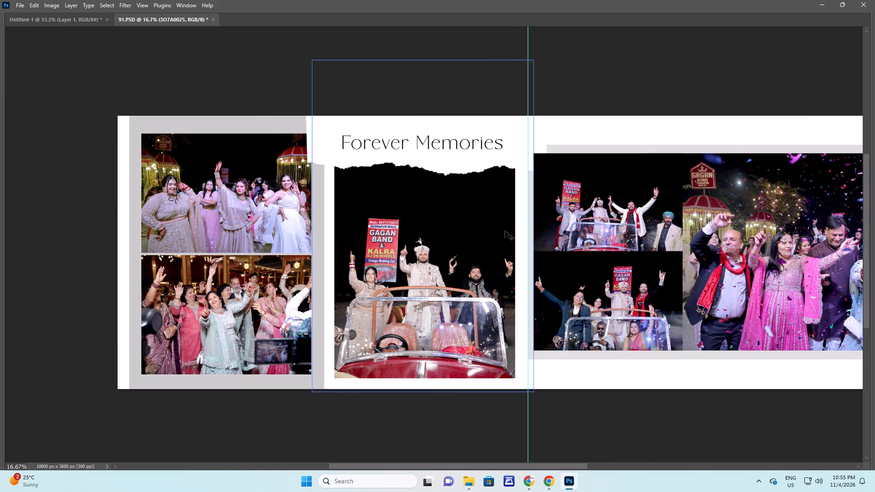
right_click(603, 203)
left_click(623, 221)
key("F10")
right_click(621, 286)
left_click(639, 299)
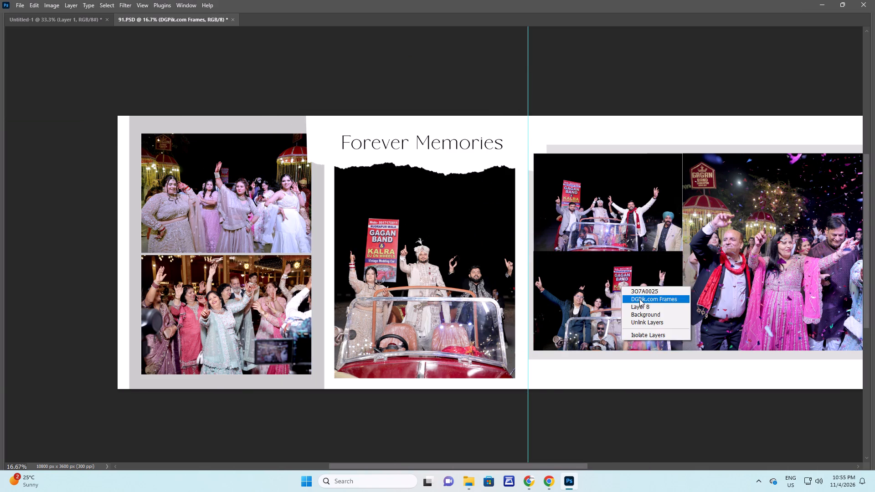
key("F10")
Review the filled 91.PSD spread across both pages, checking photo placement and frame edges.
key("space")
key("space")
left_click_drag(669, 289, 508, 259)
left_click(600, 222)
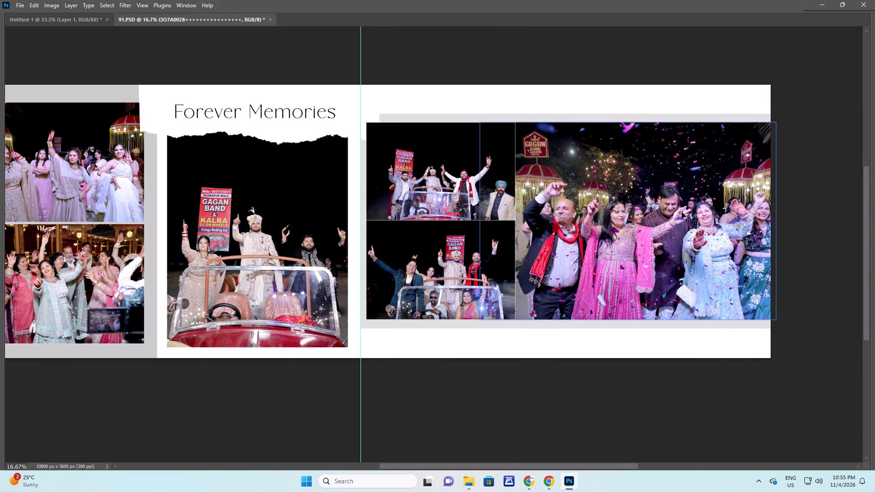
key("space")
key("space")
key("space")
key("space")
key("space")
key("space")
key("space")
key("space")
key("space")
key("space")
key("space")
key("space")
key("space")
key("space")
key("space")
key("space")
key("space")
key("space")
left_click_drag(335, 202, 462, 210)
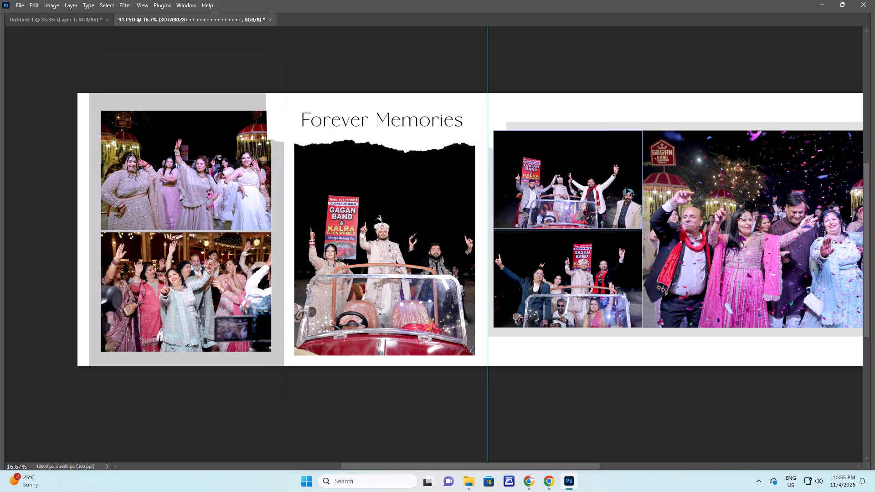
key("Tab")
key("Tab")
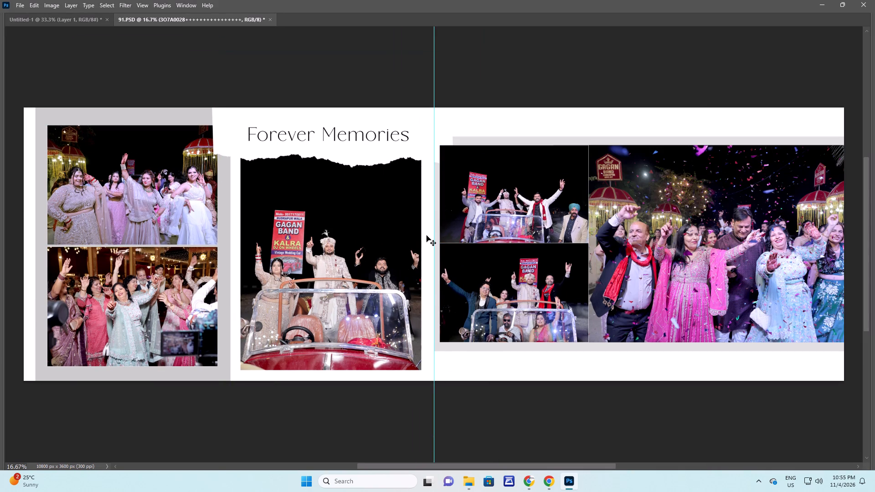
Save the finished 91.PSD spread and close it.
key("ctrl+s")
key("ctrl+s")
key("ctrl+w")
left_click(428, 178)
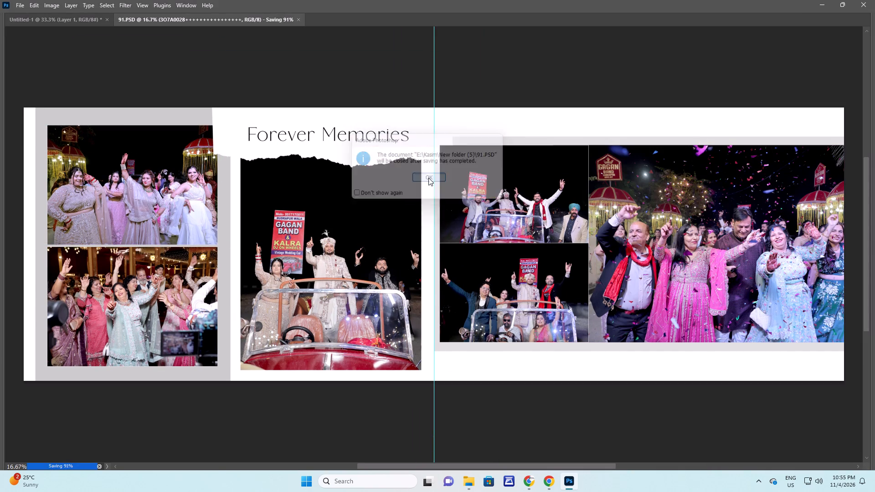
Return to New folder (5) in File Explorer, refresh it, and move the finished 91.PSD into folder 01.
key("alt+Tab")
right_click(609, 307)
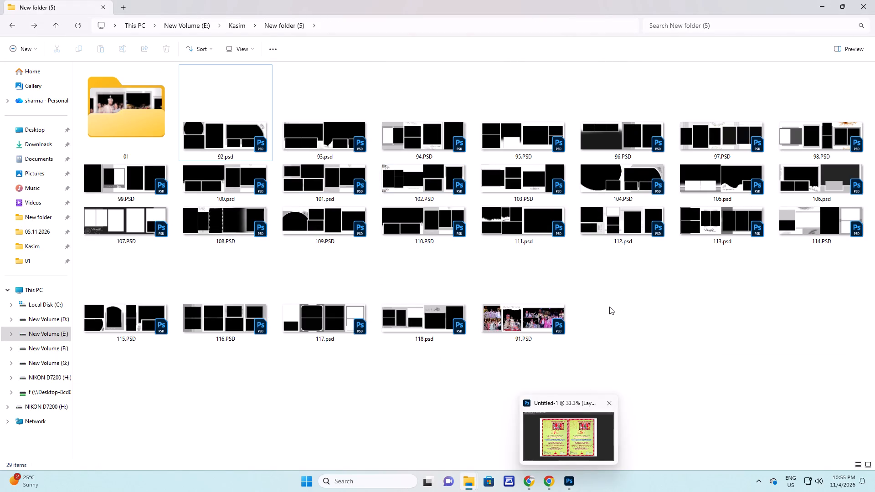
left_click(635, 345)
left_click_drag(229, 135, 124, 125)
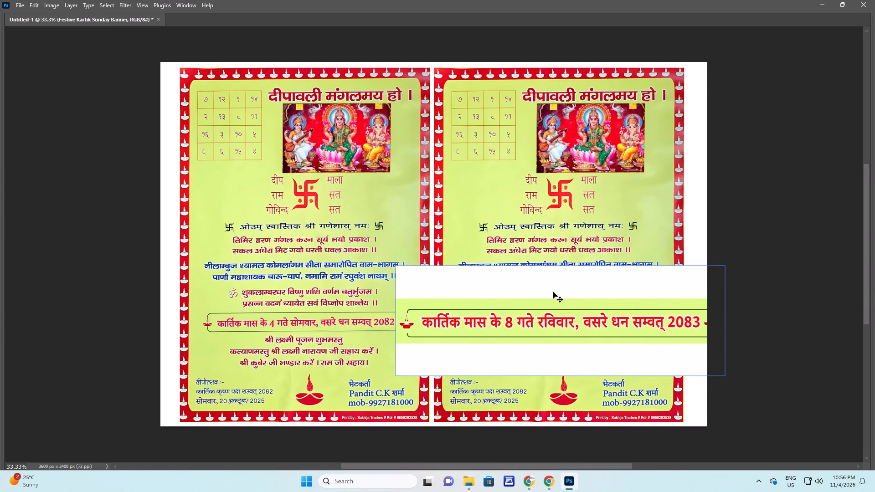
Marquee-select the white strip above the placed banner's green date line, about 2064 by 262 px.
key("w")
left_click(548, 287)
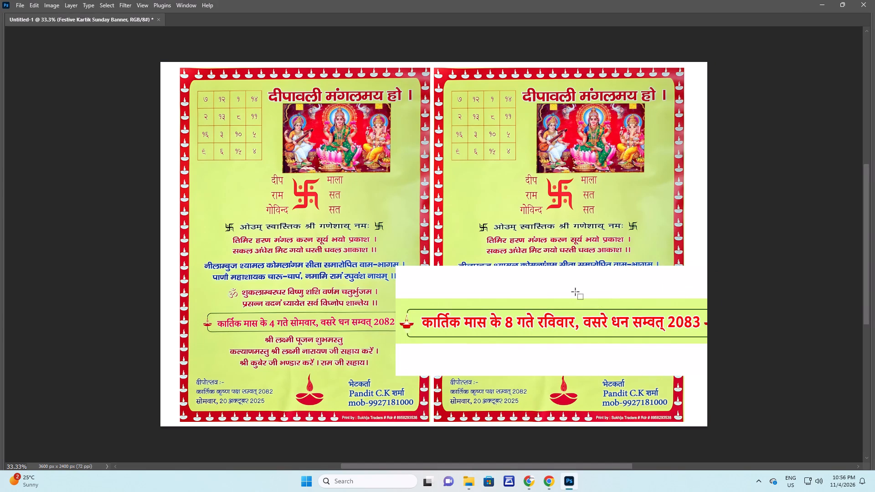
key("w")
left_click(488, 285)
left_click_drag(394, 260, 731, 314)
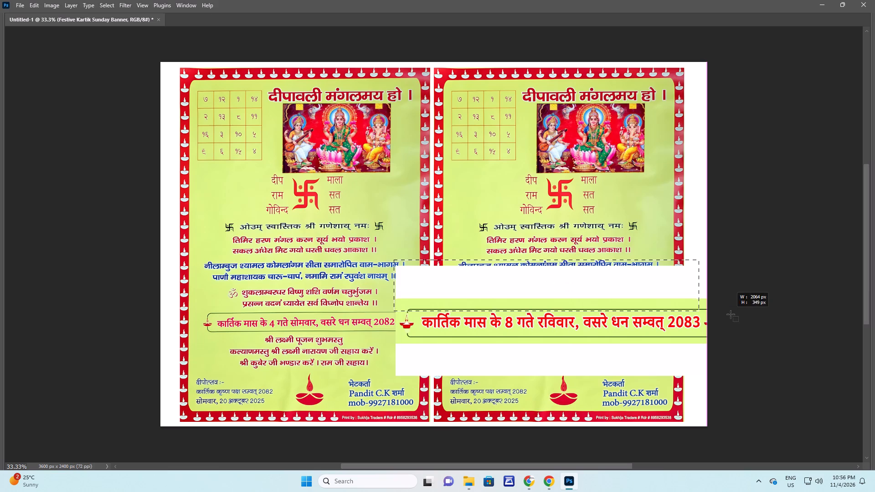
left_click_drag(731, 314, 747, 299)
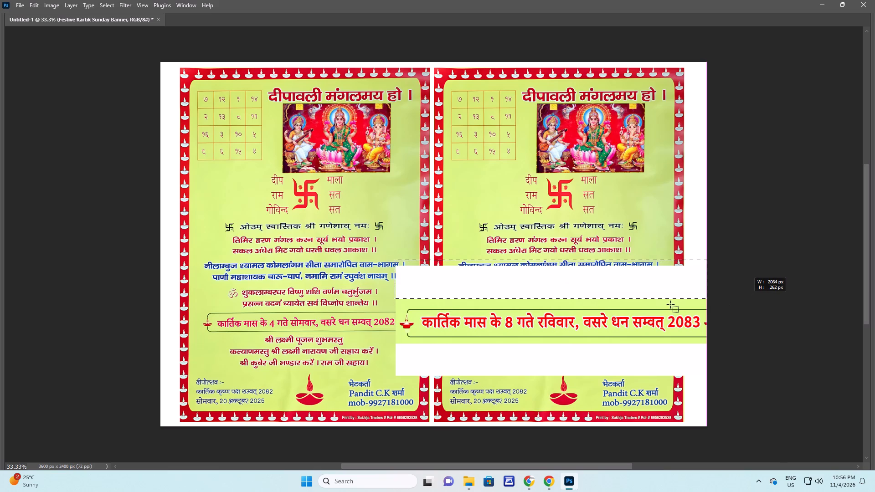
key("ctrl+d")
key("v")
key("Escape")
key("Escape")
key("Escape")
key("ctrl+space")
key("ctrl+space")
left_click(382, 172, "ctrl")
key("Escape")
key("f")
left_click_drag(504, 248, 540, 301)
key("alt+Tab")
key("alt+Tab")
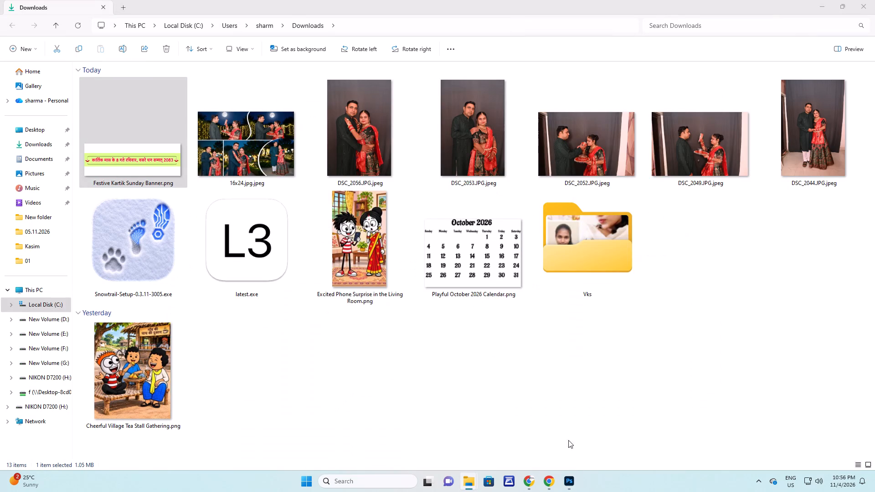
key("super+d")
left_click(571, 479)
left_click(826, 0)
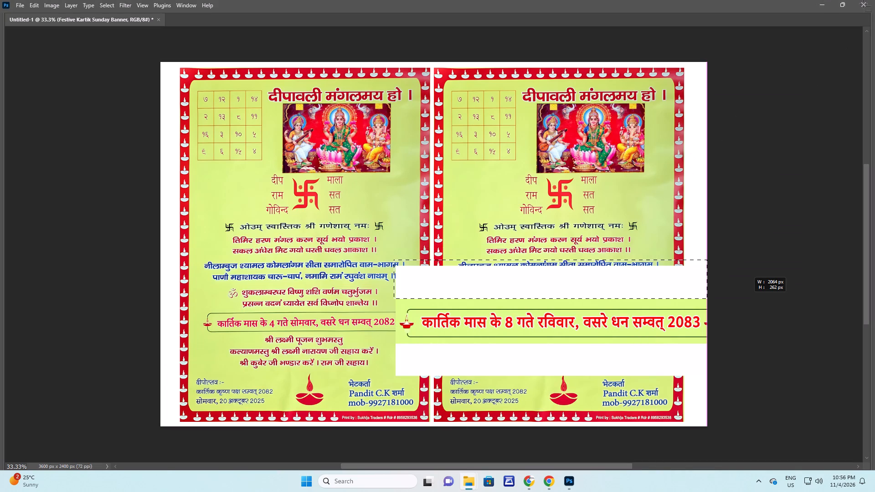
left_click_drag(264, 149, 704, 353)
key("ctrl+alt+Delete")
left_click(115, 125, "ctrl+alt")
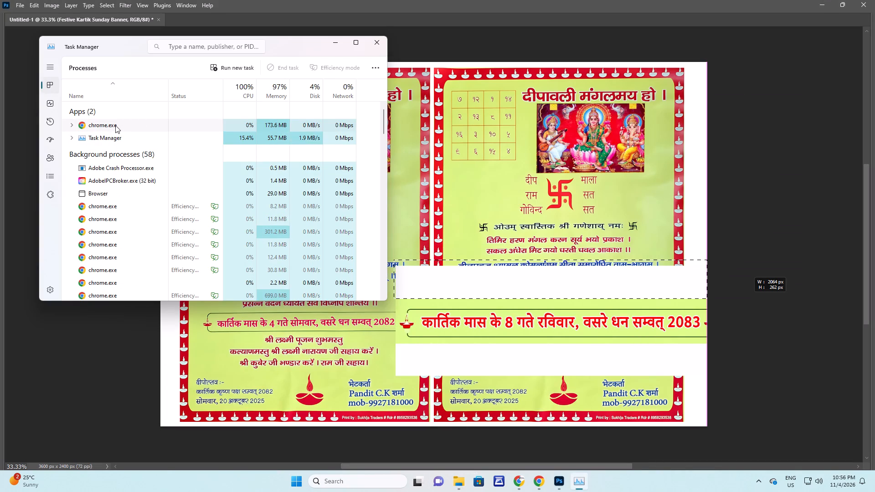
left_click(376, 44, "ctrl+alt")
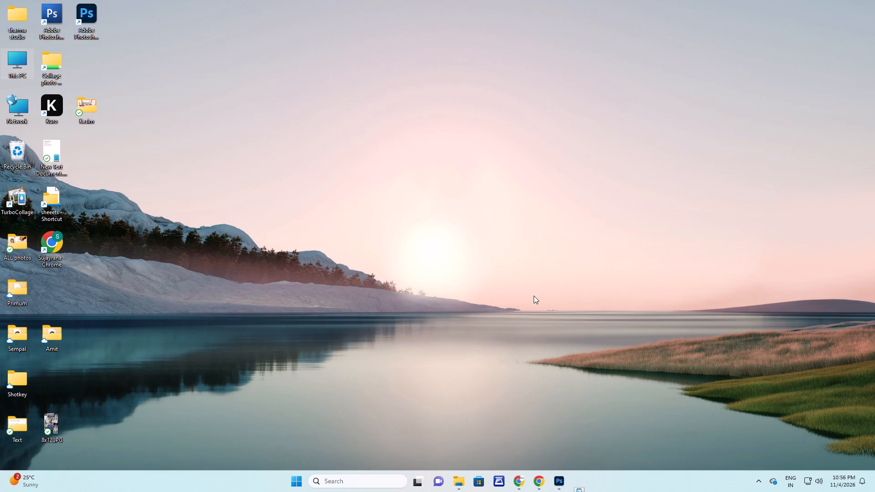
Return to Photoshop and close the Untitled-1 Diwali card document without saving its changes.
left_click(569, 484, "ctrl+alt")
key("ctrl+alt+w")
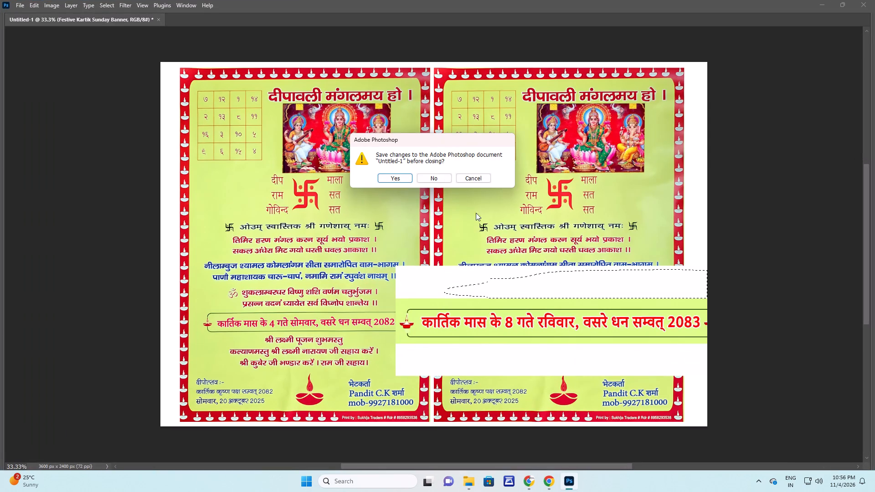
left_click(446, 176, "ctrl+alt")
Switch to New folder (5) in File Explorer, refresh it, and open 92.psd in Photoshop.
key("alt+Tab")
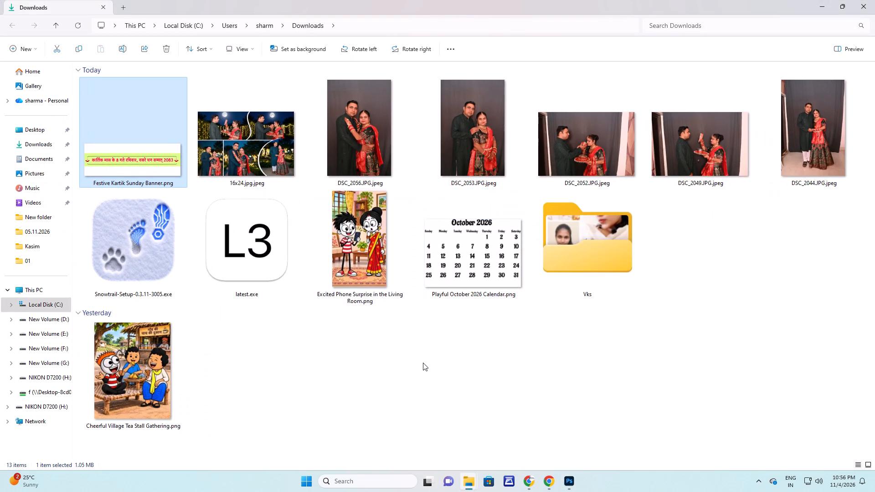
left_click(428, 367)
key("alt+Tab")
key("alt+Tab")
key("alt+Tab")
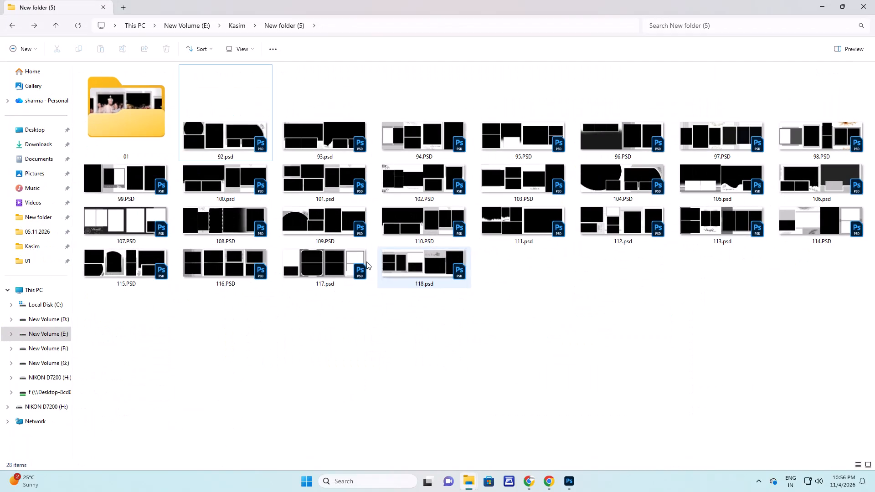
right_click_drag(383, 374, 386, 364)
left_click(432, 272)
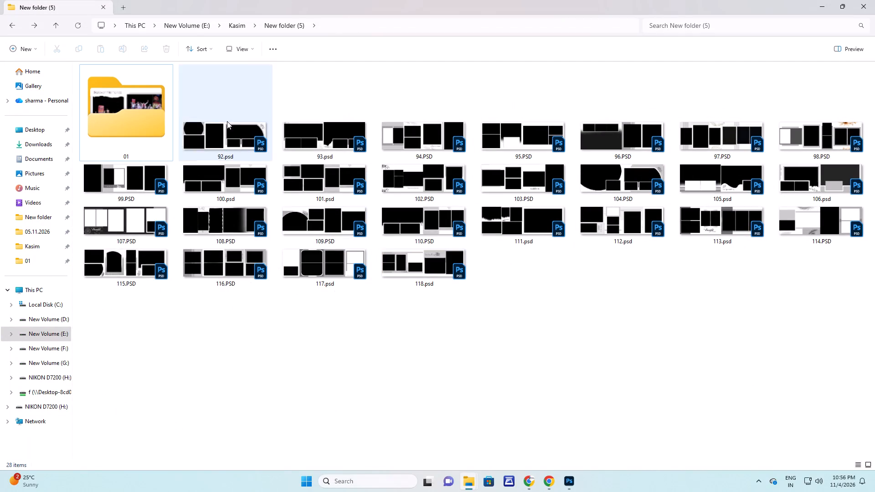
left_click_drag(227, 121, 82, 277)
key("alt+Tab")
key("alt+Tab")
key("alt+Tab")
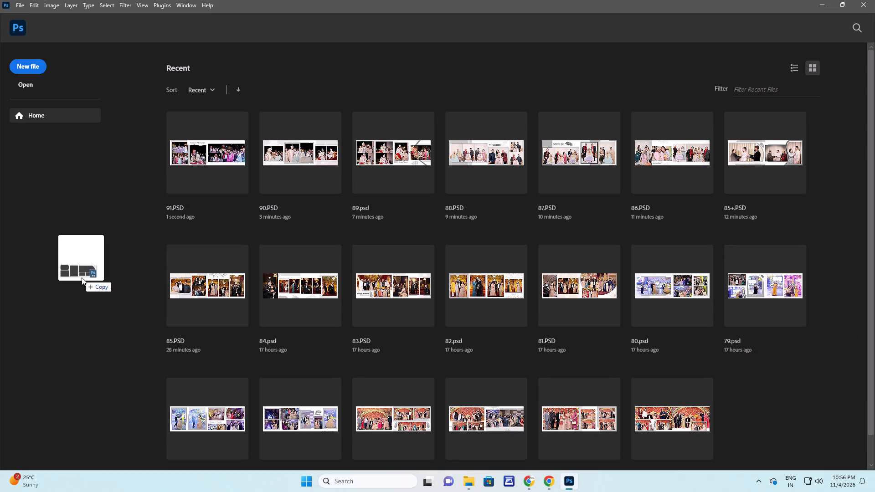
left_click_drag(82, 277, 82, 278)
Select all six black photo placeholders in 92.psd and run Photos Fill With Sequence with every photo from folder 01 (95).
key("v")
right_click_drag(130, 161, 141, 165)
left_click(147, 168)
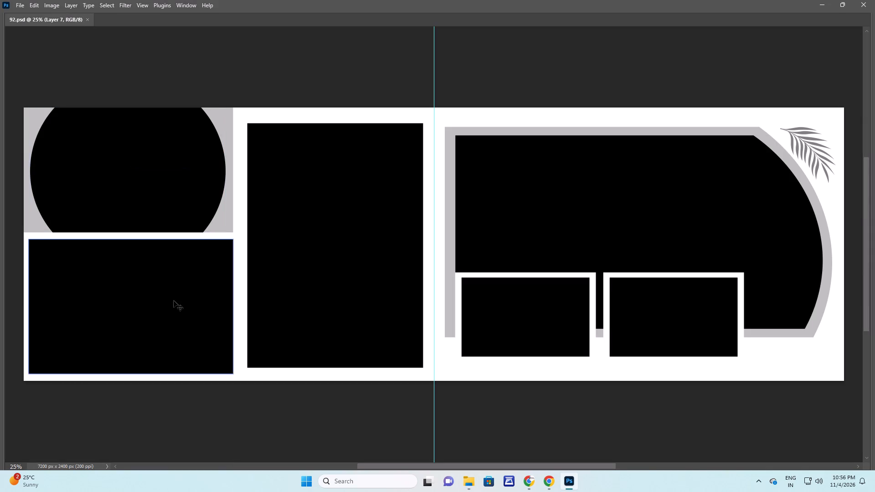
right_click(174, 301, "shift")
left_click(190, 306, "shift")
right_click_drag(337, 216, 342, 218, "shift")
left_click(349, 222, "shift")
right_click_drag(561, 202, 566, 204, "shift")
left_click(573, 207, "shift")
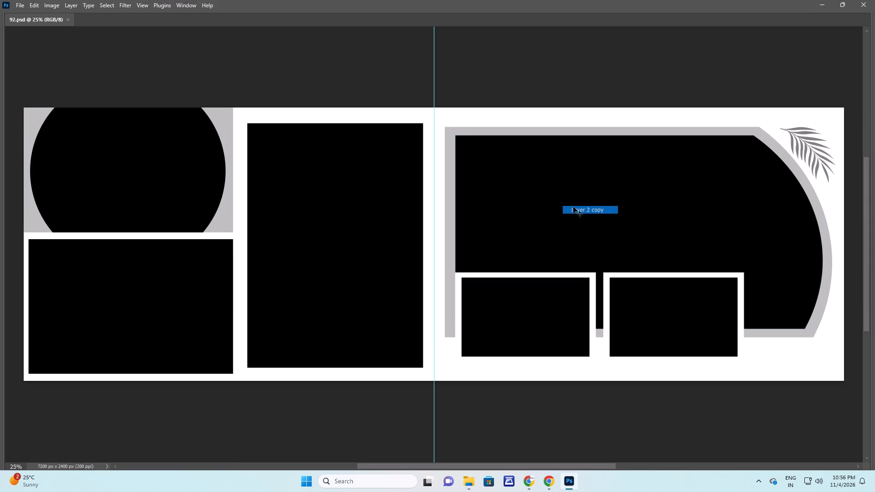
right_click(525, 306, "shift")
left_click(535, 311, "shift")
right_click(641, 292, "shift")
left_click(651, 298, "shift")
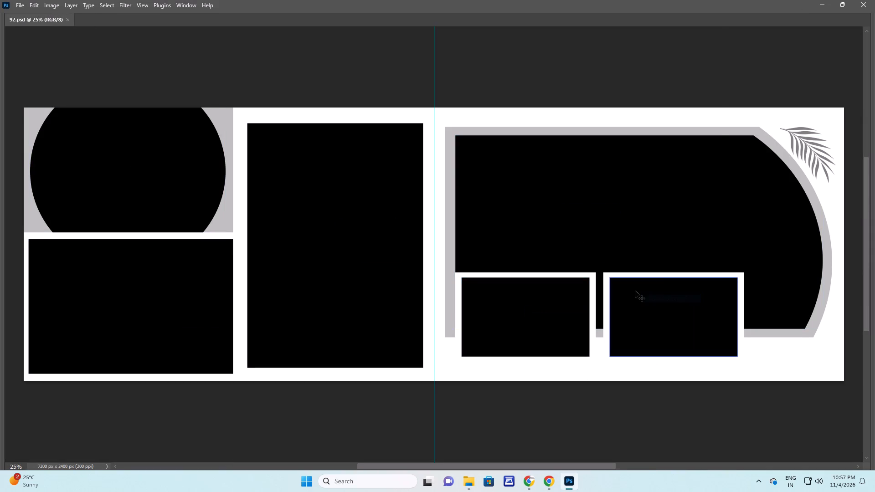
key("F9")
left_click(653, 179)
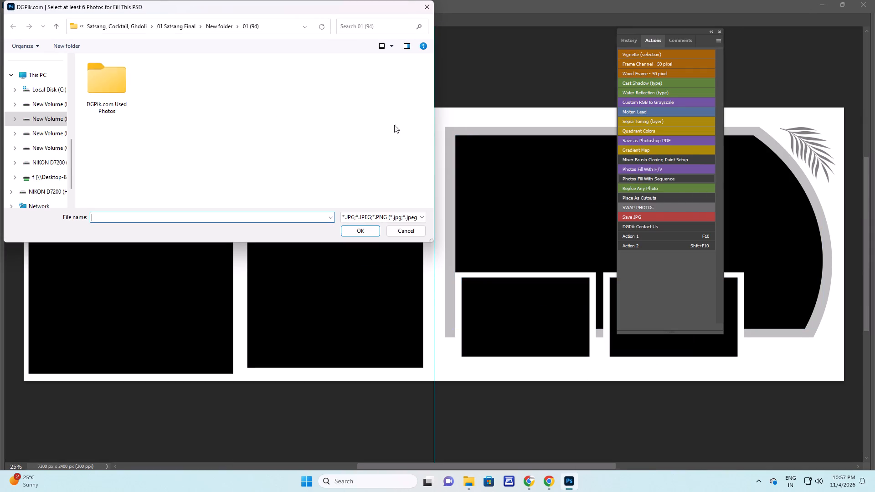
left_click(57, 27)
scroll(99, 102, "down", 2)
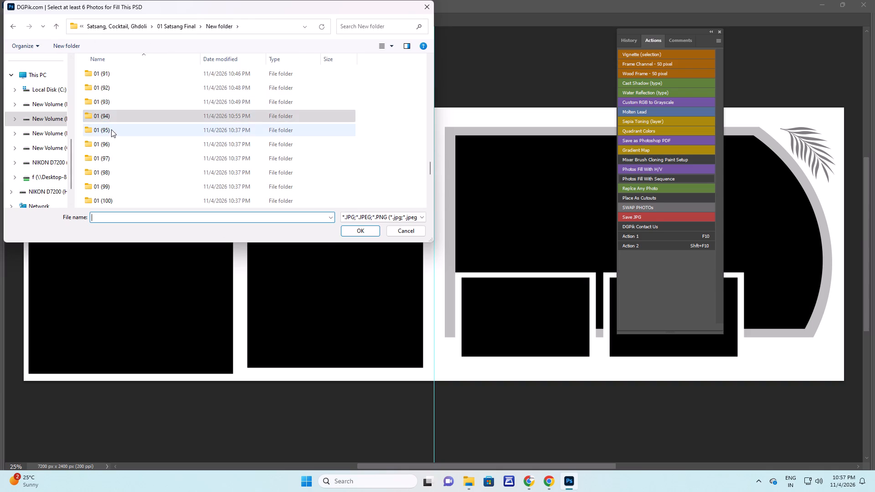
double_click(111, 129)
left_click(313, 174)
key("ctrl+a")
key("Return")
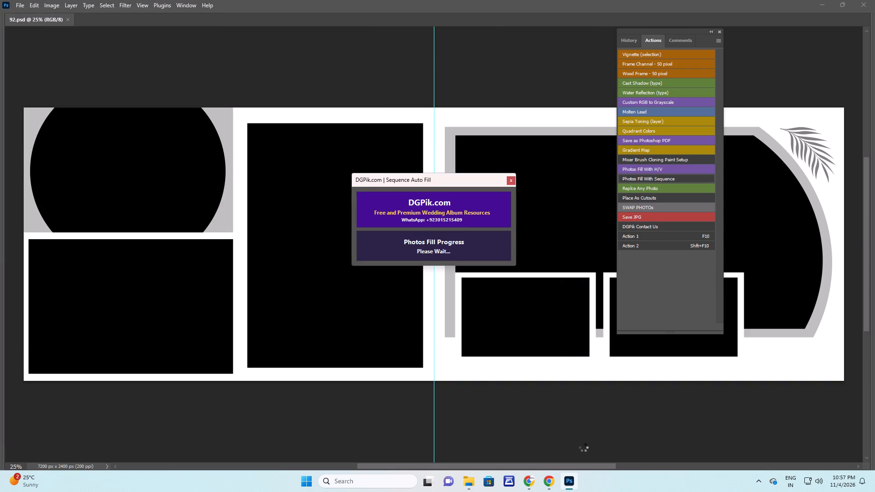
Switch to Chrome, play NDTV India's Bharat Ki Baat Batata Hoon video on YouTube, and skip the ad.
left_click(553, 480)
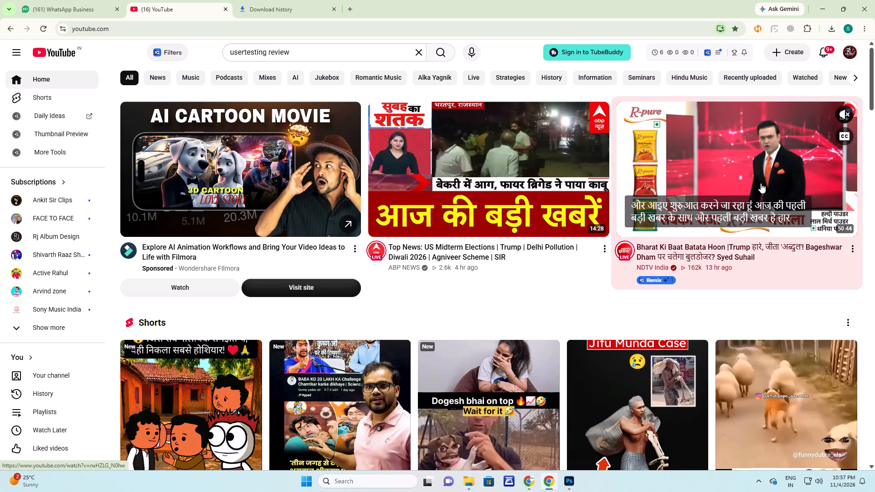
left_click(779, 152)
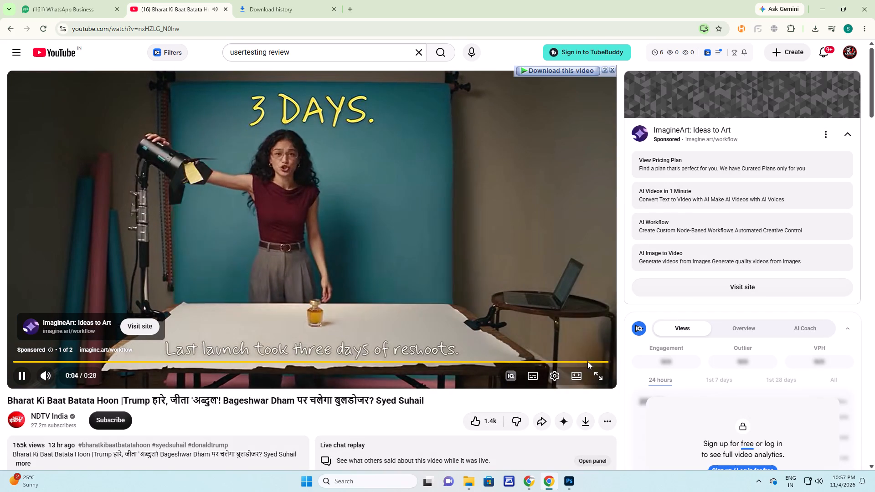
left_click(594, 347)
Back in Photoshop, enlarge the tall photo of the man with the confetti cannon inside its frame and reposition it.
key("alt+Tab")
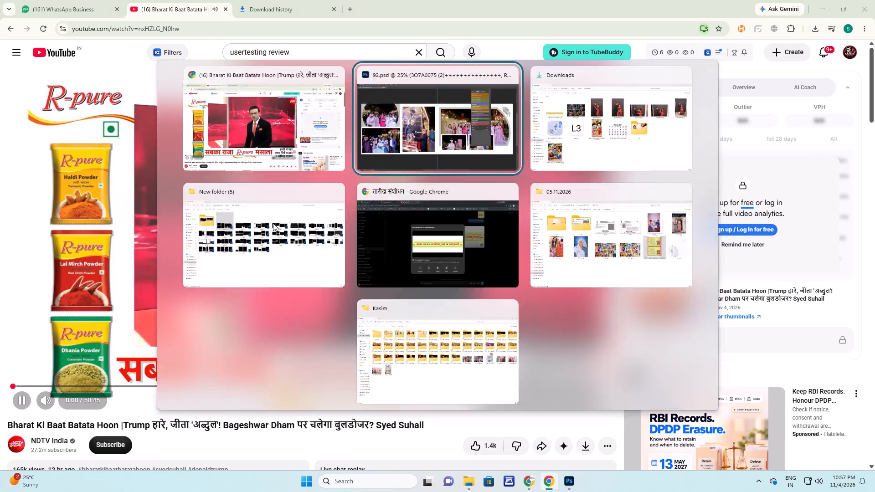
right_click_drag(335, 202, 349, 209)
left_click(355, 213)
key("ctrl+t")
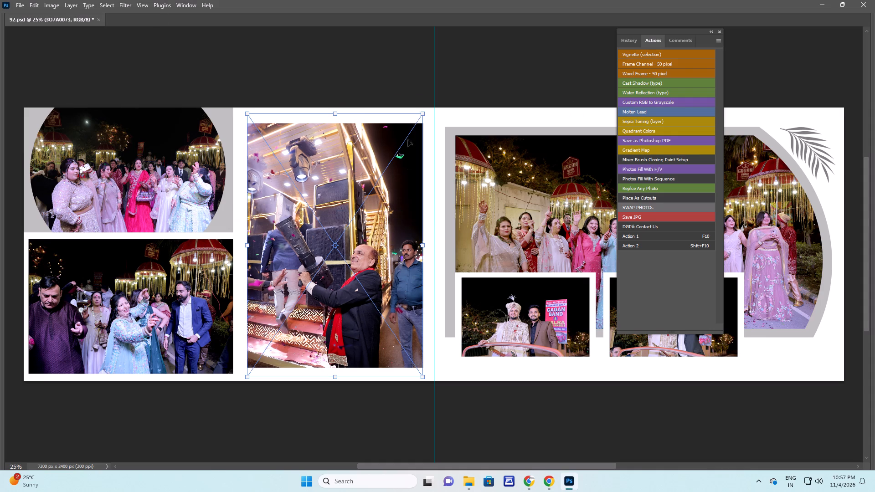
left_click_drag(424, 116, 497, 89, "shift")
key("Return")
key("ctrl+t")
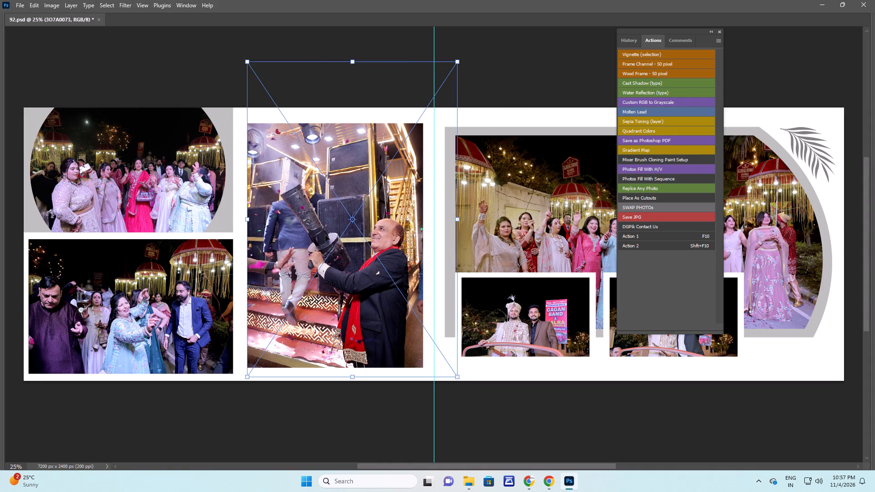
left_click(325, 235)
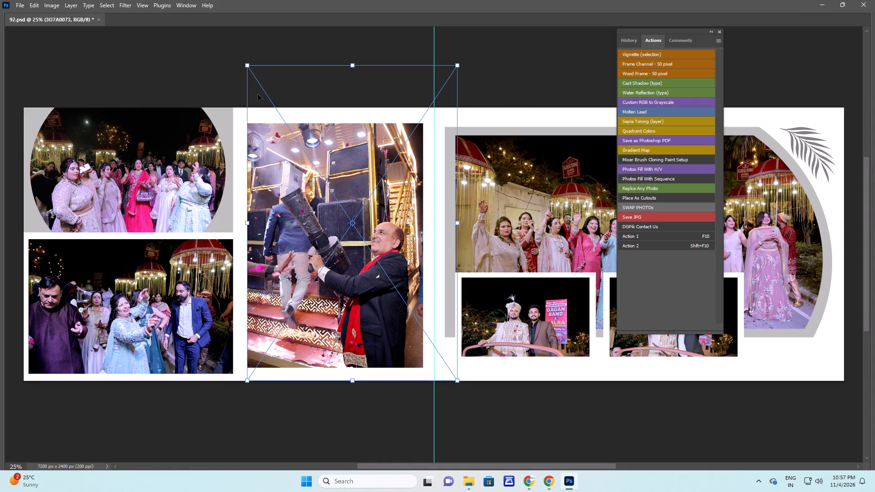
left_click_drag(250, 69, 223, 56, "shift")
key("Return")
Duplicate the confetti cannon photo, send the copy back behind its frame as a background, and set its opacity to 10%.
key("alt+Left")
key("ctrl+bracketleft")
key("ctrl+bracketleft")
key("ctrl+bracketleft")
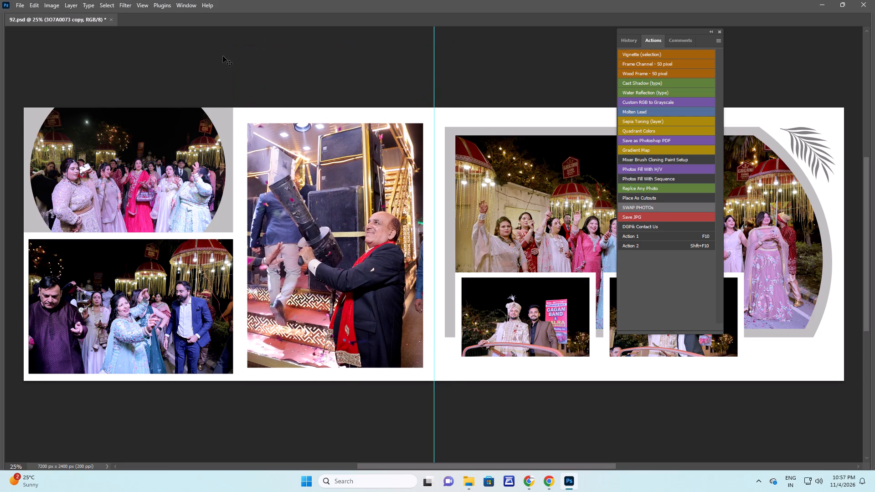
key("ctrl+alt+z")
key("1")
key("e")
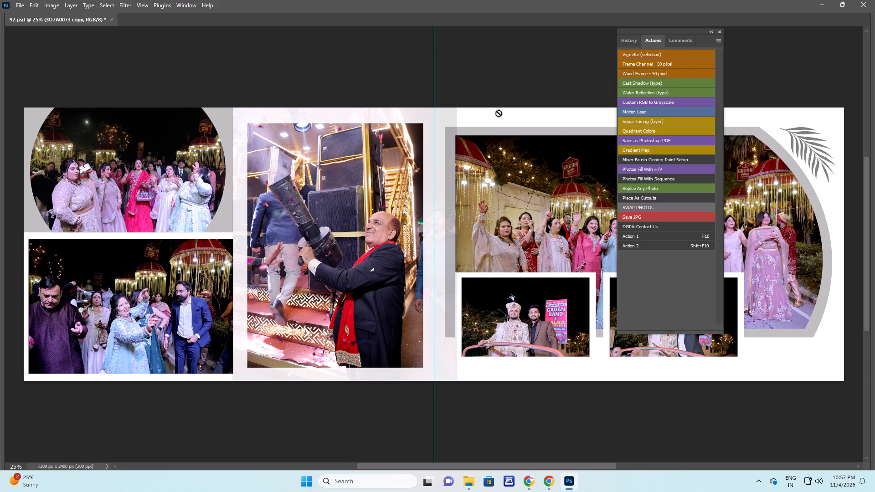
Select the right page from the centre guide outward, delete the faded copy's overhang there, and deselect.
key("n")
key("m")
left_click_drag(435, 73, 435, 77)
left_click_drag(435, 77, 874, 491)
key("e")
left_click(388, 154)
key("Return")
key("Delete")
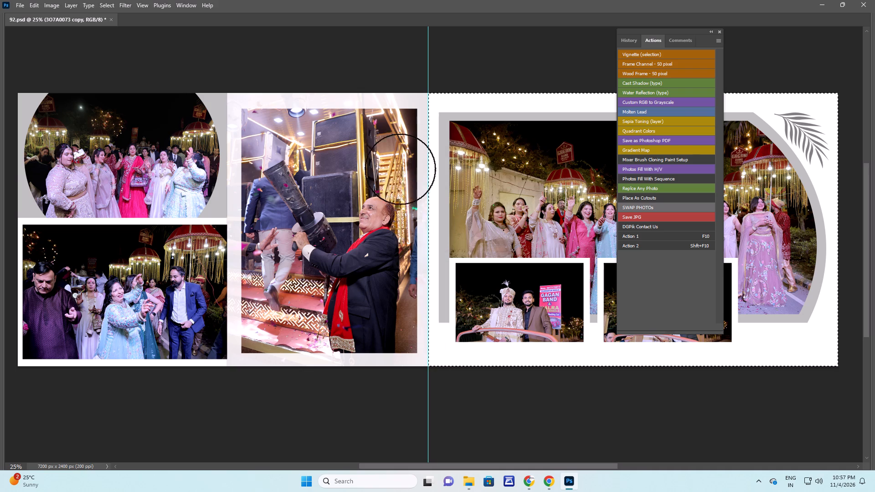
key("Tab")
key("Tab")
key("ctrl+d")
Enlarge the women's group photo 3O7A0074 on the right page and shift it upward in its arched frame.
key("v")
right_click_drag(652, 184, 667, 190)
left_click(669, 193)
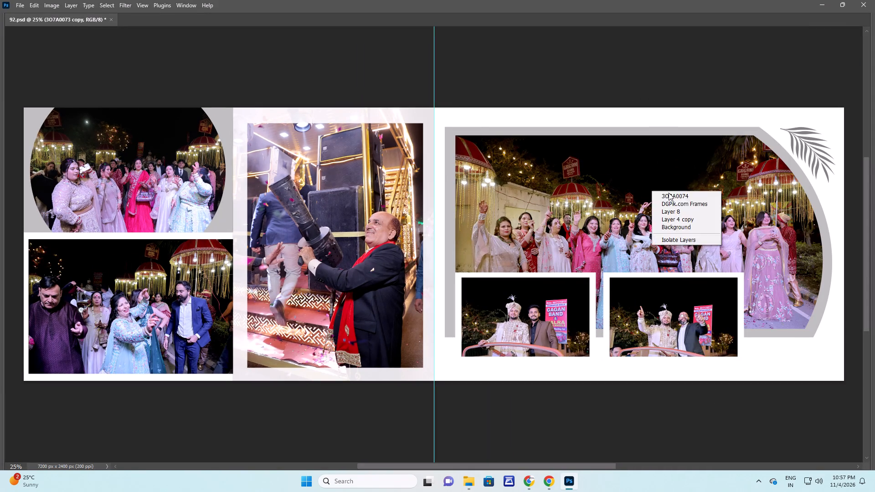
key("ctrl+t")
left_click_drag(456, 108, 438, 97, "alt+shift")
left_click_drag(647, 236, 648, 216)
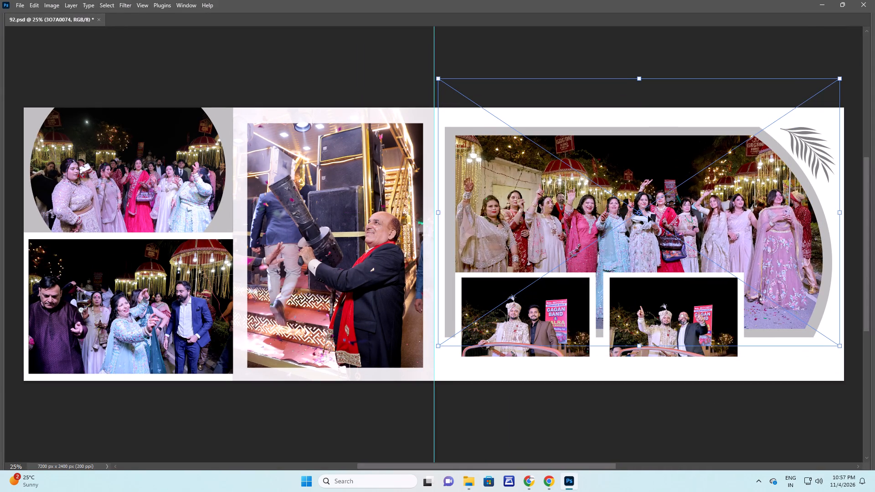
key("Return")
Run Action 1 on the DGPik.com Frames layer beneath the women's group photo.
key("v")
right_click_drag(608, 210, 613, 212)
left_click(628, 220)
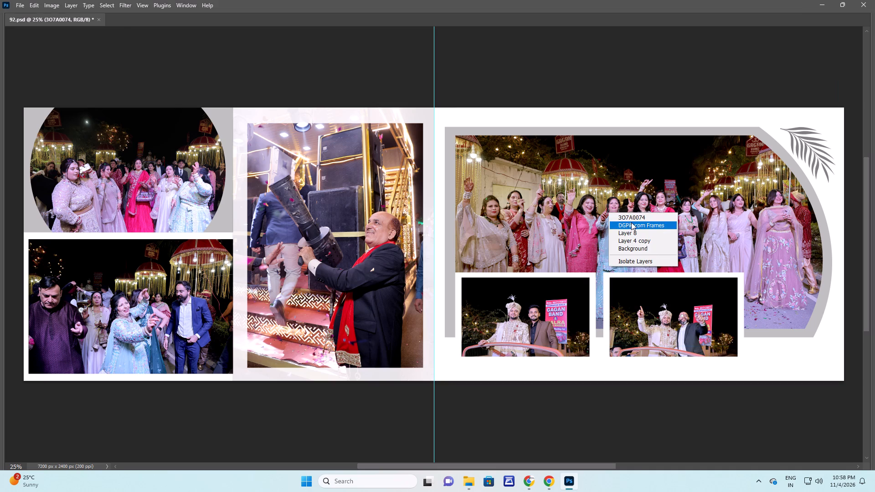
key("F10")
Enlarge photo 3O7A0074 slightly past the right page's outer edge.
right_click_drag(624, 209, 631, 212)
left_click(635, 215)
key("ctrl+t")
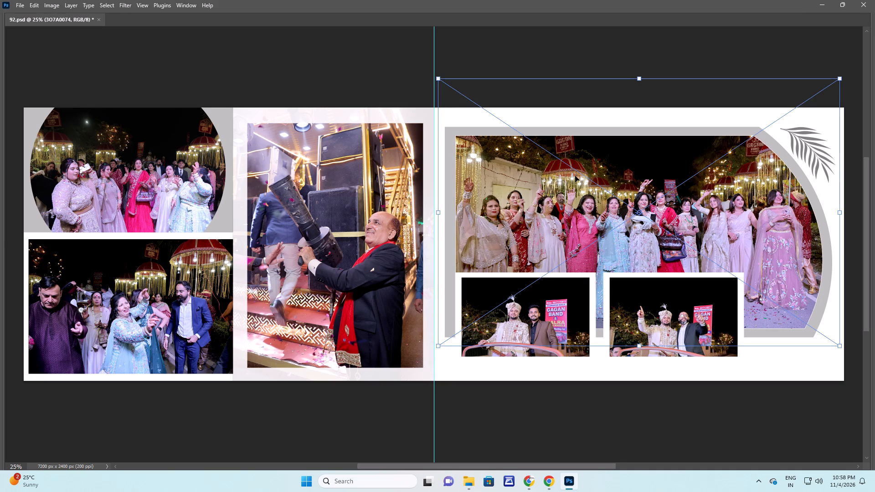
key("space")
key("space")
key("space")
key("space")
key("space")
key("space")
key("space")
left_click_drag(699, 212, 622, 213)
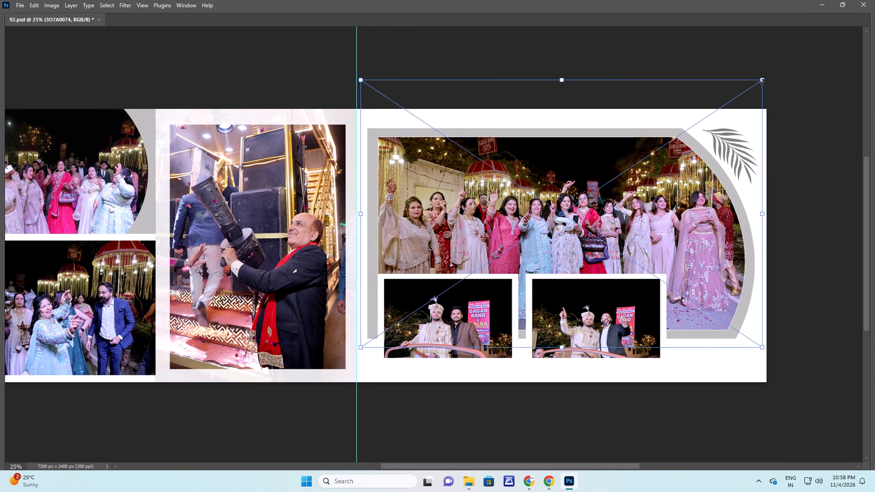
left_click_drag(761, 82, 772, 83, "shift")
key("Return")
Duplicate the women's group photo, send the copy back as a 10% opacity background, and enlarge it to the centre guide.
key("alt+Left")
key("ctrl+bracketleft")
key("ctrl+bracketleft")
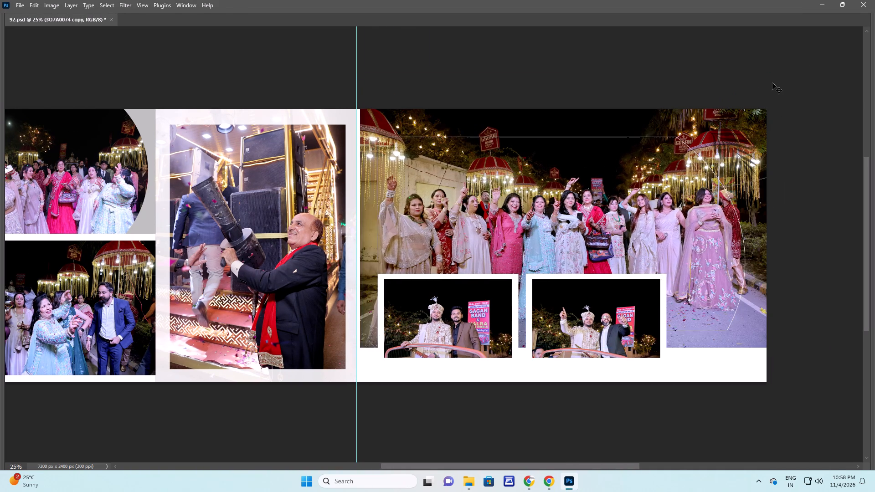
key("ctrl+bracketleft")
key("1")
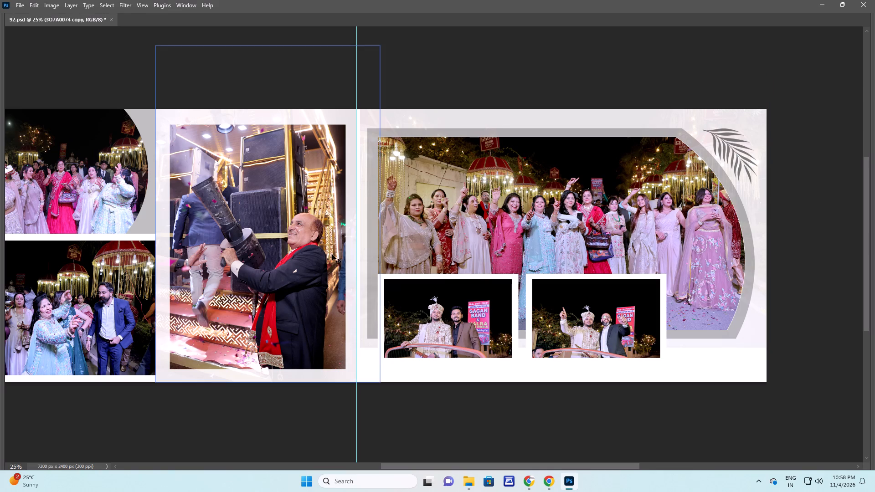
key("ctrl+t")
left_click_drag(360, 348, 356, 348, "shift")
key("Return")
Erase the lower edge of the faded group photo copy along the right page with a large soft Eraser.
key("e")
left_click(367, 359)
key("Return")
key("e")
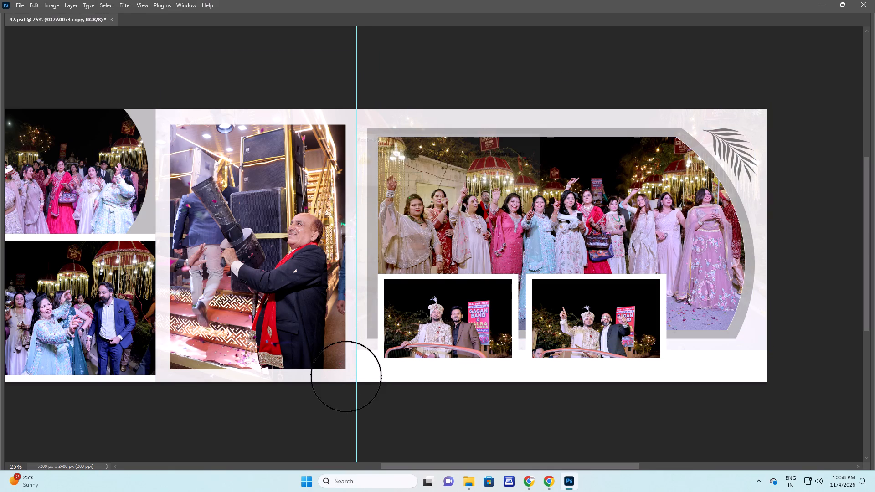
left_click_drag(346, 376, 401, 360)
left_click_drag(364, 358, 725, 337)
left_click_drag(692, 361, 808, 347)
left_click(796, 344)
Run Action 1 on the frame layer beneath the round group photo on the left page.
key("space")
key("space")
key("space")
key("space")
key("space")
key("space")
key("space")
key("space")
key("space")
key("space")
key("space")
key("space")
key("space")
key("space")
key("space")
key("space")
key("space")
key("space")
key("space")
key("space")
left_click_drag(381, 343, 691, 289)
left_click_drag(582, 277, 519, 322)
key("v")
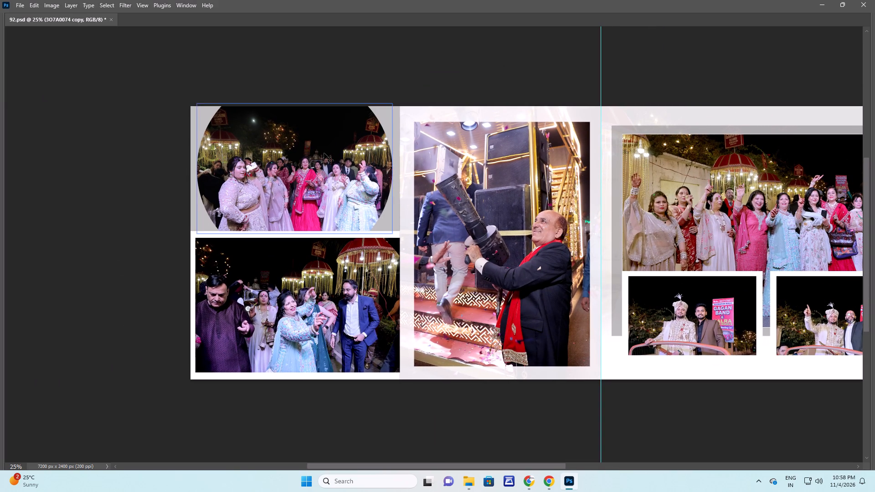
right_click_drag(324, 153, 328, 156)
left_click(345, 168)
key("F10")
Enlarge the dancing family photo 3O7A0040 in the left page's lower frame.
right_click(333, 271)
left_click(343, 274)
key("ctrl+t")
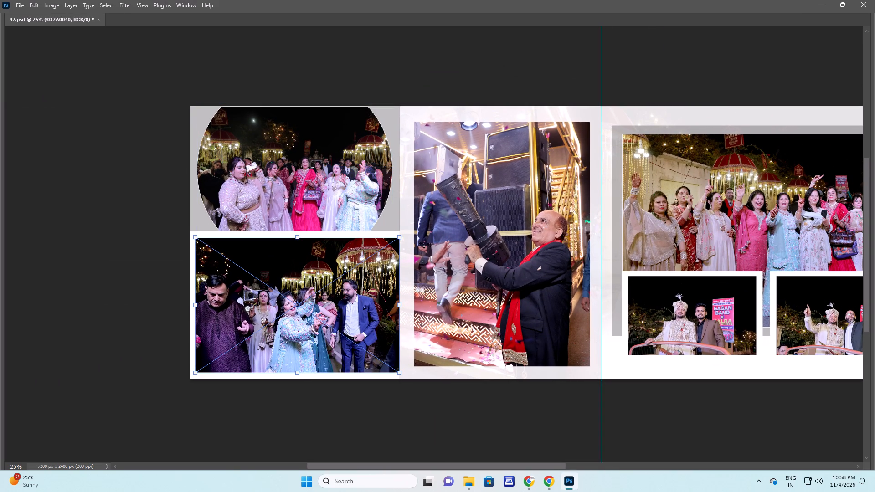
left_click_drag(401, 240, 417, 238, "shift")
key("Return")
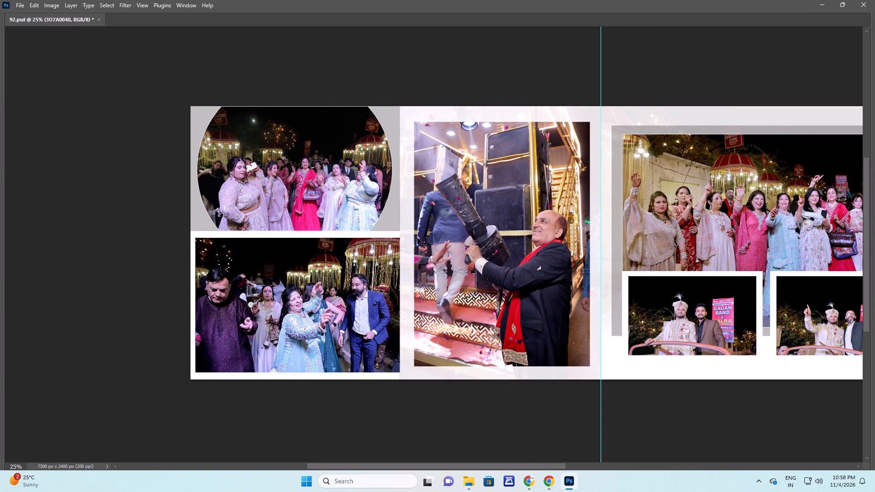
Save 92.psd and close it once saving completes.
key("space")
key("space")
key("space")
key("space")
key("space")
key("space")
key("space")
left_click_drag(632, 263, 249, 261)
key("space")
key("space")
key("space")
key("space")
key("space")
key("space")
key("space")
key("space")
key("space")
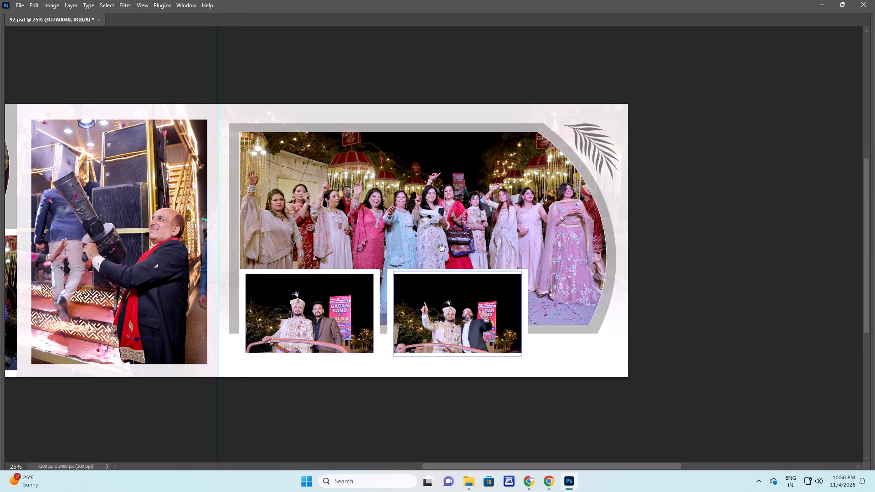
left_click_drag(442, 248, 520, 231)
key("ctrl+s")
key("ctrl+s")
key("ctrl+w")
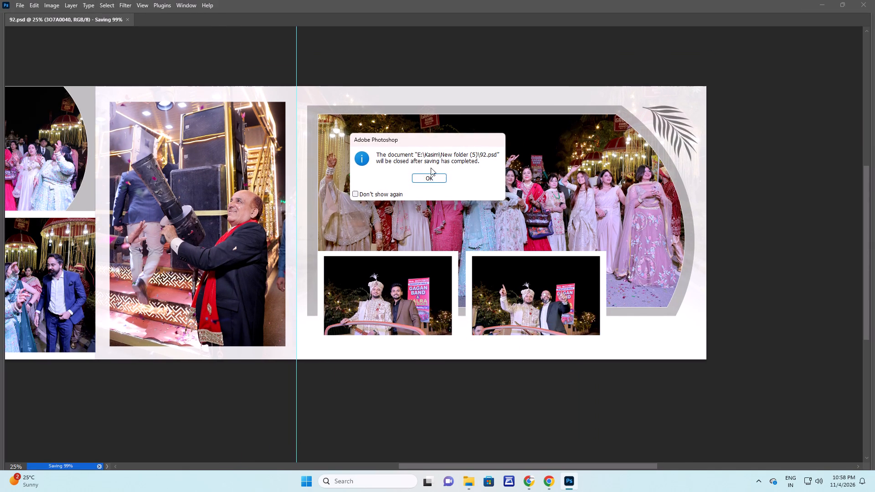
left_click(431, 177)
Switch to the Downloads window in File Explorer and close it.
key("alt+Tab")
key("alt+Tab")
key("alt+Tab")
right_click_drag(402, 354, 403, 354)
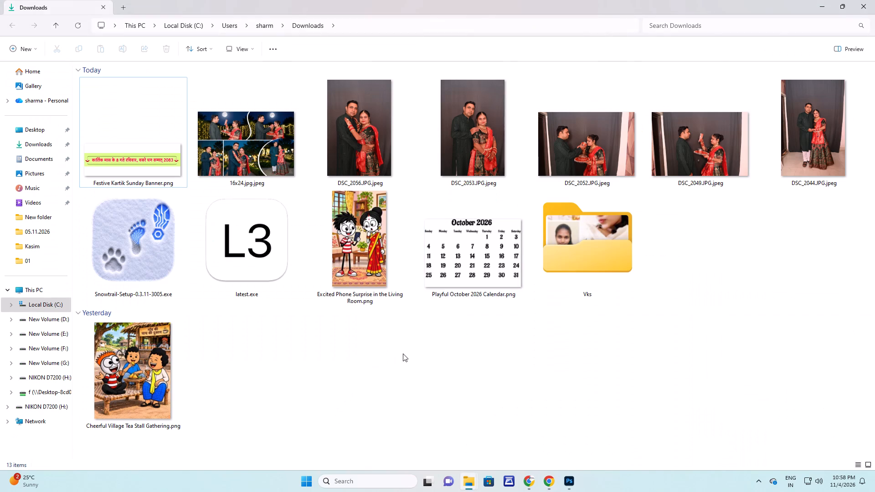
right_click_drag(403, 354, 410, 348)
left_click_drag(454, 246, 462, 251)
left_click(874, 0)
Switch to New folder (5) in File Explorer, refresh it, and open 93.psd in Photoshop.
key("alt+Tab")
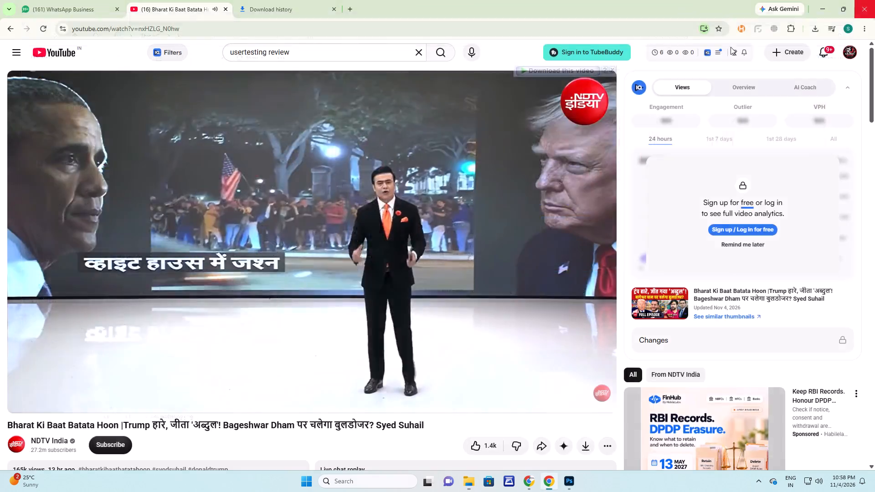
key("alt+Tab")
key("alt+Tab")
right_click_drag(525, 368, 541, 358)
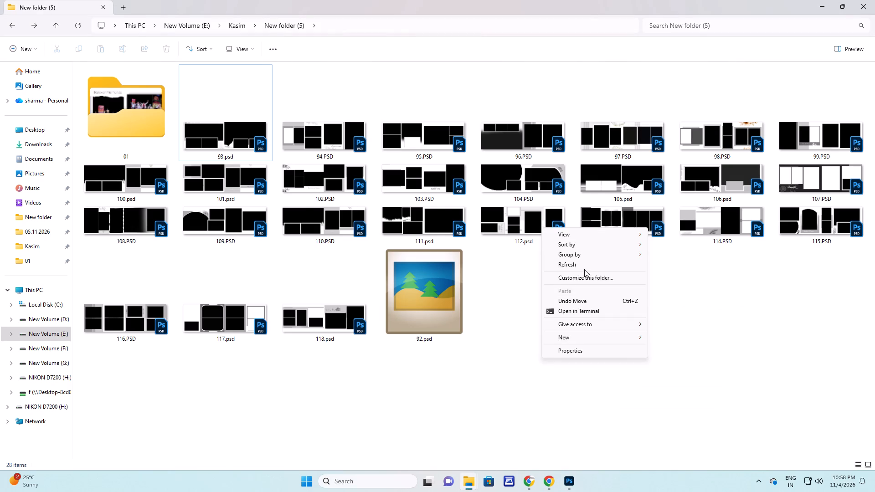
left_click(582, 264)
left_click_drag(242, 135, 139, 125)
left_click_drag(216, 132, 233, 225)
key("alt+Tab")
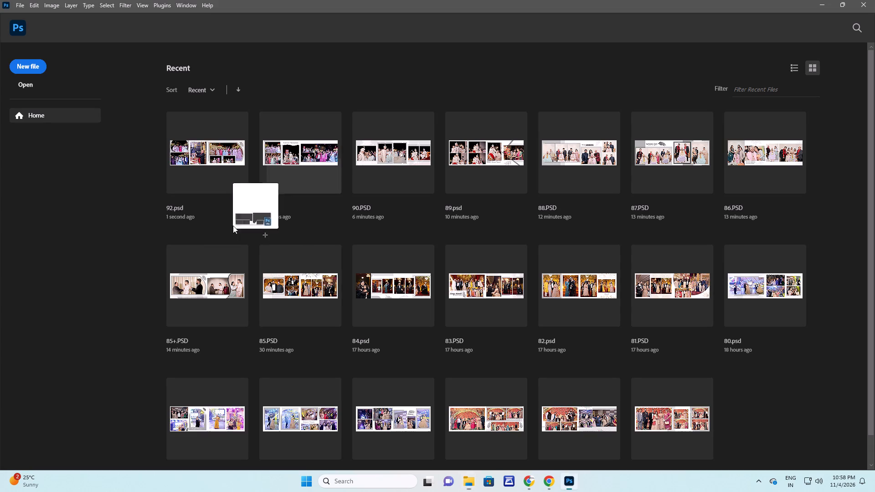
left_click_drag(233, 225, 97, 220)
Select all six black photo placeholders in 93.psd and run Photos Fill With Sequence with every photo from folder 01 (96).
key("v")
right_click_drag(187, 171, 195, 174)
left_click(203, 177)
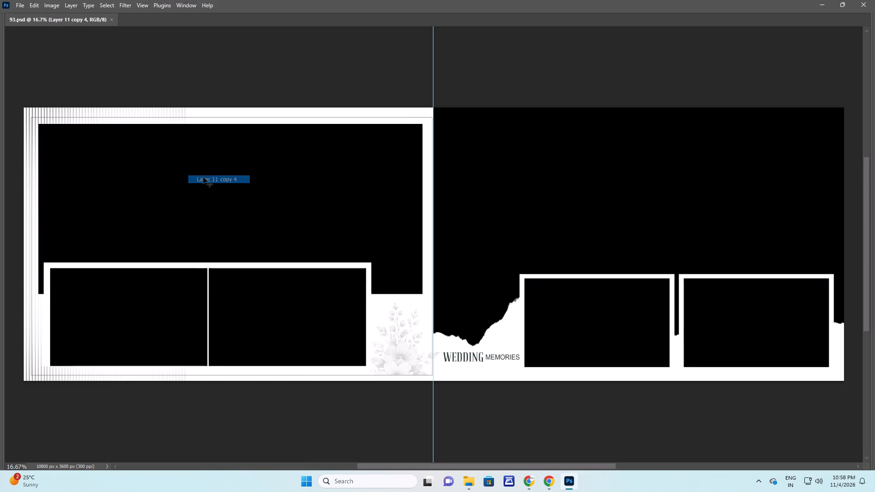
right_click(145, 300, "shift")
left_click(159, 305, "shift")
right_click(312, 299, "shift")
left_click(324, 305, "shift")
right_click_drag(575, 183, 576, 183, "shift")
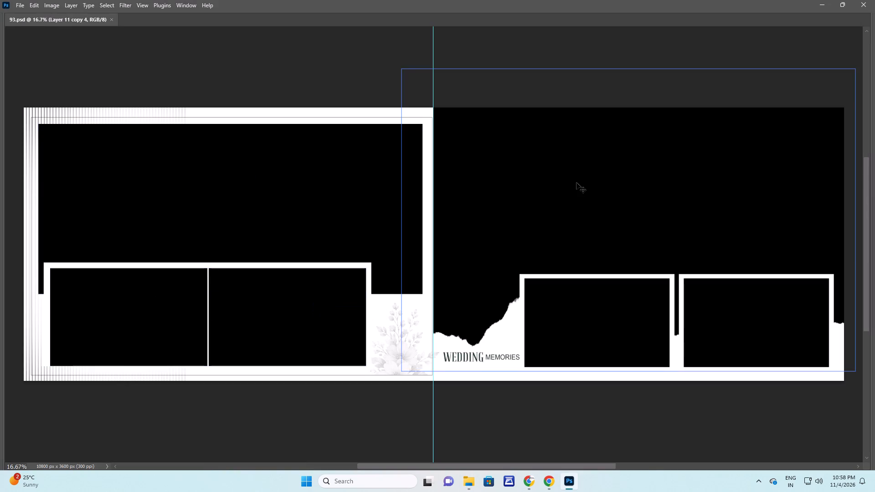
right_click_drag(576, 183, 582, 186, "shift")
left_click(588, 189, "shift")
right_click(597, 310, "shift")
left_click(611, 315, "shift")
right_click_drag(755, 316, 759, 318, "shift")
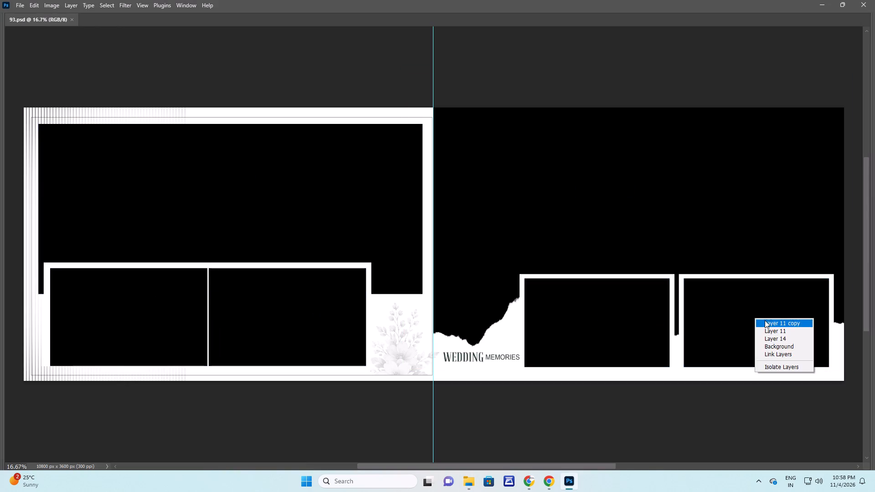
left_click(765, 320, "shift")
key("F9")
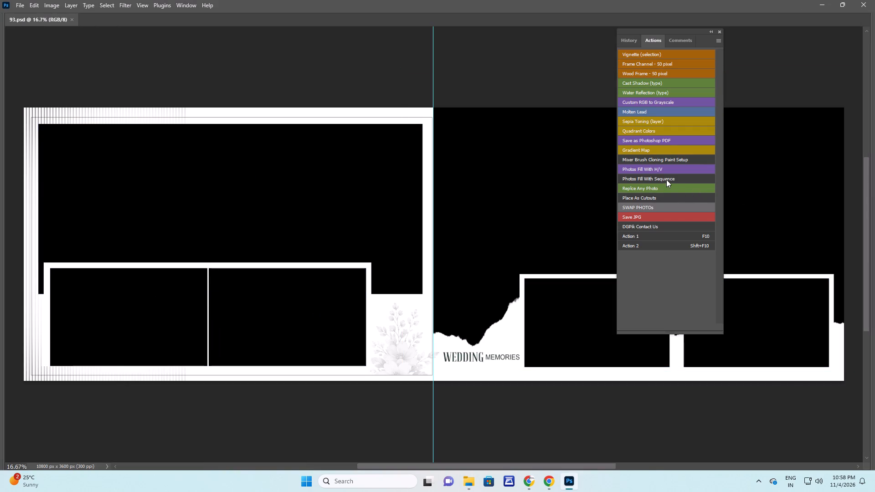
left_click(664, 179)
left_click(52, 25)
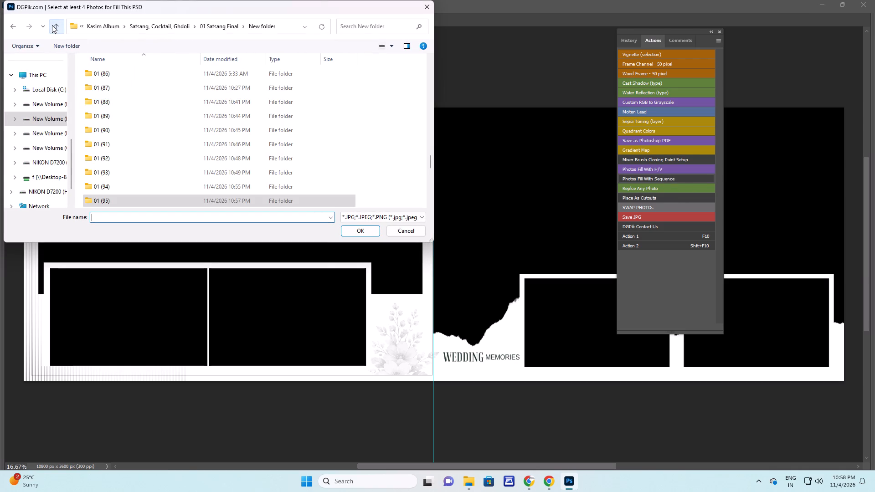
scroll(125, 98, "down", 3)
double_click(106, 88)
left_click(267, 159)
key("ctrl+a")
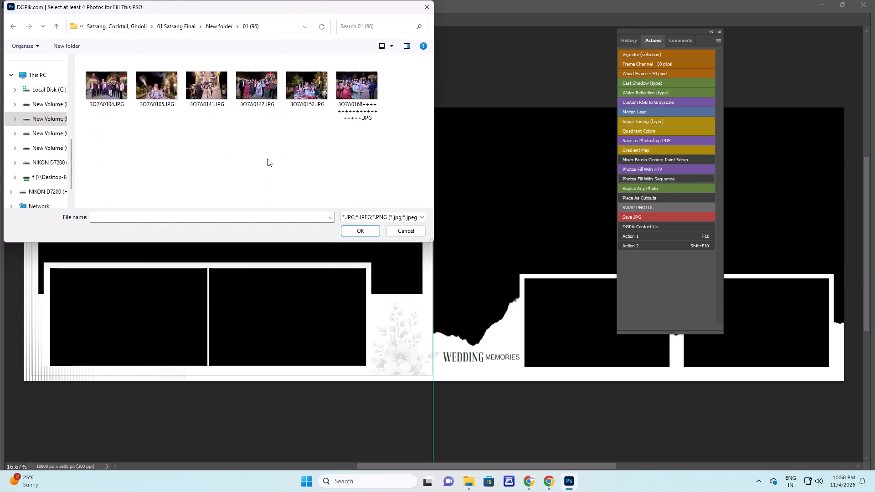
key("Return")
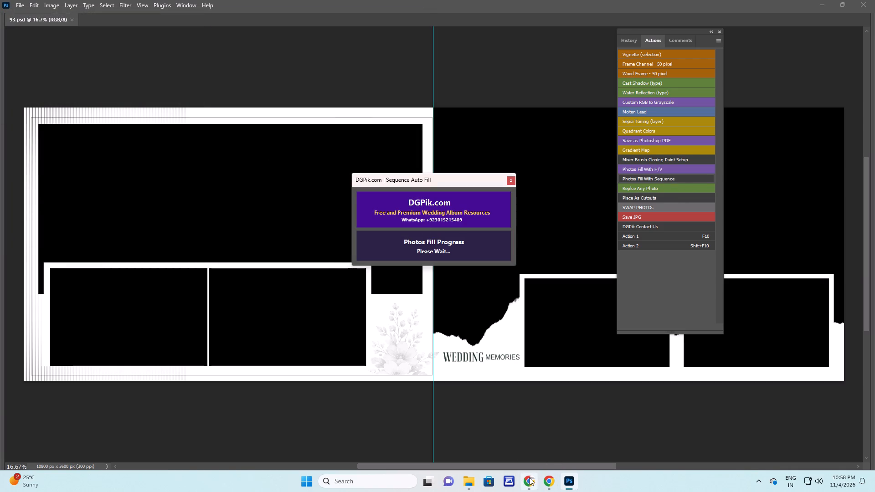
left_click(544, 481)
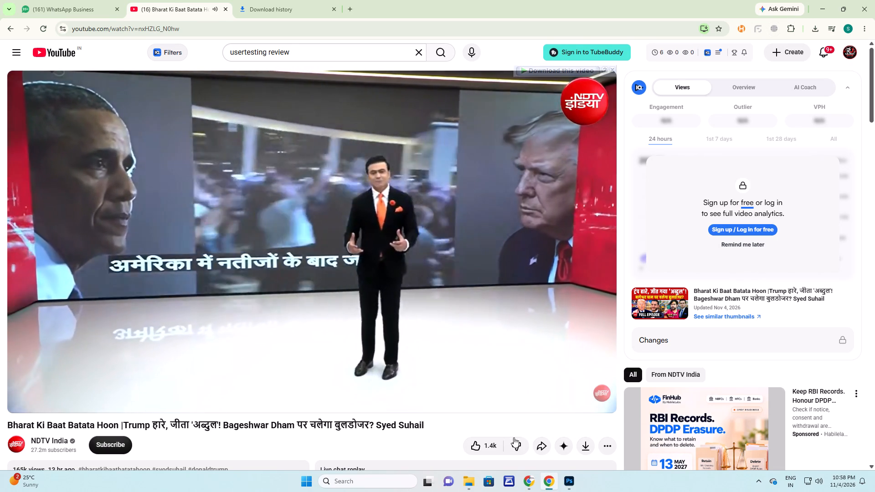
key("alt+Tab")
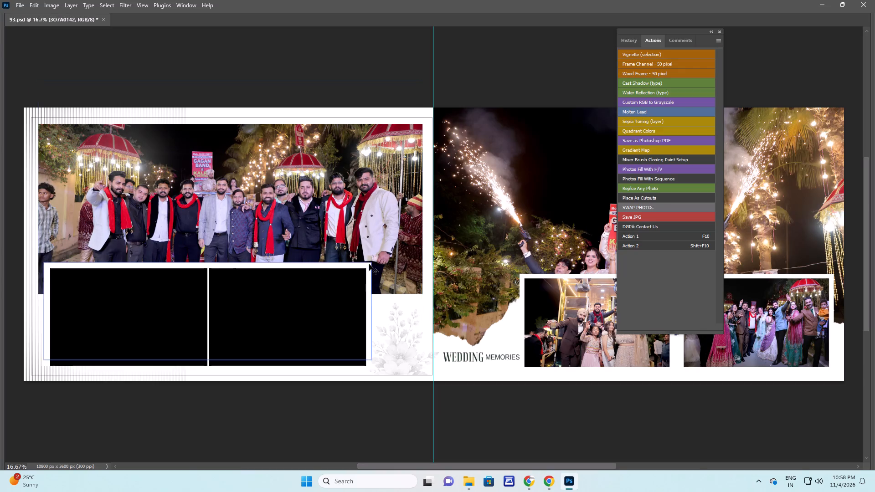
Move the large fireworks photo upward on its page and enlarge it so the couple's car fills the frame.
key("Tab")
key("Tab")
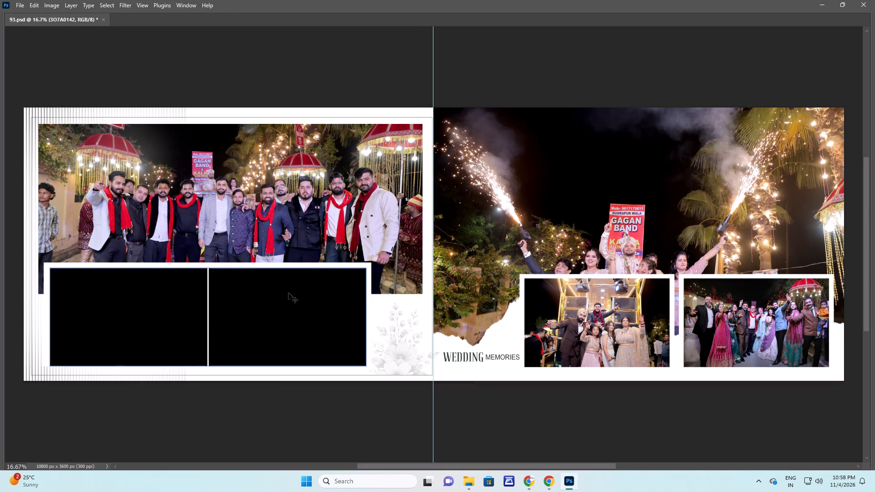
right_click(584, 195)
left_click(594, 199)
left_click_drag(595, 199, 593, 154)
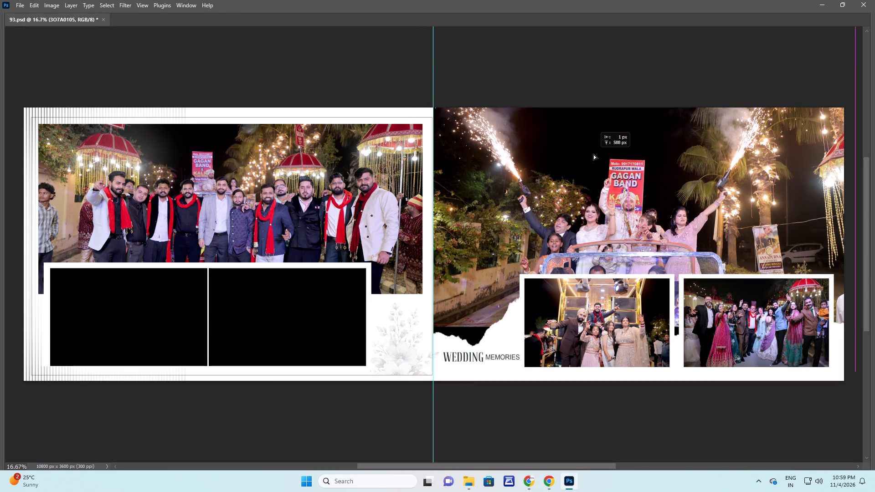
left_click_drag(593, 154, 597, 151)
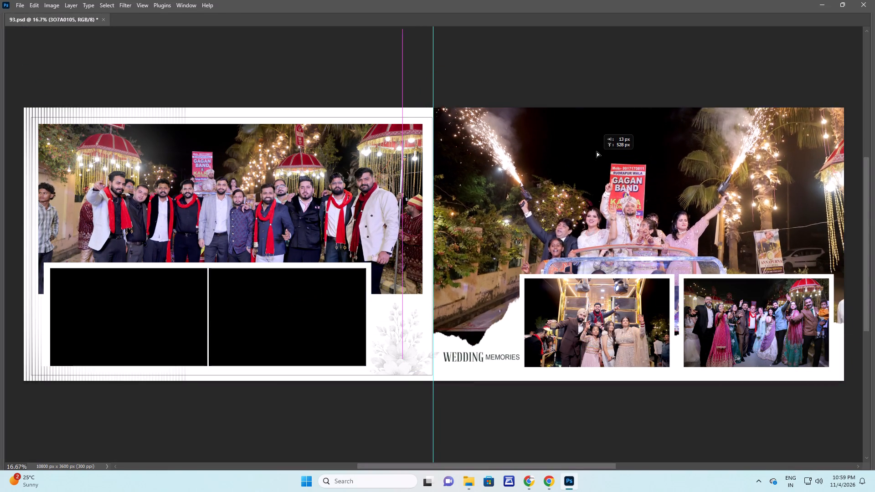
left_click_drag(597, 151, 600, 136)
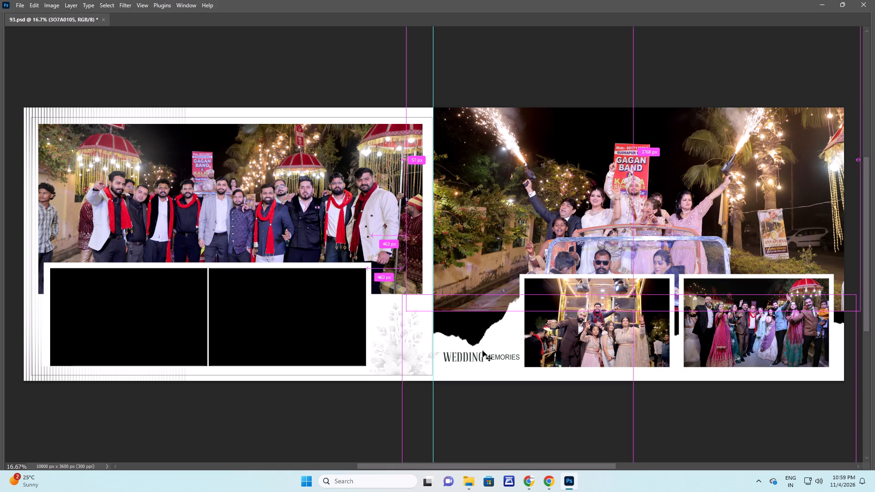
key("ctrl+t")
left_click_drag(407, 313, 349, 348, "alt+shift")
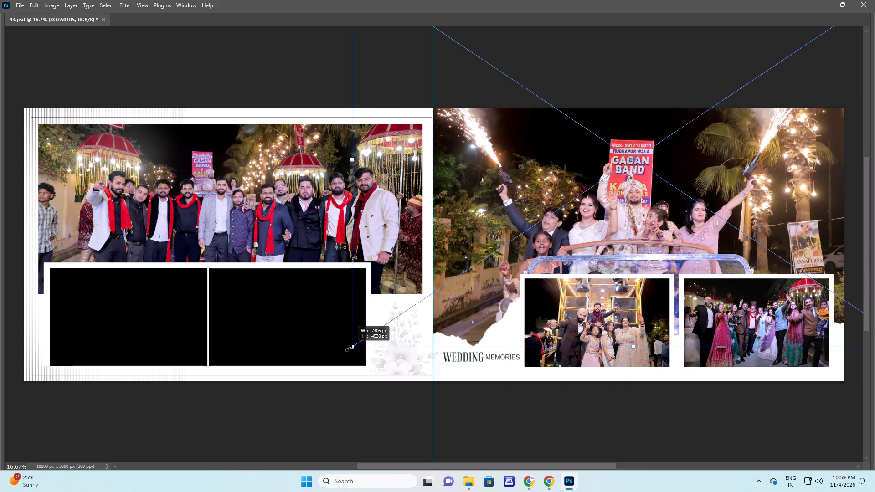
left_click_drag(349, 348, 340, 352, "alt+shift")
key("Return")
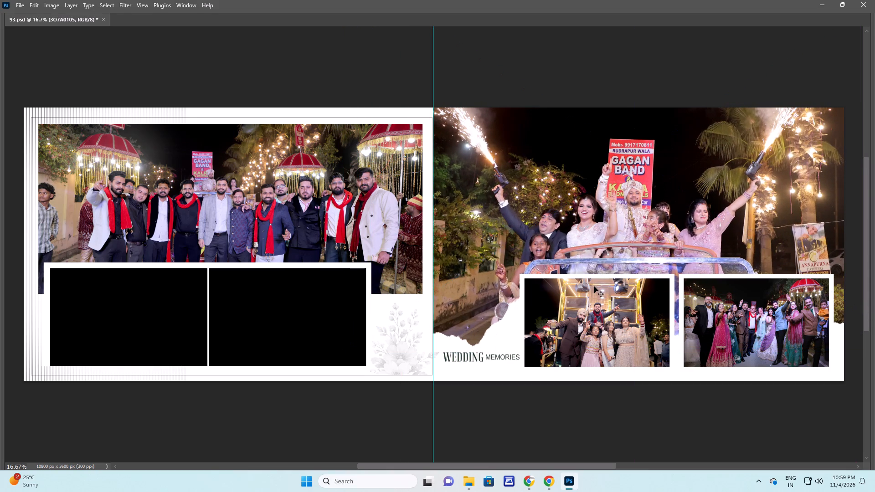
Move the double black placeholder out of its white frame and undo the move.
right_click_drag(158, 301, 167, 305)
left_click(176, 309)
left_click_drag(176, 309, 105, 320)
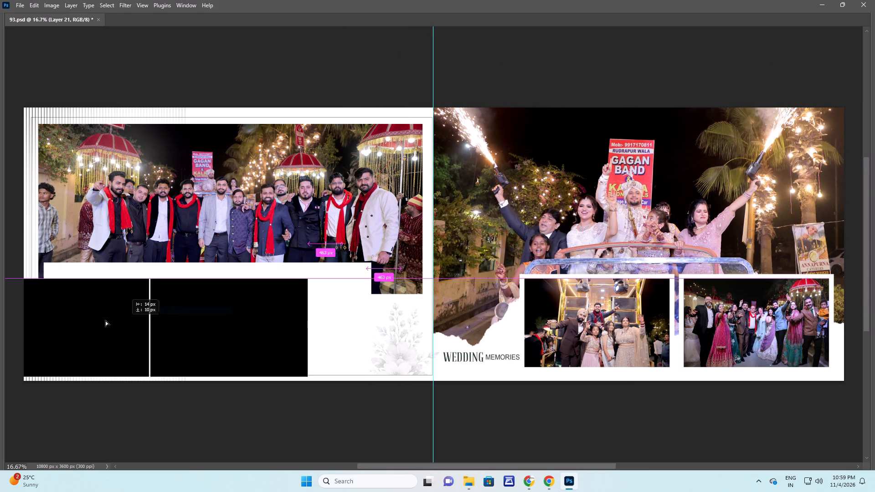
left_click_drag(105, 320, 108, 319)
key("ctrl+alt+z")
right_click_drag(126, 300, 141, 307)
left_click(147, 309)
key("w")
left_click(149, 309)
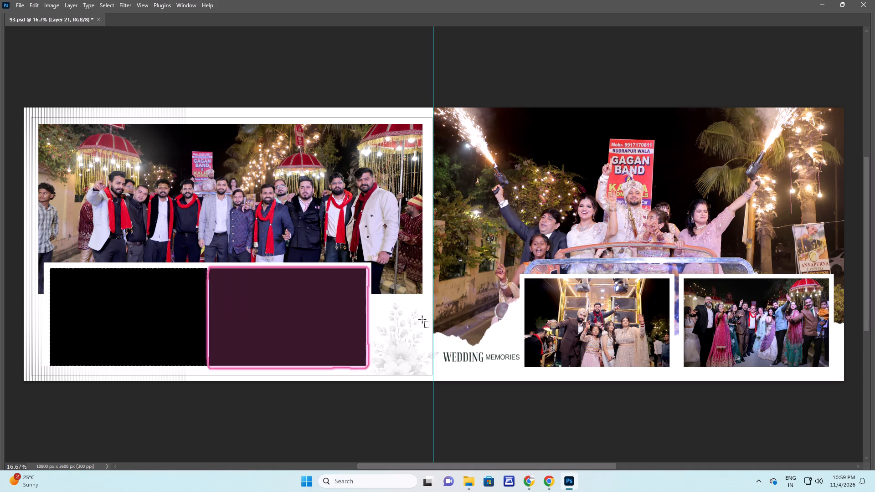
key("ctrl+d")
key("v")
Fill the double black placeholder (Layer 21) with 3O7A0152.JPG from folder 01 (96) using Photos Fill With Sequence.
right_click_drag(102, 287, 106, 289)
left_click(118, 296)
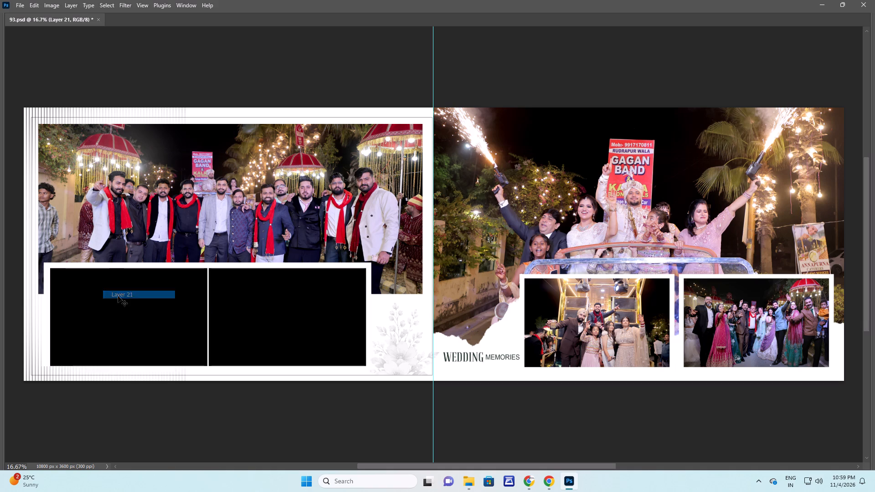
key("F9")
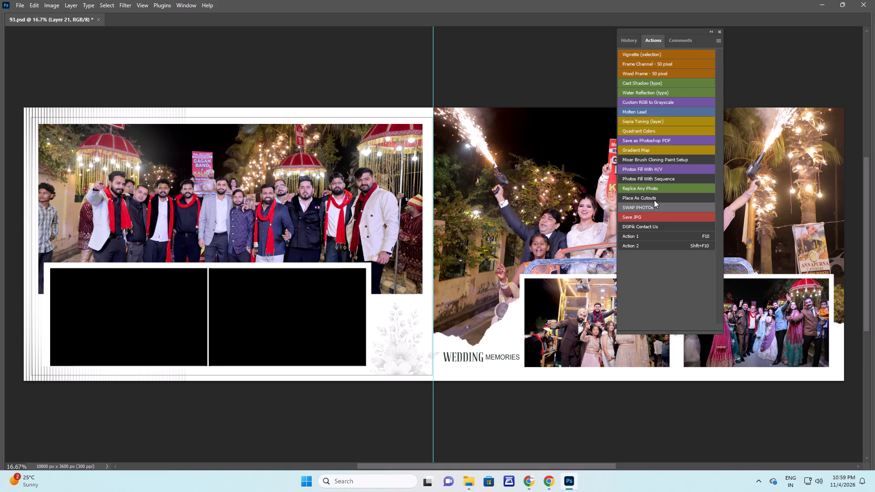
left_click(658, 179)
left_click(149, 146)
left_click(164, 102)
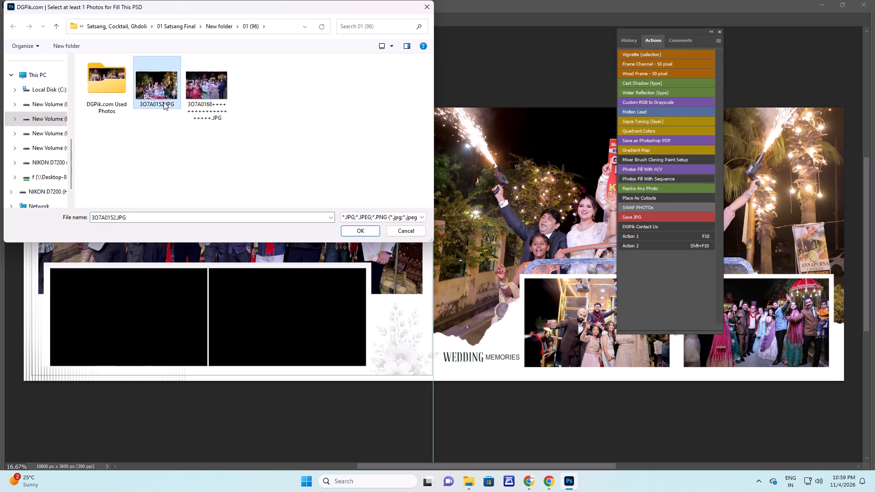
key("Return")
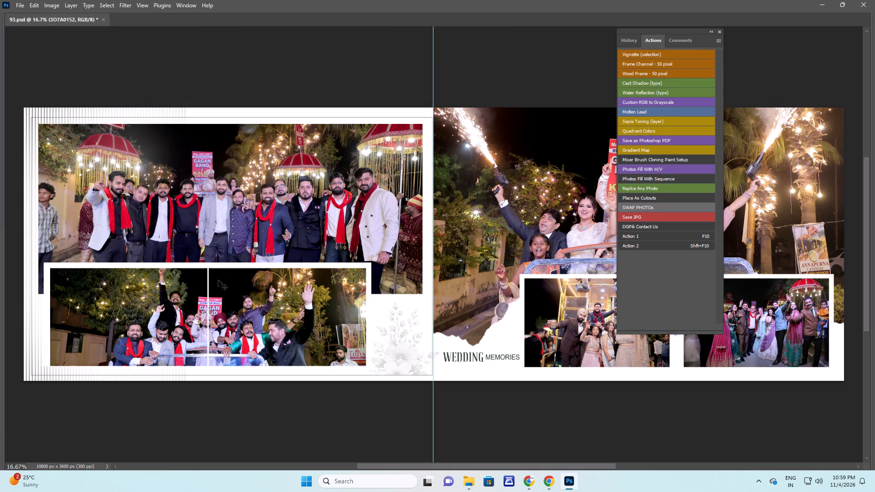
Shrink the newly placed red-scarf group photo and position it so the group sits within the first small frame.
left_click_drag(315, 325, 254, 310)
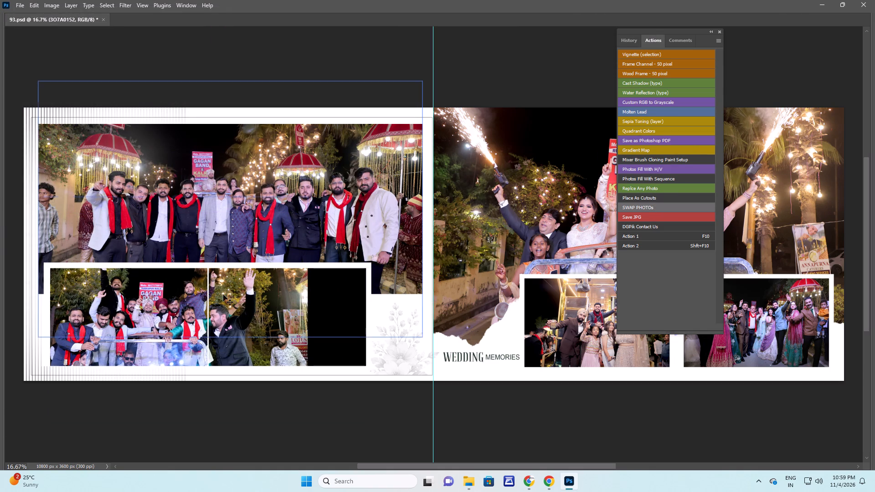
key("ctrl+t")
left_click_drag(309, 199, 293, 218, "shift")
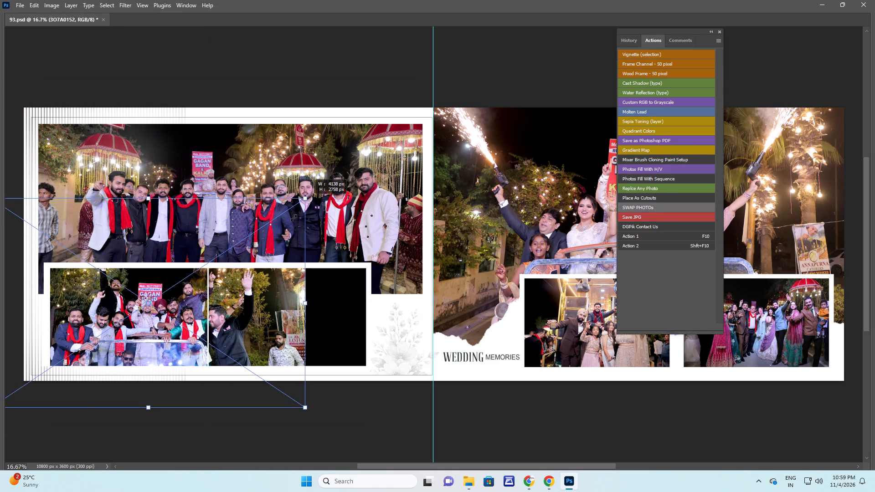
left_click_drag(293, 218, 204, 258, "shift")
left_click_drag(180, 310, 201, 279)
left_click_drag(230, 374, 239, 378, "shift")
key("Return")
Rasterize the red-scarf group photo and delete the part of it that spills into the second small frame.
key("m")
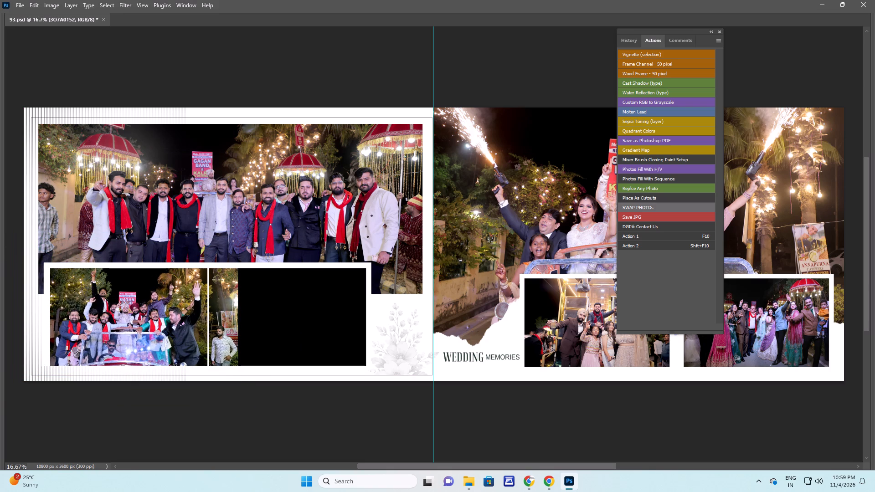
left_click_drag(206, 251, 331, 452)
key("Right")
key("Right")
key("Right")
key("Right")
key("Return")
key("e")
left_click(176, 343)
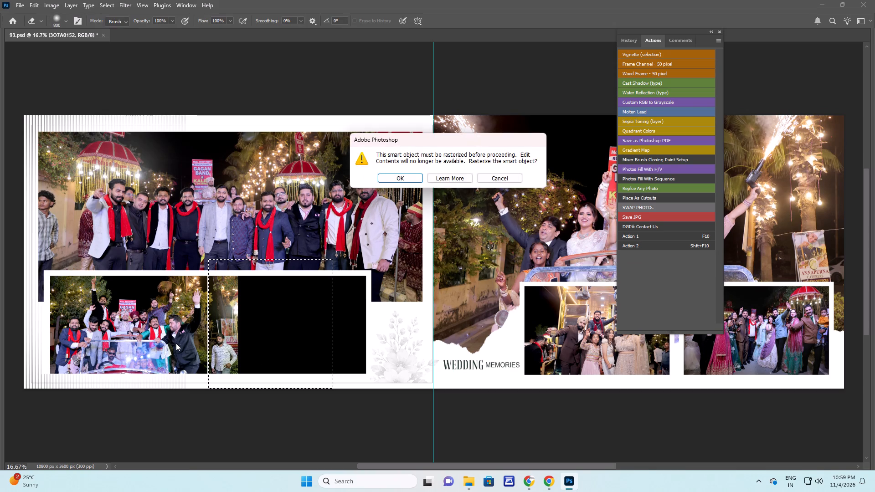
key("Return")
key("Delete")
key("ctrl+d")
Select the DGPik.com Frames placeholder and fill it with the 3O7A0168 photo using Photos Fill With Sequence.
key("v")
right_click_drag(248, 300, 258, 304)
left_click(265, 308)
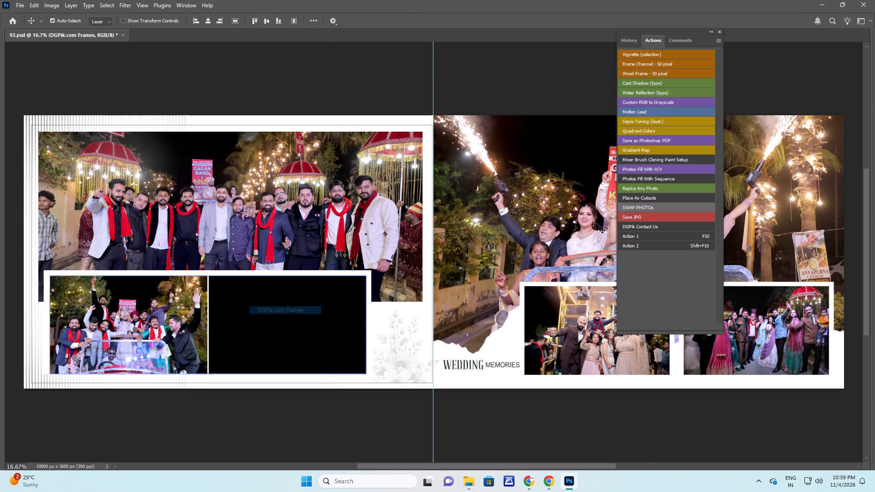
left_click(676, 176)
left_click(160, 82)
key("Return")
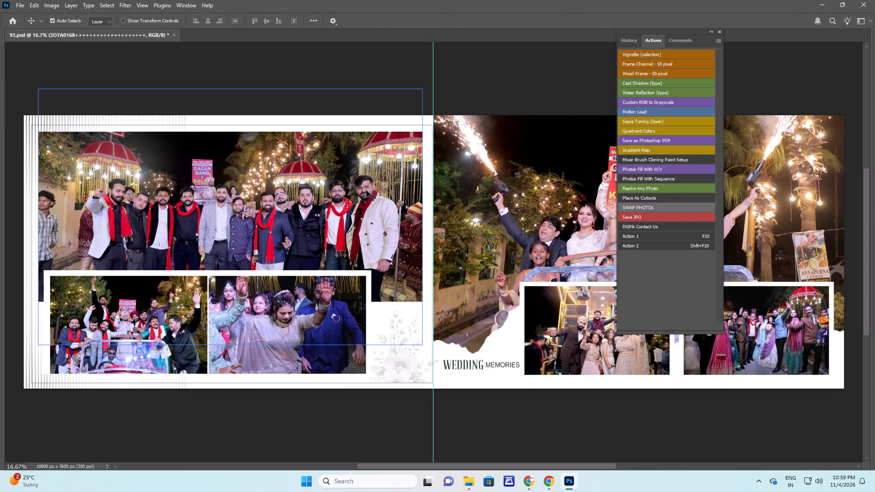
Shrink and reposition the dancing women photo so all the dancers fit within the second small frame.
key("ctrl+t")
left_click_drag(299, 316, 372, 306)
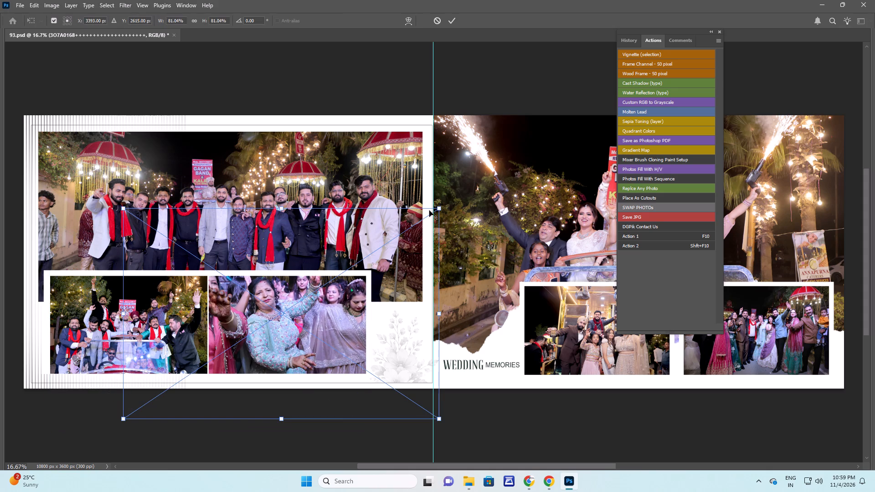
left_click_drag(437, 208, 357, 249, "alt+shift")
left_click_drag(349, 280, 354, 288)
left_click_drag(369, 270, 383, 266, "shift")
key("Return")
Swap the large men's group photo with the family group photo in the opposite page's last small frame using SWAP PHOTOs.
key("space")
key("space")
key("space")
key("space")
key("space")
key("space")
key("space")
key("space")
key("space")
key("space")
key("space")
key("space")
key("space")
key("space")
key("space")
key("space")
key("space")
key("space")
key("space")
key("space")
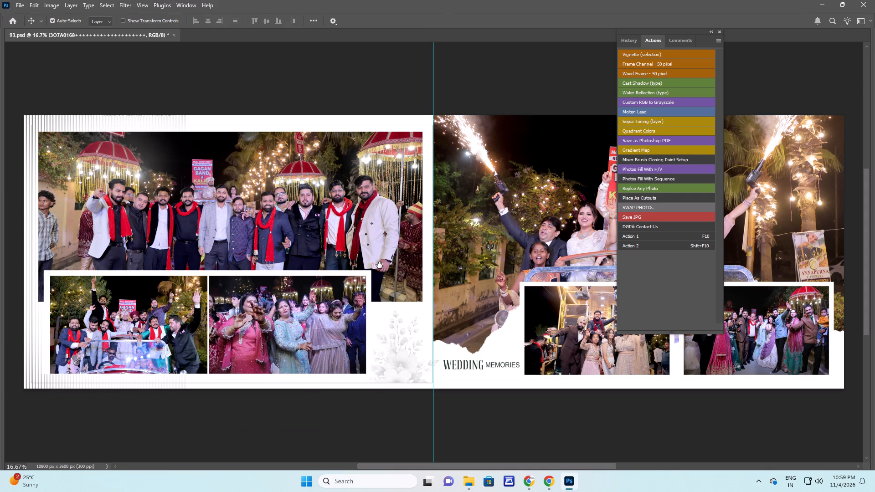
left_click_drag(393, 264, 189, 228)
triple_click(536, 292, "ctrl")
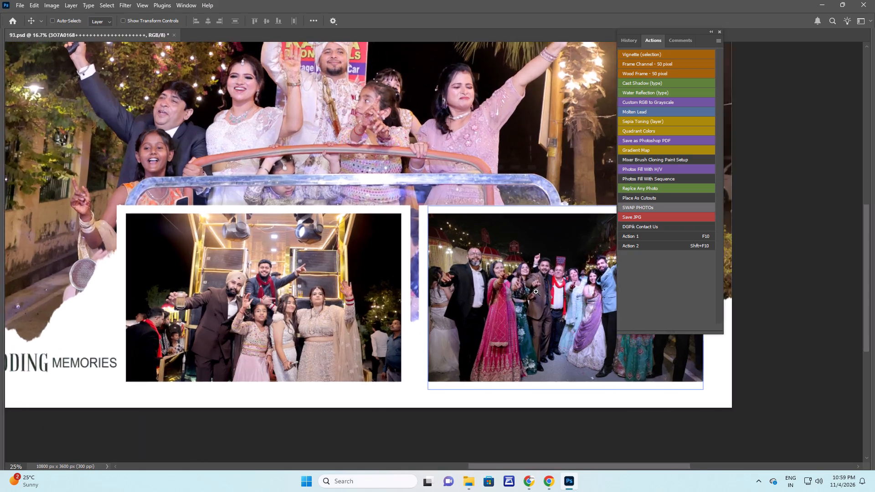
left_click_drag(536, 292, 357, 288)
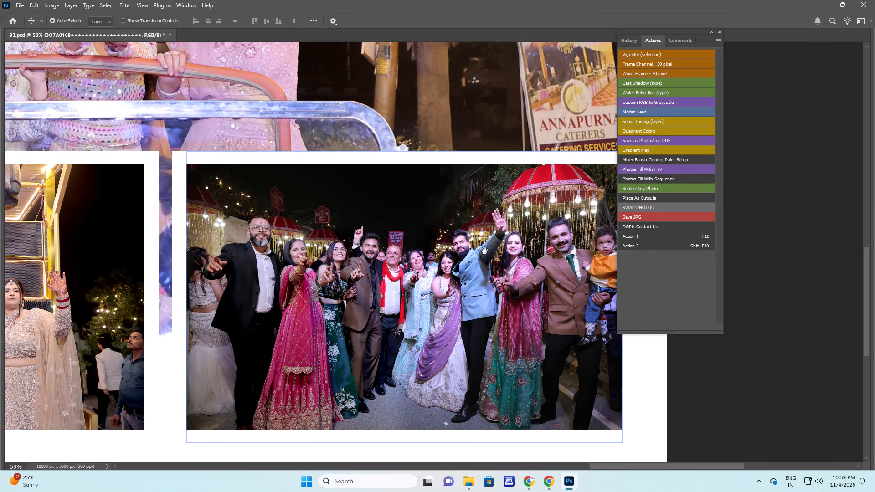
right_click_drag(484, 251, 489, 252)
left_click(494, 254)
right_click(804, 313)
left_click(815, 318)
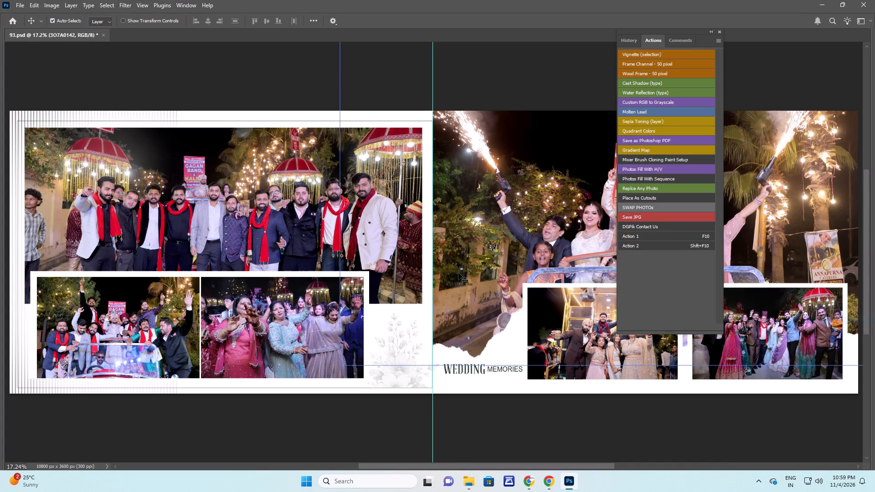
right_click(225, 180, "shift")
left_click(233, 184, "shift")
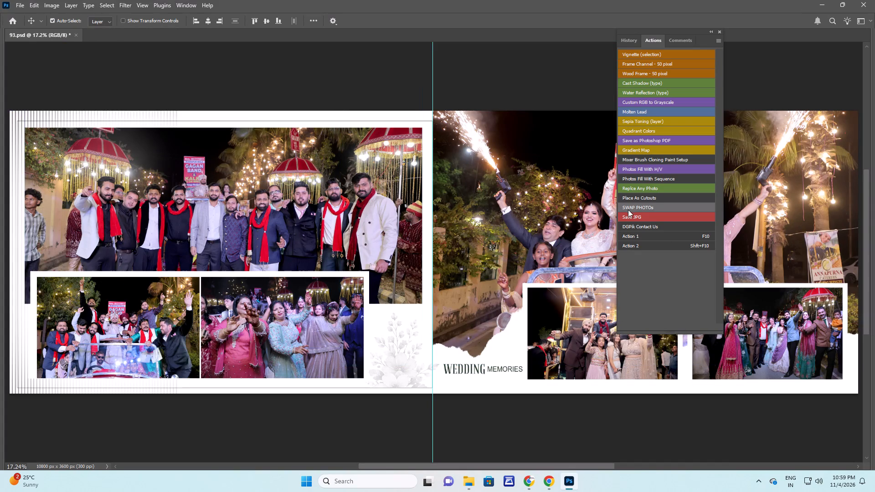
left_click(630, 208)
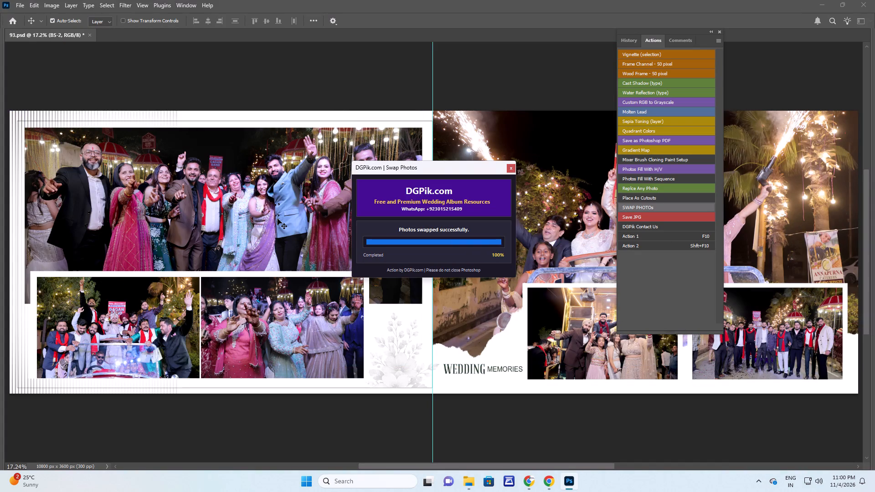
Enlarge the family group photo in the large frame to about 5,250 px wide.
key("ctrl+t")
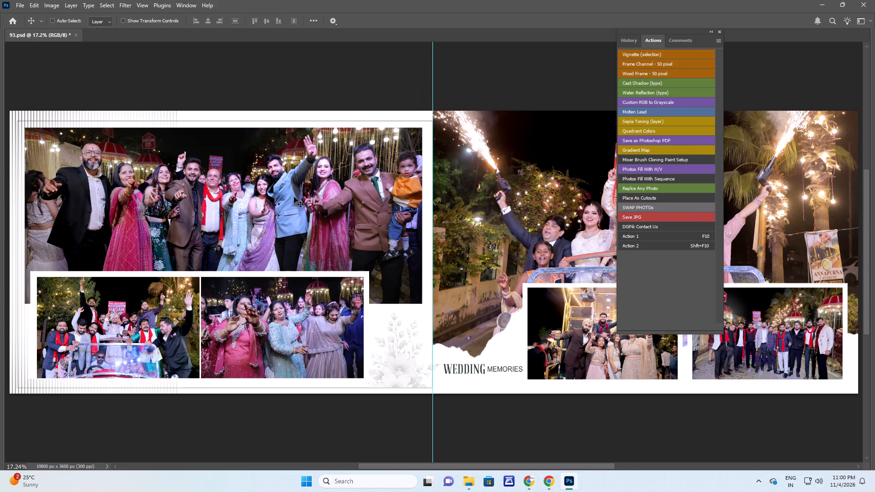
right_click_drag(297, 168, 303, 170)
left_click(315, 177)
key("ctrl+t")
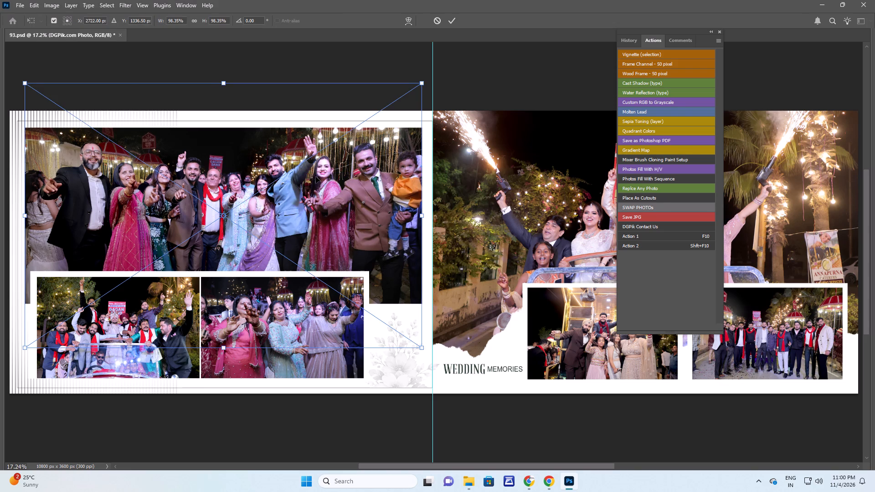
key("space")
key("space")
key("space")
key("space")
left_click_drag(226, 209, 278, 188)
left_click_drag(79, 328, 54, 329, "shift")
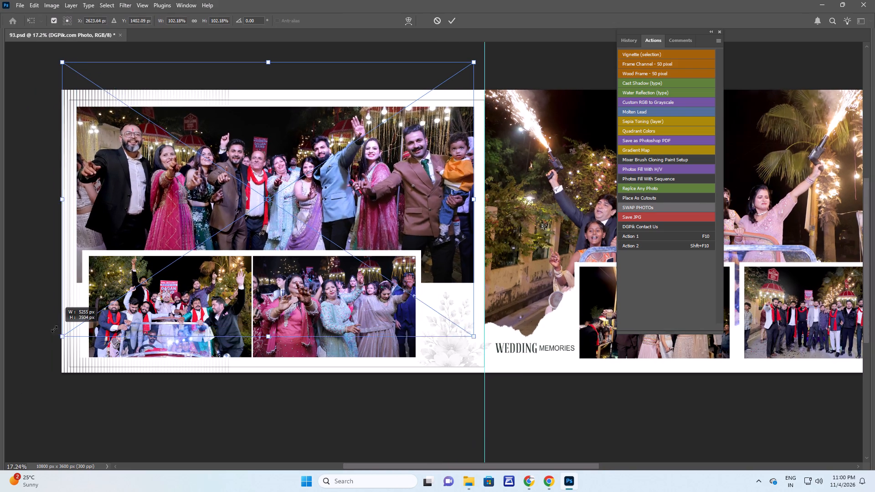
left_click_drag(54, 329, 58, 328, "shift")
key("Return")
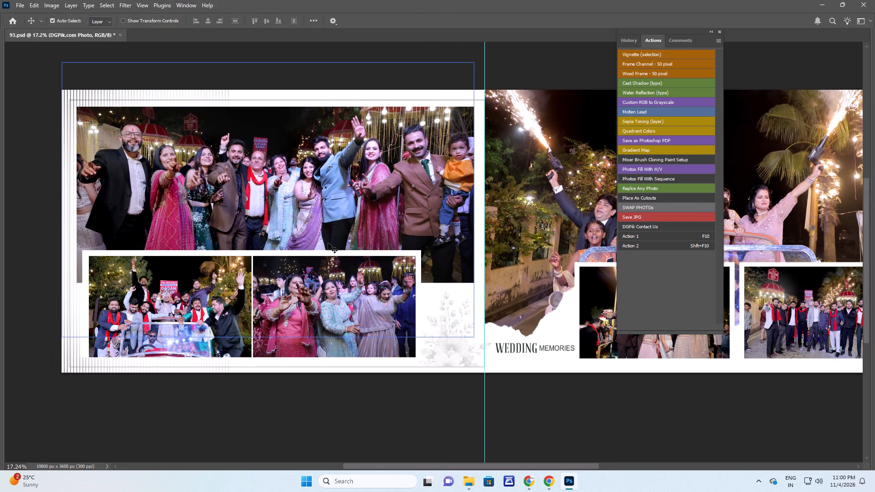
Enlarge the men's group photo in its small frame to about 2,100 px wide.
key("Tab")
key("Tab")
key("space")
right_click_drag(730, 306, 742, 311)
left_click(753, 316)
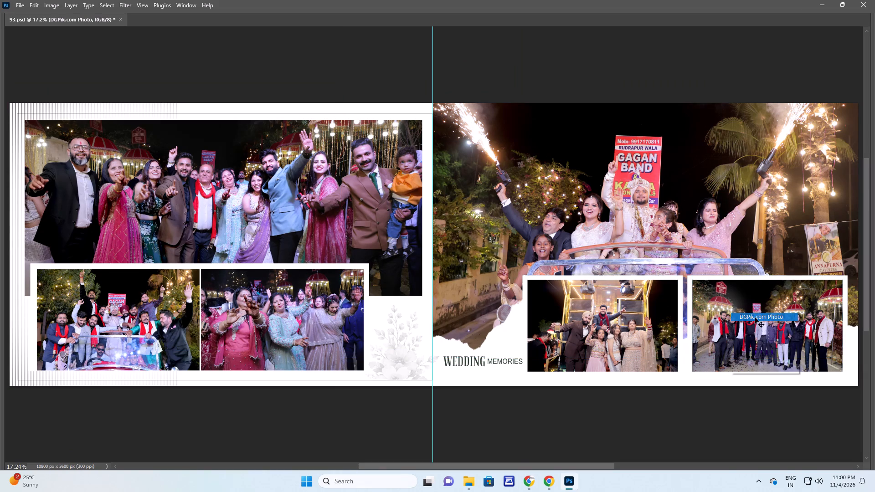
key("ctrl+t")
left_click_drag(694, 277, 679, 269, "shift")
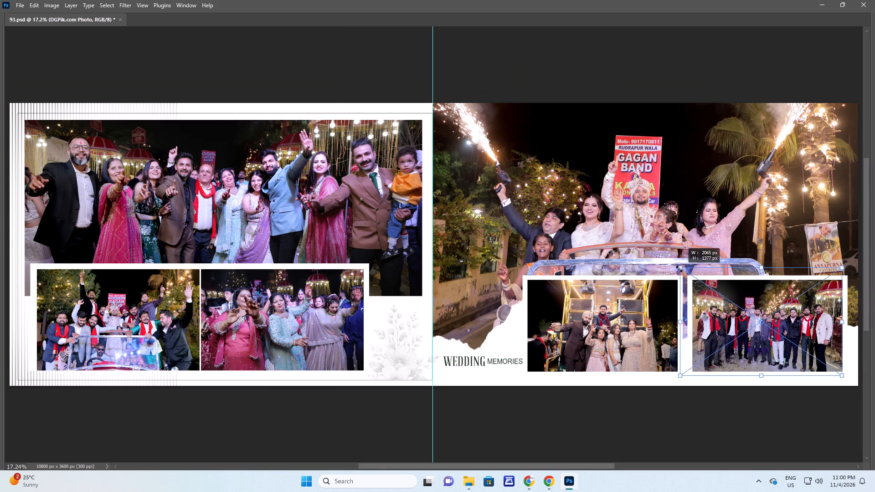
left_click_drag(679, 269, 678, 268, "shift")
key("Return")
key("v")
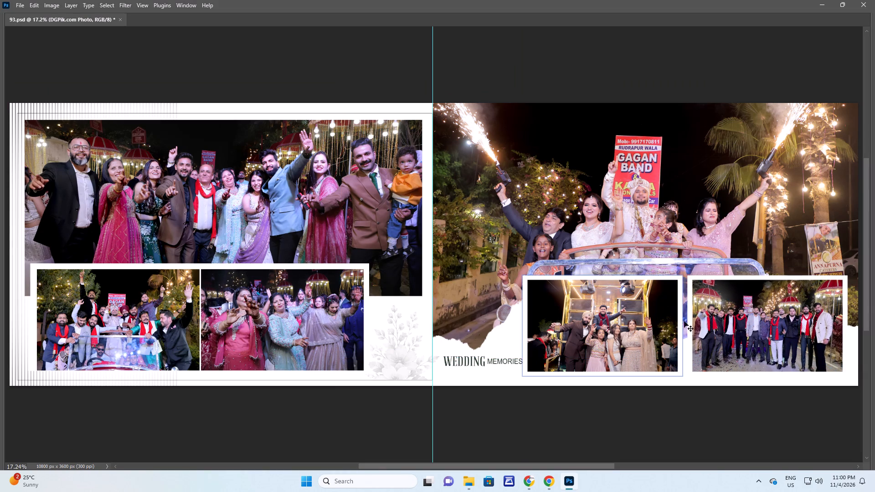
Save 93.psd and close it once saving completes.
key("ctrl+s")
key("ctrl+s")
key("ctrl+s")
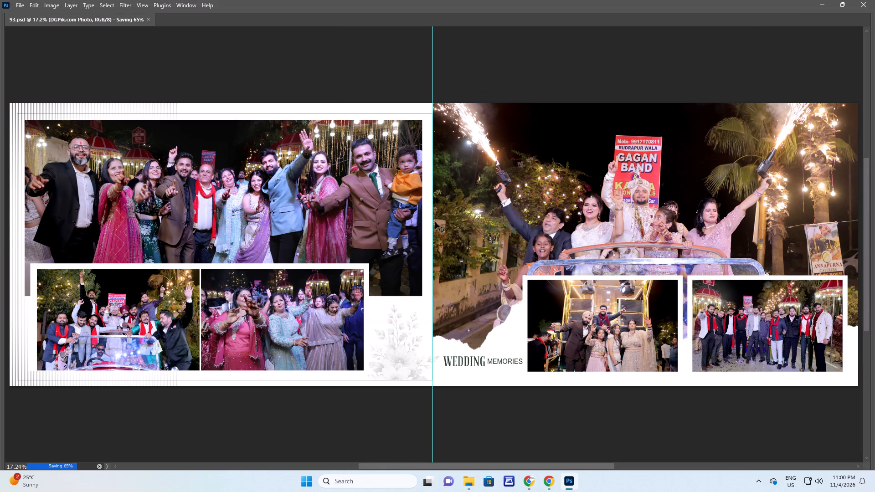
key("ctrl+s")
key("ctrl+w")
left_click(437, 177)
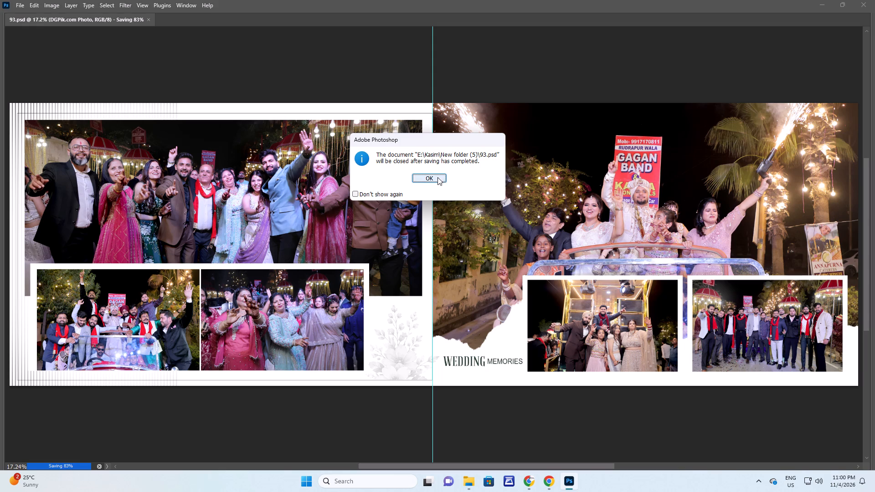
Open 94.PSD from Kasim's New folder (5) in Photoshop.
key("alt+Tab")
key("alt+Tab")
key("alt+Tab")
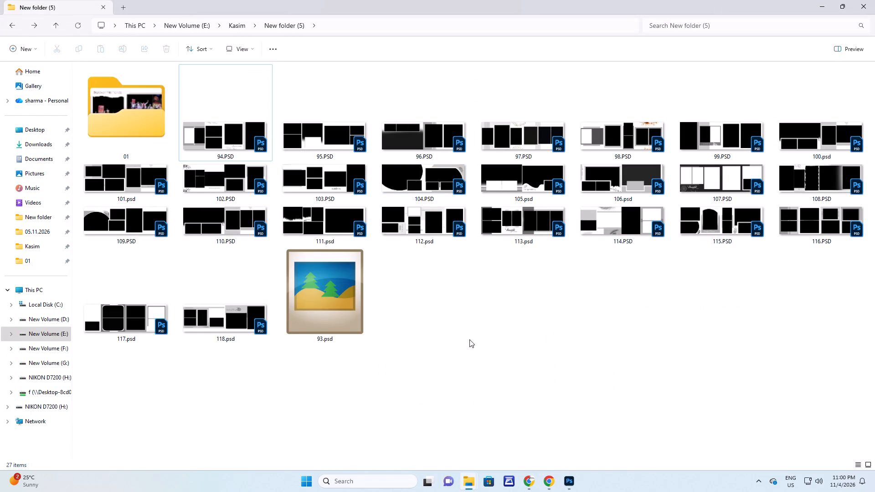
left_click_drag(230, 123, 48, 272)
key("alt+Tab")
key("alt+Tab")
key("alt+Tab")
Select the spread's six photo frames in order and fill them with all photos from folder 01 (97) using Photos Fill With Sequence.
key("v")
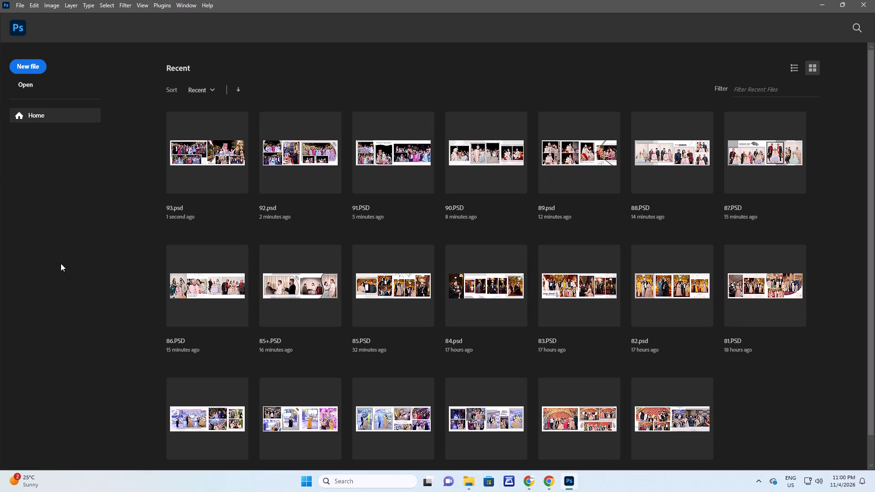
right_click(150, 200)
left_click(161, 207)
right_click_drag(209, 211, 213, 213, "shift")
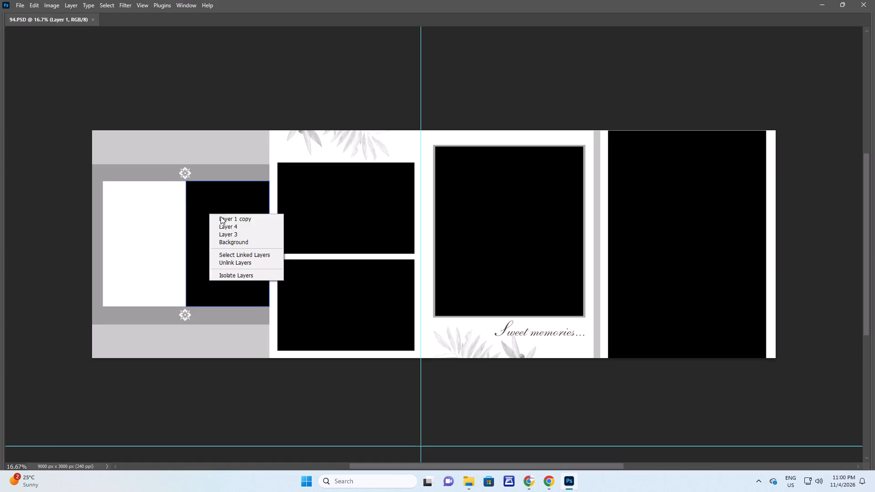
left_click(221, 217, "shift")
right_click_drag(335, 200, 340, 202, "shift")
left_click(346, 205, "shift")
right_click(353, 305, "shift")
left_click(365, 310, "shift")
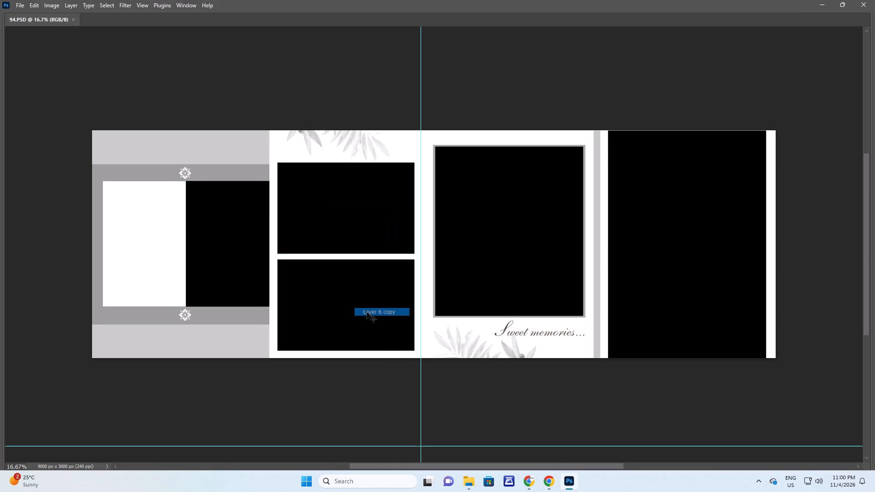
right_click(474, 226, "shift")
left_click(488, 233, "shift")
right_click_drag(671, 218, 675, 219, "shift")
left_click(682, 222, "shift")
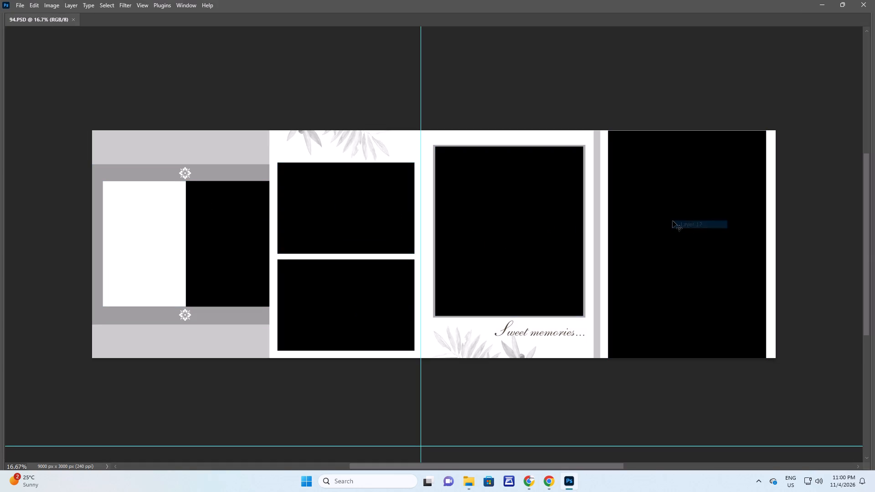
key("F9")
left_click(669, 179)
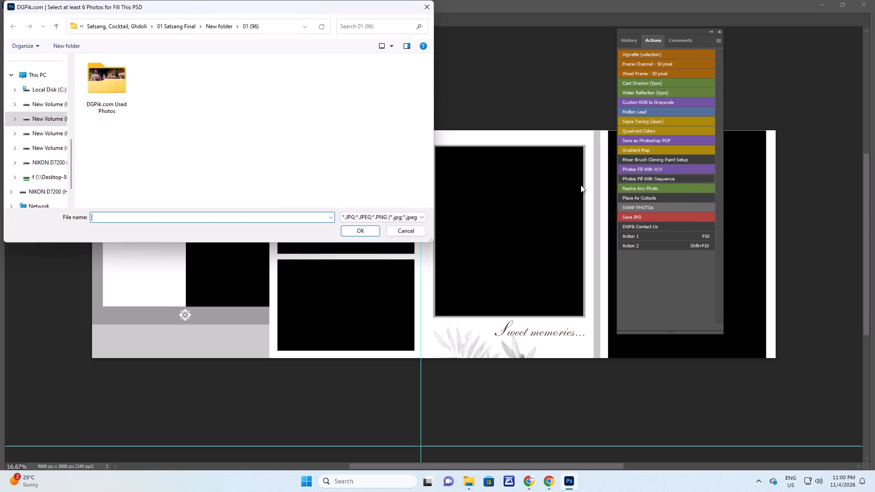
left_click(59, 26)
scroll(160, 118, "down", 3)
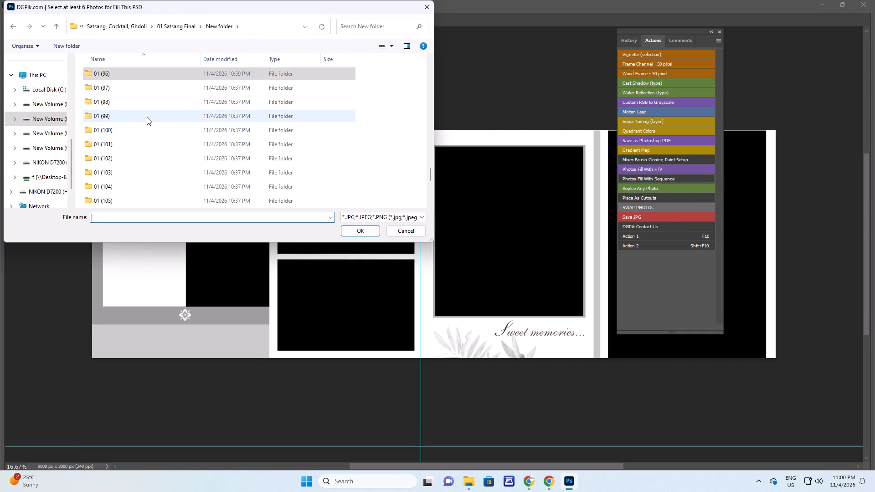
double_click(114, 90)
left_click(269, 169)
key("ctrl+a")
key("Return")
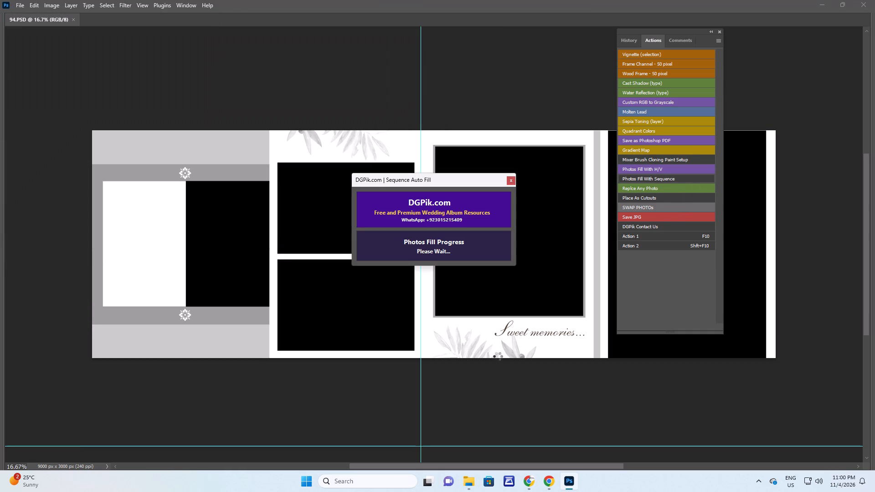
Switch to the NDTV India YouTube video in Chrome, lower its volume and return to Photoshop.
left_click(529, 478)
left_click(554, 482)
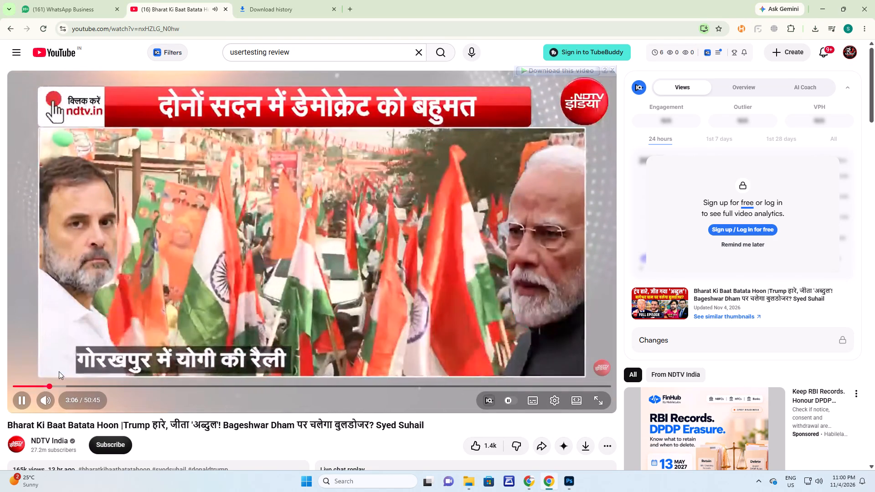
left_click(62, 401)
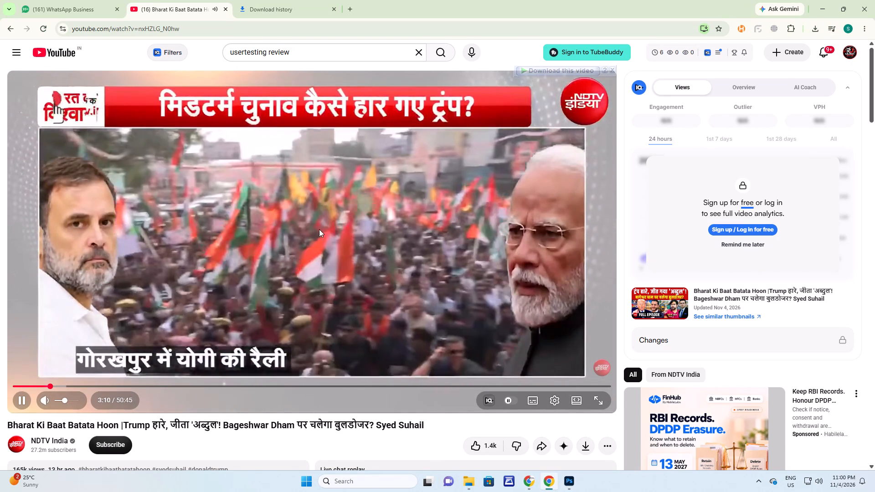
key("alt+Tab")
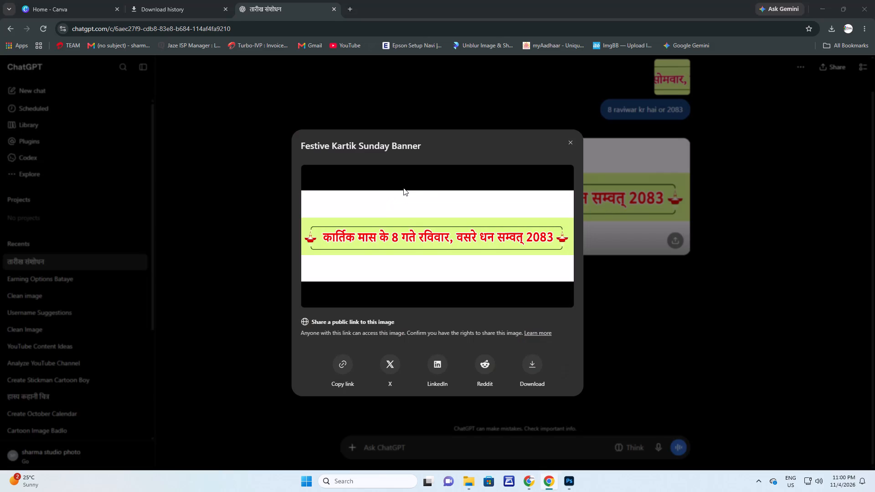
key("alt+Tab")
key("alt+Tab")
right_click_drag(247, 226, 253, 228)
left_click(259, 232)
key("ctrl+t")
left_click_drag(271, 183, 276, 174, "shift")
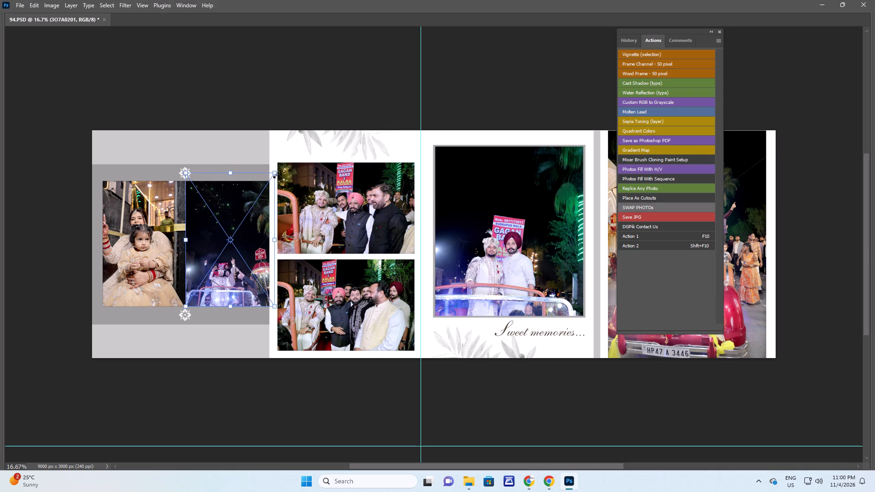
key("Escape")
key("Tab")
key("Tab")
key("space")
key("space")
key("space")
key("space")
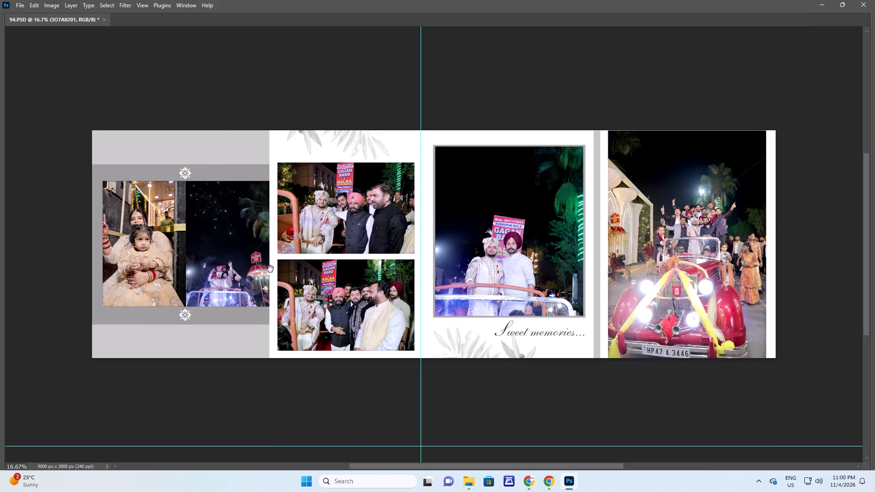
left_click_drag(270, 269, 277, 266)
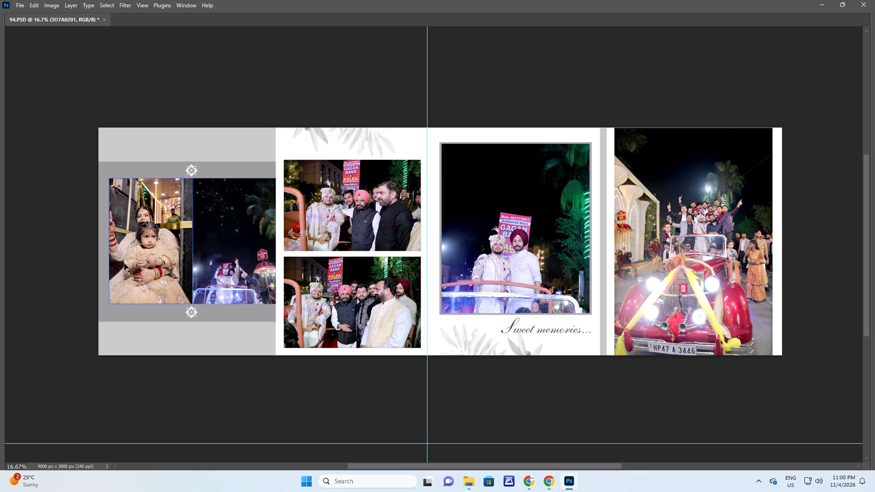
right_click(167, 252)
left_click(178, 257)
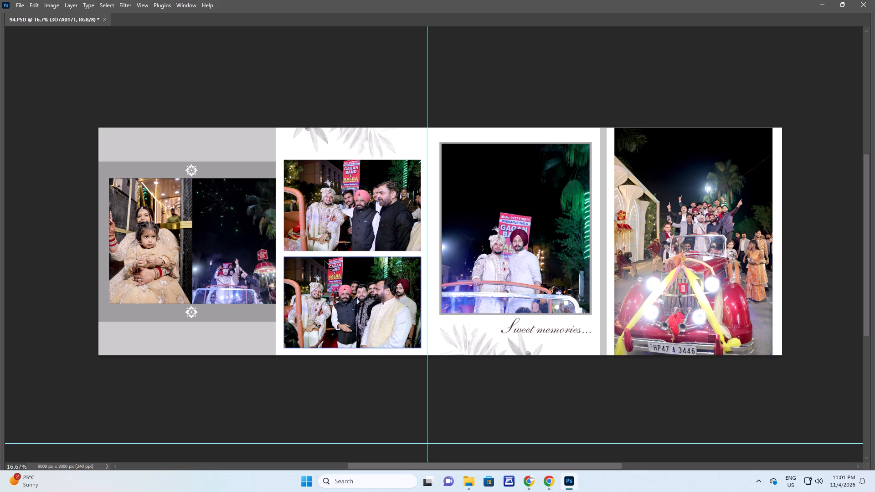
right_click_drag(541, 219, 548, 222, "shift")
left_click(553, 224, "shift")
key("F9")
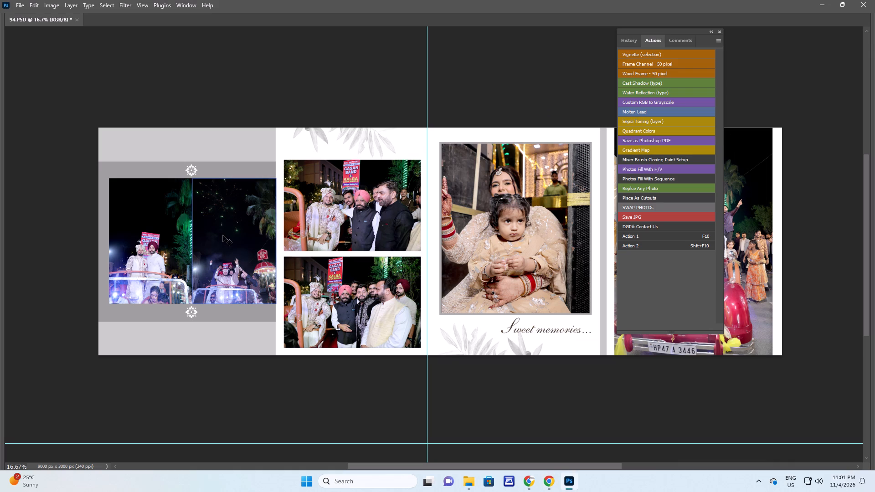
Enlarge the groom's night photo in the second small frame, extending it up and outward from the frame's inner corner.
right_click_drag(238, 223, 243, 225)
left_click(256, 232)
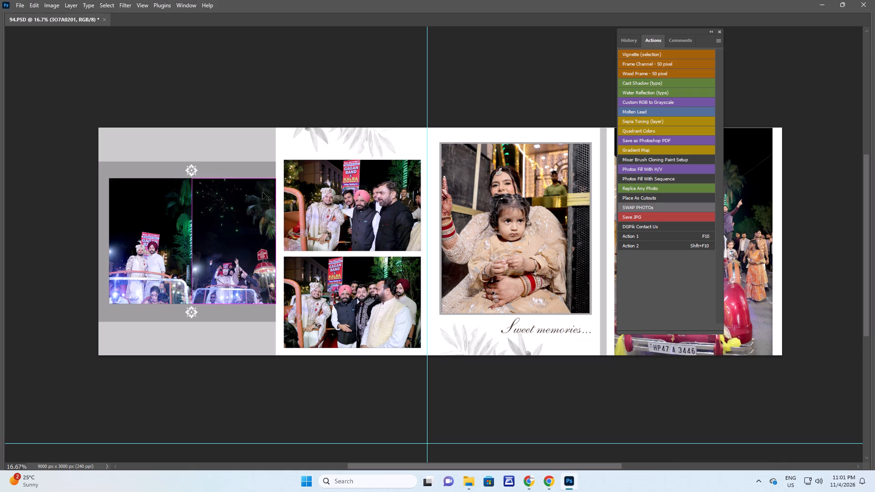
key("ctrl+t")
left_click_drag(190, 176, 175, 158, "shift")
key("Return")
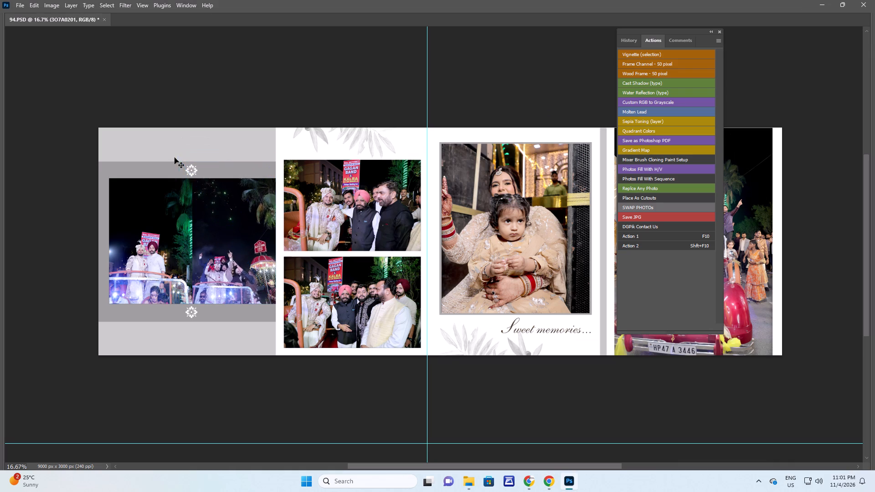
Run Action 1 on the DGPik.com Frames layers of both adjoining small frames on the grey panel.
key("v")
right_click_drag(255, 209, 265, 215)
left_click_drag(276, 223, 278, 230)
key("F10")
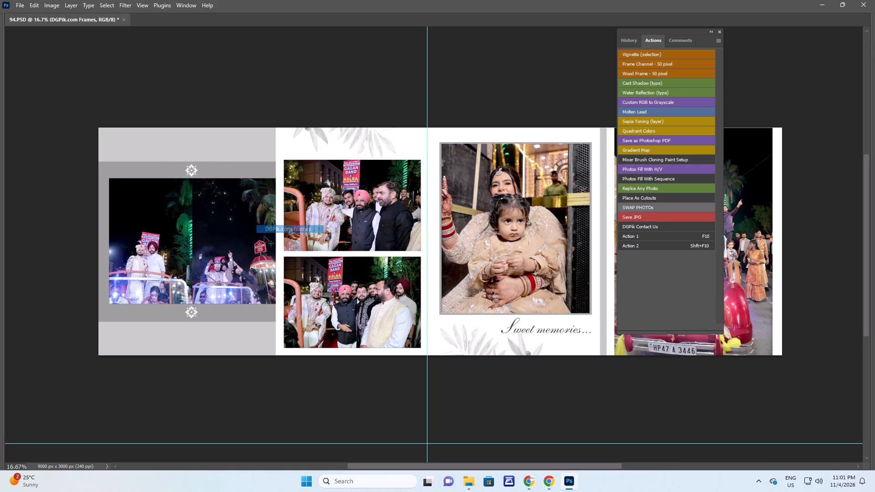
right_click(155, 226)
left_click(169, 240)
key("F10")
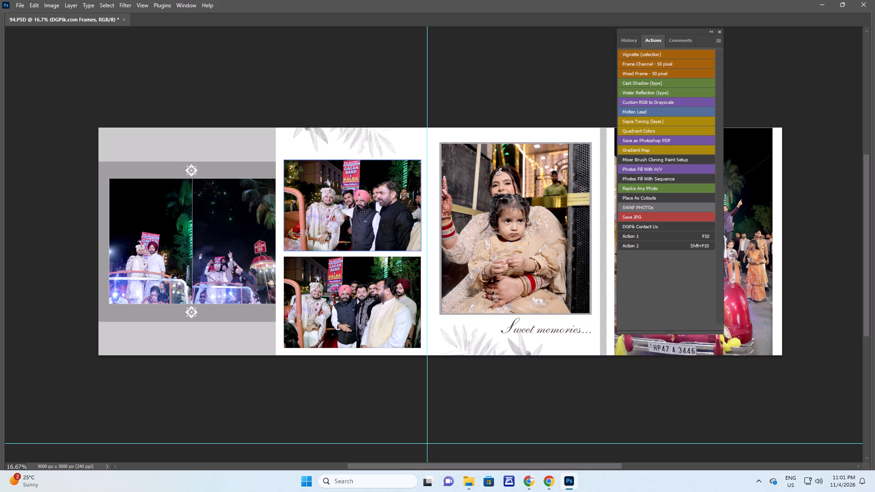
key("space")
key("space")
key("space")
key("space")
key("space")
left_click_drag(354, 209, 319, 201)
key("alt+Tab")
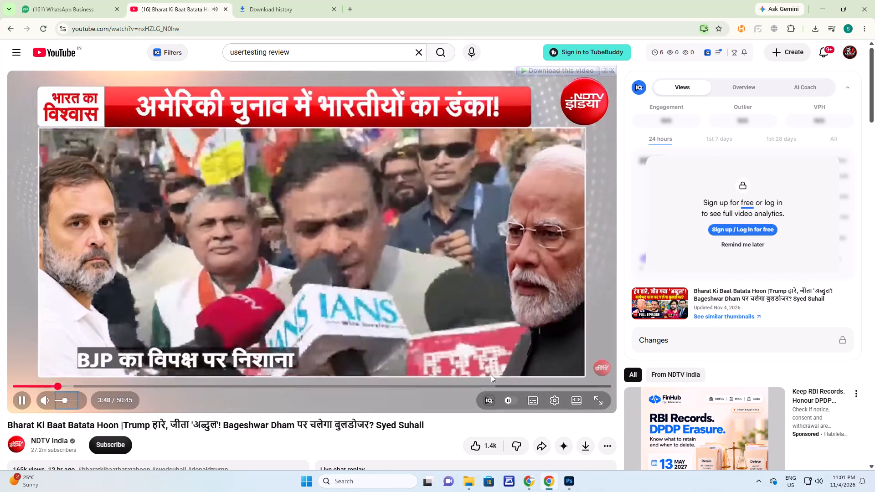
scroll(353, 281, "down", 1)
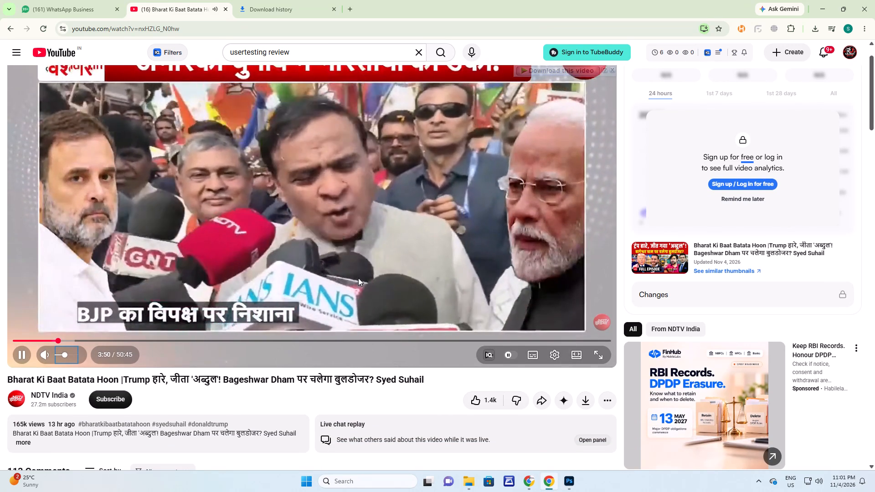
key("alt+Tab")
Enlarge the bride-and-child photo in the large bordered frame to about 2,060 px wide.
key("space")
key("space")
key("space")
key("space")
key("space")
left_click_drag(492, 272, 363, 272)
right_click_drag(388, 210, 394, 212)
left_click(401, 215)
key("ctrl+t")
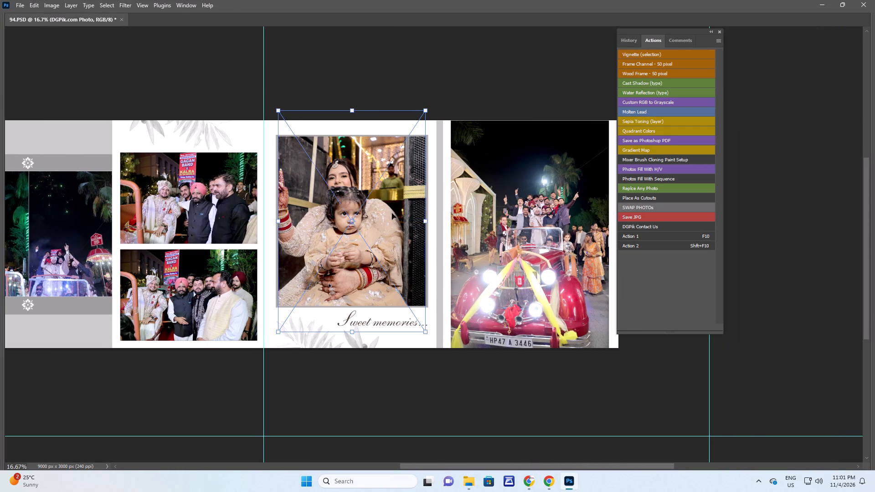
left_click(392, 213, "ctrl")
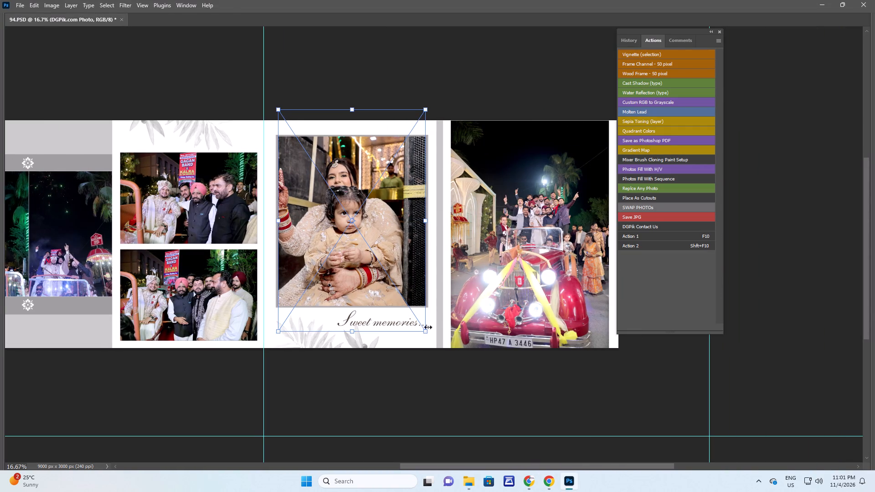
left_click(426, 115, "shift")
left_click_drag(426, 113, 447, 108, "shift")
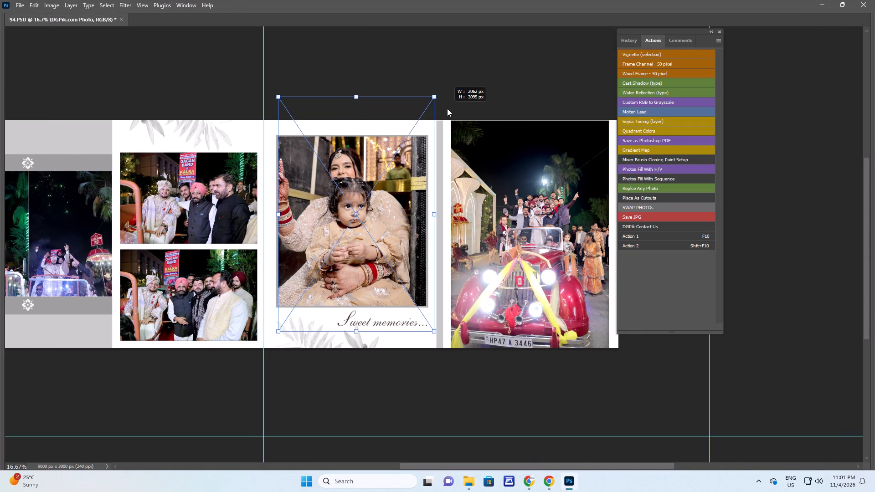
left_click_drag(447, 108, 449, 108, "shift")
key("Return")
Enlarge the red car photo in the spread's last tall frame and shift it about 100 px left.
key("space")
key("space")
key("space")
key("space")
left_click_drag(477, 235, 291, 231)
right_click(410, 184)
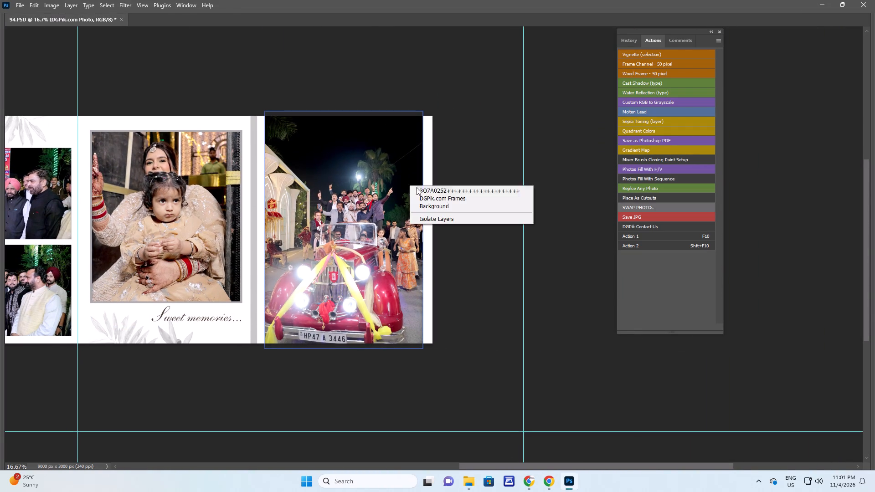
left_click(419, 188)
key("ctrl+t")
left_click_drag(423, 113, 440, 103, "shift")
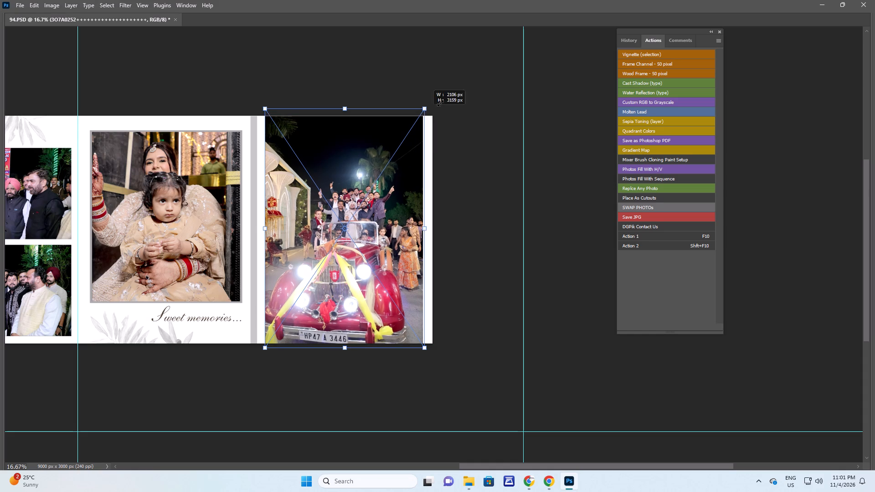
left_click_drag(440, 103, 464, 101, "shift")
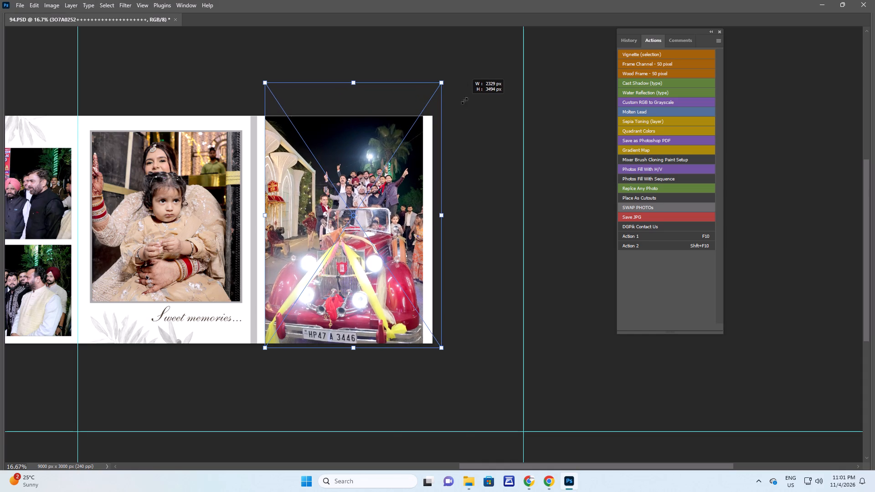
left_click_drag(464, 101, 463, 101, "shift")
left_click_drag(360, 165, 355, 164)
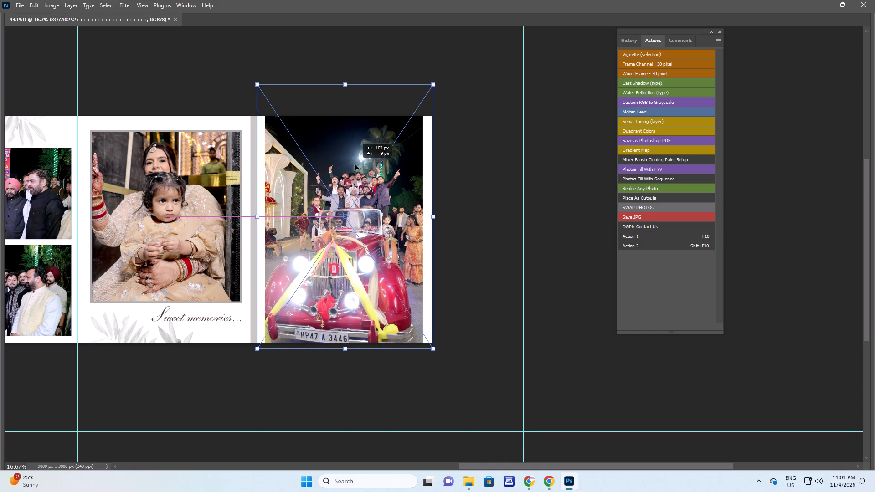
left_click_drag(433, 85, 449, 84, "shift")
key("shift+Return")
Duplicate the red car photo layer, move the copy three levels back in the stack and set its opacity to 10%.
key("alt+Left")
key("ctrl+bracketleft")
key("ctrl+bracketleft")
key("ctrl+bracketleft")
key("1")
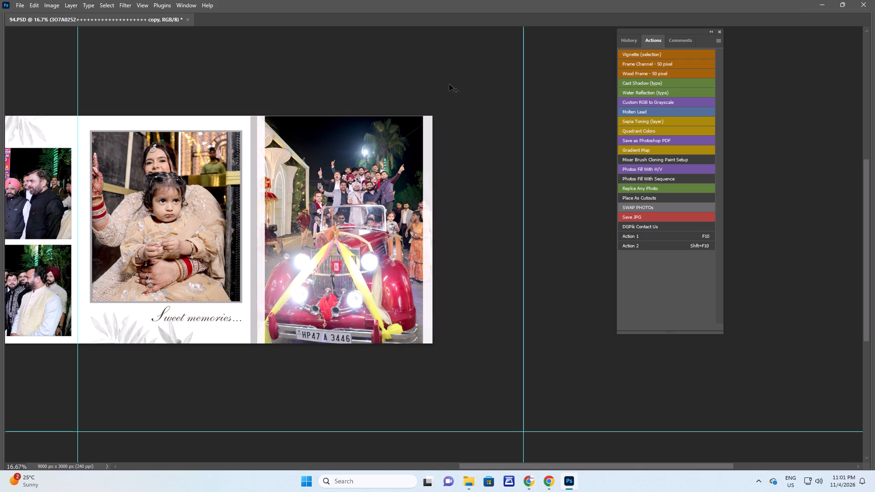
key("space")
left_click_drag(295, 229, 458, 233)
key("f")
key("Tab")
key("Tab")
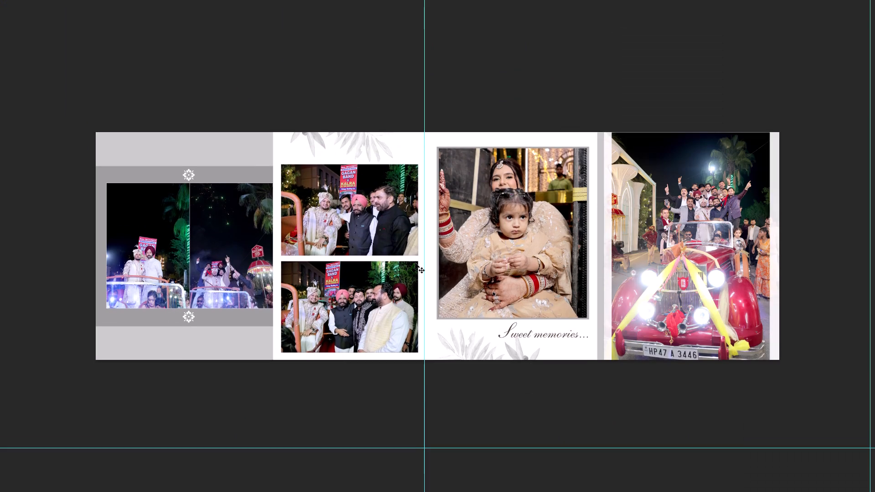
Run Action 1 twice on layers at the first small frame on the grey panel, starting with Layer 4.
key("v")
right_click(136, 176)
left_click(151, 184)
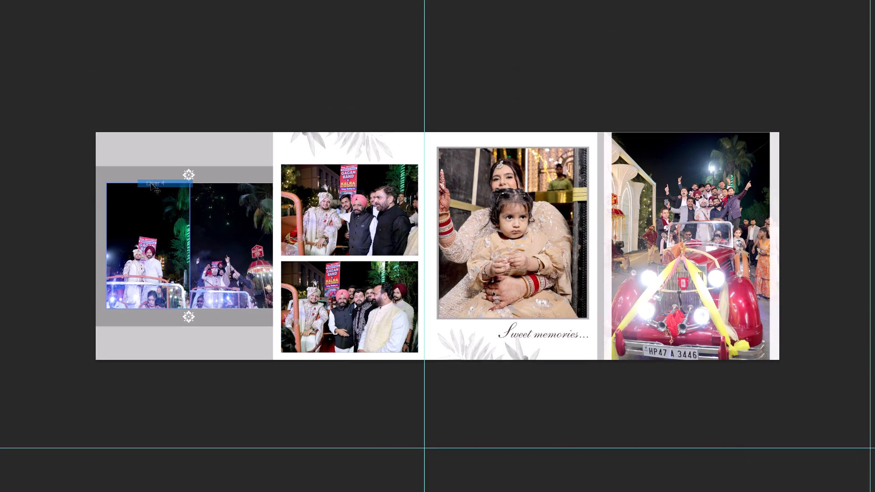
key("F10")
right_click_drag(139, 169, 145, 172)
left_click(154, 176)
key("F10")
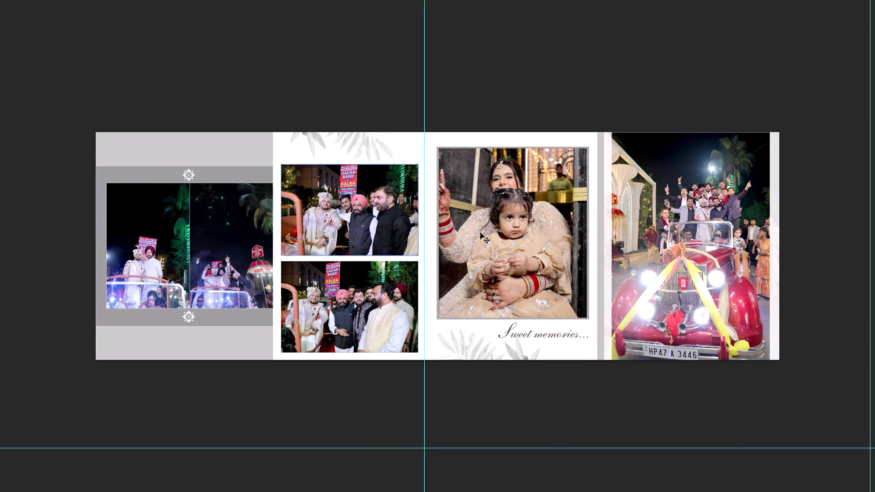
Save the finished spread 94.PSD and close it.
key("Tab")
key("Tab")
key("ctrl+s")
key("ctrl+s")
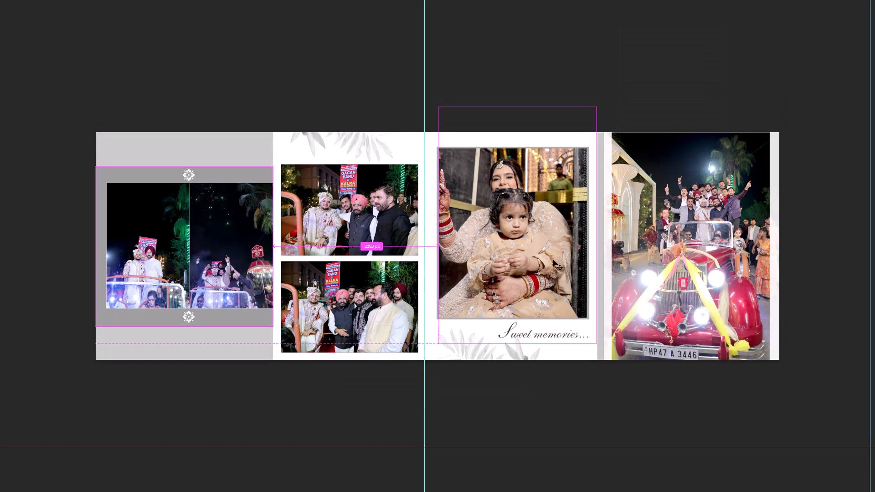
key("ctrl+s")
key("ctrl+w")
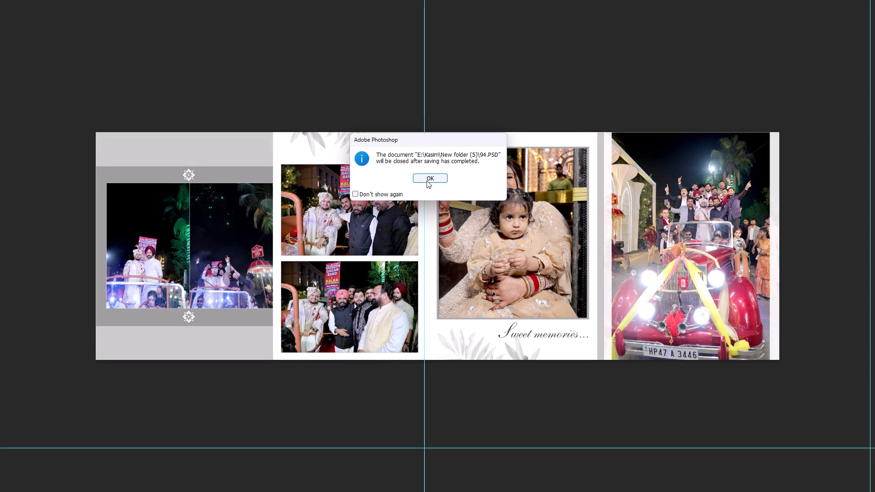
left_click(427, 179)
Switch to the New folder (5) window and open 95.PSD from it in Photoshop.
key("alt+Tab")
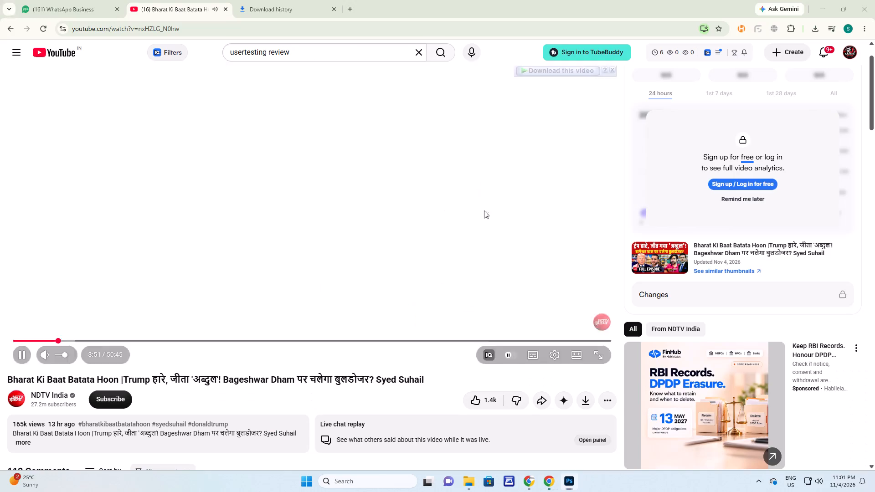
key("alt+Tab")
key("alt+Tab")
key("alt+Tab")
key("alt+Tab")
key("alt+Tab")
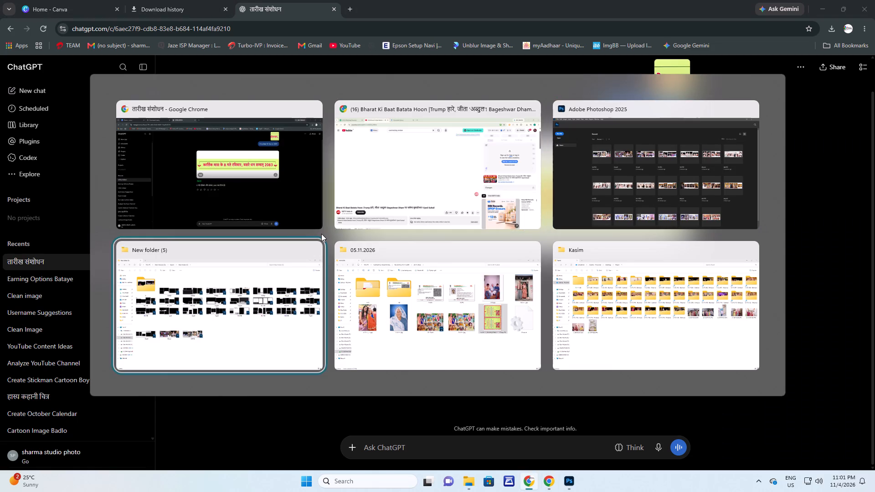
key("alt+Tab")
key("alt+shift+Tab")
left_click(386, 350)
left_click_drag(211, 133, 268, 147)
key("alt+Tab")
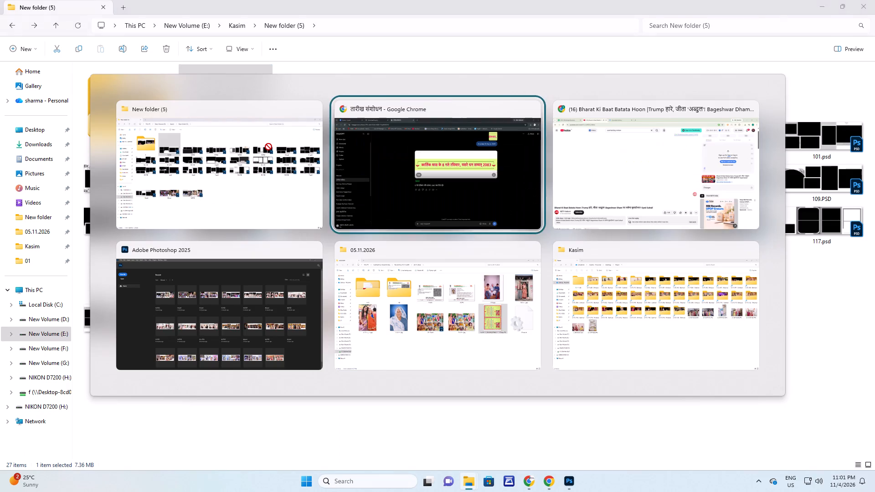
key("alt+Tab")
left_click_drag(268, 147, 33, 224)
key("alt+Tab")
Select the seven frame layers in order across the spread and run Photos Fill With Sequence with all photos from folder 01 (98).
key("v")
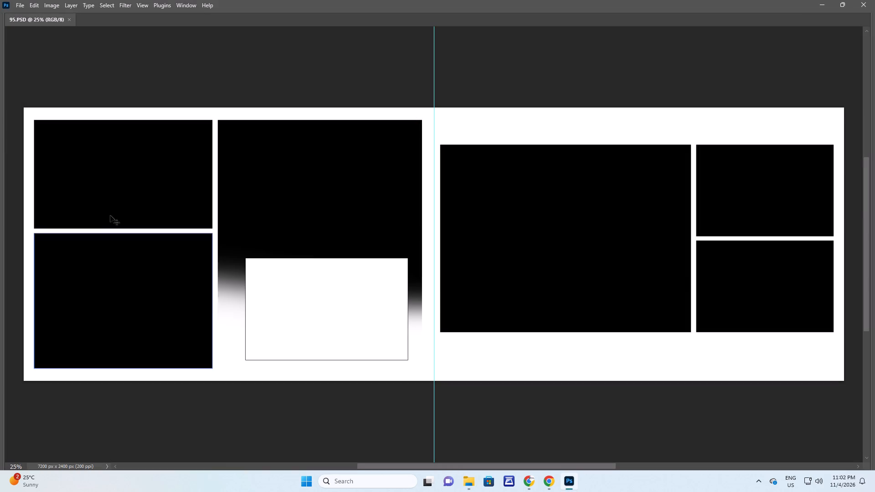
right_click_drag(114, 166, 119, 167)
left_click(126, 171)
right_click(123, 252, "shift")
left_click(131, 255, "shift")
right_click_drag(304, 195, 311, 198, "shift")
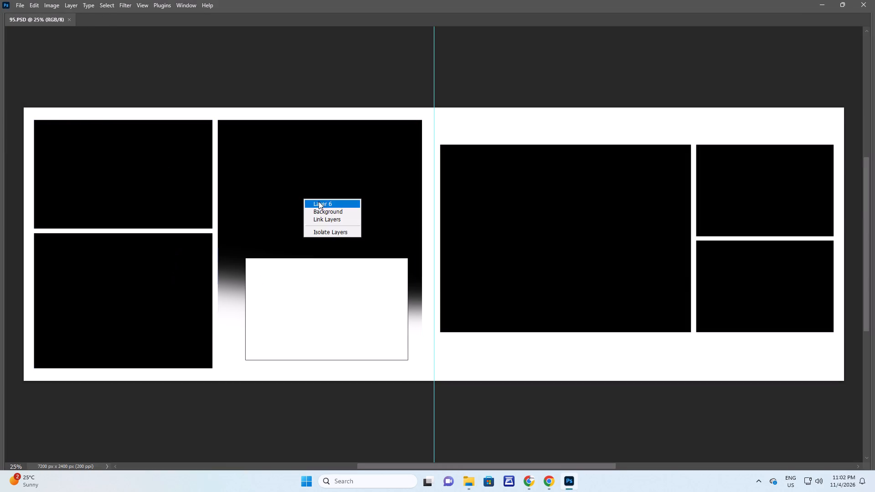
left_click(319, 201, "shift")
right_click(332, 296, "shift")
left_click(343, 299, "shift")
right_click_drag(569, 222, 575, 225, "shift")
left_click(581, 228, "shift")
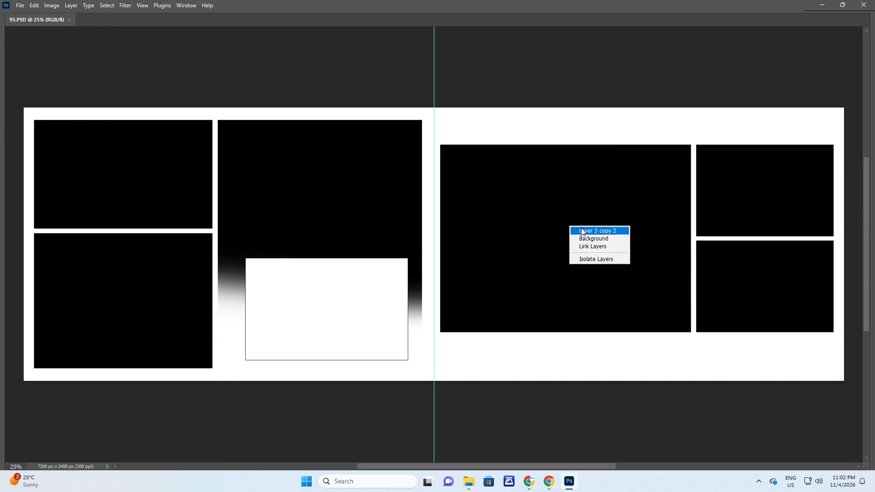
right_click(759, 179, "shift")
left_click(768, 183, "shift")
right_click(750, 278, "shift")
left_click(760, 281, "shift")
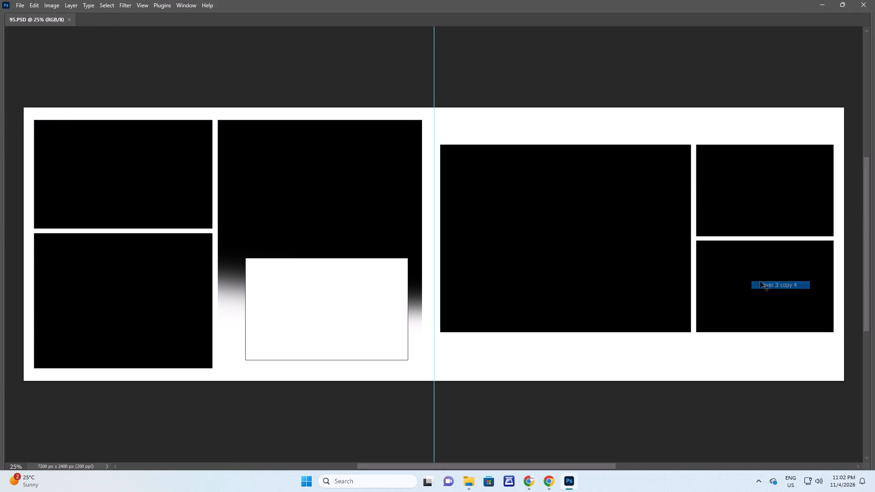
key("F9")
left_click(656, 178)
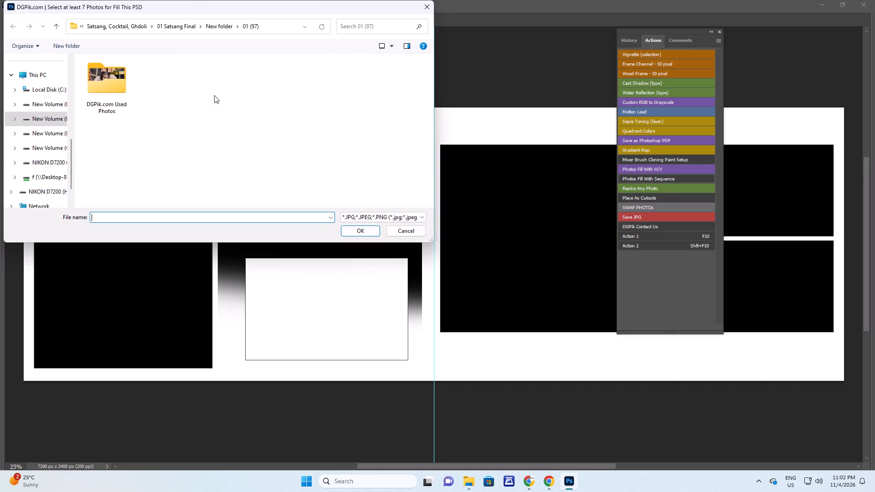
left_click(62, 31)
scroll(164, 162, "down", 2)
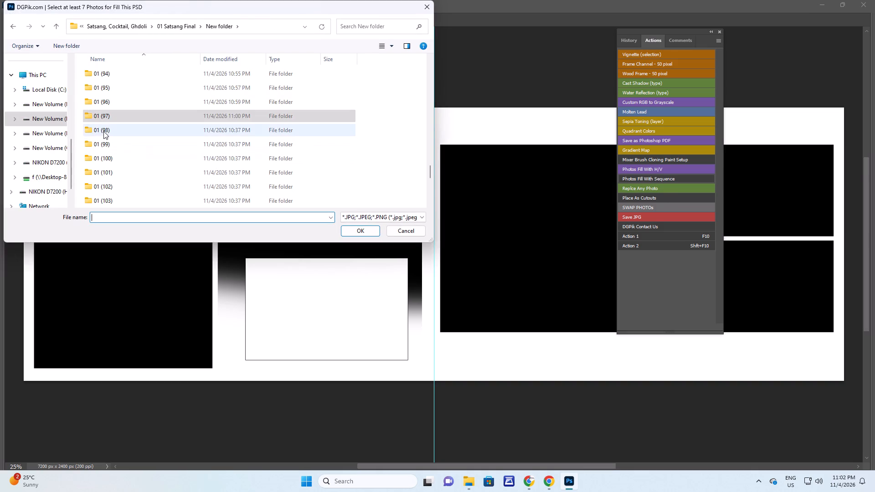
double_click(103, 129)
left_click(136, 142)
key("ctrl+a")
key("Return")
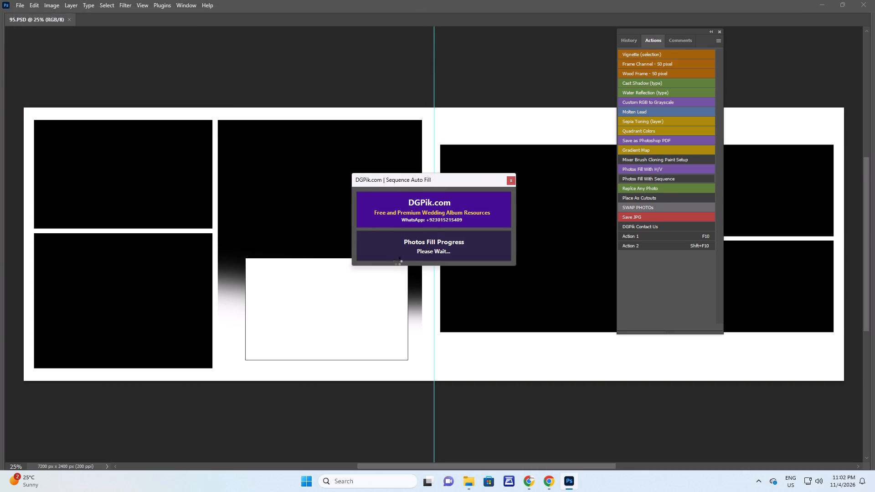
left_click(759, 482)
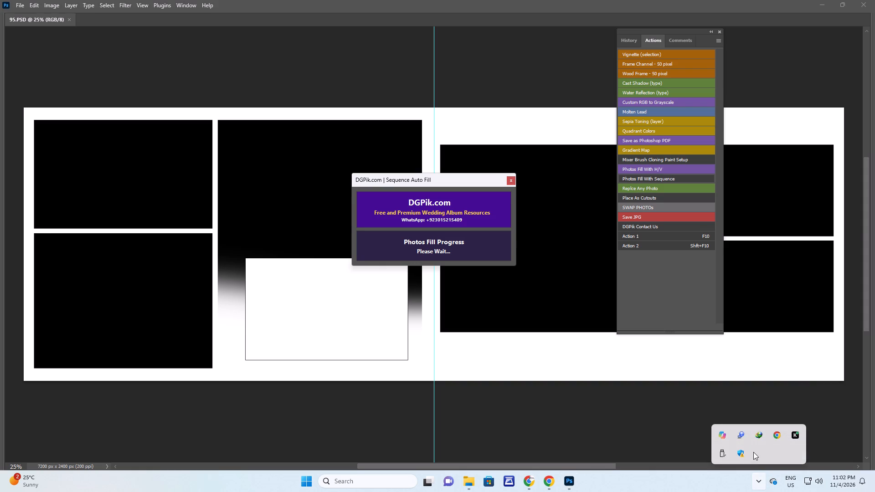
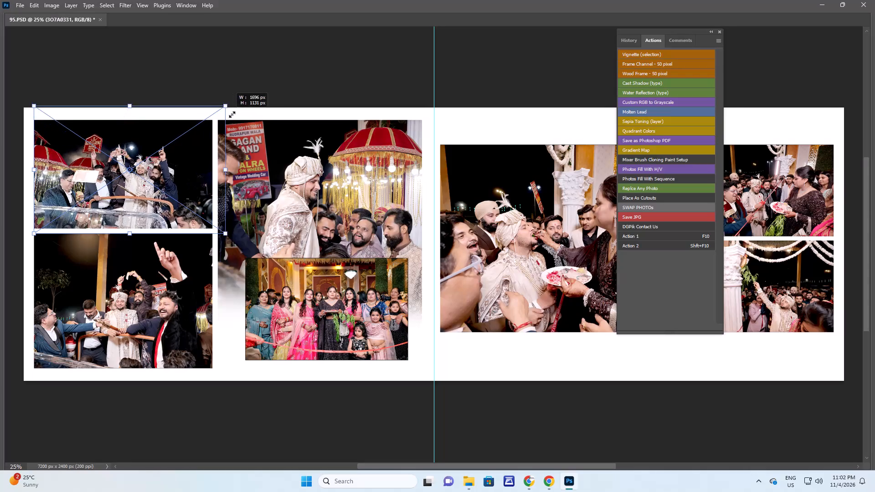
Rescale the two stacked photos on the outer side of the left page to reframe them inside their frames.
key("Return")
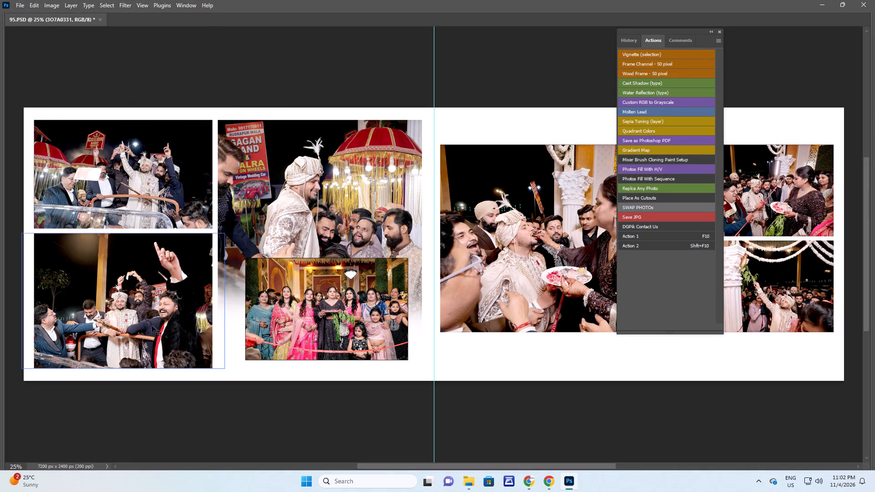
right_click_drag(195, 282, 202, 284)
left_click(206, 287)
key("ctrl+t")
left_click_drag(224, 370, 245, 375, "shift")
key("Return")
Resize and reposition photo 3O7A0348 of the groom within the large fading frame on the left page.
right_click_drag(331, 205, 341, 210)
left_click(348, 214)
key("ctrl+t")
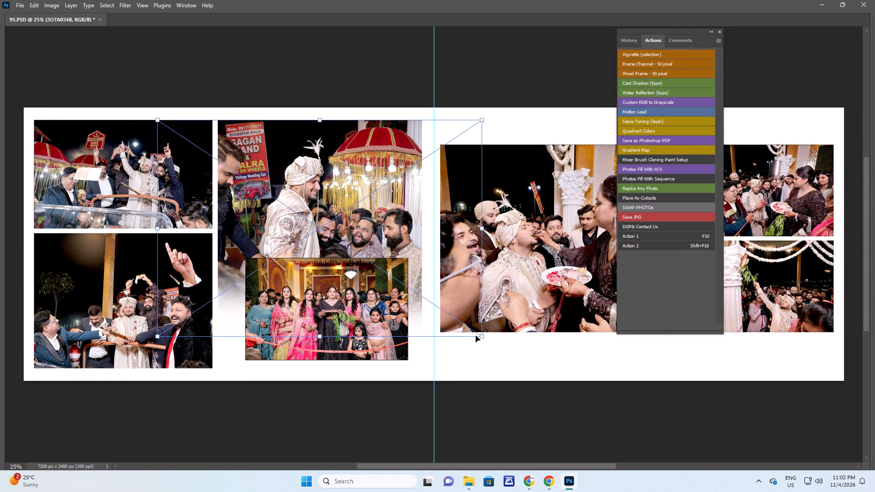
left_click_drag(482, 336, 428, 265, "shift")
left_click_drag(341, 260, 378, 244)
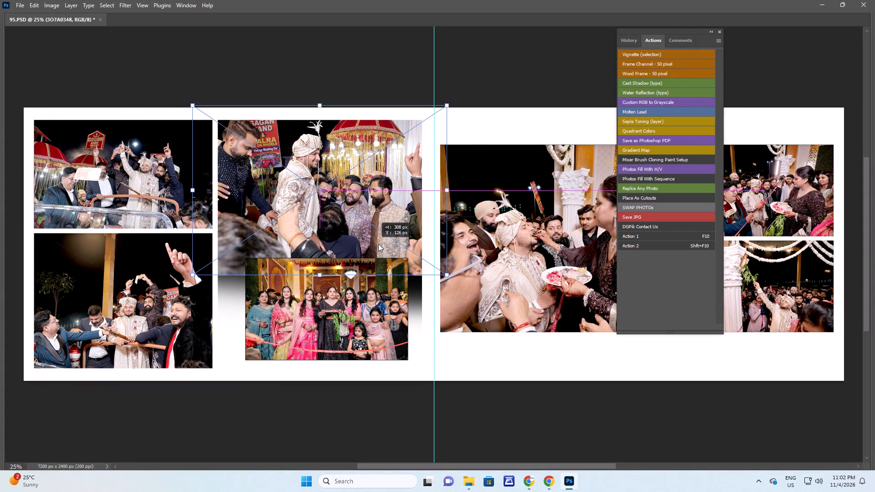
left_click_drag(378, 244, 369, 260)
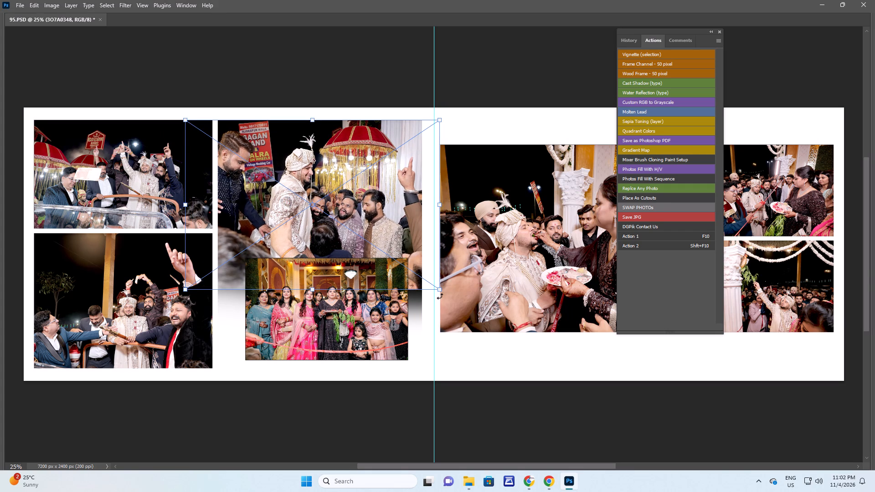
left_click_drag(439, 291, 494, 318, "shift")
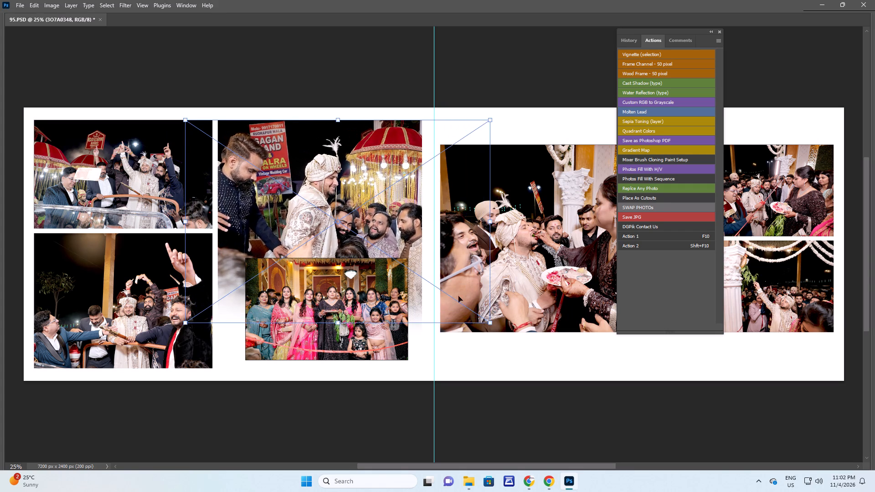
left_click_drag(451, 293, 443, 295)
key("Return")
Check how the women's group photo and the right-page photos sit in their frames.
right_click_drag(308, 304, 318, 308)
left_click(328, 314)
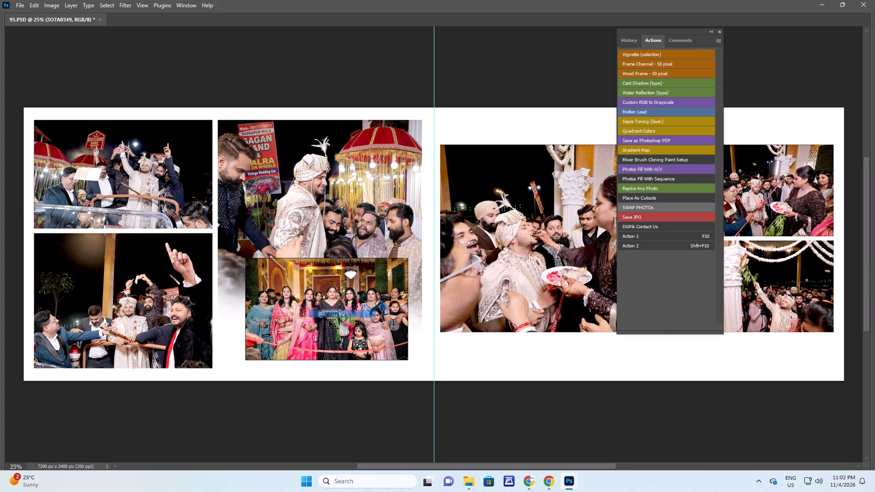
key("ctrl+t")
left_click(411, 256, "shift")
key("Return")
key("space")
key("space")
key("space")
key("space")
key("space")
key("space")
key("space")
key("space")
key("space")
key("space")
key("space")
key("space")
key("space")
key("space")
key("space")
key("space")
key("space")
key("space")
key("space")
key("space")
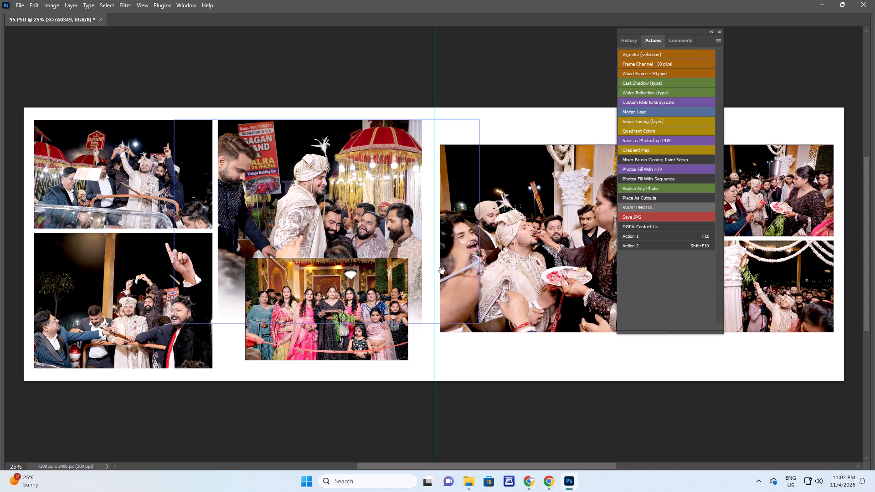
left_click_drag(432, 270, 285, 247)
left_click_drag(314, 258, 190, 261)
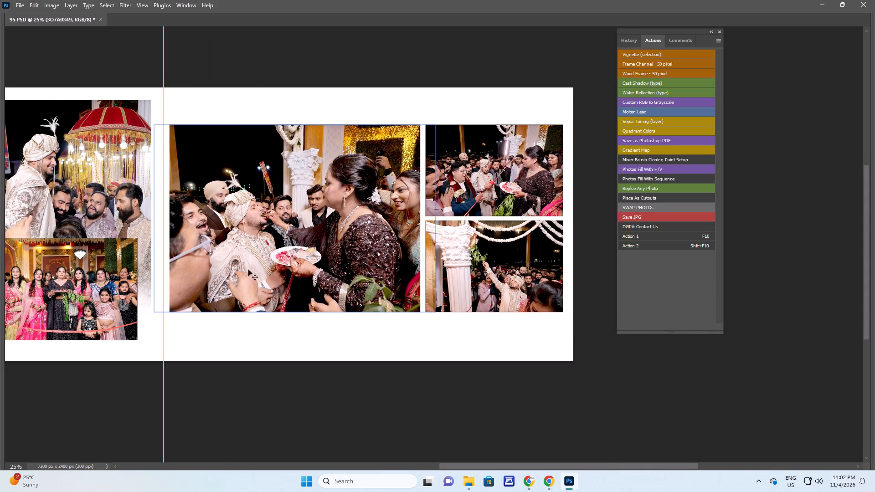
key("space")
key("space")
key("space")
key("space")
key("space")
key("space")
key("space")
key("space")
key("space")
left_click_drag(260, 239, 474, 248)
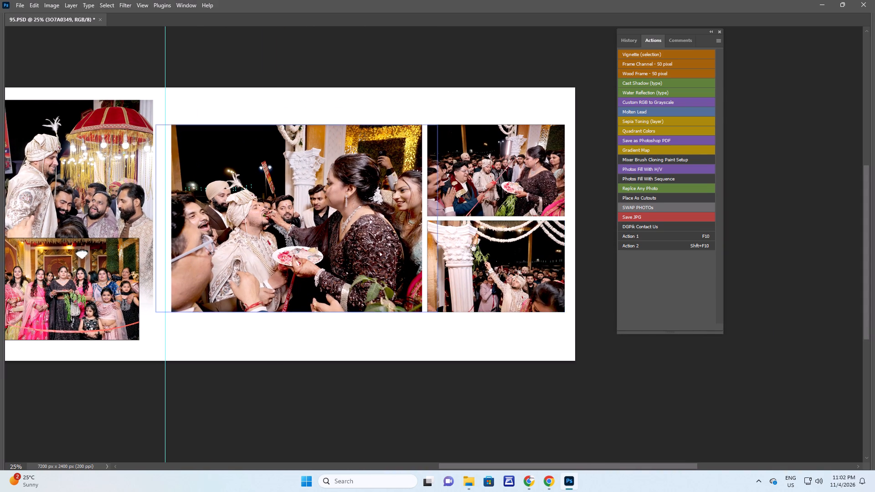
left_click_drag(474, 248, 515, 250)
key("Tab")
key("Tab")
Duplicate the large right-page photo 3O7A0382 behind the frames and enlarge the copy to fill the whole right page.
key("space")
key("space")
key("space")
key("space")
key("space")
key("space")
left_click_drag(583, 252, 478, 252)
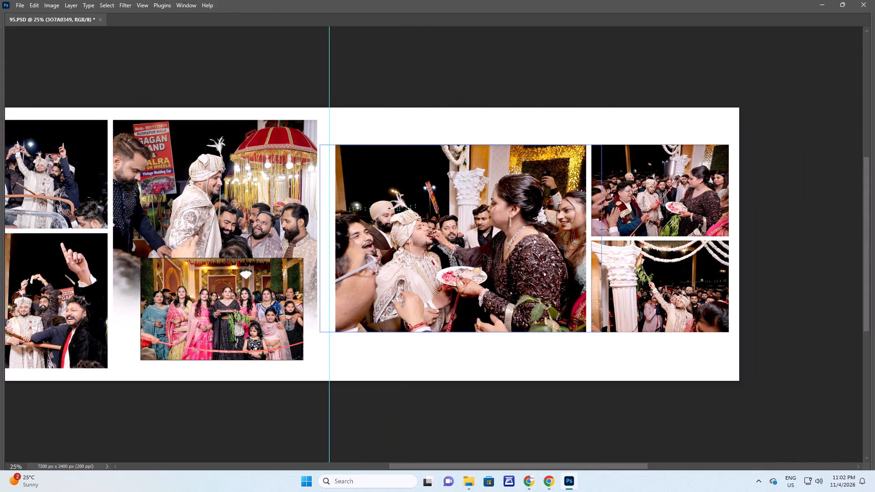
right_click_drag(467, 227, 473, 231)
left_click(483, 235)
key("alt+Left")
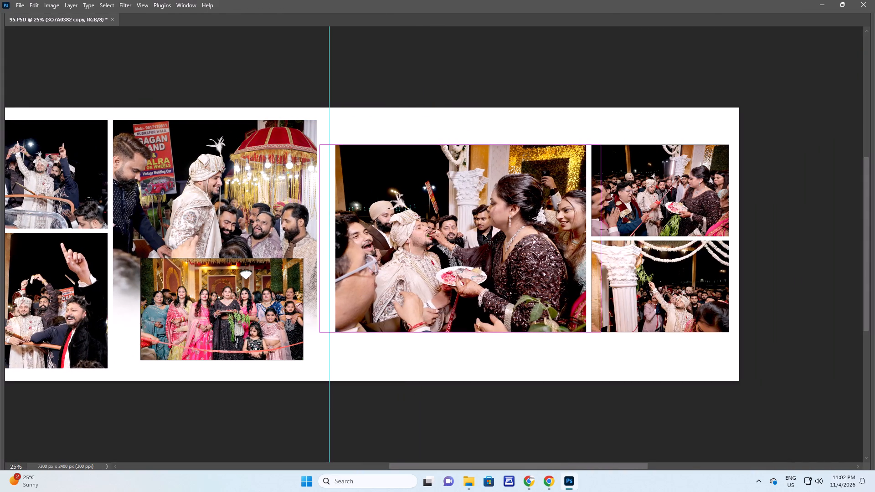
key("ctrl+bracketleft")
key("ctrl+bracketleft")
key("ctrl+bracketleft")
key("ctrl+alt+z")
key("ctrl+t")
left_click_drag(439, 230, 463, 221)
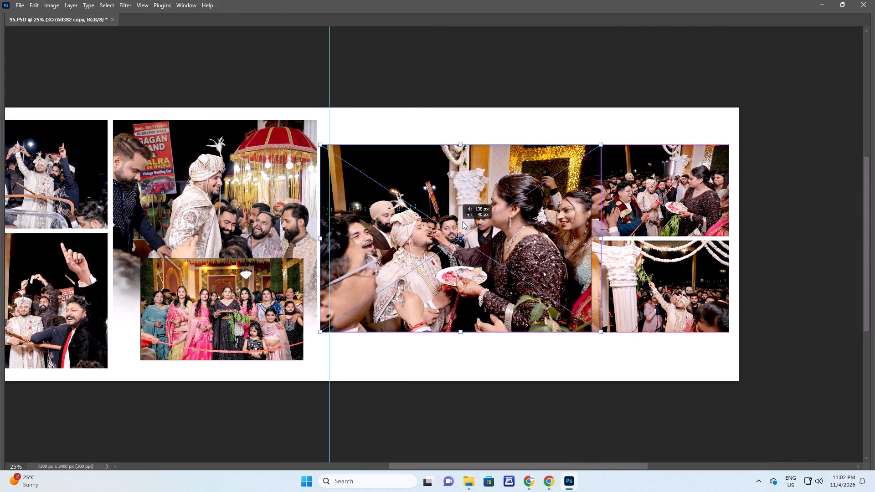
left_click_drag(463, 221, 450, 192)
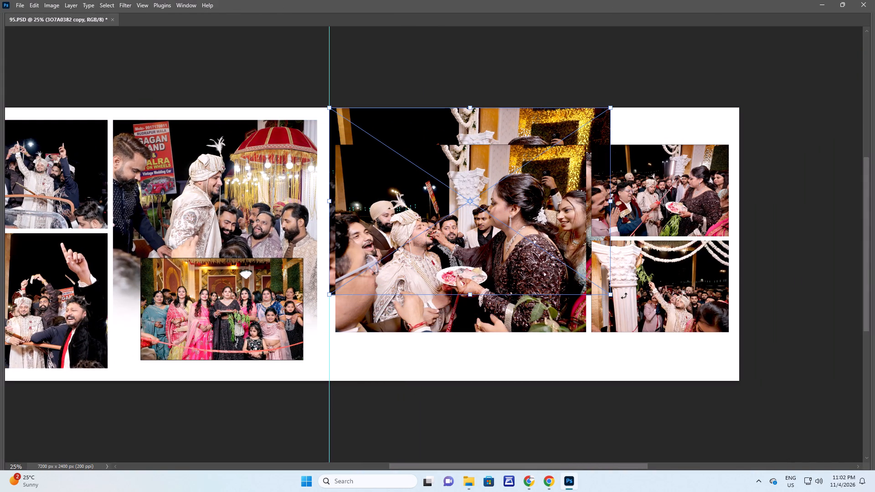
left_click_drag(613, 294, 758, 355, "shift")
key("Return")
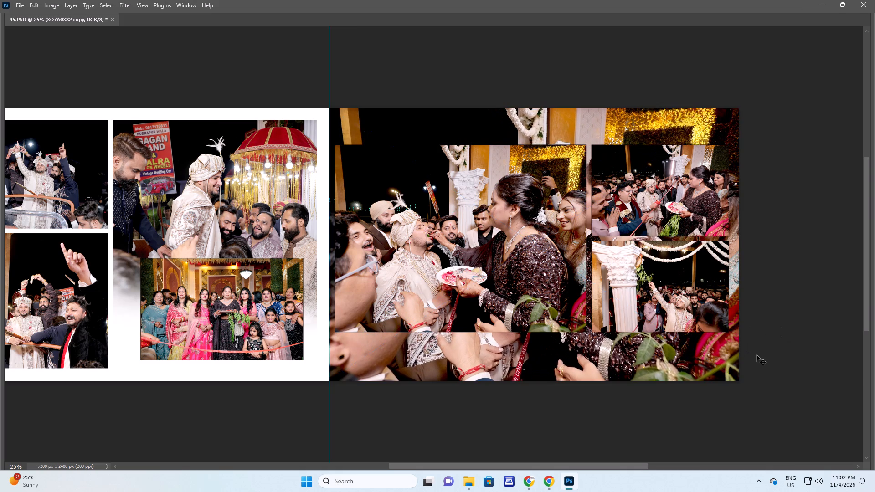
Set the full-page copy's opacity to 10% and duplicate it behind the frames on the left page as a faded background.
key("1")
key("space")
key("space")
key("space")
key("space")
key("space")
key("space")
key("space")
key("space")
key("space")
key("space")
key("space")
key("space")
key("space")
key("space")
key("space")
key("space")
key("space")
key("space")
key("space")
left_click_drag(412, 314, 548, 316)
left_click_drag(701, 224, 283, 226, "alt+shift")
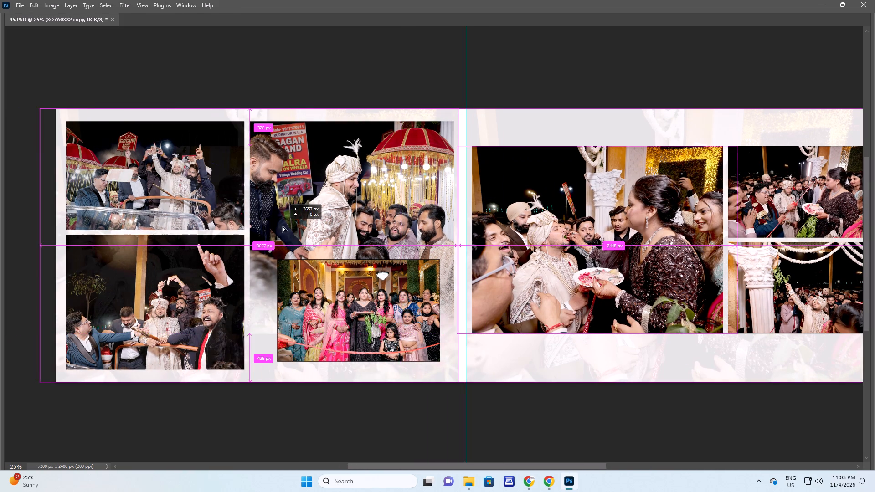
left_click_drag(283, 226, 289, 228, "alt+shift")
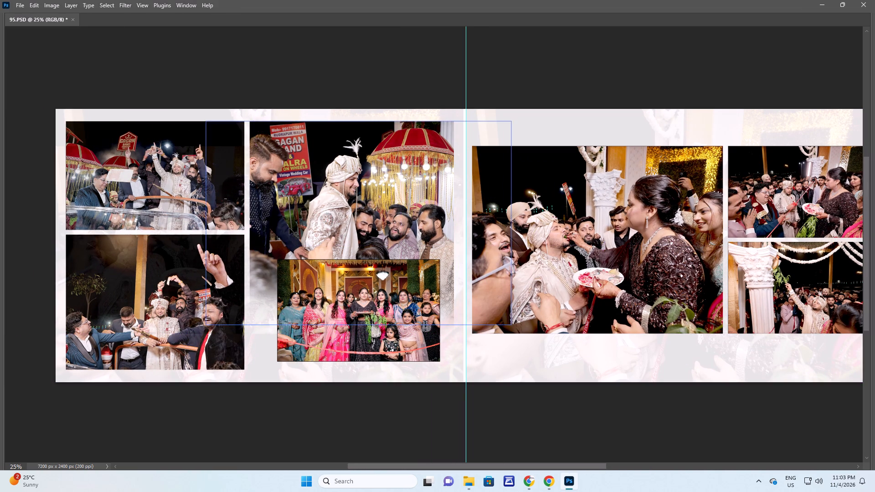
key("ctrl+shift+bracketleft")
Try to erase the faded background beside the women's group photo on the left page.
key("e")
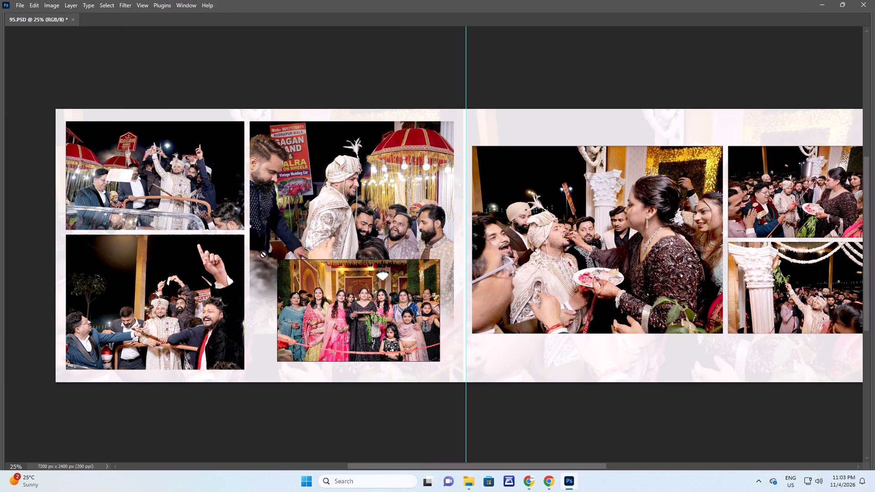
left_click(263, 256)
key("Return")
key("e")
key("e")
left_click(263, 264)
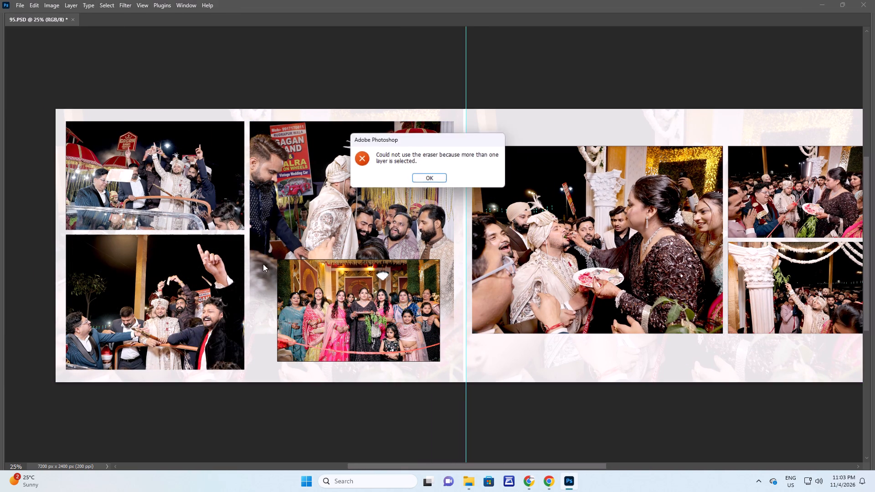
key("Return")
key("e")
Select 3O7A0382 copy 2 and softly erase it around the women's group photo and along the left page's lower edge.
key("v")
right_click(187, 377)
left_click(202, 380)
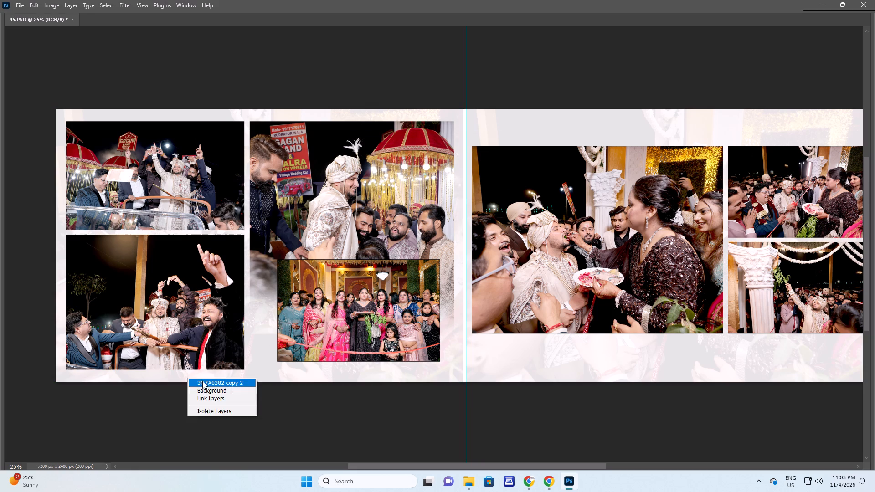
key("e")
left_click(275, 334)
key("Return")
key("e")
left_click_drag(256, 262, 260, 334)
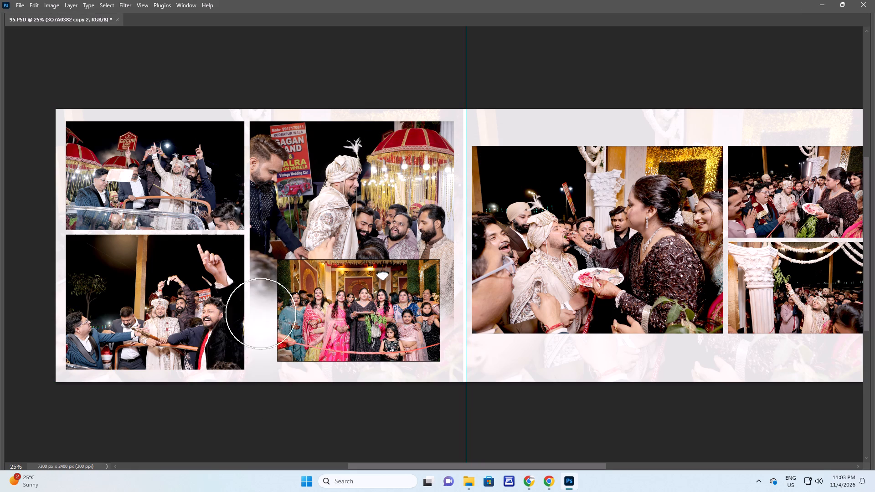
left_click_drag(263, 281, 377, 308)
left_click_drag(388, 319, 418, 356)
left_click_drag(436, 363, 446, 184)
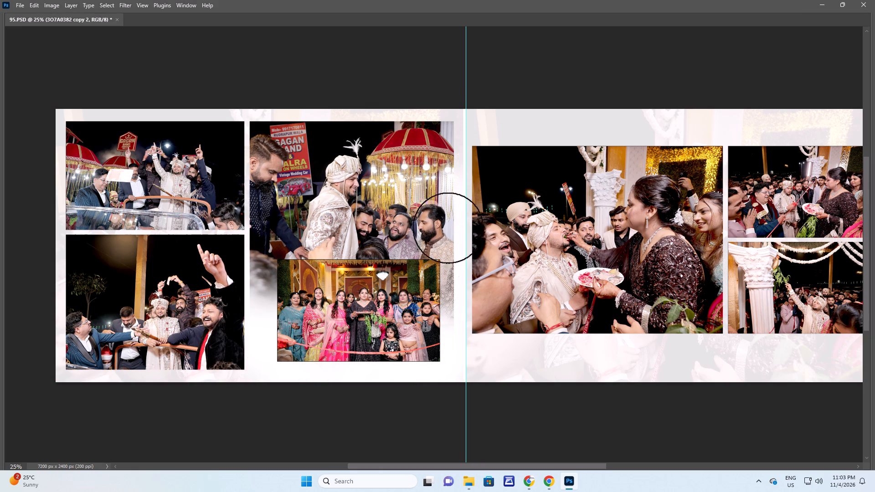
left_click_drag(443, 236, 445, 118)
left_click_drag(410, 206, 299, 336)
left_click_drag(303, 332, 237, 406)
left_click_drag(216, 400, 197, 409)
Save the finished spread 95.PSD and close it.
key("Tab")
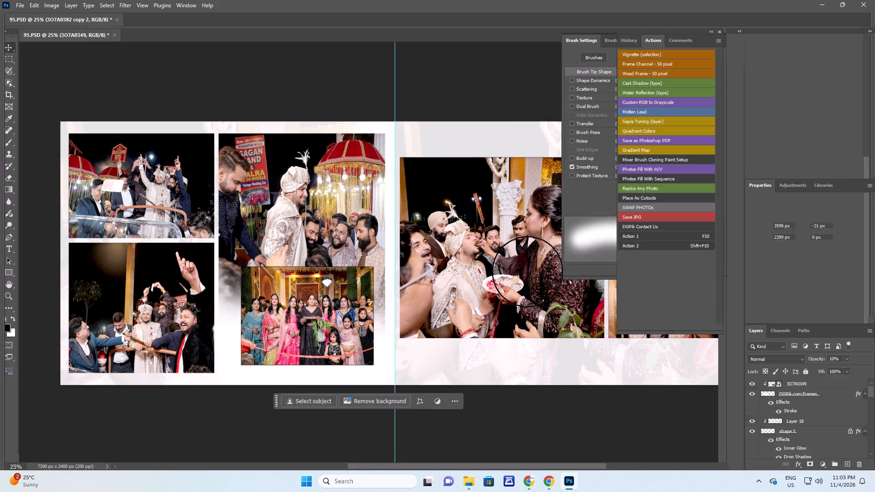
key("Tab")
key("ctrl+s")
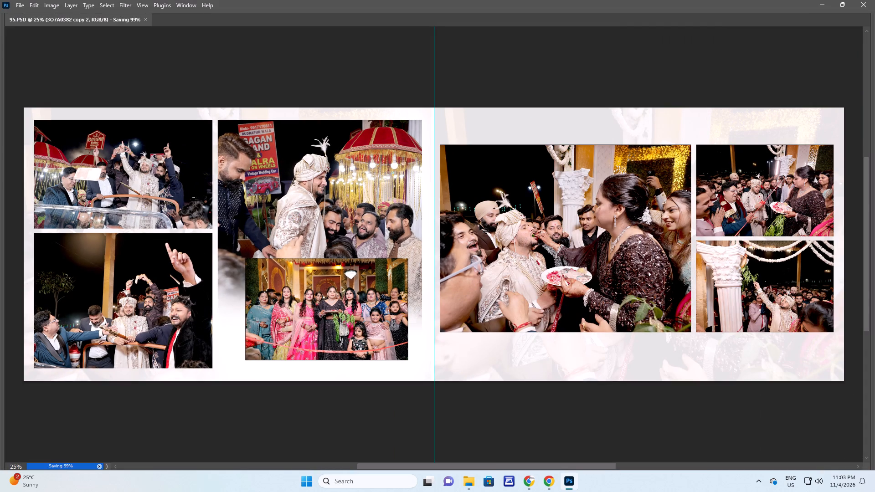
key("ctrl+w")
left_click(430, 179)
Switch to the New folder (5) window and open 96.PSD from it in Photoshop.
key("alt+Tab")
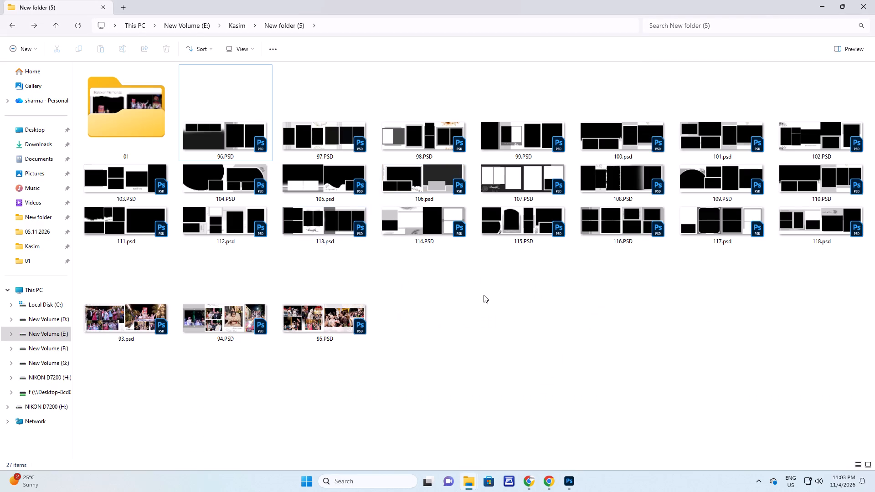
left_click(483, 294)
left_click_drag(237, 140, 60, 236)
key("alt+Tab")
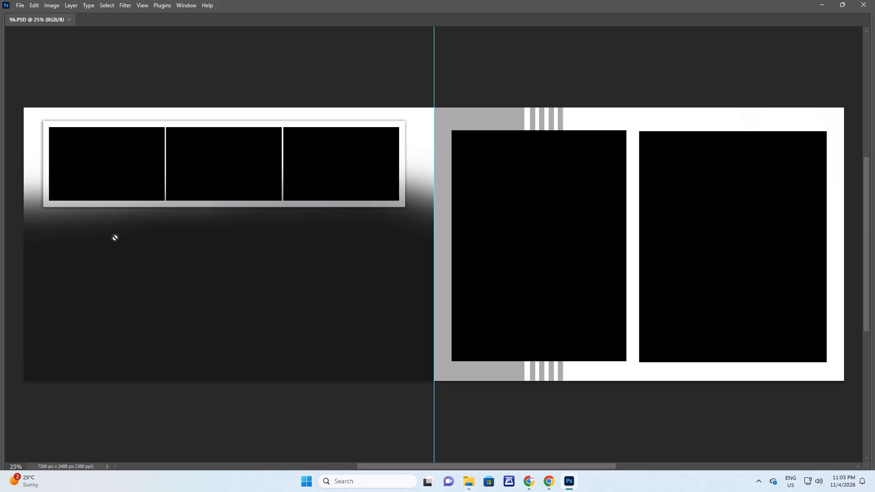
Select the six frame layers in order across the spread and run Photos Fill With Sequence with all photos from folder 01 (99).
key("v")
right_click_drag(120, 162, 128, 165)
left_click(132, 168)
right_click_drag(214, 157, 223, 161, "shift")
left_click(227, 164, "shift")
right_click_drag(329, 146, 337, 148, "shift")
left_click(343, 152, "shift")
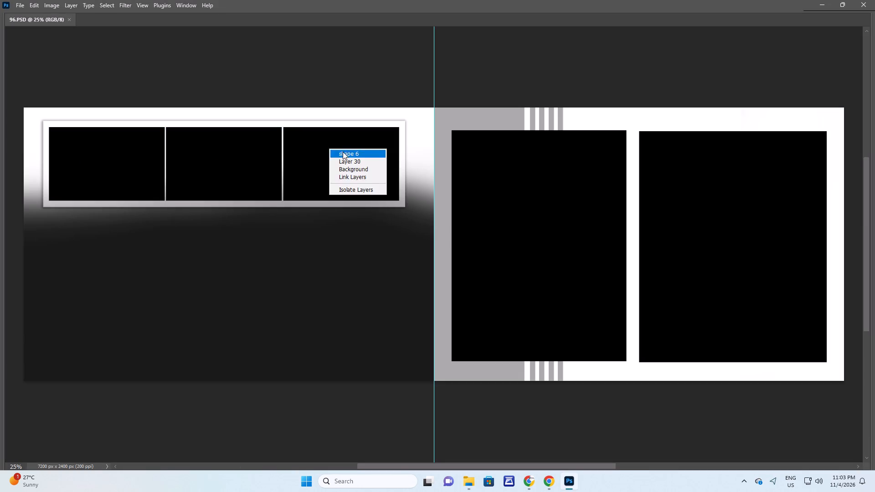
right_click_drag(252, 246, 256, 248, "shift")
left_click(266, 252, "shift")
right_click_drag(561, 215, 567, 219, "shift")
left_click(575, 223, "shift")
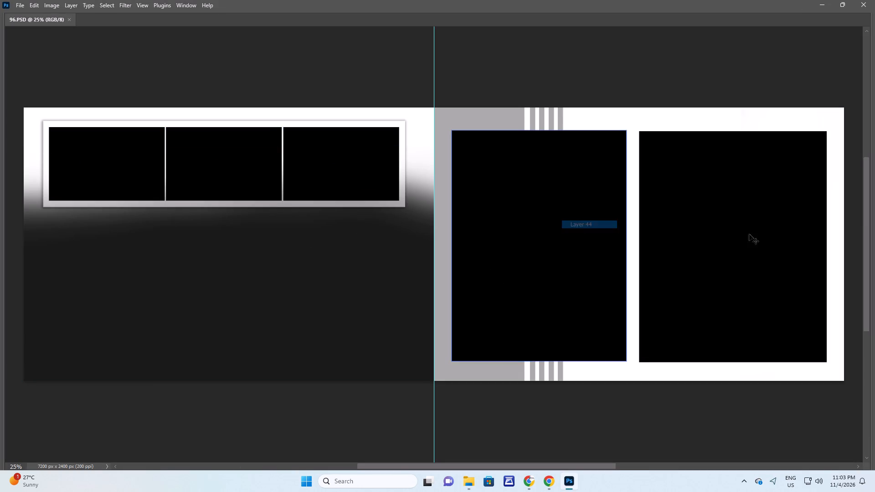
right_click(756, 213, "shift")
left_click(768, 219, "shift")
key("F9")
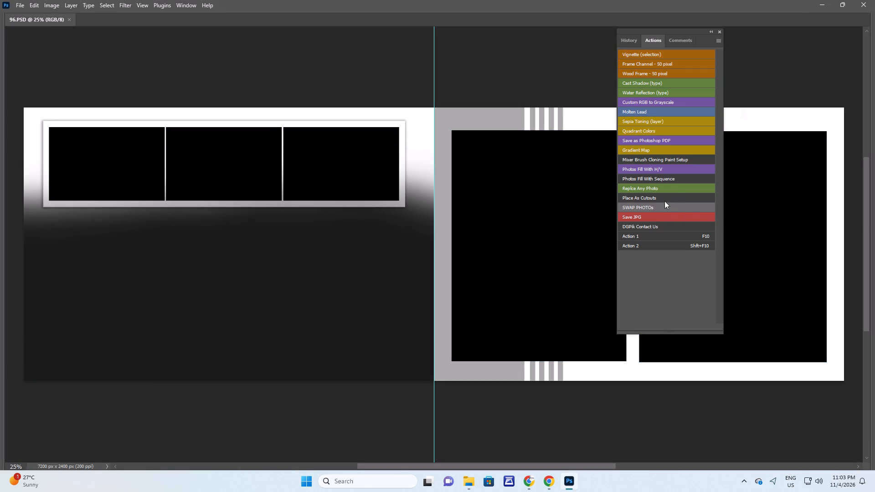
left_click(667, 179)
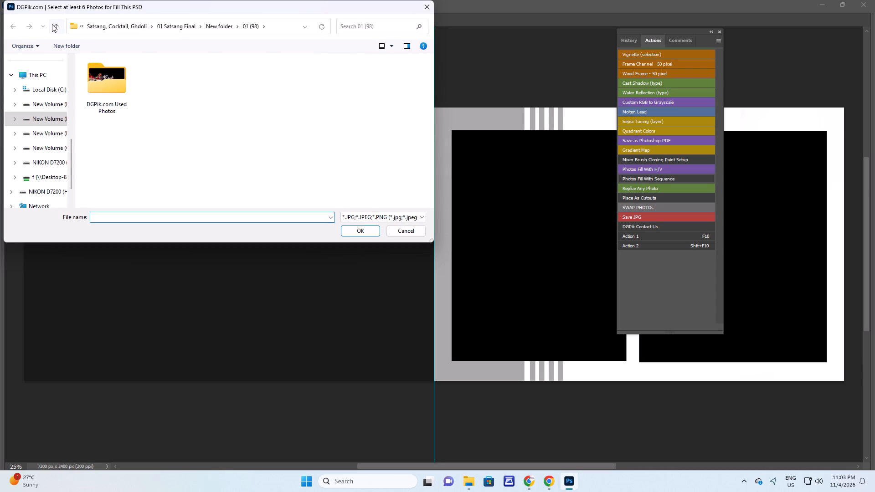
left_click(54, 24)
scroll(153, 99, "down", 1)
double_click(104, 174)
left_click(281, 159)
key("ctrl+a")
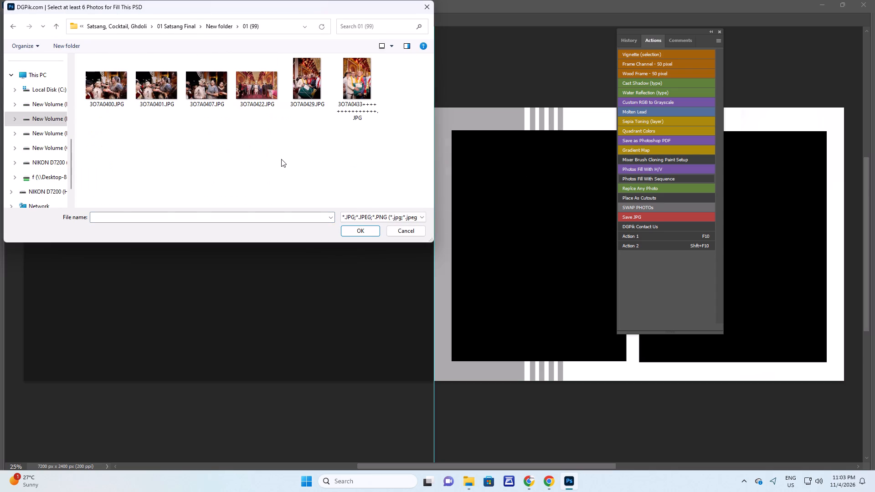
key("Return")
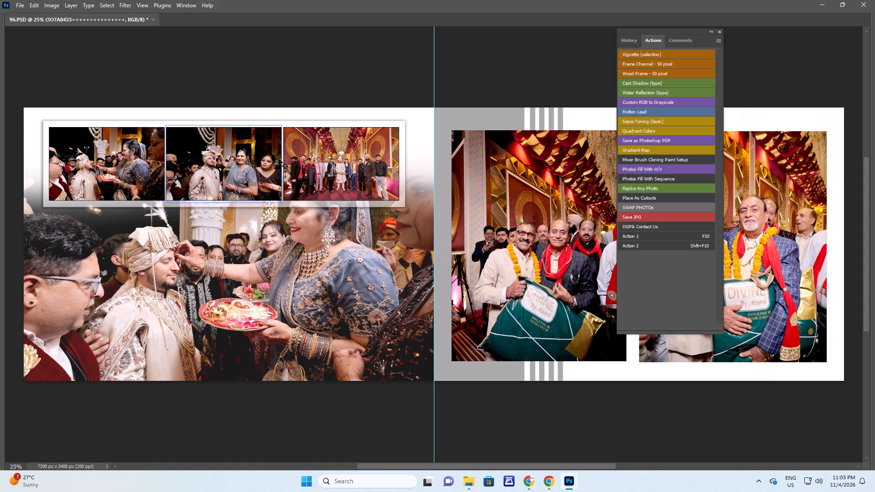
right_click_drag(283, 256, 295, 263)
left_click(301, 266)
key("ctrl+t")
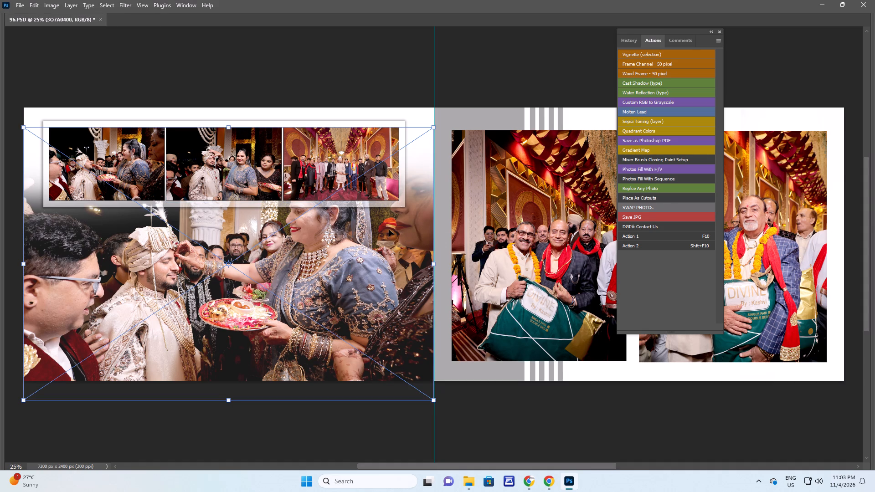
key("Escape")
Swap the large left-page photo with the group photo in the third small frame using the SWAP PHOTOs action.
right_click(295, 261)
left_click(309, 266)
right_click_drag(346, 164, 350, 166, "shift")
left_click(359, 170, "shift")
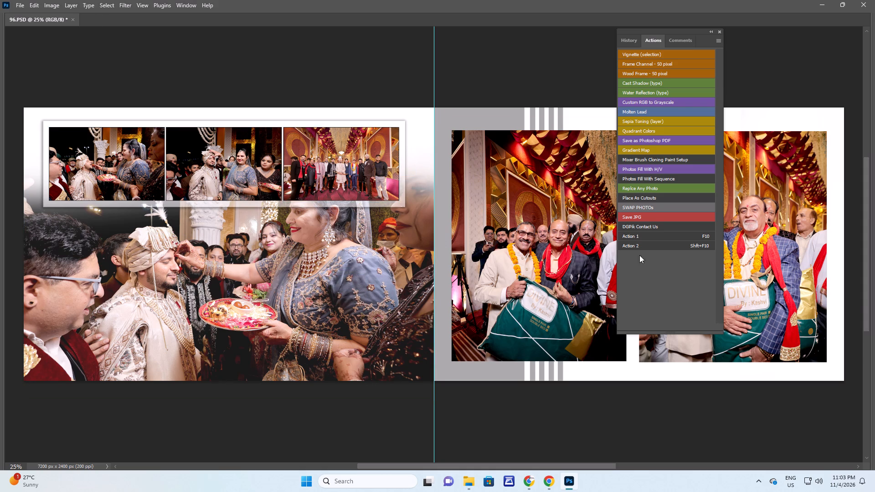
left_click(652, 205)
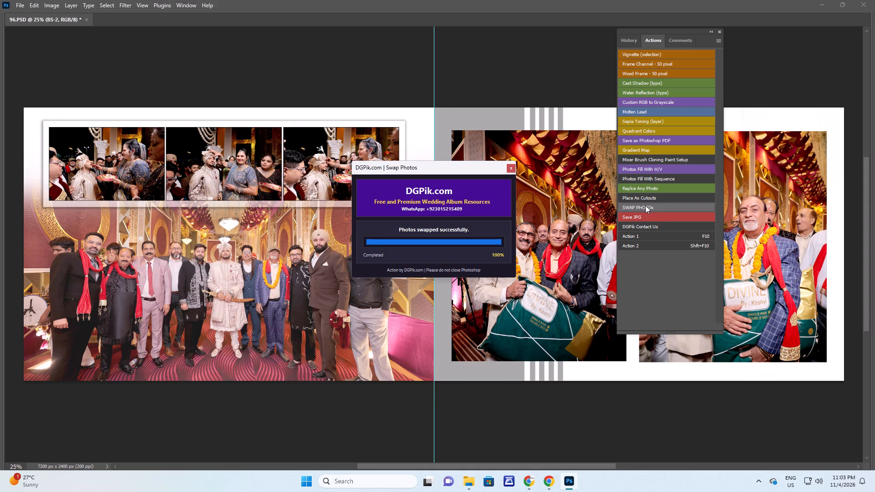
Raise the opacity of the large left-page group photo's DGPik.com Frames layer to nearly full.
right_click(271, 273)
left_click(291, 285)
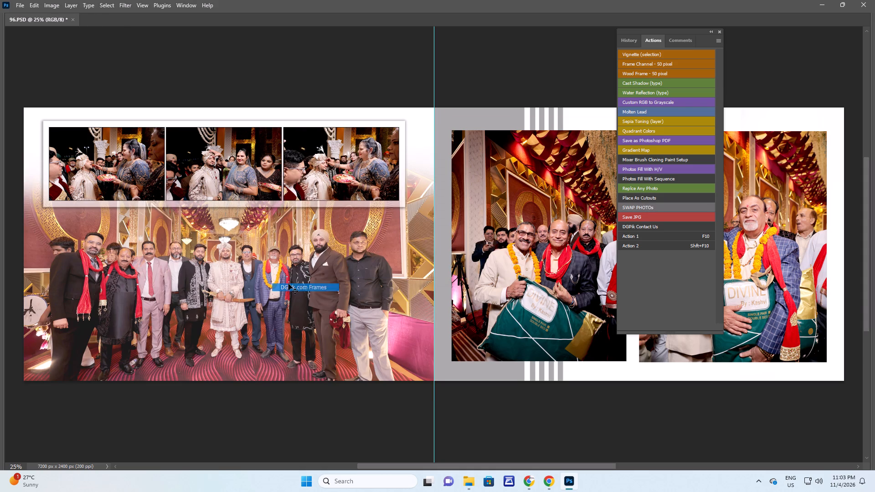
type("99999")
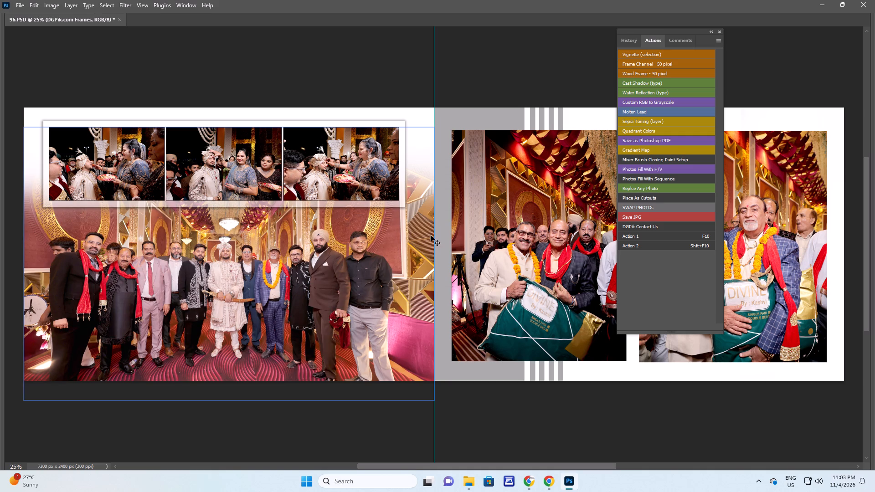
Enlarge the first portrait photo on the right page and shift it upward within its frame.
key("space")
key("space")
key("space")
key("space")
key("space")
key("space")
key("space")
key("space")
key("space")
key("space")
left_click_drag(421, 196, 268, 176)
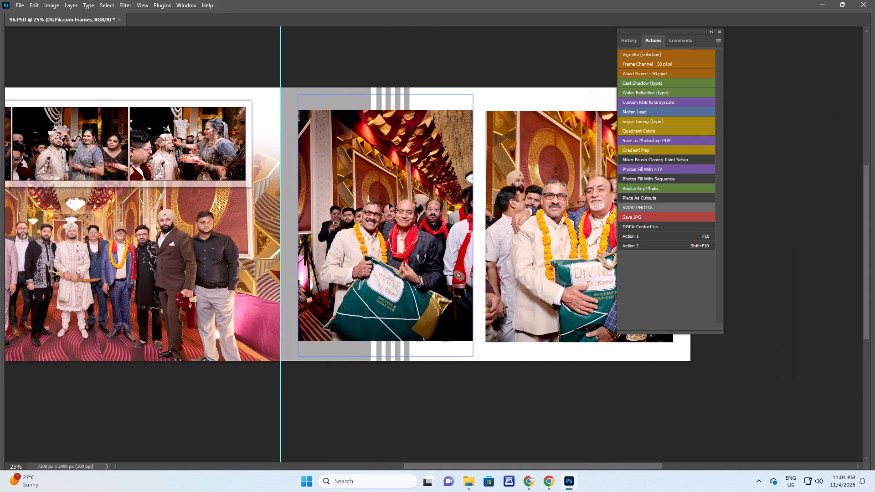
right_click_drag(389, 199, 393, 200)
left_click(405, 205)
key("ctrl+t")
left_click_drag(297, 96, 278, 84, "alt+shift")
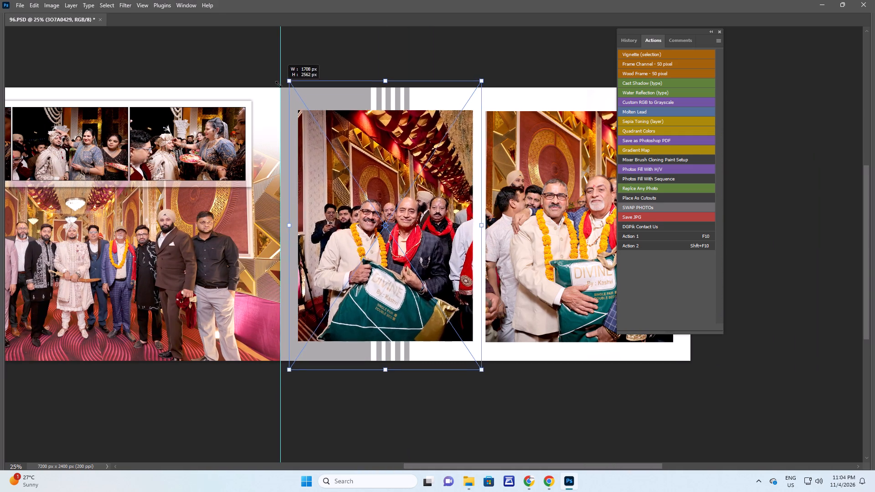
left_click_drag(278, 84, 263, 74, "alt+shift")
left_click_drag(388, 191, 386, 165)
key("Return")
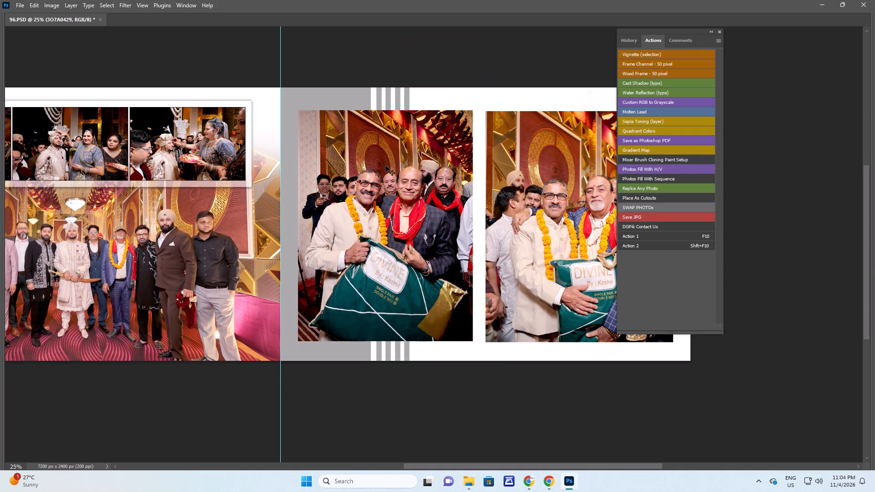
Run Action 1 on the frame layer behind the first right-page portrait.
right_click_drag(361, 168, 367, 170)
left_click(382, 182)
key("F10")
Enlarge the outer portrait photo on the right page and nudge it slightly to the right within its frame.
key("space")
key("space")
key("space")
left_click_drag(425, 178, 201, 170)
right_click_drag(352, 166, 358, 168)
left_click(363, 171)
key("ctrl+t")
left_click_drag(449, 79, 500, 62, "alt+shift")
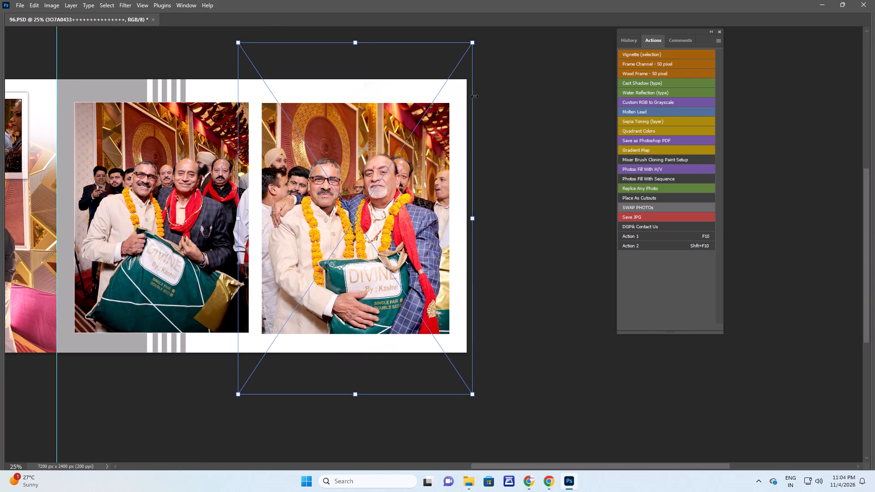
key("shift+Right")
key("shift+Right")
key("Return")
Duplicate the outer right-page photo behind its frame at 10% opacity and erase the copy's left edge as a faint backdrop.
key("alt+Left")
key("ctrl+bracketleft")
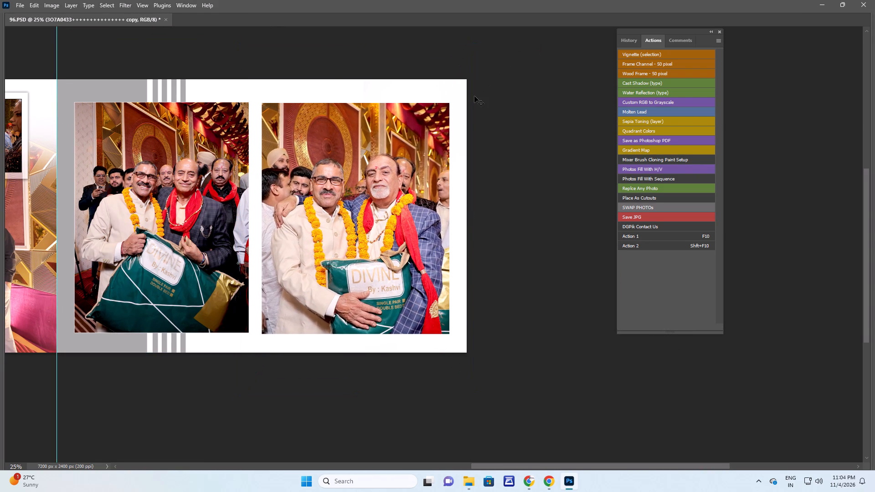
key("ctrl+bracketleft")
key("1")
key("e")
left_click(428, 94)
key("Return")
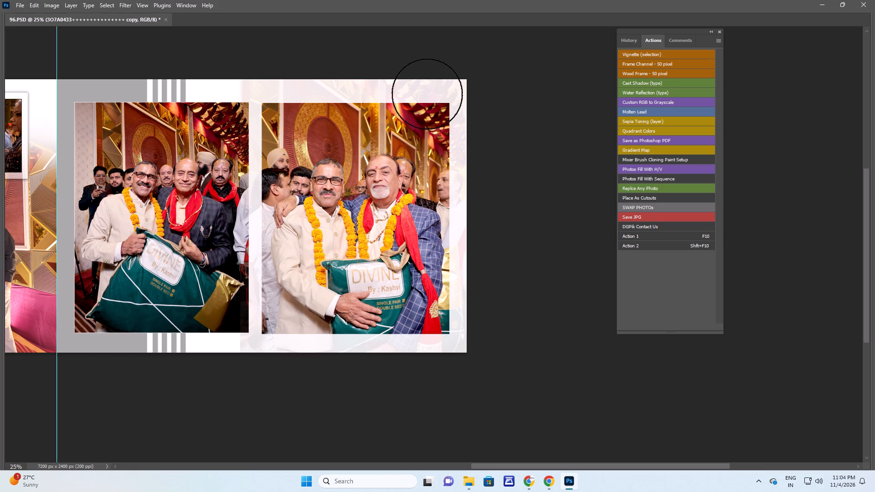
key("e")
left_click_drag(224, 42, 218, 336)
Save the finished spread 96.PSD and close it.
key("space")
key("space")
key("space")
key("space")
left_click_drag(287, 183, 520, 177)
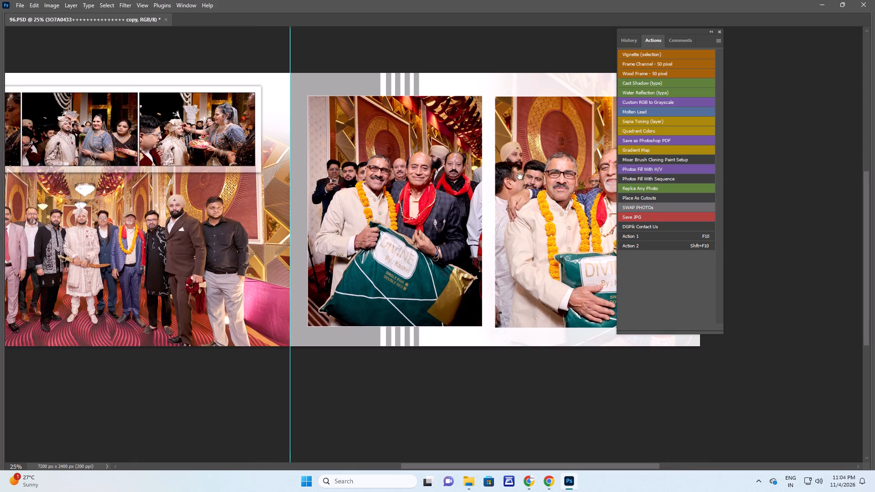
key("Tab")
key("Tab")
key("space")
key("ctrl+s")
key("ctrl+s")
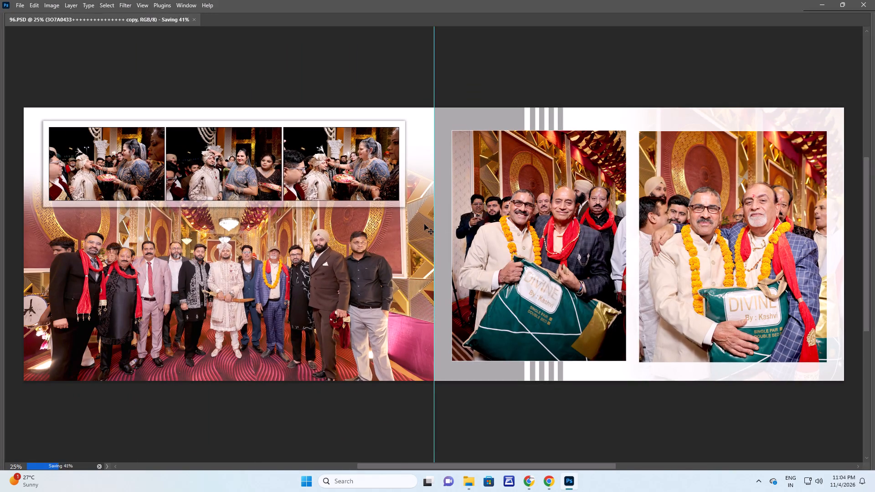
key("ctrl+w")
left_click(426, 180)
Switch to the New folder (5) window and open 97.PSD from it in Photoshop.
key("alt+Tab")
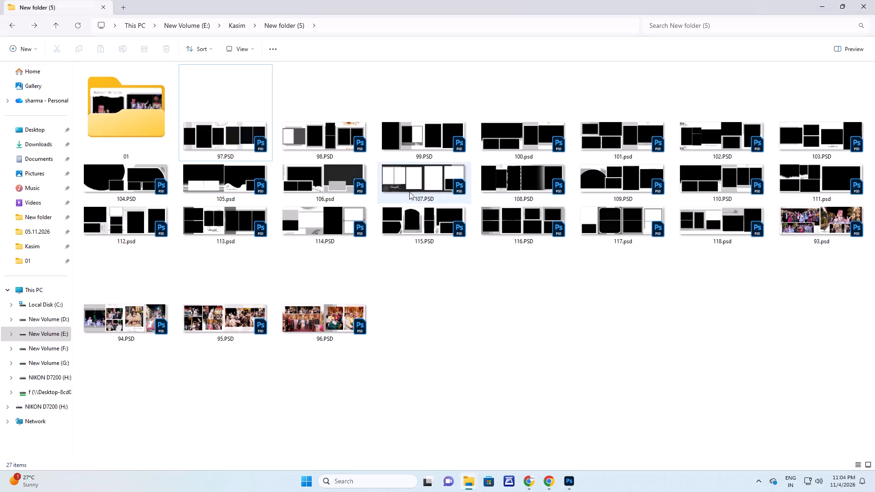
left_click_drag(229, 139, 23, 229)
key("alt+Tab")
Send the left page's grey stripe layer, Layer 9 copy, to the back of the layer stack.
key("v")
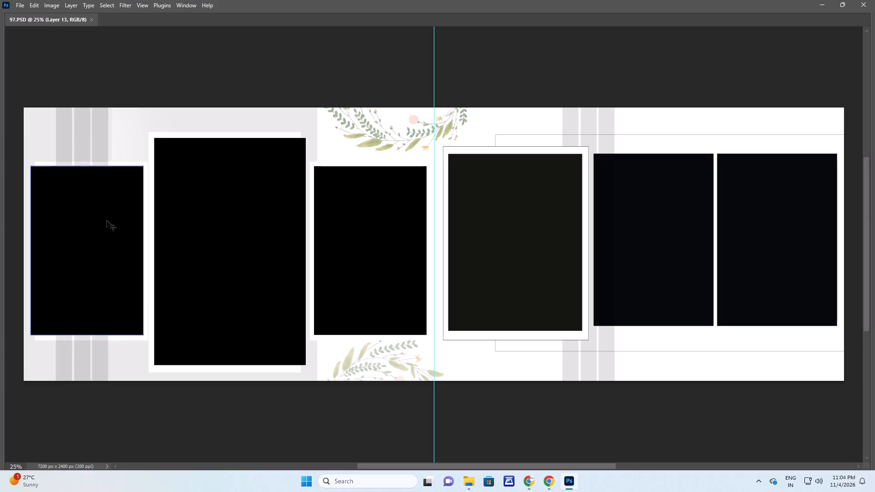
right_click(101, 217)
left_click_drag(112, 221, 120, 234)
right_click(94, 147)
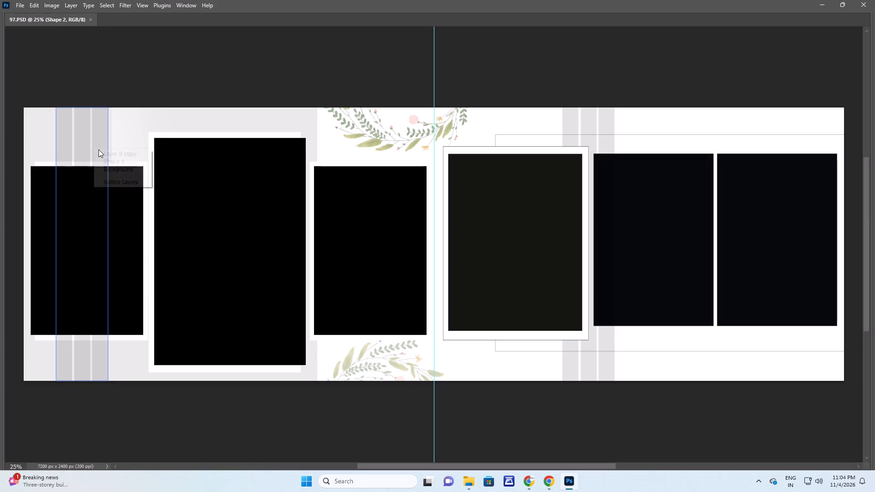
left_click(102, 151)
key("ctrl+shift+bracketleft")
Select the six frame layers in order across the spread and run Photos Fill With Sequence with all photos from folder 01 (100).
right_click(119, 205)
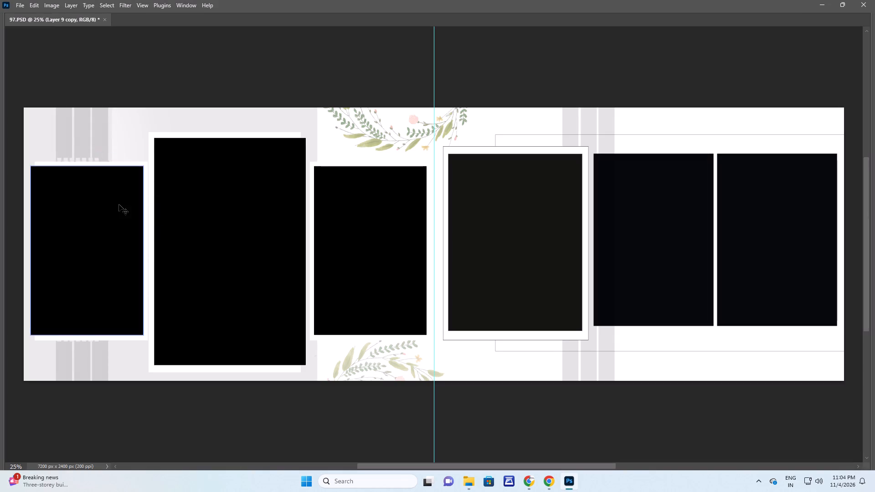
left_click(126, 208)
right_click_drag(218, 193, 223, 195, "shift")
left_click(231, 201, "shift")
right_click(401, 216, "shift")
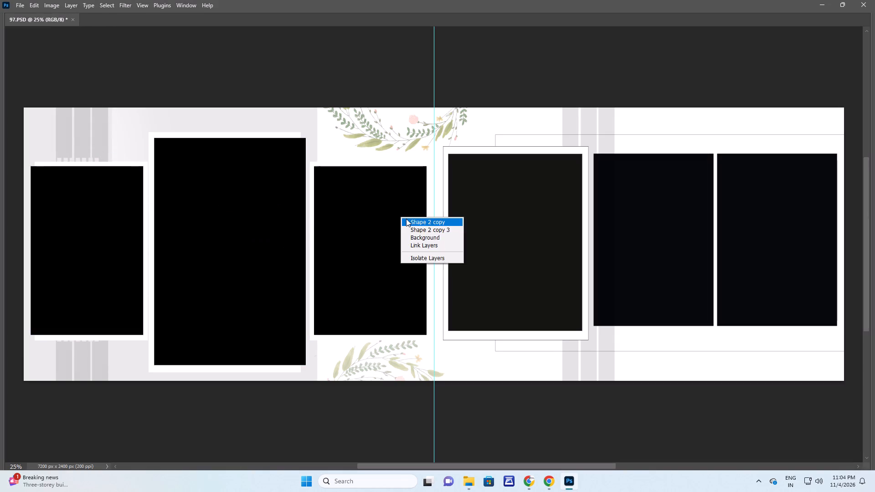
right_click(386, 201, "shift")
left_click(398, 209, "shift")
right_click(539, 203, "shift")
left_click(546, 207, "shift")
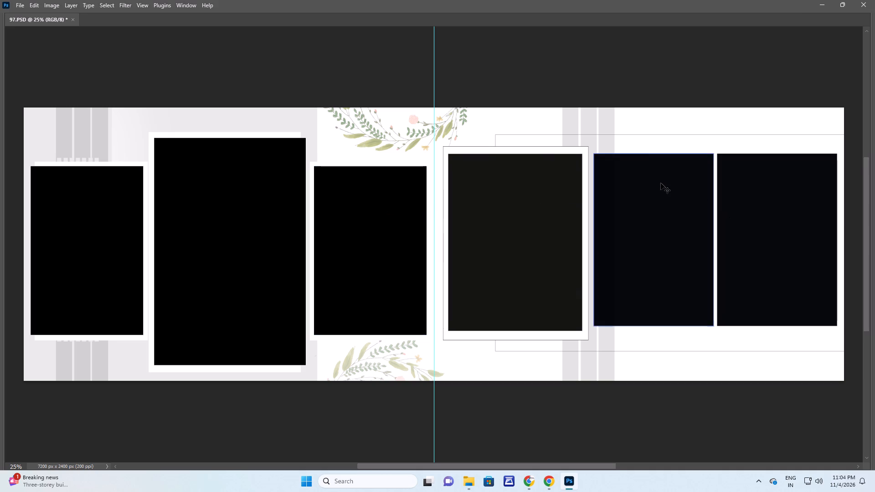
right_click(658, 183, "shift")
left_click(663, 185, "shift")
right_click(766, 190, "shift")
left_click(771, 193, "shift")
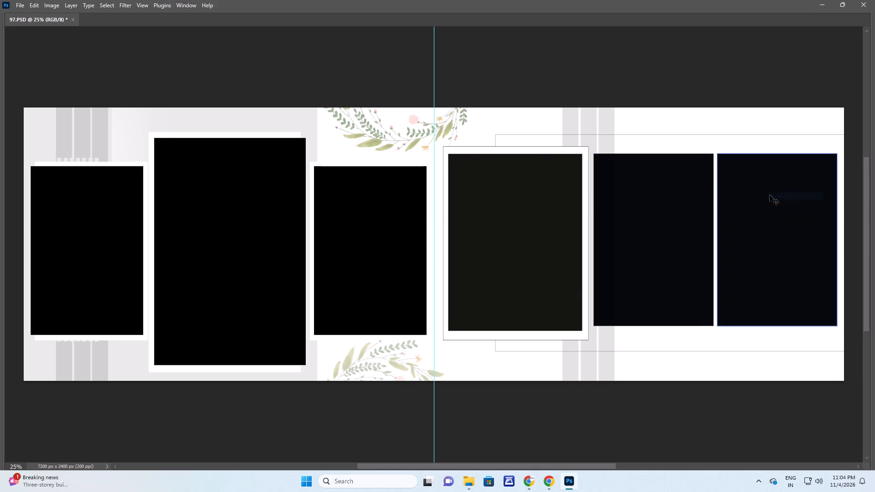
key("F9")
left_click(667, 177)
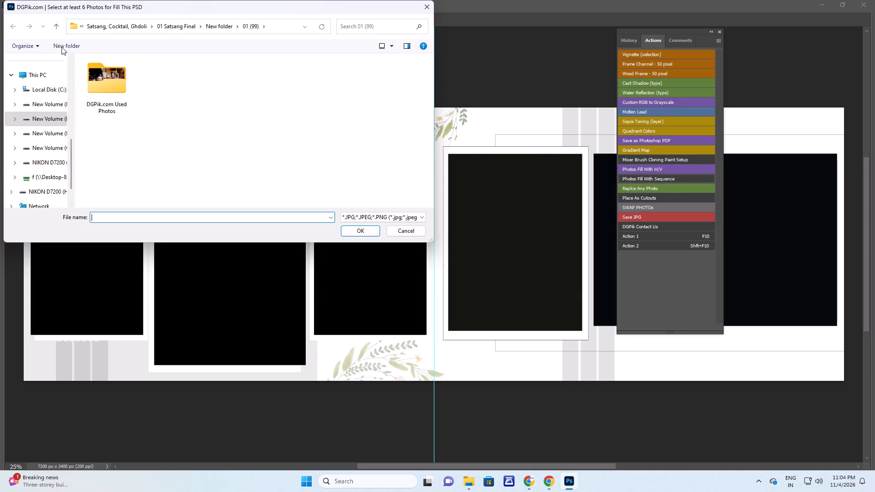
left_click(57, 31)
scroll(95, 86, "down", 2)
double_click(110, 132)
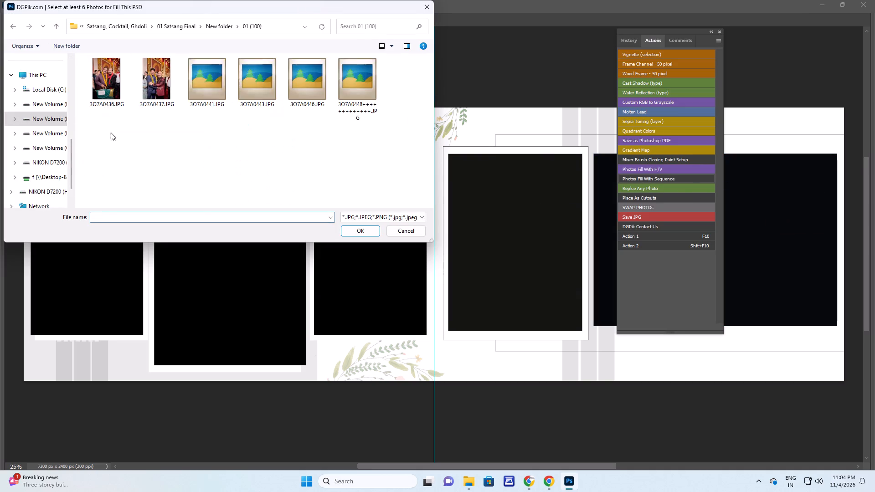
left_click(215, 157)
key("ctrl+a")
key("Return")
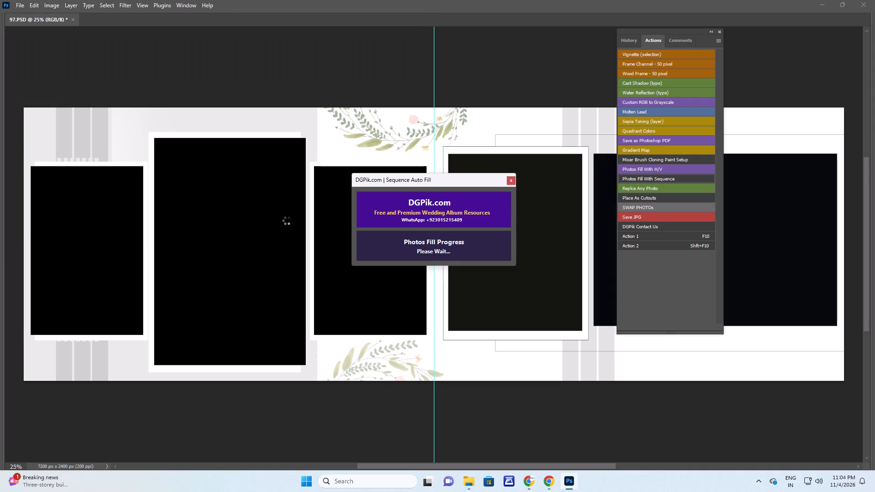
Enlarge the photo in the large middle frame of the left page so the embracing pair fills it.
right_click(245, 243)
left_click(251, 246)
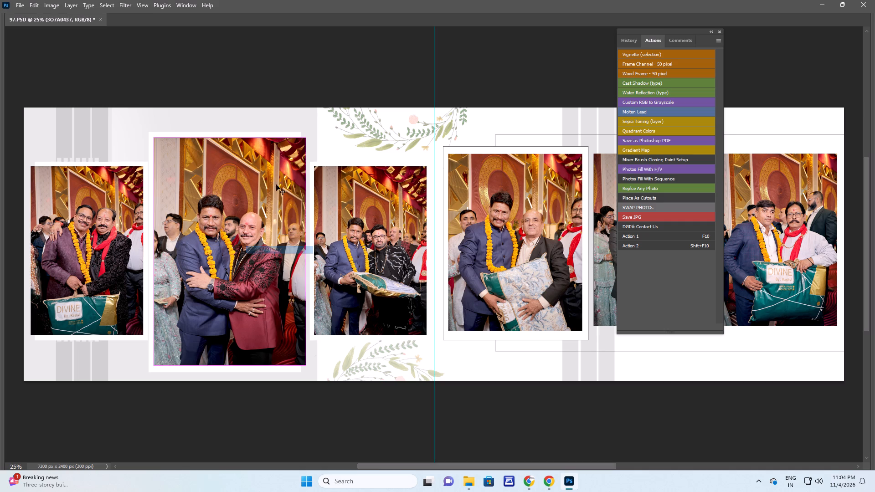
key("ctrl+t")
left_click_drag(307, 134, 359, 128, "alt+shift")
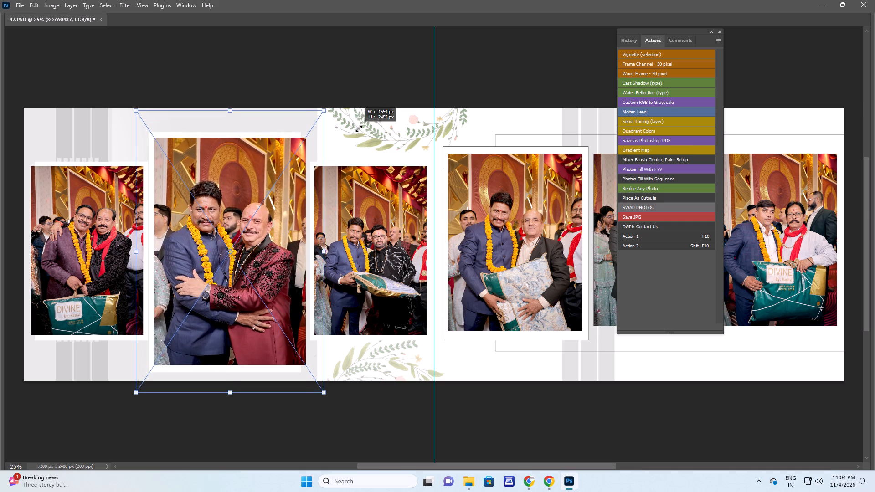
left_click_drag(359, 128, 378, 133, "alt+shift")
key("Return")
Enlarge the photo in the first frame of the left page.
right_click_drag(98, 182, 104, 184)
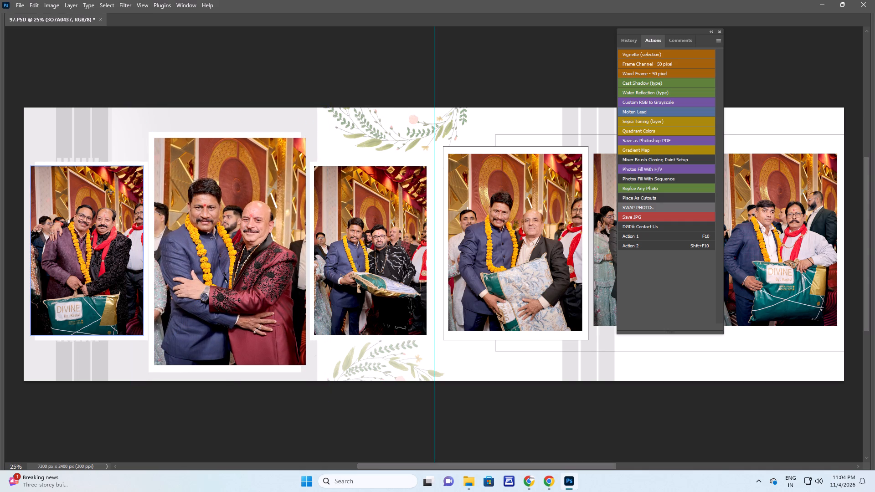
right_click_drag(104, 184, 108, 187)
left_click(112, 189)
key("ctrl+t")
left_click_drag(139, 165, 166, 157, "alt+shift")
key("Return")
Enlarge the photo in the third frame of the left page, beside the centre guide.
key("v")
right_click_drag(343, 218, 350, 220)
left_click(356, 222)
key("ctrl+t")
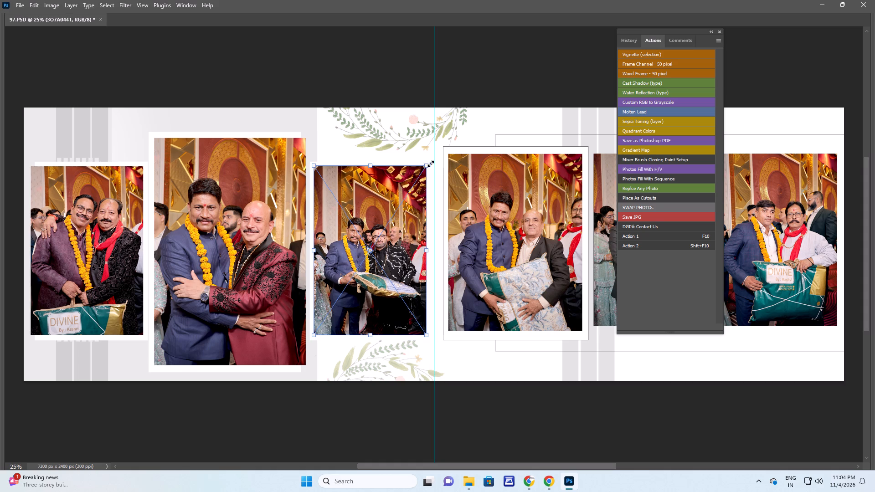
left_click_drag(428, 164, 459, 155, "alt+shift")
key("Return")
Enlarge the photo in the white-bordered first frame of the right page.
key("space")
key("space")
key("space")
key("space")
key("space")
key("space")
key("space")
left_click_drag(539, 239, 533, 240)
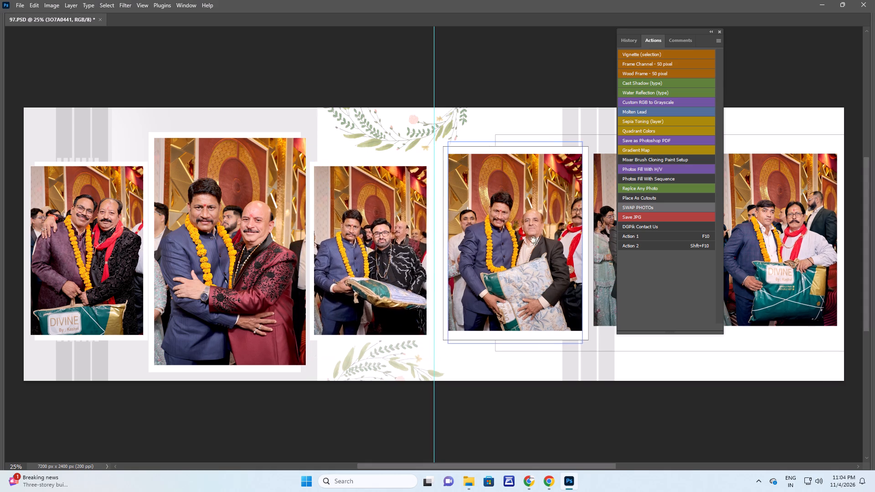
left_click_drag(533, 240, 243, 240)
right_click_drag(229, 203, 237, 208)
left_click(242, 209)
key("ctrl+t")
left_click_drag(286, 145, 303, 146, "alt+shift")
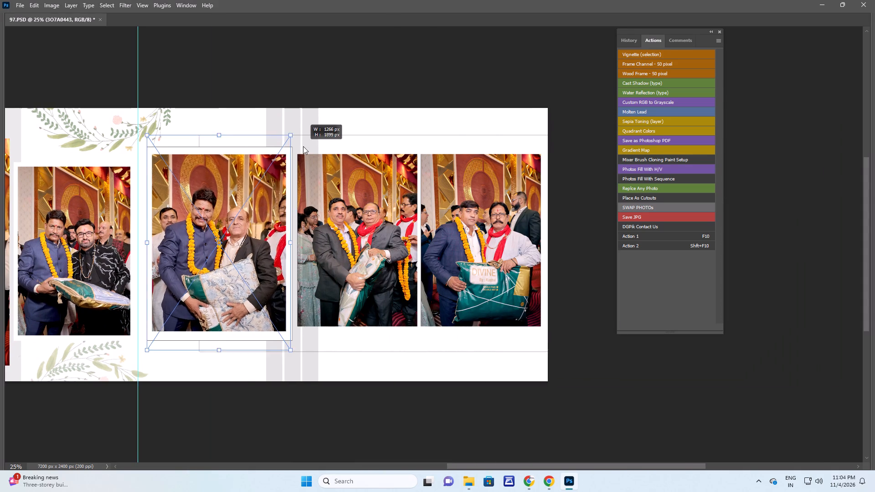
left_click_drag(303, 146, 322, 149, "alt+shift")
key("Return")
Enlarge the photo in the middle frame of the right page.
right_click(334, 195)
left_click(341, 198)
key("ctrl+t")
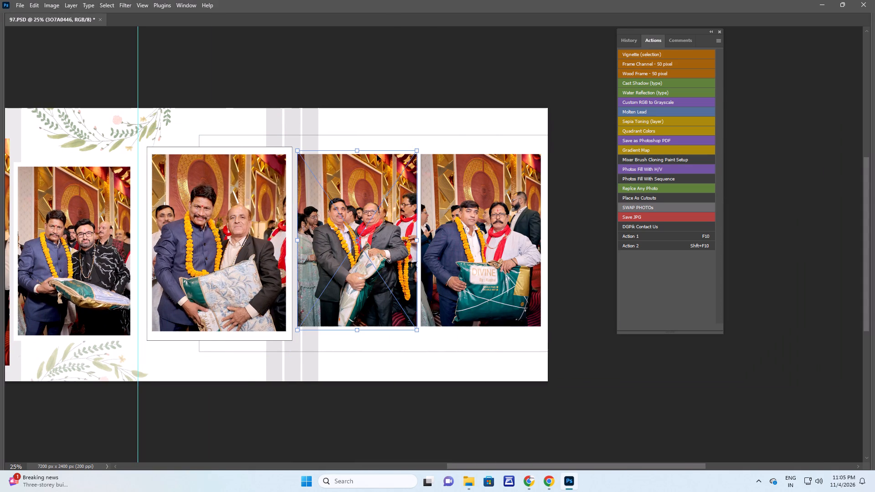
left_click_drag(414, 149, 437, 144, "alt+shift")
key("Return")
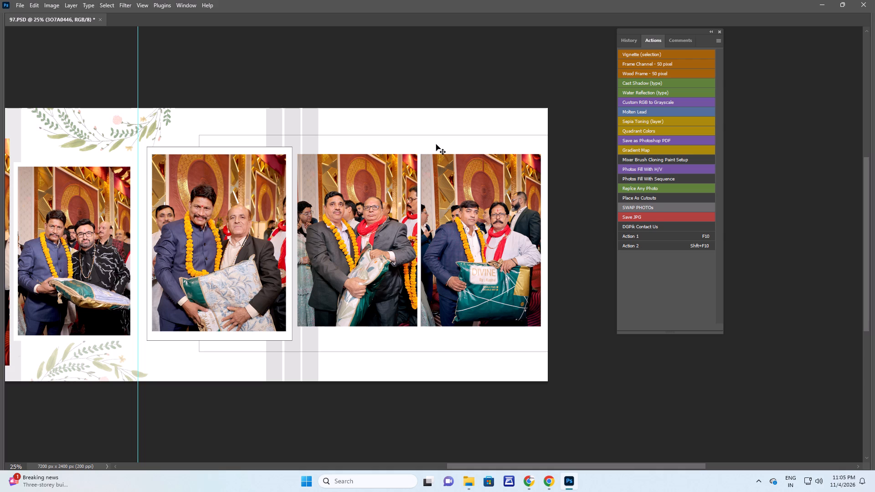
Send the right page's grey stripe layer, Layer 9, to the back of the layer stack.
right_click_drag(311, 143, 316, 145)
left_click(320, 151)
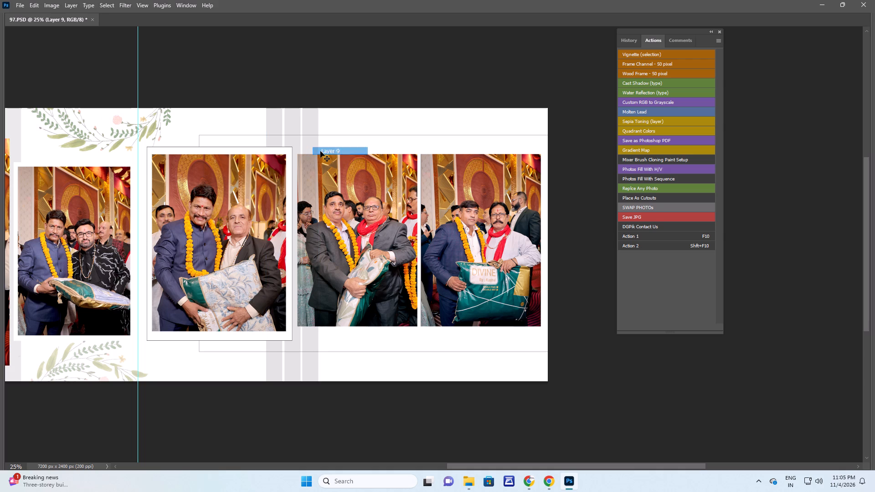
key("ctrl+shift+bracketleft")
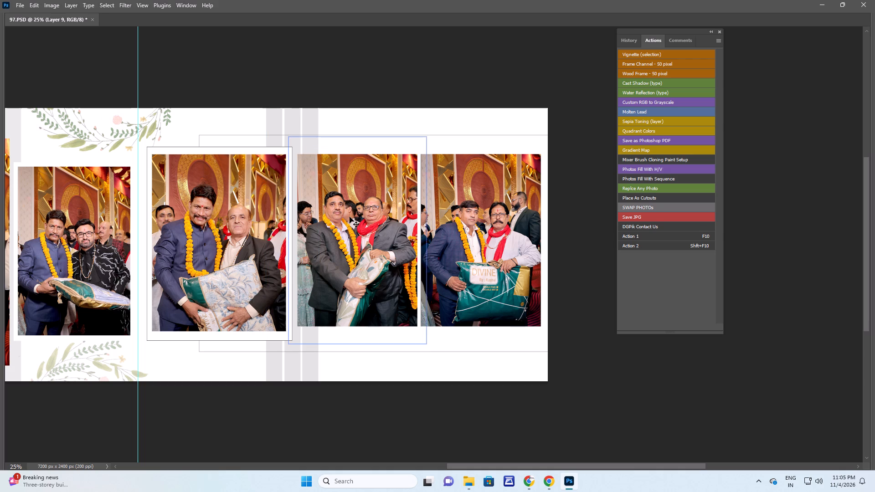
Enlarge the right page's middle photo slightly more, extending it toward the upper left.
right_click_drag(350, 217, 359, 220)
left_click(368, 225)
key("ctrl+t")
left_click_drag(290, 140, 281, 133, "shift")
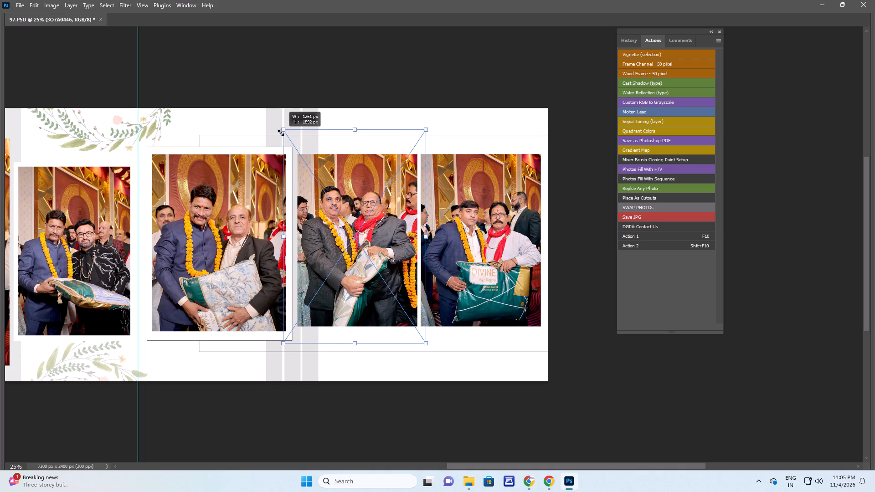
left_click_drag(281, 133, 280, 132, "shift")
key("Return")
Duplicate the photo in the last frame of the right page.
right_click_drag(510, 257, 520, 261)
left_click(526, 263)
key("space")
key("space")
key("space")
key("space")
key("space")
key("space")
key("space")
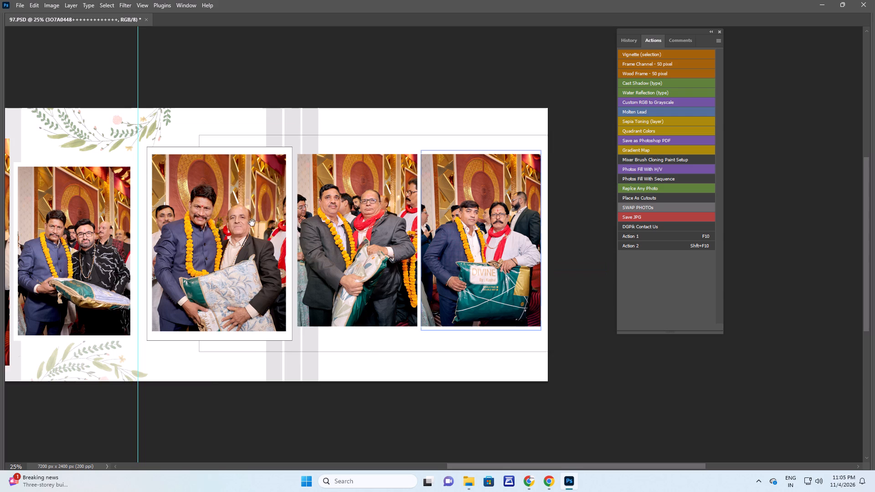
left_click_drag(239, 223, 317, 226)
key("Tab")
key("Tab")
key("space")
key("space")
key("space")
key("space")
key("space")
key("space")
key("space")
key("space")
key("space")
key("space")
key("space")
key("space")
key("space")
key("space")
key("space")
key("space")
key("space")
left_click_drag(527, 243, 428, 232)
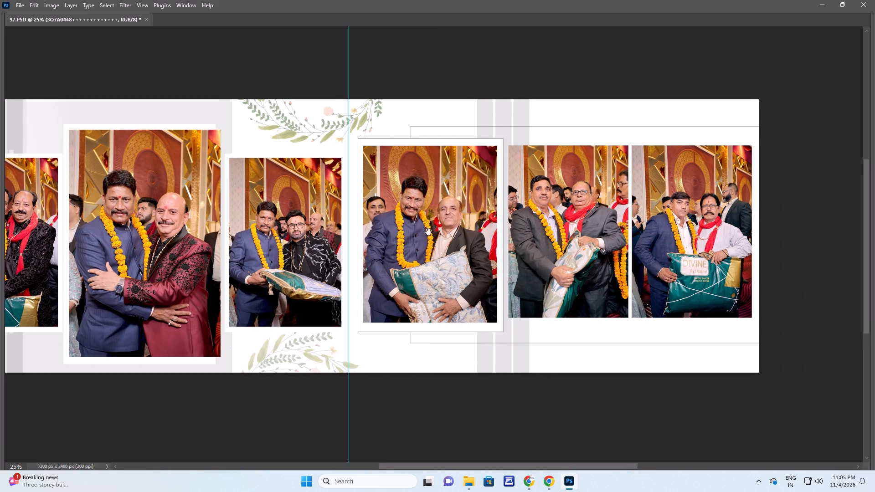
left_click_drag(428, 232, 428, 232)
right_click_drag(665, 177, 678, 183)
left_click(682, 185)
key("alt+Left")
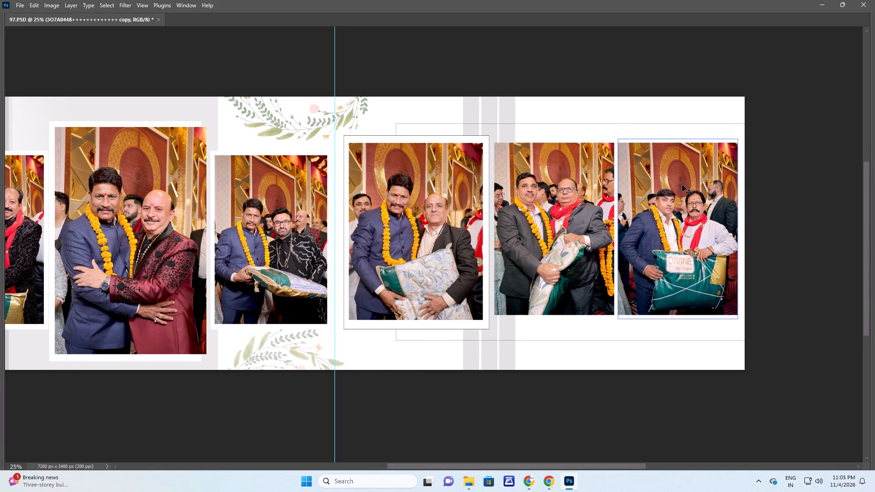
key("ctrl+bracketleft")
key("ctrl+bracketleft")
key("ctrl+bracketleft")
key("ctrl+alt+z")
Enlarge the duplicated photo beyond the page height over the right page's outer part and send it to the back of the layer stack.
key("ctrl+t")
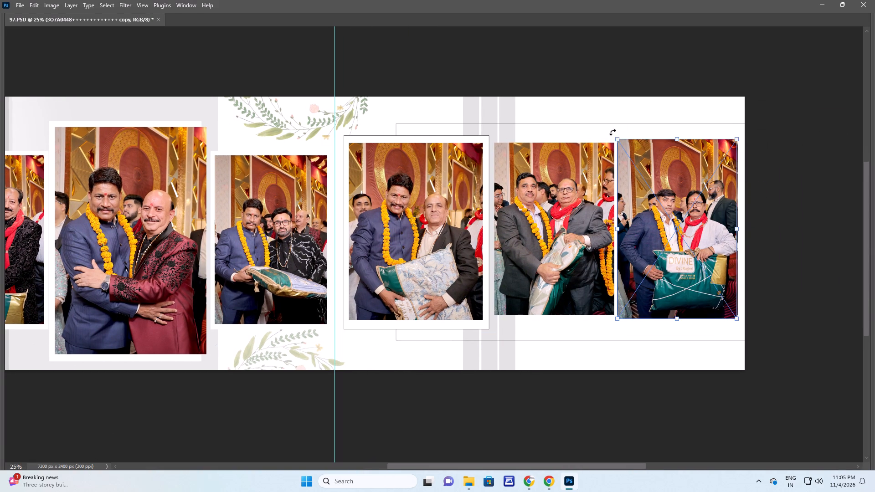
left_click_drag(617, 138, 527, 65, "alt+shift")
left_click_drag(639, 164, 604, 206)
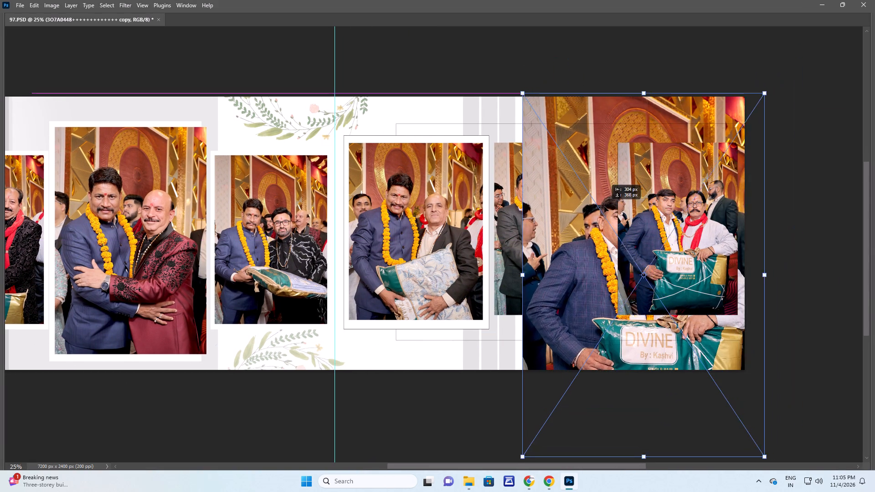
left_click_drag(604, 206, 598, 205)
key("Return")
key("ctrl+shift+bracketleft")
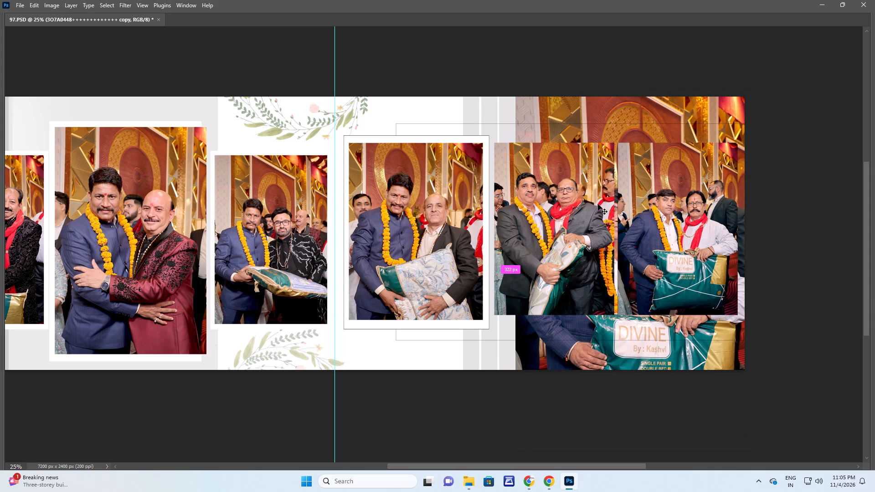
Set the enlarged background photo's opacity to 10%.
key("1")
key("space")
key("space")
left_click(613, 361)
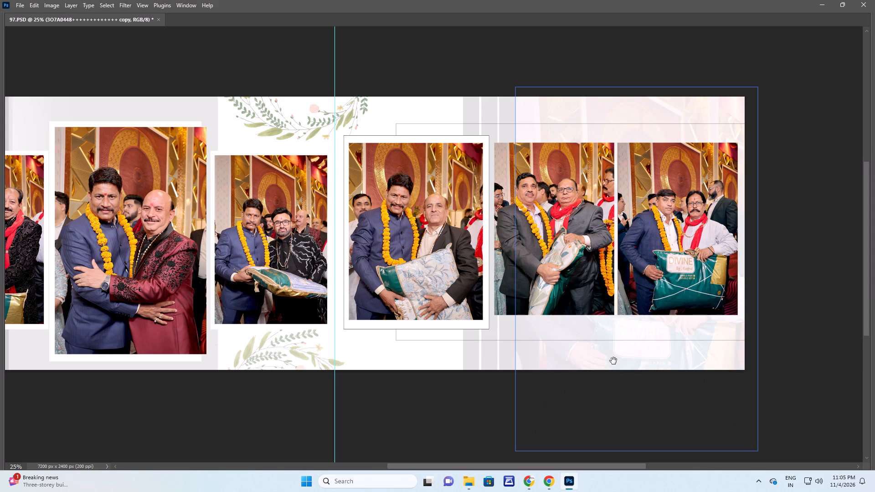
key("Tab")
key("Tab")
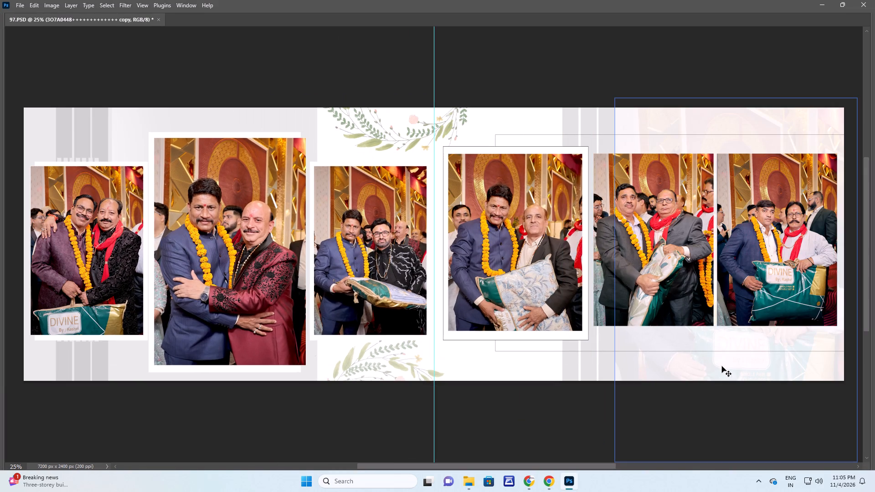
Rasterize the faded background photo and softly erase it along its left edge and the bottom and top of the page.
key("e")
left_click(643, 360)
key("Return")
key("e")
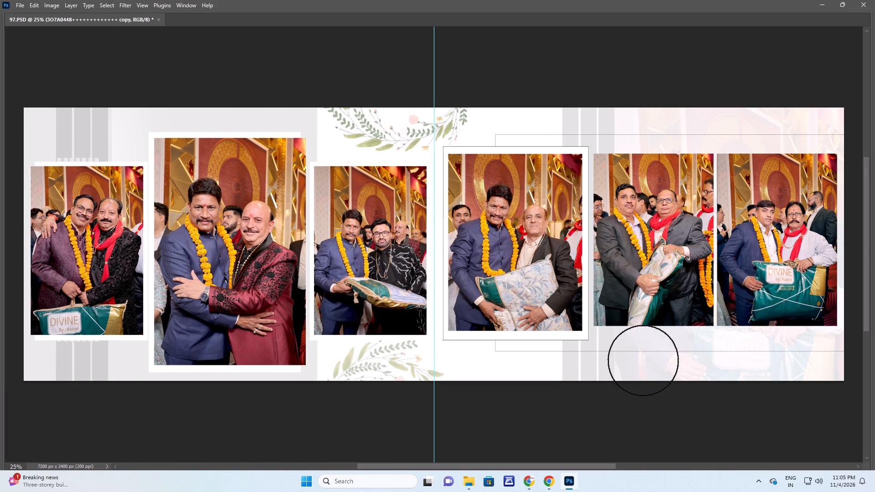
left_click_drag(613, 383, 632, 409)
key("space")
key("space")
key("space")
left_click_drag(715, 246, 640, 261)
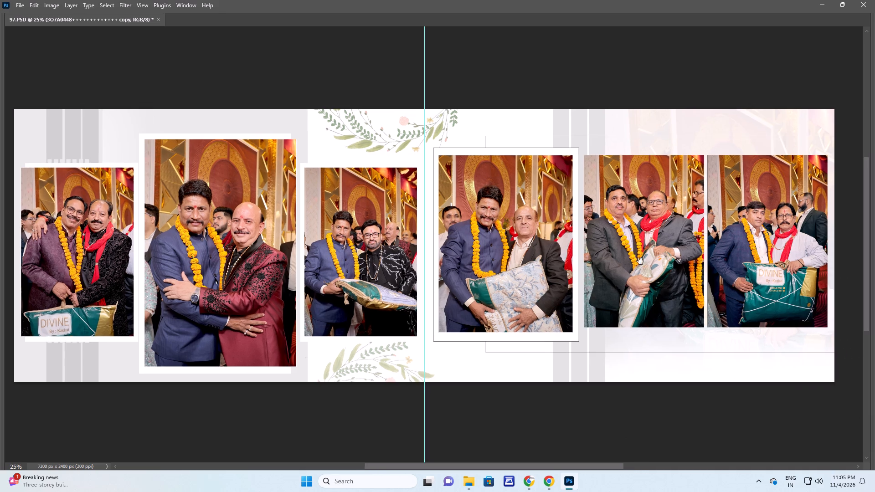
left_click_drag(640, 261, 627, 261)
left_click_drag(528, 122, 829, 106)
key("Tab")
key("Tab")
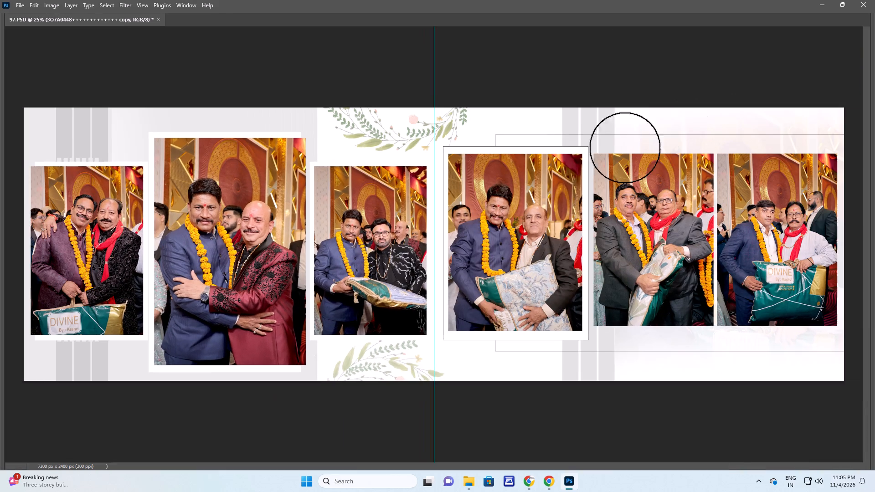
Save and close 97.PSD.
key("space")
key("space")
key("space")
left_click_drag(211, 229, 234, 229)
key("Tab")
key("Tab")
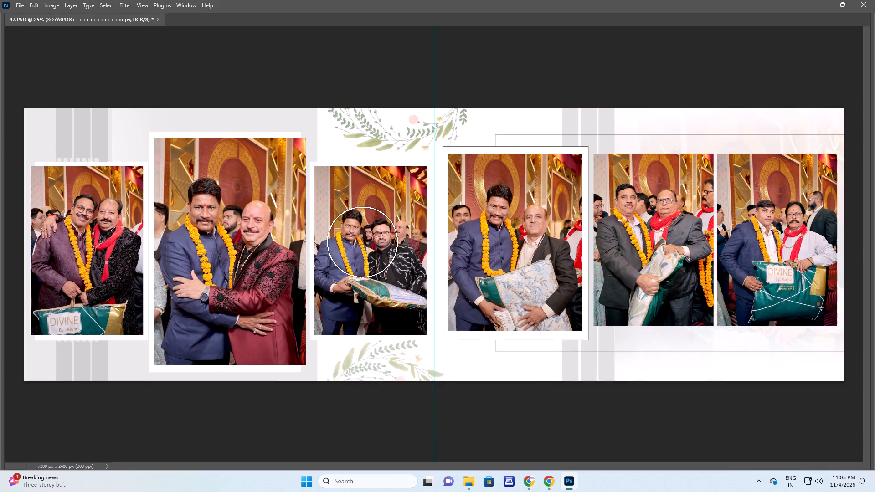
key("ctrl+s")
key("ctrl+s")
key("ctrl+w")
Open 98.PSD from New folder (5) in Photoshop.
key("alt+Tab")
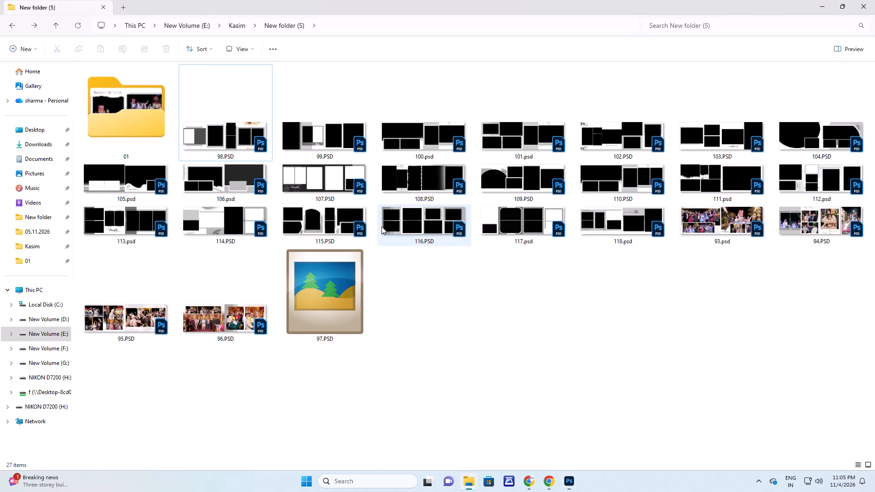
left_click_drag(221, 130, 54, 209)
key("alt+Tab")
Select the seven photo frame layers together, going from the white left frame across to the last black frame.
key("v")
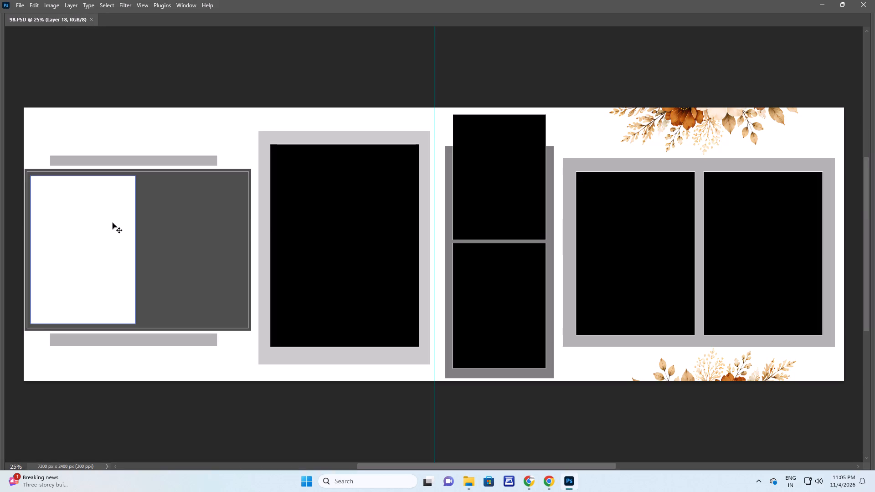
right_click(102, 206)
left_click(111, 210, "shift")
right_click_drag(177, 211, 183, 212, "shift")
left_click(189, 214, "shift")
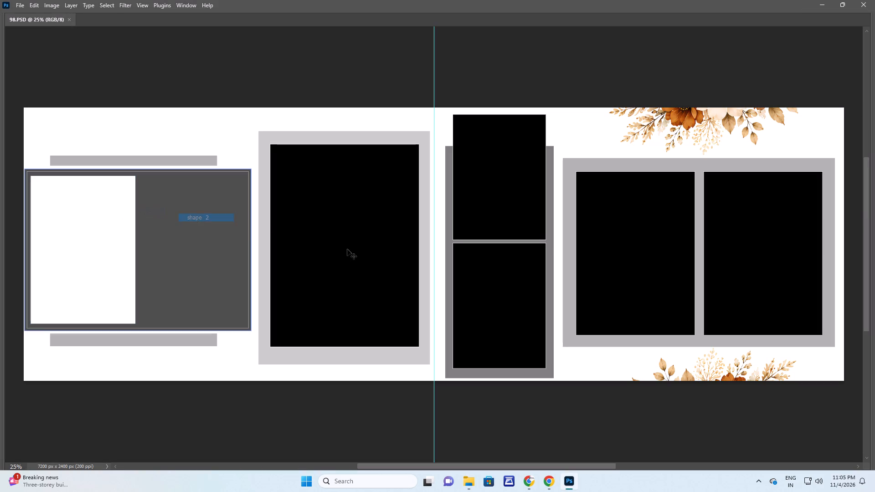
right_click_drag(369, 213, 374, 215, "shift")
left_click(381, 218, "shift")
right_click(486, 177, "shift")
left_click(496, 181, "shift")
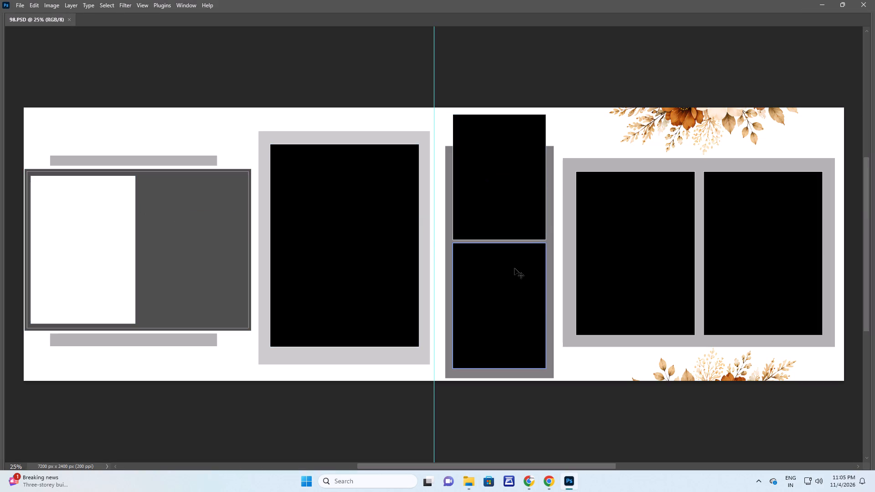
right_click(514, 268, "shift")
left_click(527, 274, "shift")
right_click(607, 218, "shift")
left_click(618, 221, "shift")
right_click(770, 210, "shift")
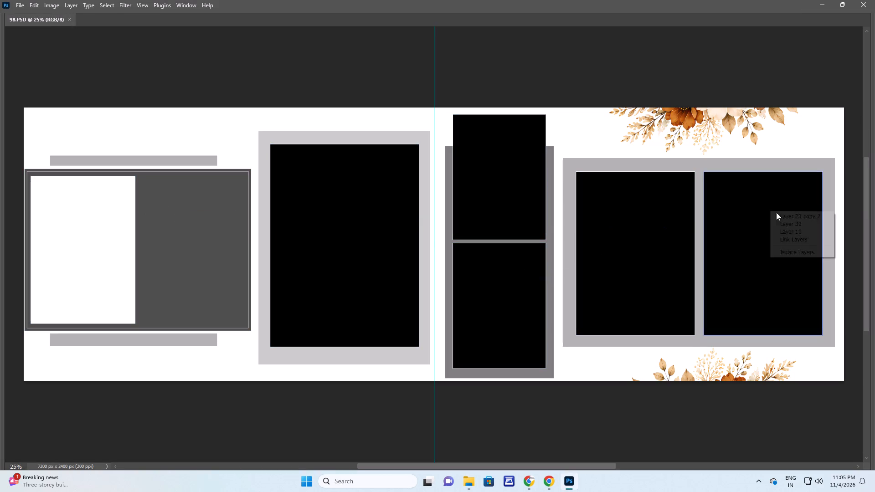
left_click(779, 214, "shift")
Run the Photos Fill With Sequence action using all photos in folder 01 (101).
key("F9")
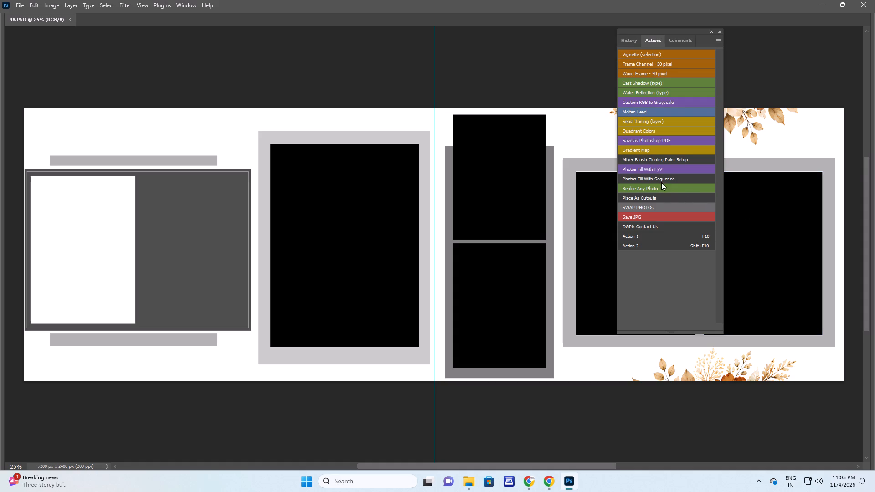
left_click(660, 177)
left_click(59, 24)
scroll(214, 130, "down", 2)
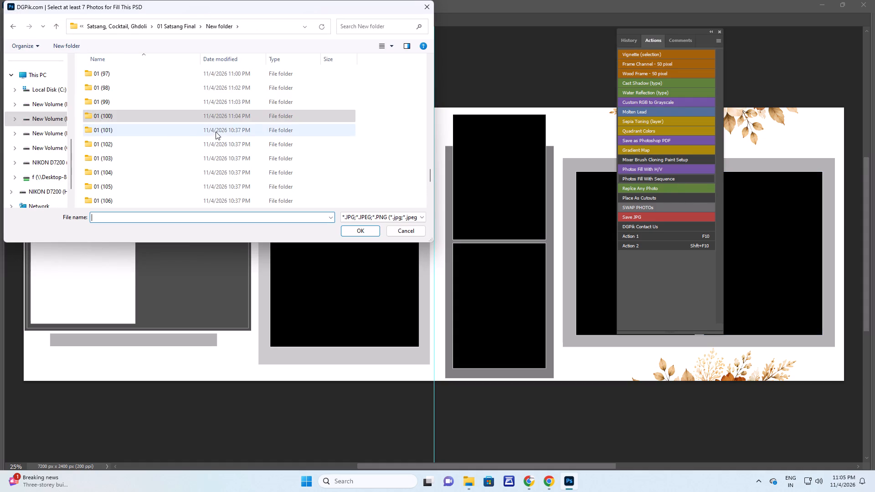
double_click(130, 130)
left_click(196, 141)
key("ctrl+a")
key("Return")
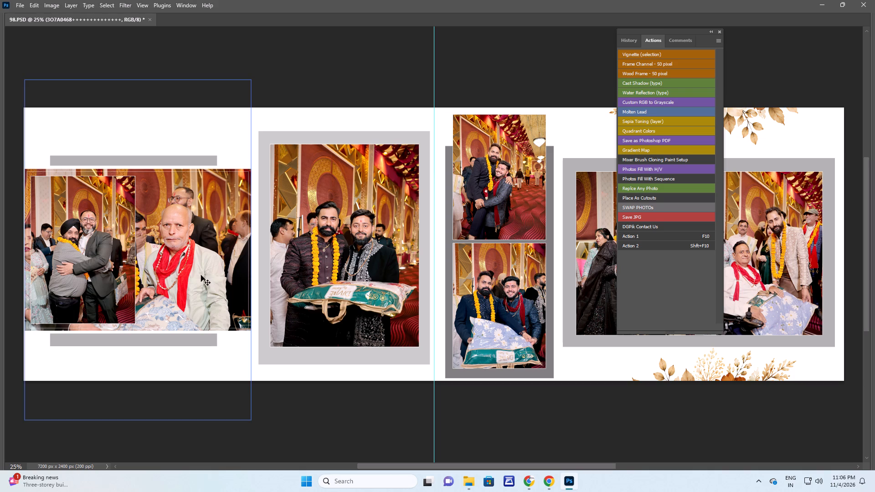
Shrink the photo in the wide dark frame of the left page and move it right and up beside the overlapping small photo.
right_click(195, 237)
left_click(206, 245)
key("ctrl+t")
left_click_drag(251, 82, 229, 129, "alt+shift")
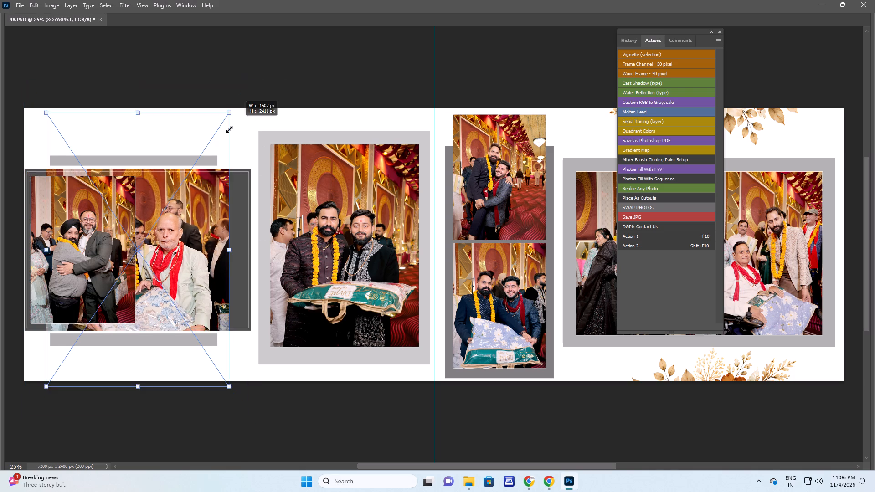
left_click_drag(229, 129, 214, 145, "alt+shift")
left_click_drag(164, 187, 221, 174)
left_click_drag(270, 131, 256, 136, "shift")
key("shift+Up")
key("shift+Up")
key("shift+Up")
key("shift+Up")
key("shift+Up")
key("shift+Up")
key("shift+Up")
key("shift+Up")
key("shift+Up")
key("shift+Up")
key("shift+Up")
key("Return")
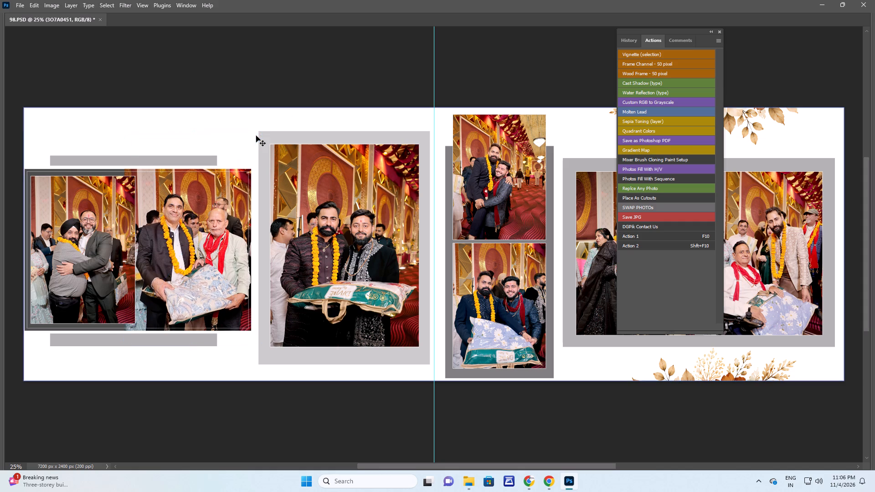
Rasterize the wide frame's photo and softly erase its left edge with a smaller eraser so it blends into the dark frame.
left_click(188, 232)
key("e")
left_click(189, 232)
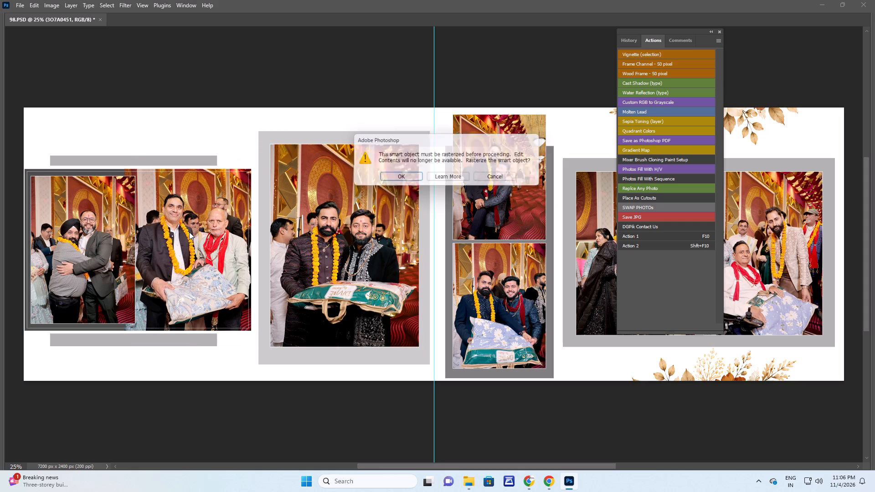
key("Return")
key("e")
key("e")
key("bracketleft")
key("bracketleft")
key("bracketleft")
key("bracketleft")
key("bracketleft")
key("bracketleft")
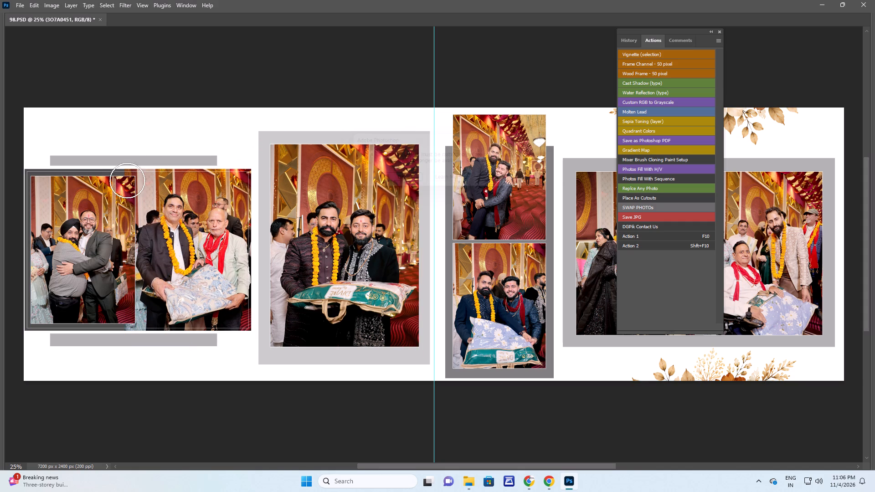
key("bracketright")
left_click(130, 169)
left_click_drag(129, 169, 107, 309)
left_click_drag(111, 308, 113, 332)
left_click_drag(113, 332, 119, 349)
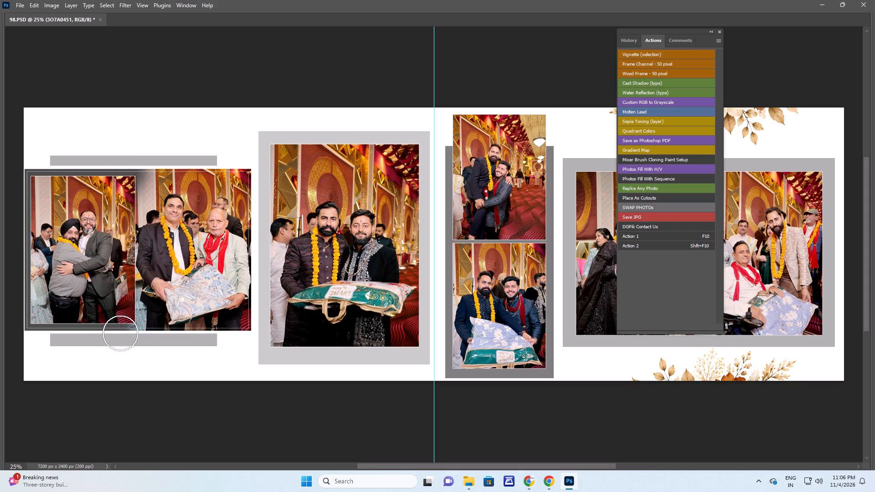
left_click_drag(120, 333, 121, 338)
Select the photo in the large grey-bordered frame of the left page.
key("v")
right_click_drag(355, 217, 365, 222)
left_click(371, 225)
Move the photos DSC_2044, DSC_2049, DSC_2052, DSC_2053 and DSC_2056 from Downloads to the 05.11.2026 folder.
key("alt+Tab")
key("alt+Tab")
key("alt+Tab")
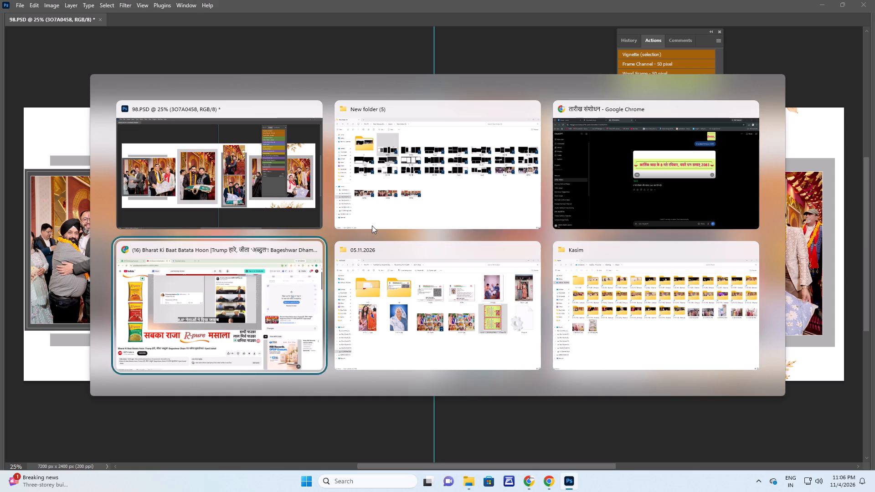
key("alt+Tab")
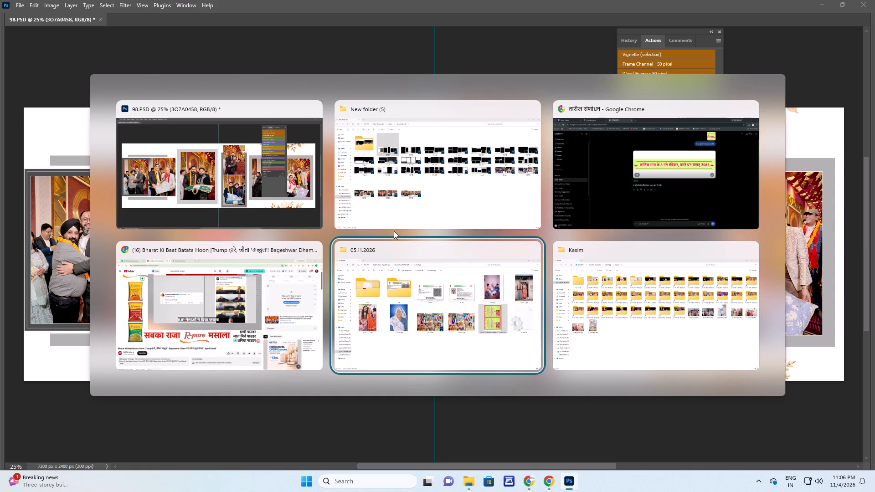
key("super+d")
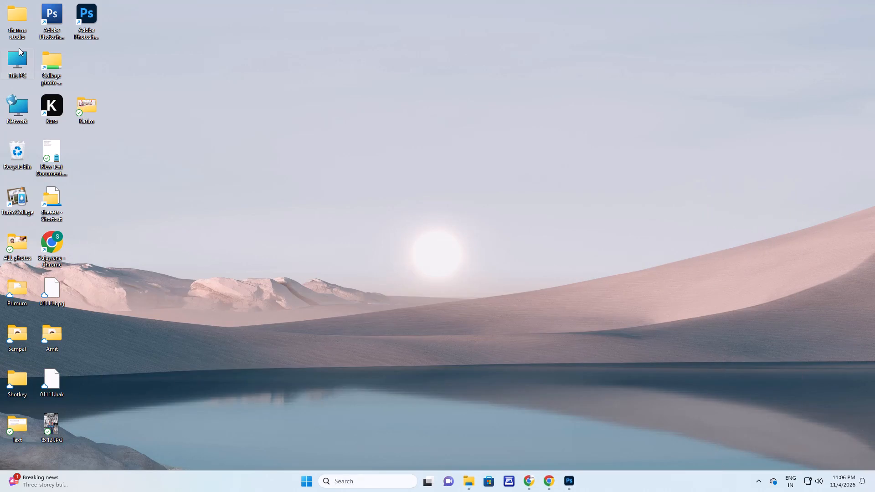
double_click(20, 56)
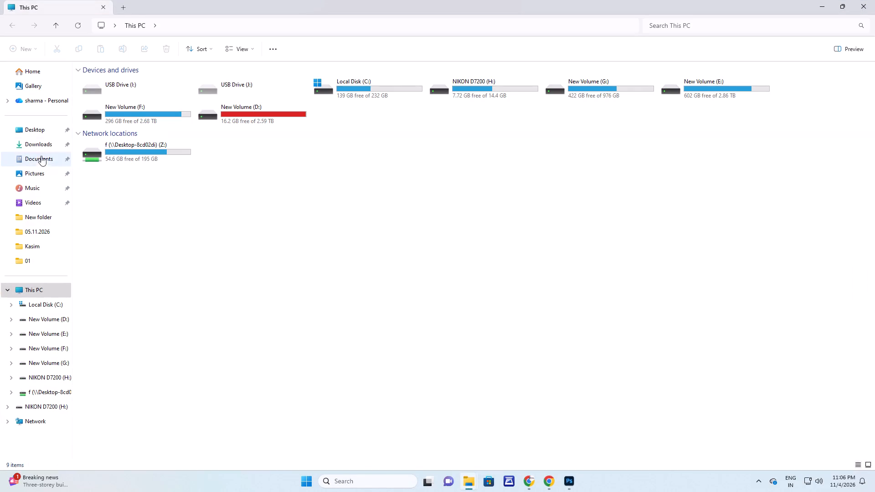
left_click(44, 143)
left_click(255, 119)
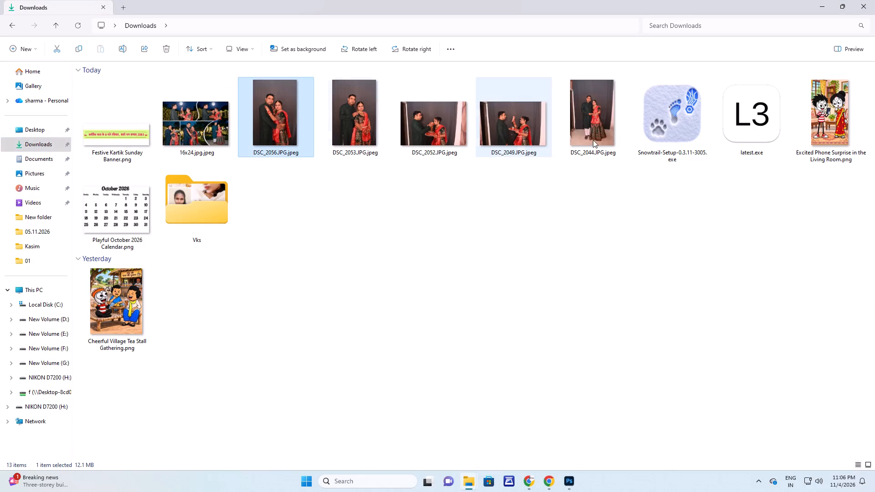
left_click(597, 133, "ctrl+shift")
key("ctrl+x")
key("alt+Tab")
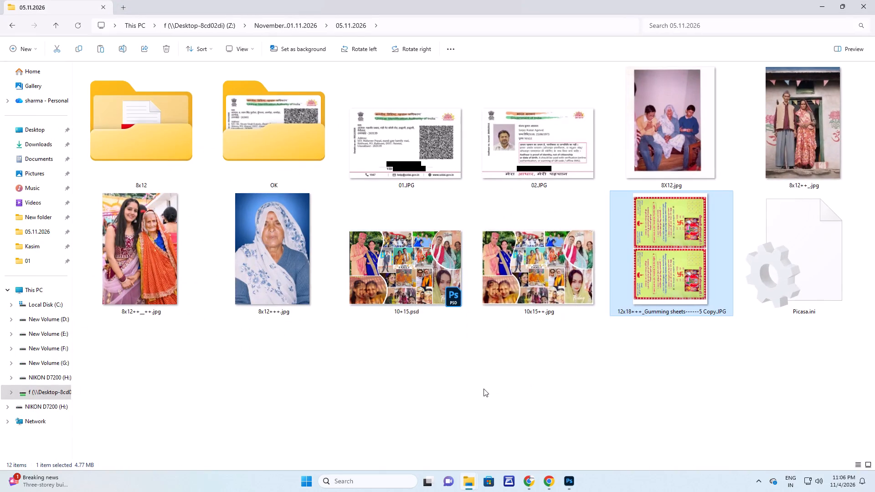
left_click(484, 389)
key("ctrl+v")
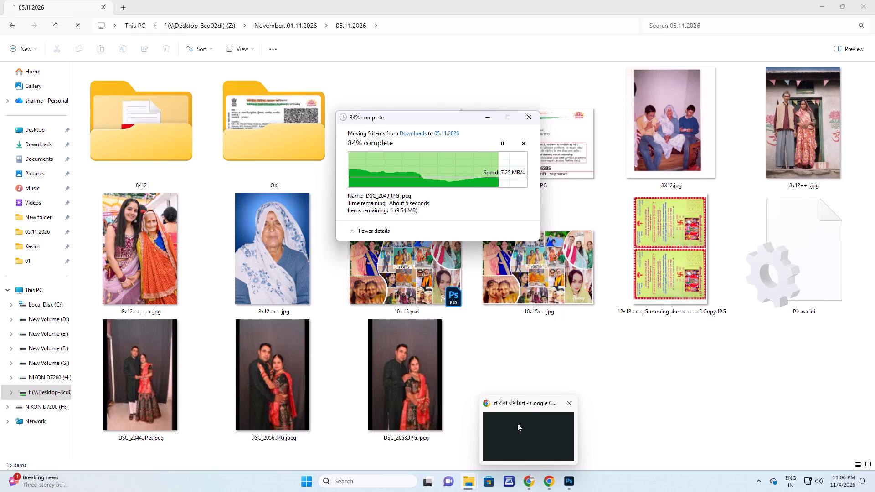
left_click(676, 374)
left_click(847, 395)
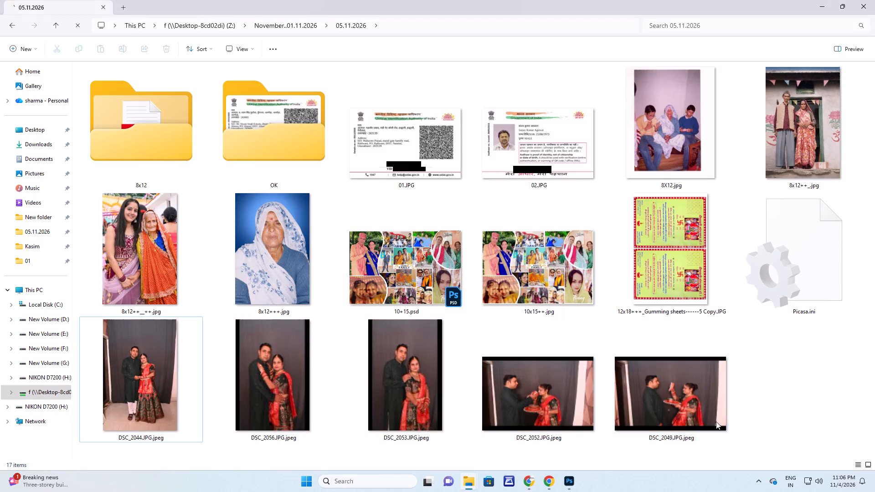
Switch back to 98.PSD in Photoshop and hide the Actions panel to uncover the spread.
key("alt+Tab")
key("alt+Tab")
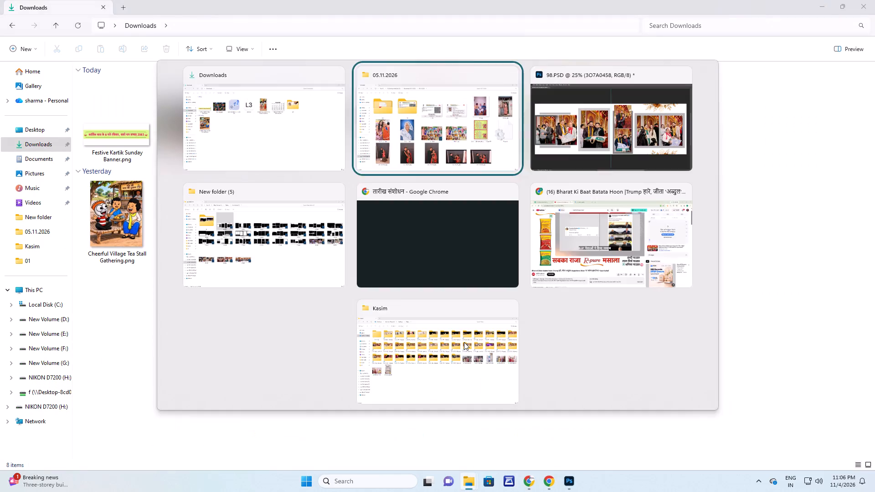
key("alt+Tab")
key("Tab")
key("Tab")
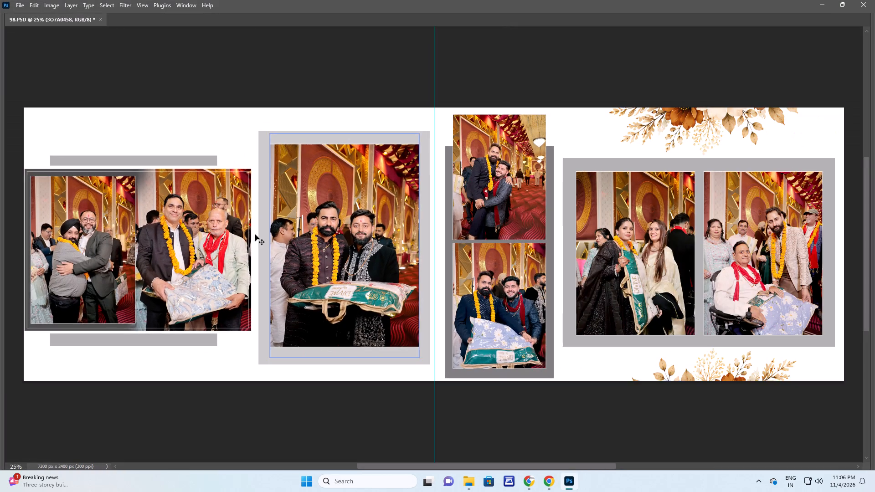
Duplicate the photo in the left page's large grey-bordered frame and send the copy to the bottom of the layer stack.
key("space")
key("space")
key("space")
key("space")
left_click_drag(175, 231, 258, 234)
right_click_drag(395, 208, 400, 209)
left_click(407, 213)
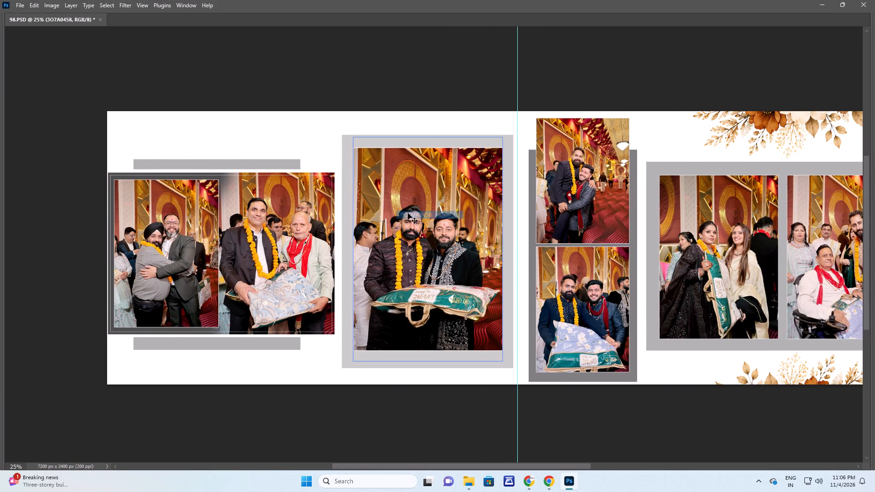
key("alt+Left")
key("ctrl+bracketleft")
key("ctrl+bracketleft")
key("ctrl+bracketleft")
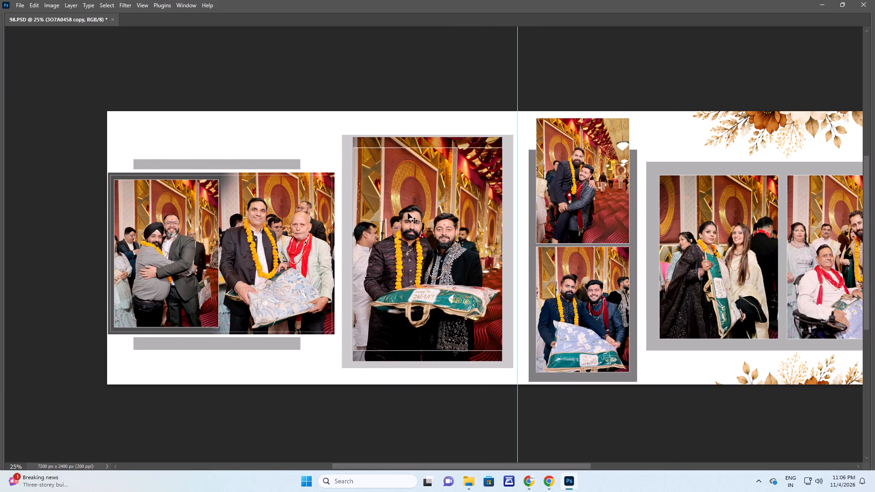
key("ctrl+shift+bracketleft")
Move the photo copy to the outer side of the left page, raising it one level so it sits just behind the frames.
key("ctrl+t")
left_click_drag(475, 211, 323, 202)
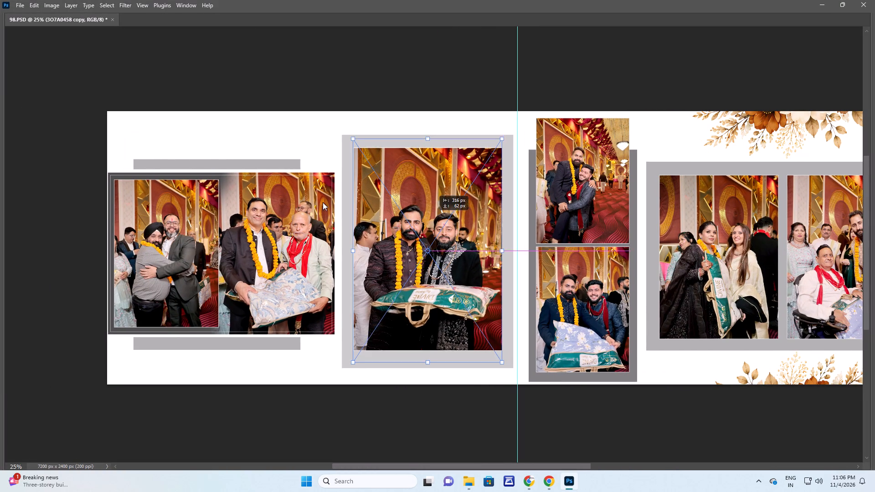
left_click_drag(323, 202, 232, 178)
key("Return")
key("ctrl+bracketright")
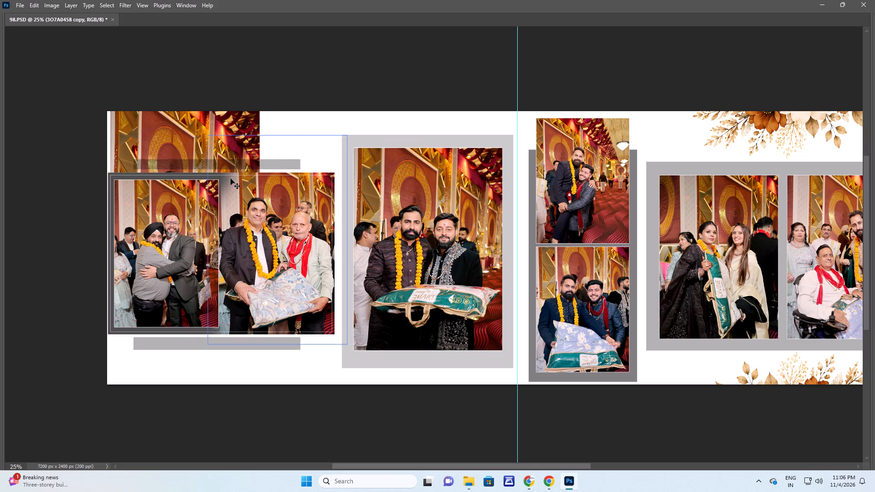
left_click_drag(180, 141, 177, 174)
Enlarge and reposition the photo copy so it spans the left page's full height behind the wide frame.
key("ctrl+t")
left_click_drag(256, 137, 298, 95, "alt+shift")
left_click_drag(233, 166, 250, 180)
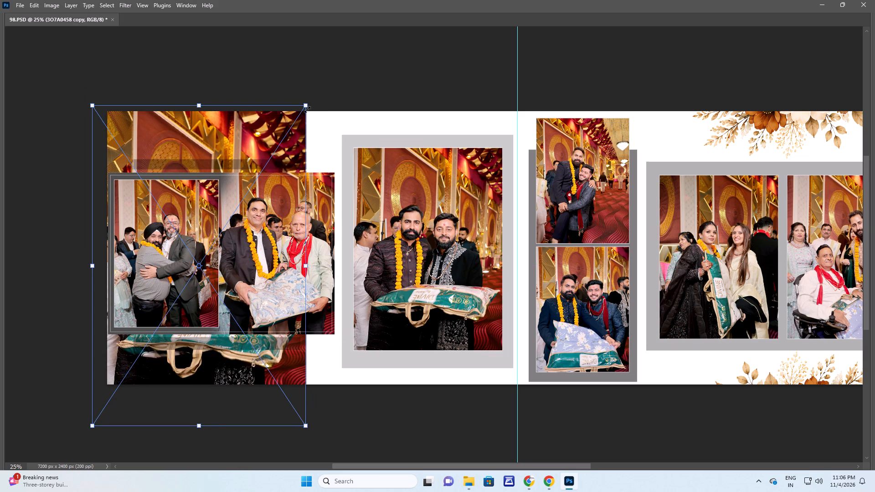
left_click_drag(307, 109, 257, 215, "shift")
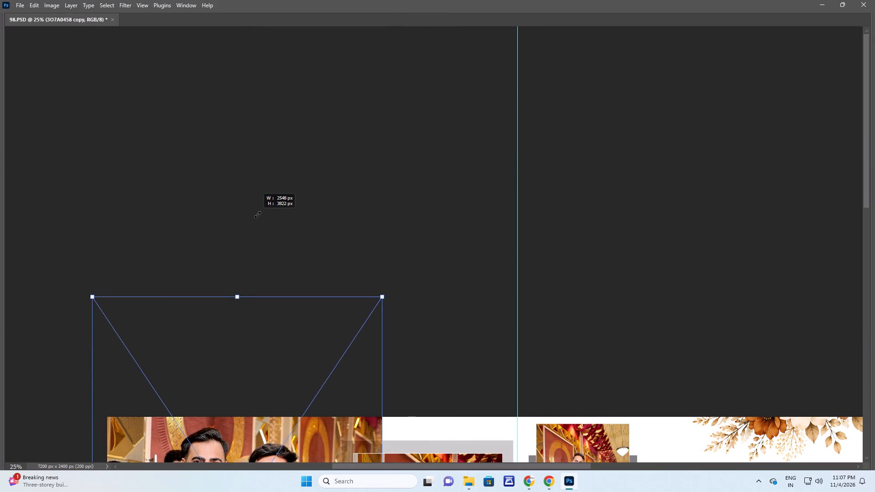
left_click_drag(257, 215, 267, 212, "shift")
key("space")
key("space")
key("space")
key("space")
key("space")
key("space")
key("space")
key("space")
key("space")
key("space")
key("space")
key("space")
key("space")
key("space")
key("space")
key("space")
key("space")
key("space")
key("space")
key("space")
left_click_drag(274, 344, 300, 109)
left_click_drag(286, 220, 277, 297)
left_click_drag(375, 136, 363, 304)
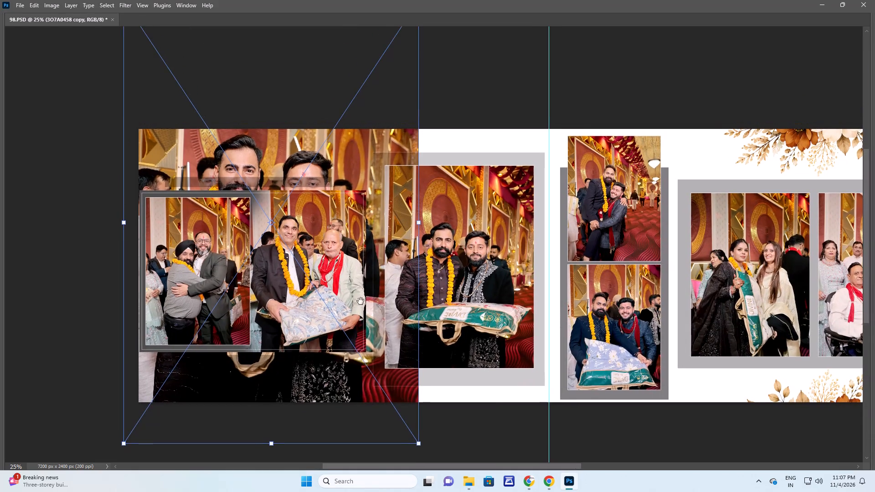
left_click_drag(334, 225, 327, 206)
key("Return")
Set the background photo copy's opacity to 10% and shift it down and slightly toward the page's outer edge.
key("1")
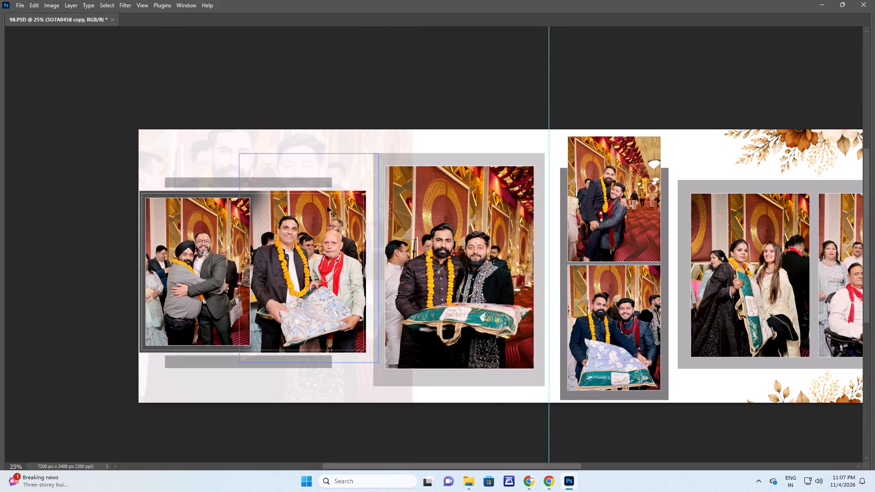
left_click_drag(310, 152, 304, 211)
Rasterize the faded background photo and softly erase its right edge with a larger eraser so it blends into the white page.
key("e")
left_click(393, 153)
key("Return")
key("e")
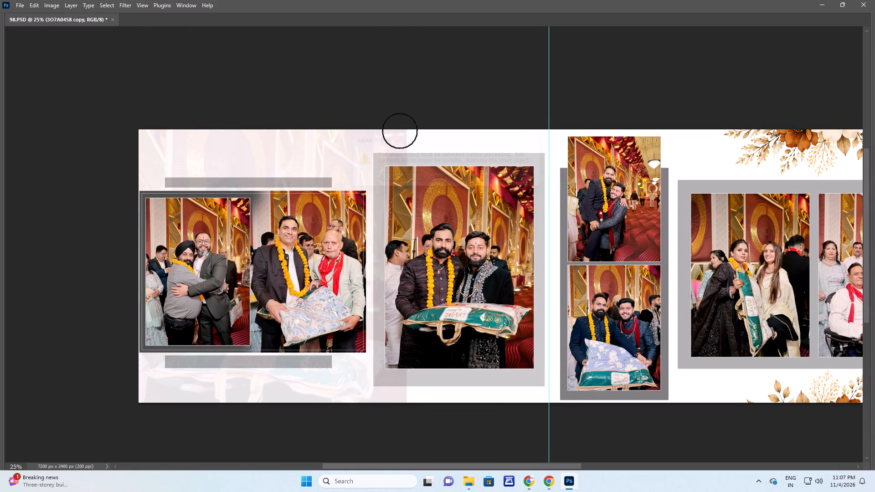
key("bracketright")
key("bracketright")
key("bracketright")
key("bracketright")
key("bracketright")
key("bracketright")
key("bracketright")
key("bracketright")
left_click_drag(395, 98, 421, 197)
left_click_drag(418, 118, 420, 353)
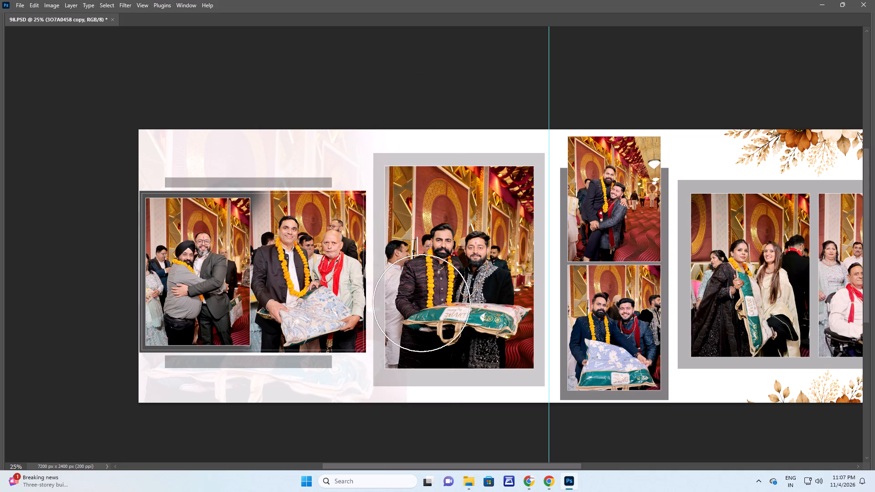
left_click_drag(428, 275, 430, 132)
Slightly enlarge the photo of the two men holding the green bag inside the left page's large grey-bordered frame.
key("space")
key("space")
key("space")
key("space")
key("space")
key("space")
key("space")
key("space")
key("space")
key("space")
key("space")
key("space")
key("space")
key("space")
key("space")
key("space")
key("space")
key("space")
key("space")
key("space")
key("space")
left_click_drag(491, 290, 253, 281)
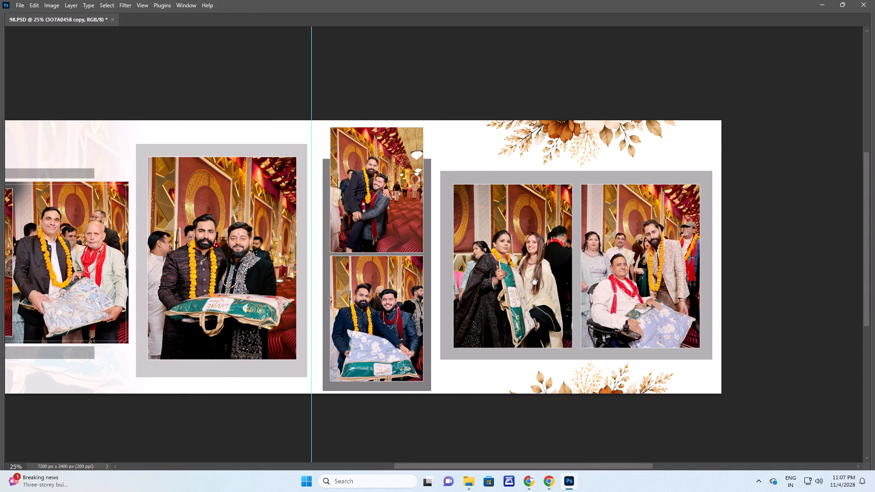
left_click(535, 282)
key("space")
key("space")
key("space")
key("space")
key("space")
key("space")
key("space")
key("space")
key("space")
key("space")
key("space")
key("space")
key("space")
key("space")
key("space")
key("space")
key("space")
key("space")
key("space")
key("space")
left_click_drag(515, 237, 767, 185)
left_click_drag(747, 193, 668, 231)
key("space")
key("v")
right_click_drag(395, 226, 410, 235)
left_click(416, 237)
key("ctrl+t")
left_click_drag(321, 135, 307, 123, "alt+shift")
key("Return")
Enlarge and reposition the photo of the two hugging men in the upper frame of the right page's vertical pair.
key("space")
key("space")
key("space")
key("space")
key("space")
left_click_drag(649, 241, 516, 236)
right_click_drag(414, 193, 415, 194)
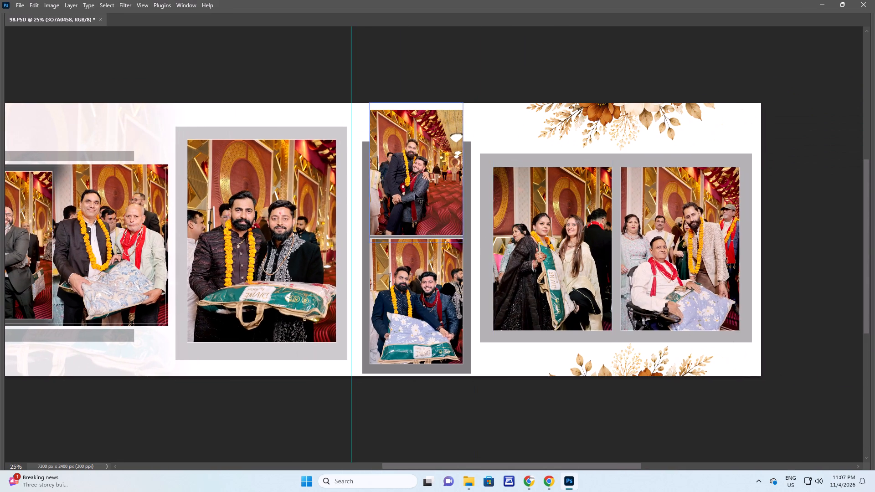
right_click_drag(415, 194, 422, 198)
left_click(427, 201)
key("ctrl+t")
key("space")
key("space")
key("space")
left_click_drag(459, 101, 458, 143)
left_click_drag(461, 148, 463, 146, "shift")
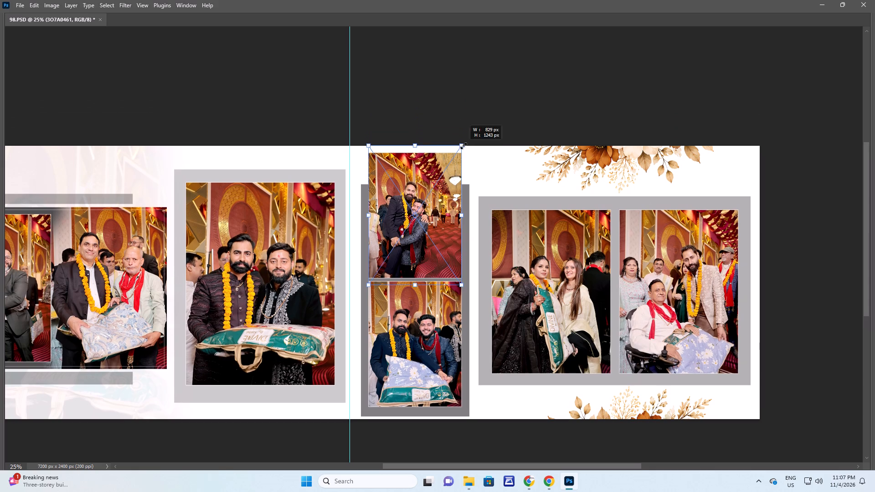
left_click_drag(463, 146, 513, 115, "shift")
left_click_drag(447, 177, 439, 204)
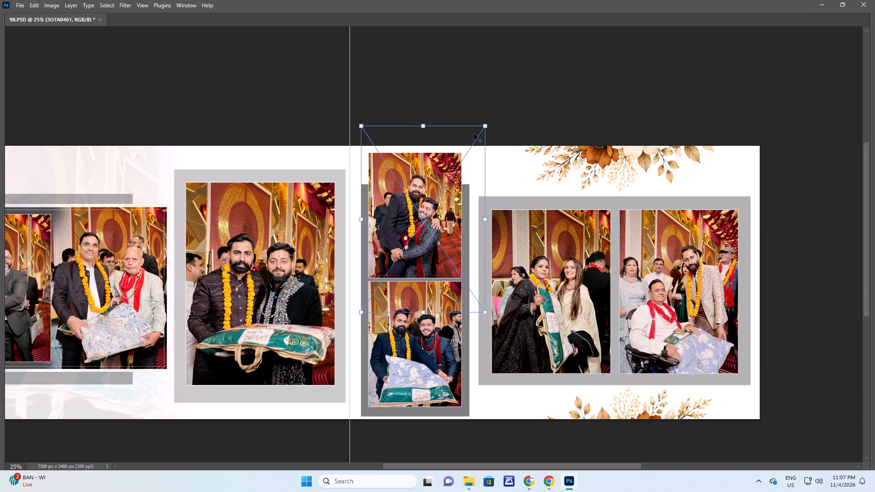
left_click_drag(482, 126, 503, 124, "alt+shift")
key("Return")
Enlarge the photo of the two women with the green bag within its frame on the right page.
key("space")
key("space")
key("space")
key("space")
key("space")
key("space")
left_click_drag(594, 328, 484, 284)
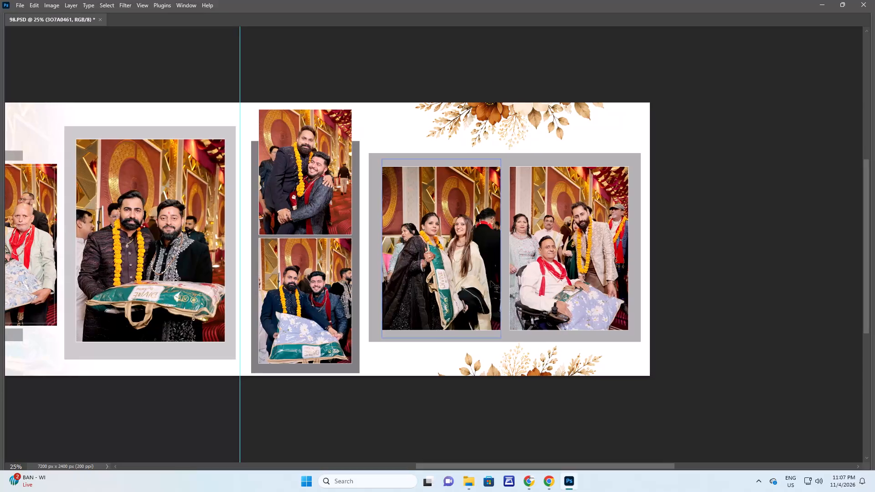
right_click(380, 223)
right_click_drag(458, 208, 466, 211)
left_click(473, 214)
key("ctrl+t")
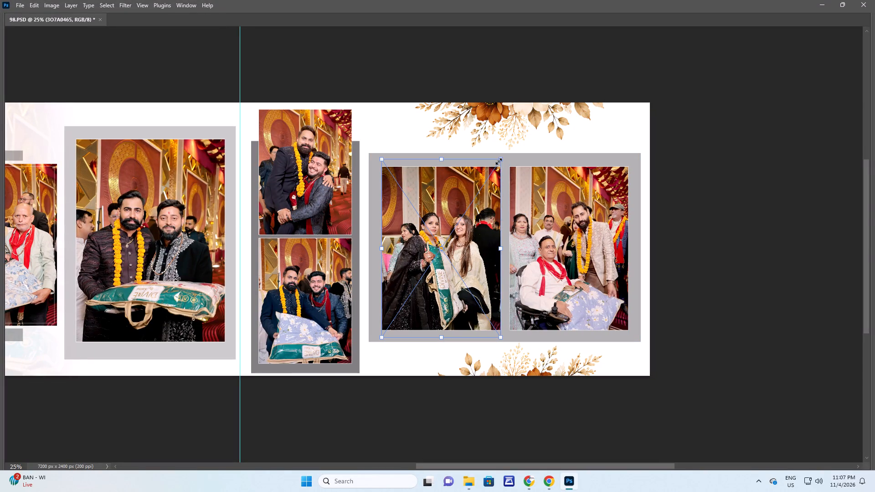
left_click_drag(499, 161, 522, 157, "shift")
key("Return")
Save the finished spread 98.PSD and close it.
key("ctrl+s")
key("ctrl+s")
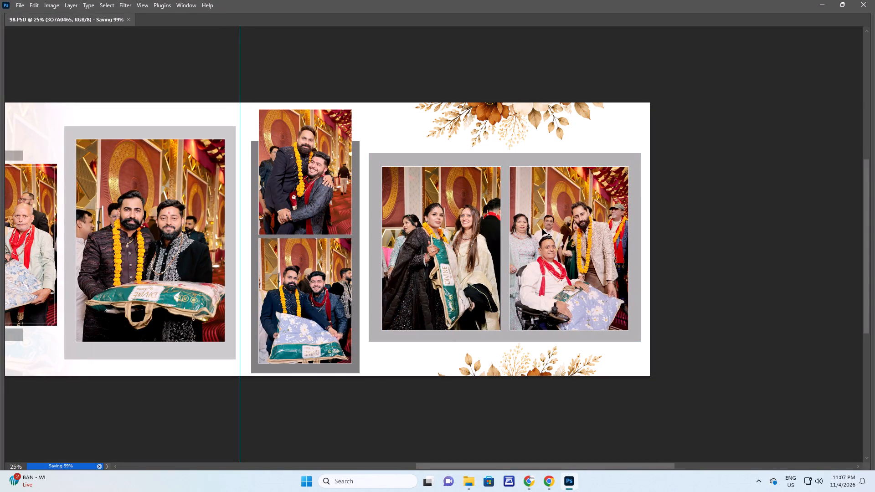
key("ctrl+w")
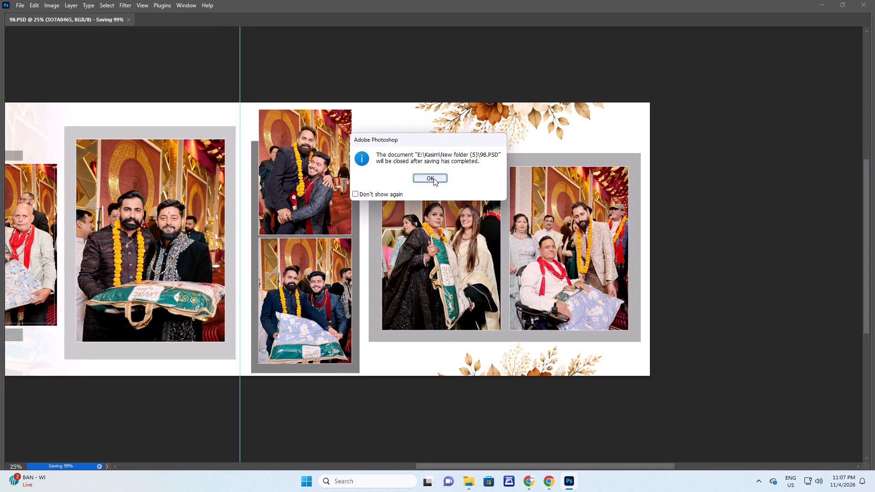
left_click(433, 178)
Switch to the Downloads folder in File Explorer.
key("alt+Tab")
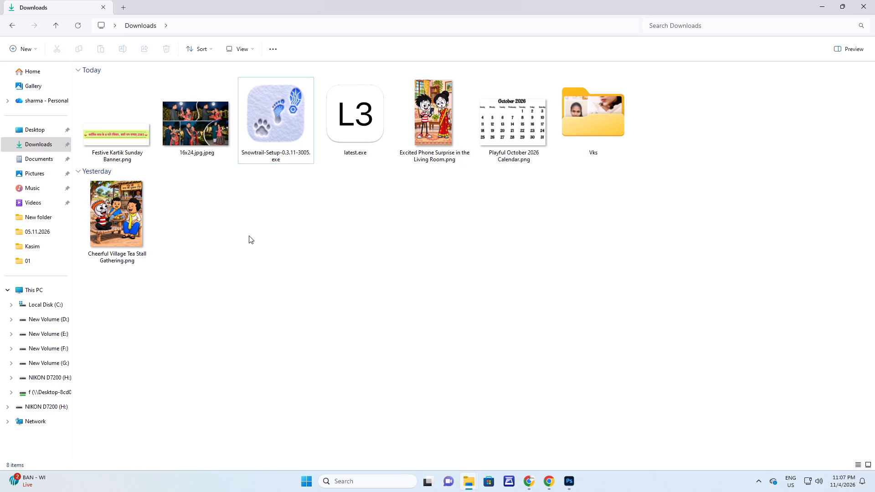
Open the empty spread 99.PSD from Kasim's New folder (5) in Photoshop.
key("alt+Tab")
key("alt+Tab")
key("alt+Tab")
key("alt+Tab")
left_click_drag(483, 359, 479, 353)
left_click(226, 139)
left_click_drag(222, 120, 258, 200)
key("alt+Tab")
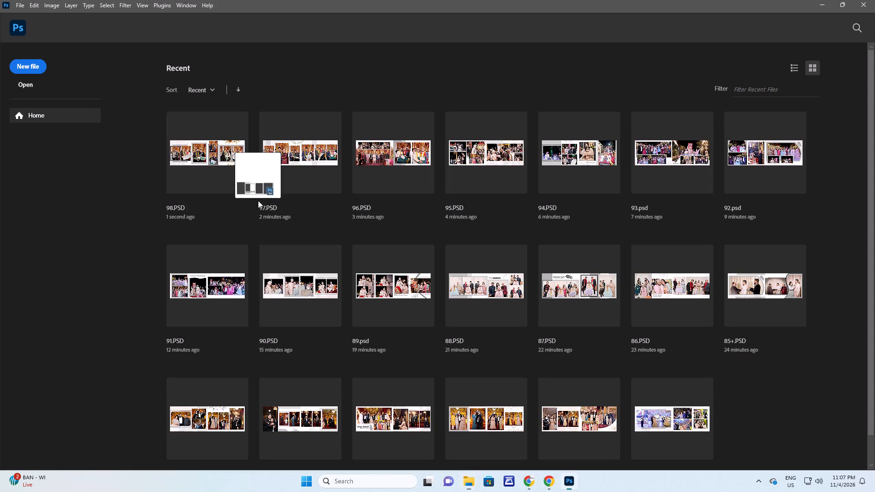
left_click_drag(258, 200, 18, 269)
Select the five empty photo frames and fill them with all photos from folder 01 (102) using Photos Fill With Sequence.
right_click_drag(118, 188, 123, 190)
left_click(131, 193)
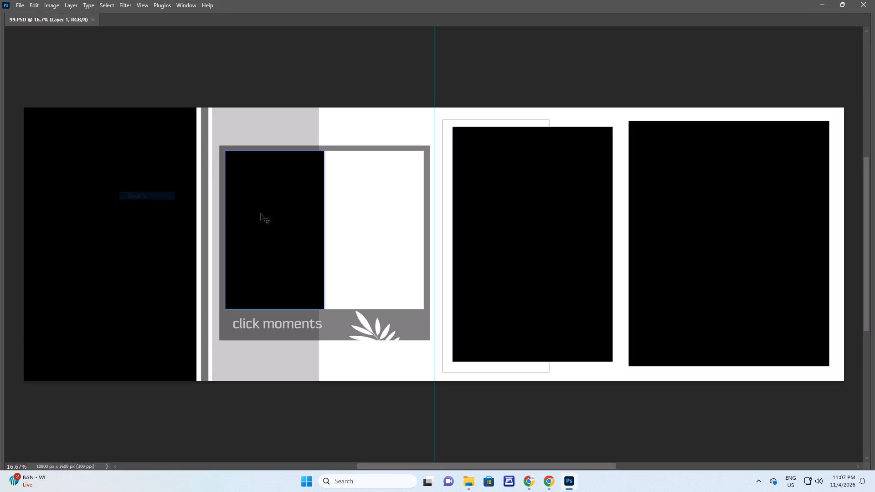
right_click_drag(264, 204, 269, 206, "shift")
left_click(277, 209, "shift")
right_click(356, 200, "shift")
left_click(365, 204, "shift")
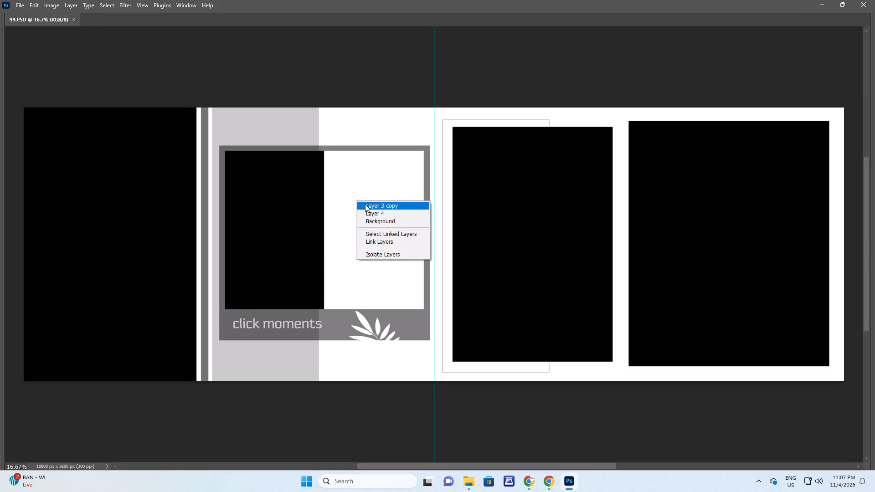
right_click_drag(512, 192, 522, 195, "shift")
left_click(530, 198, "shift")
right_click(669, 190, "shift")
left_click(679, 193, "shift")
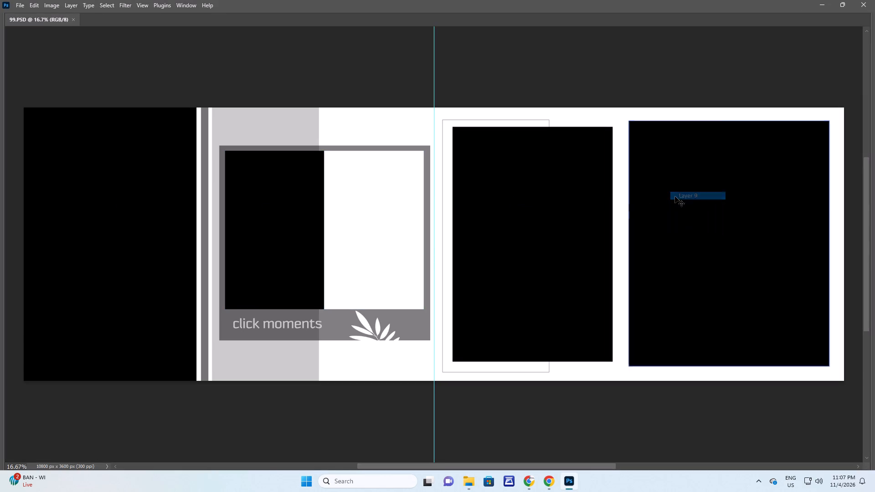
key("F9")
left_click(668, 177)
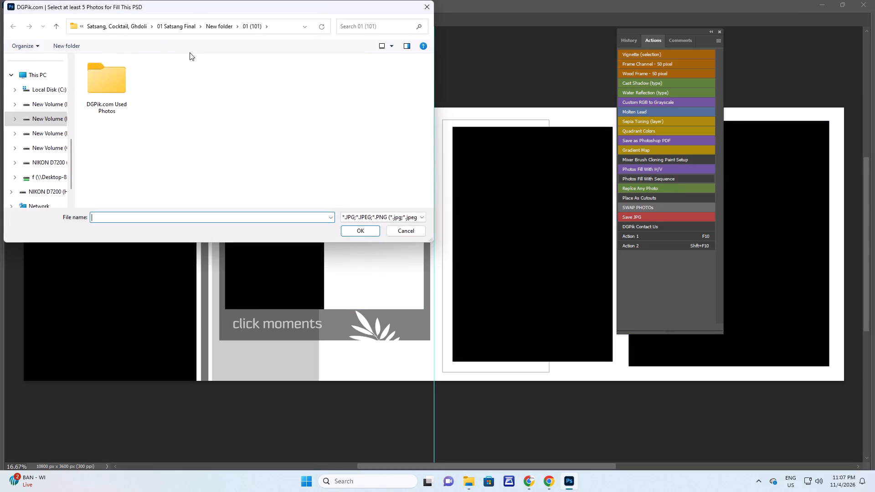
left_click(55, 25)
scroll(186, 145, "down", 1)
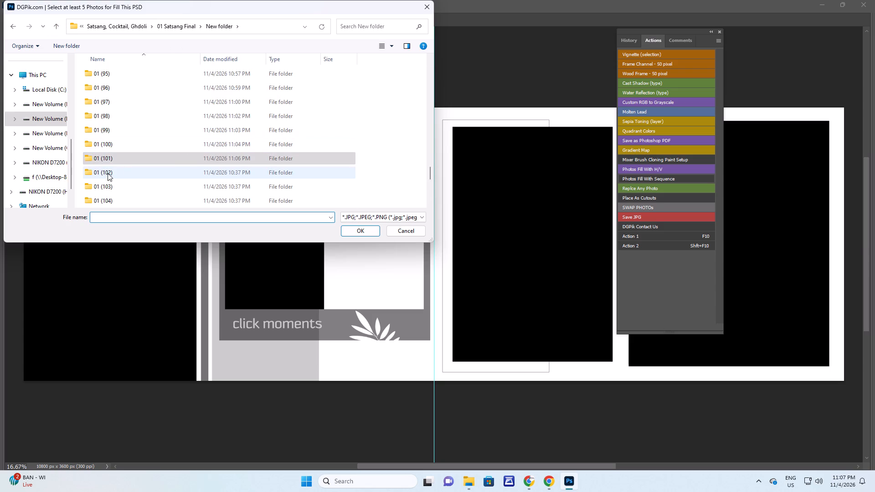
double_click(112, 169)
left_click(226, 153)
key("ctrl+a")
key("Return")
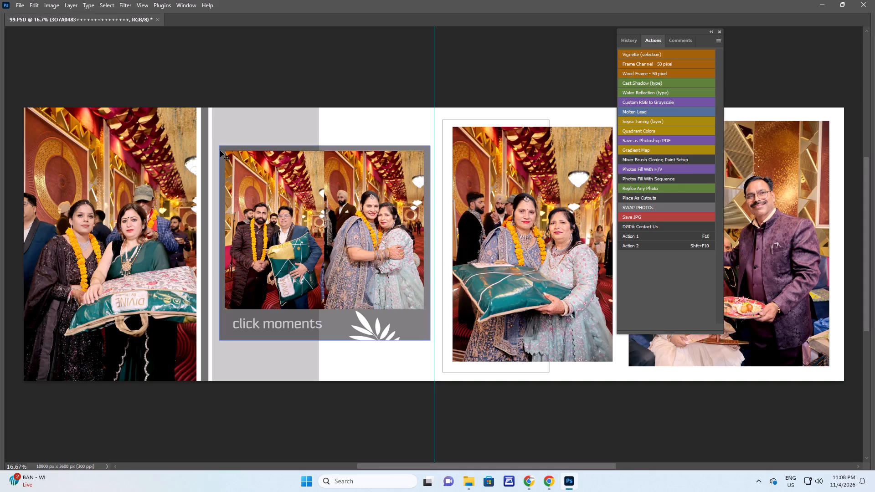
Enlarge the photo of the two women with the patterned gift bag in the spread's far-left frame.
right_click_drag(143, 209, 151, 212)
left_click(158, 214)
key("space")
key("space")
key("space")
key("space")
key("space")
key("space")
key("space")
key("space")
key("space")
key("space")
key("space")
key("space")
key("space")
key("space")
key("space")
key("space")
key("space")
key("space")
key("space")
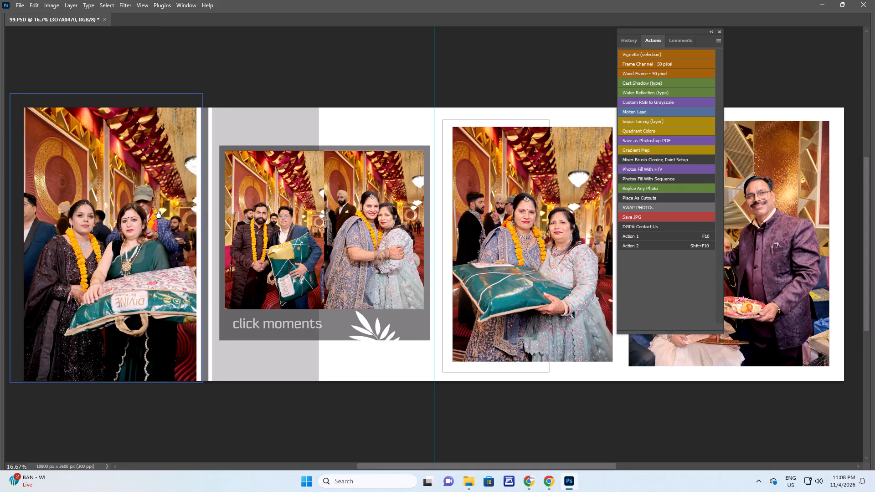
left_click_drag(158, 215, 174, 215)
key("ctrl+t")
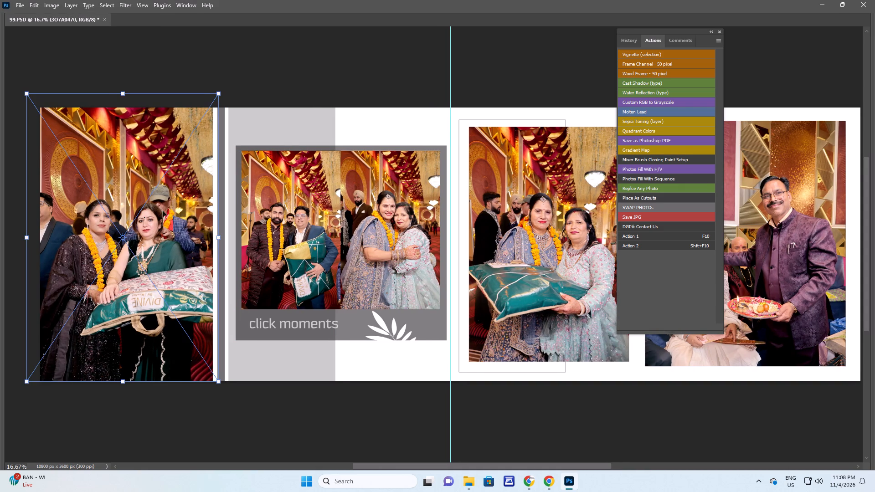
key("space")
key("space")
key("space")
left_click_drag(134, 211, 142, 215)
left_click_drag(34, 100, 27, 94, "shift")
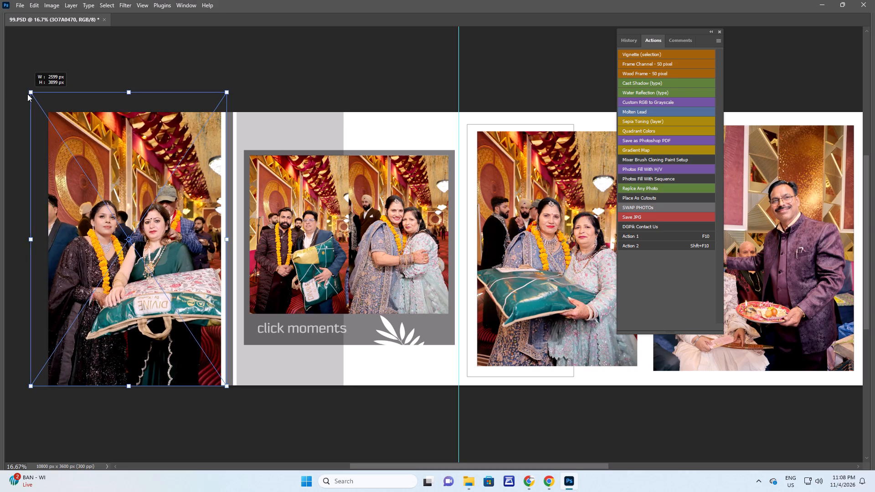
left_click_drag(27, 94, 23, 91, "shift")
key("Return")
Run Action 1 on the frame layers of the two side-by-side photos above "click moments".
key("space")
key("space")
key("space")
left_click_drag(284, 213, 216, 212)
right_click_drag(221, 206, 226, 208)
left_click(248, 224)
key("F10")
right_click(316, 205)
left_click(334, 221)
key("F10")
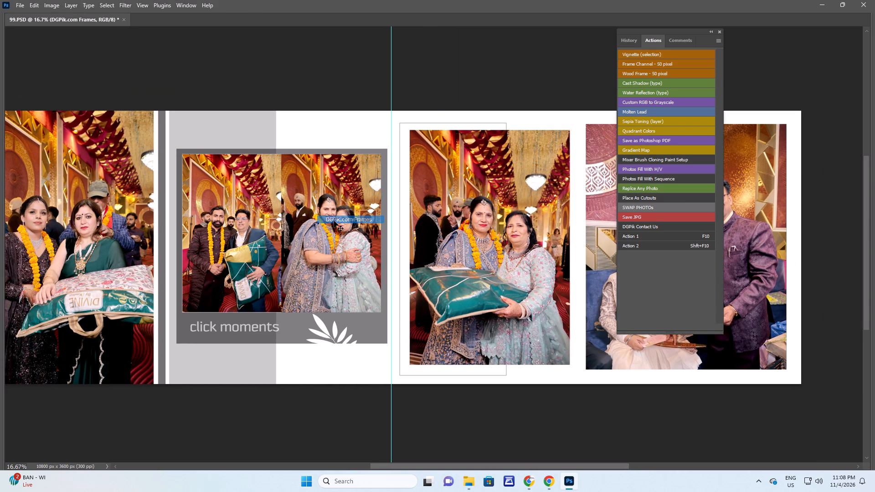
right_click(251, 204)
left_click(260, 209)
right_click_drag(340, 207, 345, 210)
left_click(351, 212)
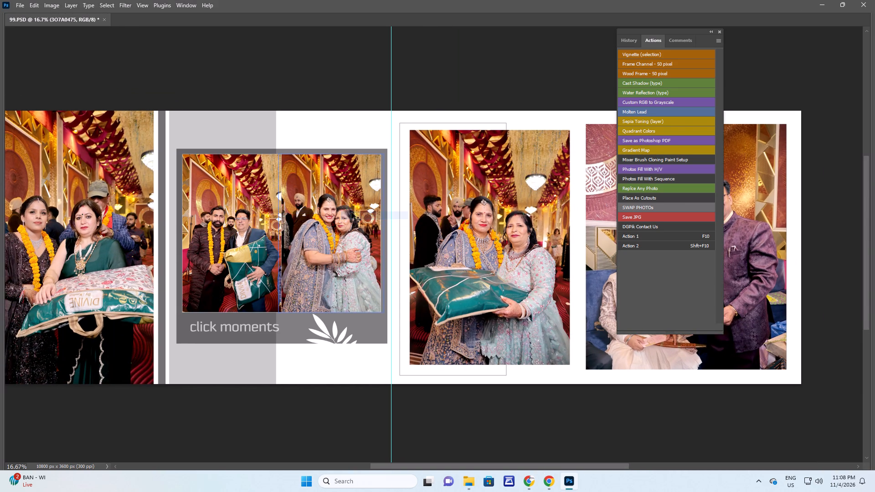
Enlarge the photo of the two women holding the green package in the right page's first frame.
key("space")
key("space")
key("space")
key("space")
key("space")
key("space")
key("space")
key("space")
left_click_drag(422, 215, 281, 219)
right_click_drag(365, 201, 375, 205)
left_click(386, 210)
key("ctrl+t")
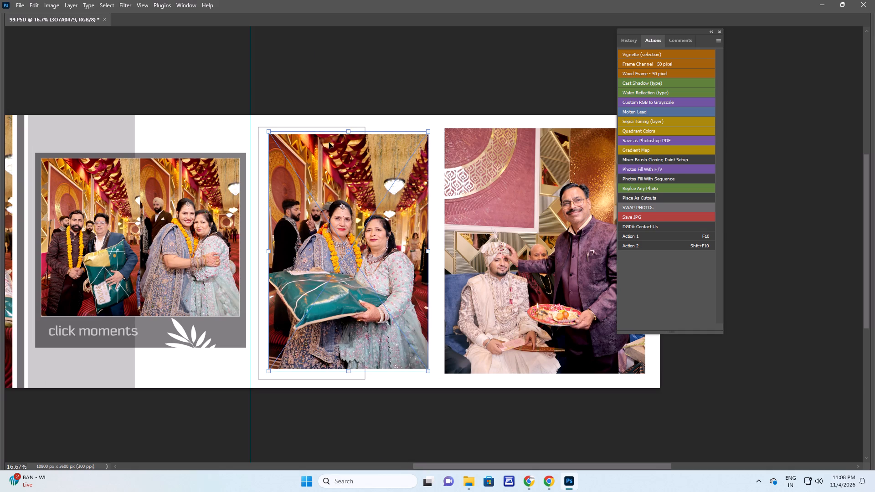
left_click_drag(426, 133, 450, 125, "shift")
key("Return")
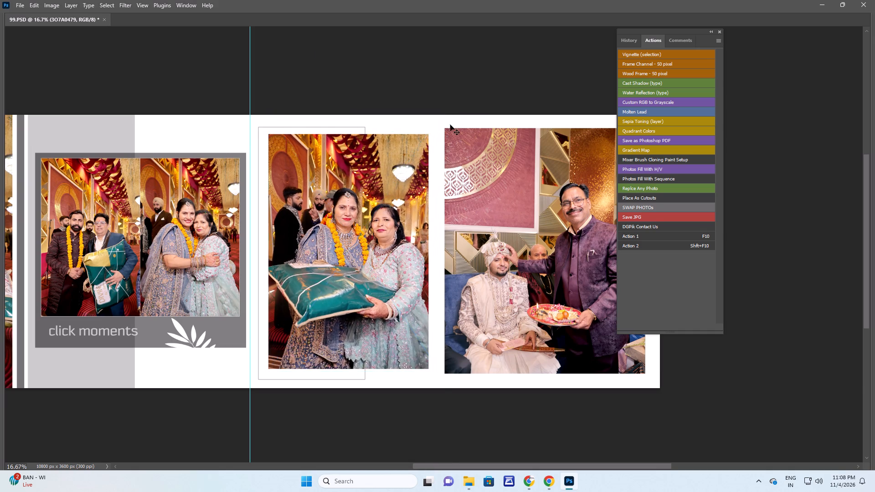
Enlarge the photo of the groom and the man with the plate within its frame on the right page.
key("space")
key("space")
key("space")
key("space")
key("space")
left_click_drag(510, 193, 349, 179)
right_click_drag(445, 181, 452, 184)
left_click(460, 188)
key("ctrl+t")
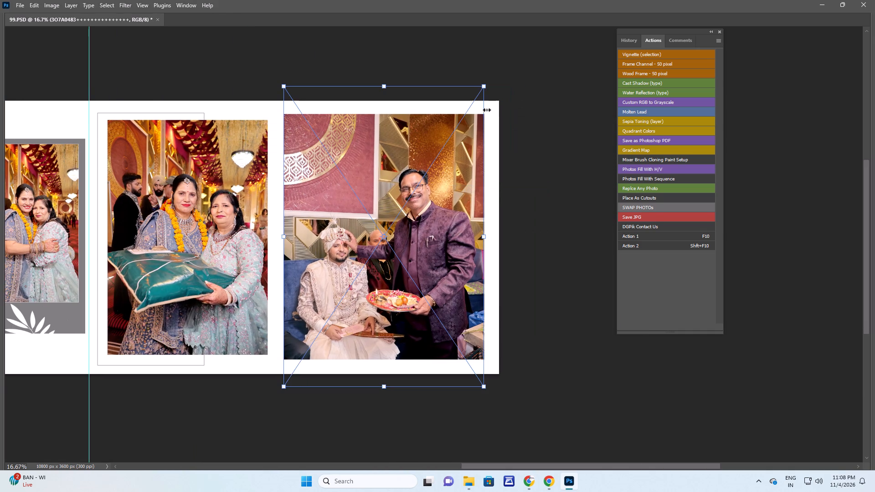
left_click_drag(485, 90, 519, 77, "alt+shift")
key("Return")
Duplicate the groom photo as a 10% opacity background two layers lower and erase along its left edge.
key("alt+Left")
key("ctrl+bracketleft")
key("ctrl+bracketleft")
key("1")
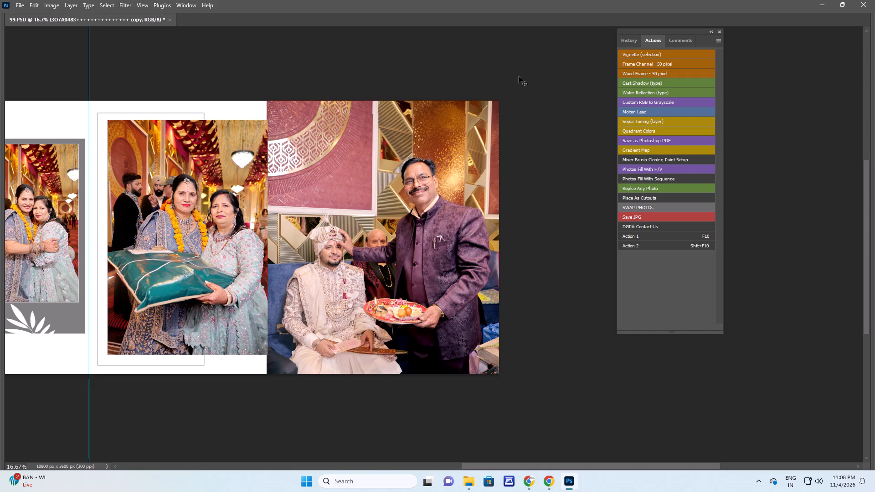
key("e")
left_click(256, 177)
key("Return")
key("e")
left_click_drag(253, 95, 236, 266)
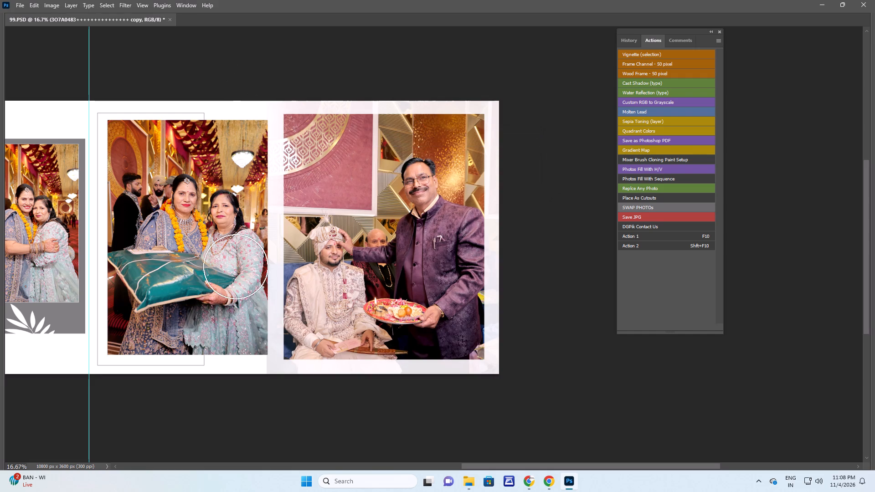
left_click_drag(236, 266, 233, 404)
Save the finished spread 99.PSD and close it.
key("space")
key("space")
key("space")
left_click_drag(276, 263, 468, 232)
key("Tab")
key("Tab")
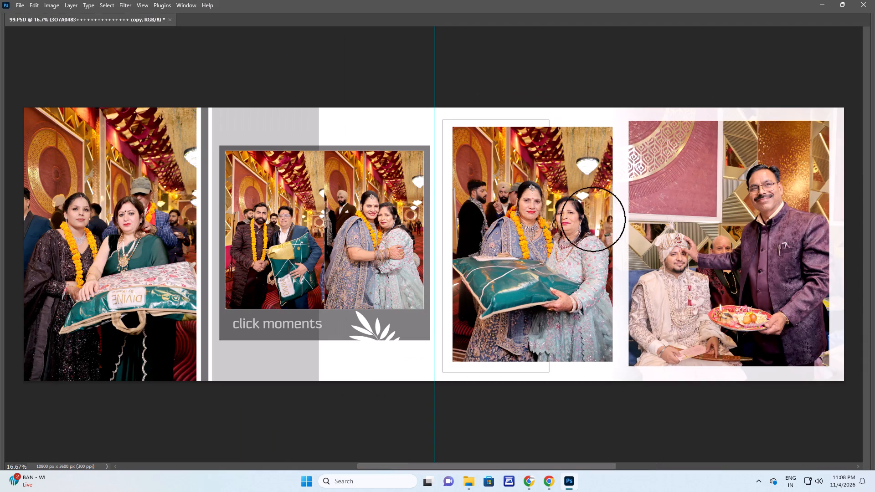
key("ctrl+s")
key("ctrl+s")
key("ctrl+w")
left_click(420, 181)
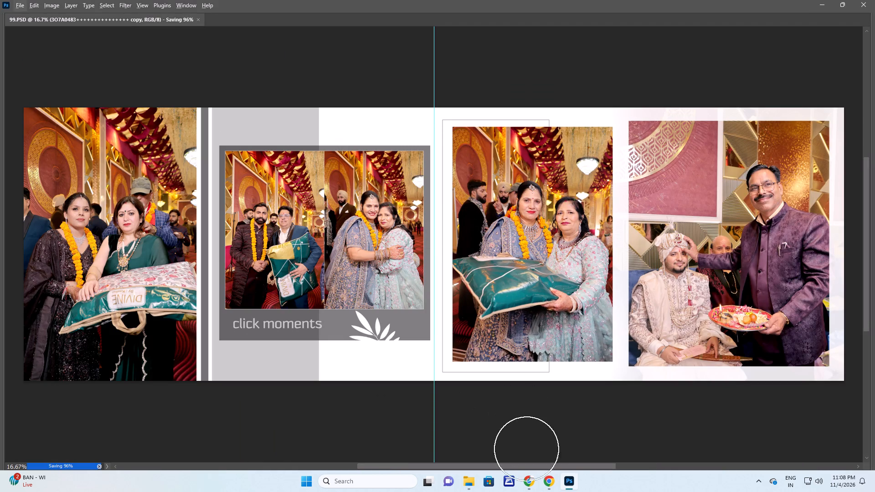
Switch to Chrome and skip the ad in the NDTV India YouTube video.
key("alt+Tab")
left_click(546, 483)
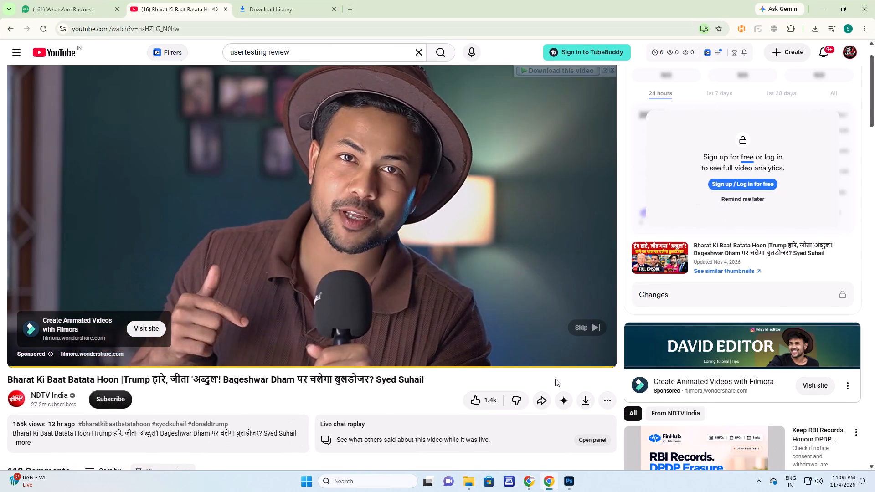
left_click(576, 325)
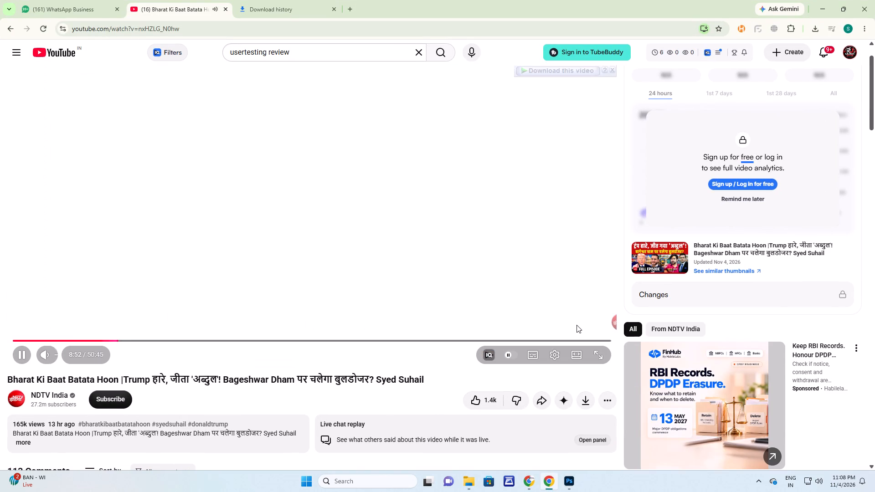
Switch to File Explorer, refresh New folder (5) and move the finished spreads 93 through 99 into folder 01.
key("alt+Tab")
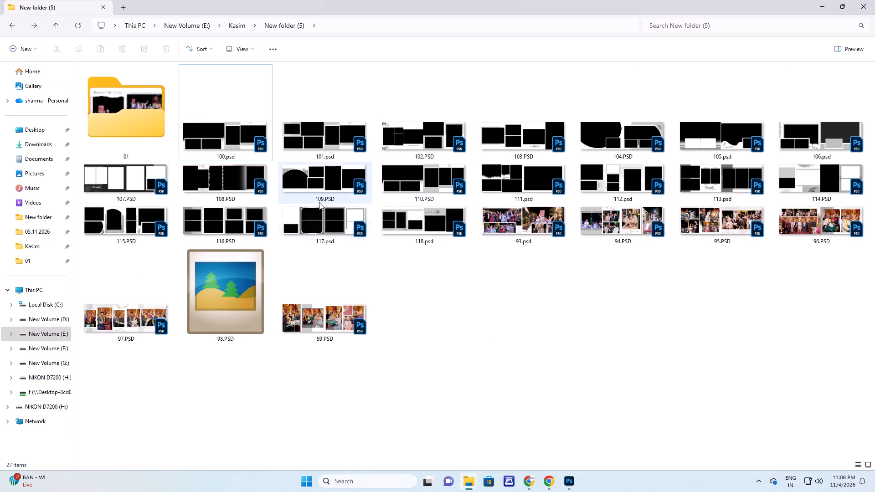
left_click(448, 310)
right_click_drag(458, 293, 468, 297)
left_click_drag(490, 328, 493, 334)
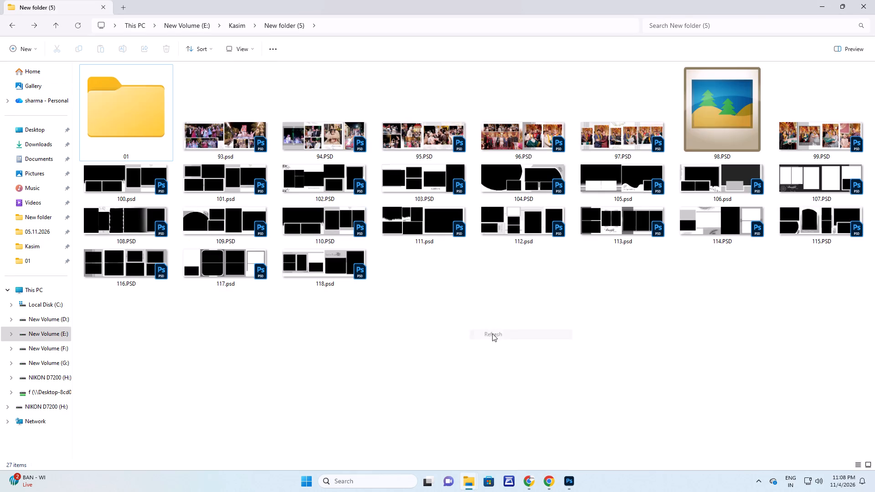
left_click(722, 138)
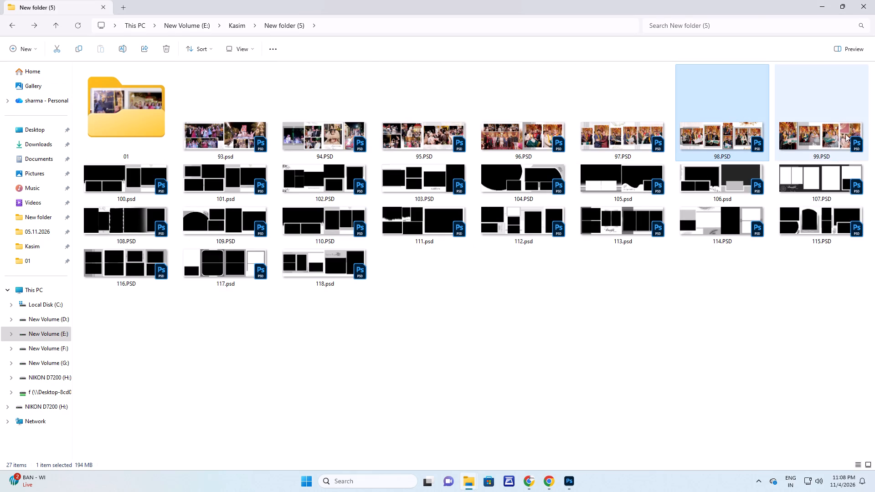
left_click(847, 134)
left_click(215, 121, "ctrl+shift")
left_click_drag(221, 129, 132, 122)
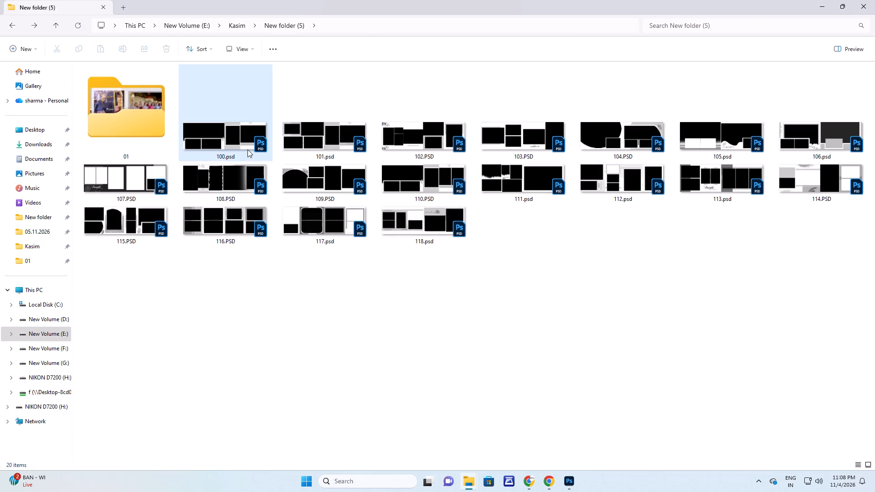
Open the empty spread 100.psd from New folder (5) in Photoshop.
left_click(245, 143)
left_click_drag(228, 138, 43, 294)
key("alt+Tab")
key("alt+Tab")
key("alt+Tab")
Select the five empty photo frames and fill them with all photos from folder 01 (103) using Photos Fill With Sequence.
key("v")
right_click_drag(217, 187, 222, 188)
left_click(231, 192)
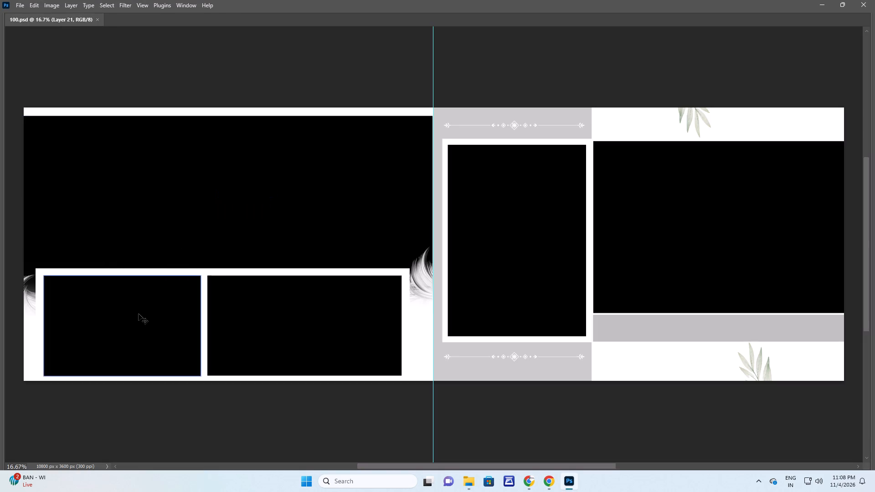
right_click(138, 313, "shift")
left_click(147, 317, "shift")
right_click(307, 303, "shift")
left_click(319, 308, "shift")
right_click(536, 241, "shift")
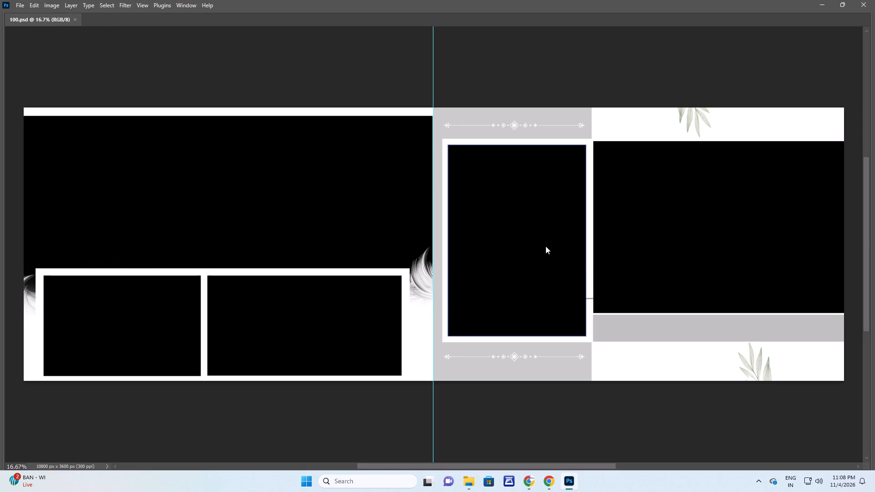
left_click(549, 247, "shift")
right_click(658, 217, "shift")
left_click(665, 221, "shift")
key("F9")
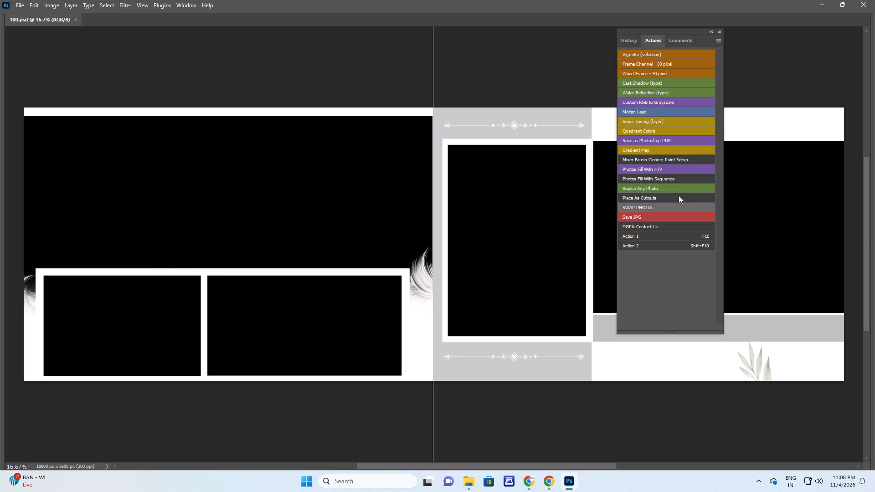
left_click(672, 176)
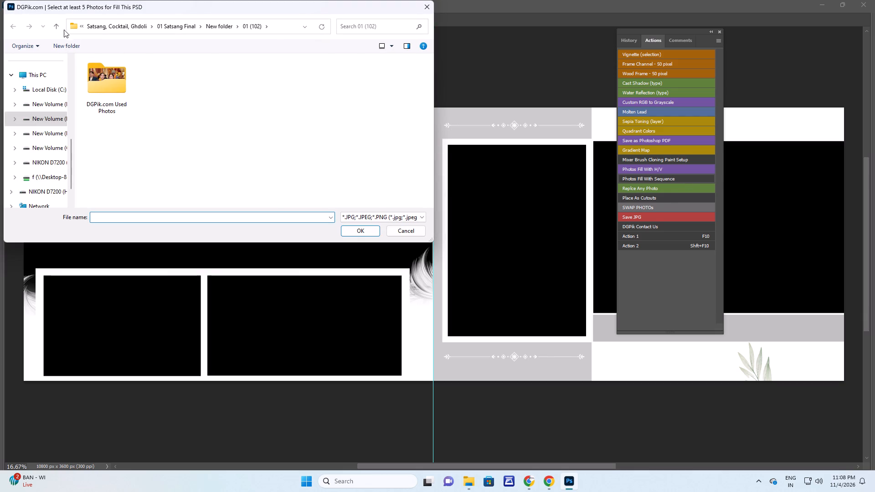
left_click(58, 26)
scroll(155, 109, "down", 2)
double_click(124, 128)
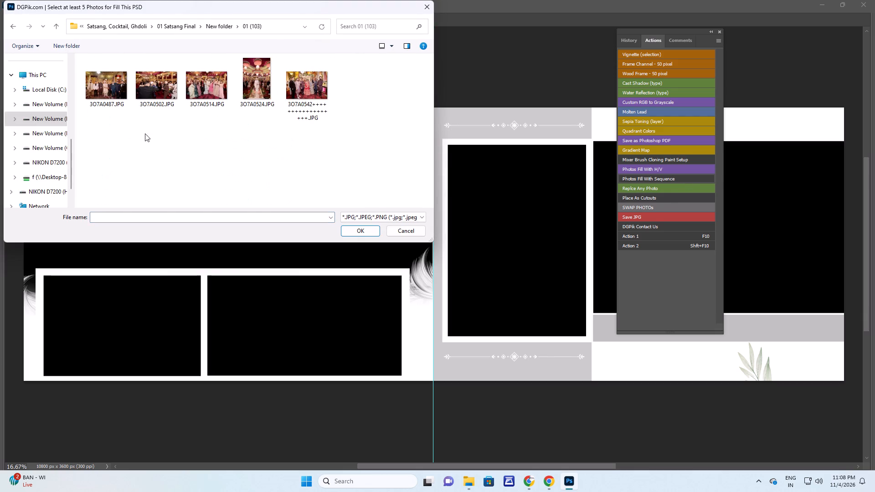
left_click(186, 136)
key("ctrl+a")
key("Return")
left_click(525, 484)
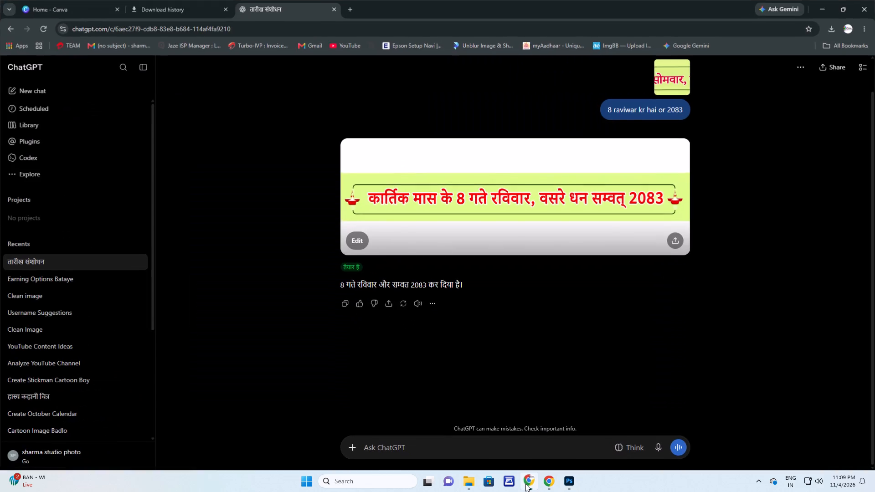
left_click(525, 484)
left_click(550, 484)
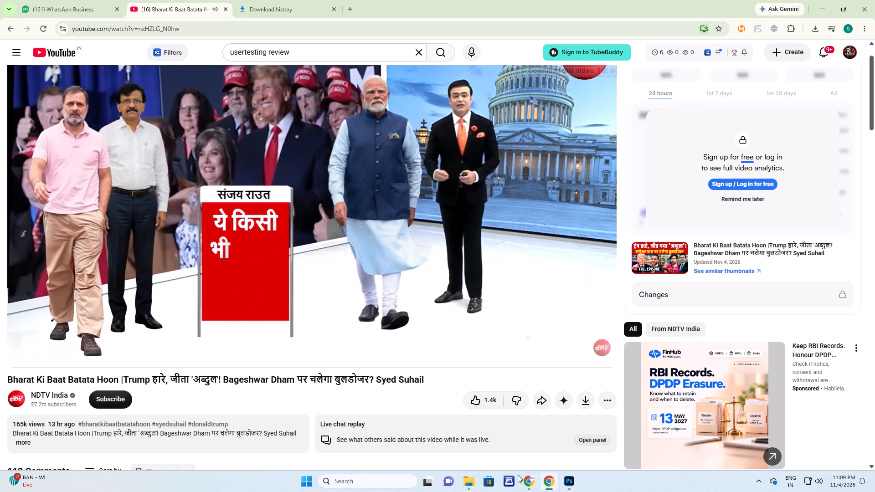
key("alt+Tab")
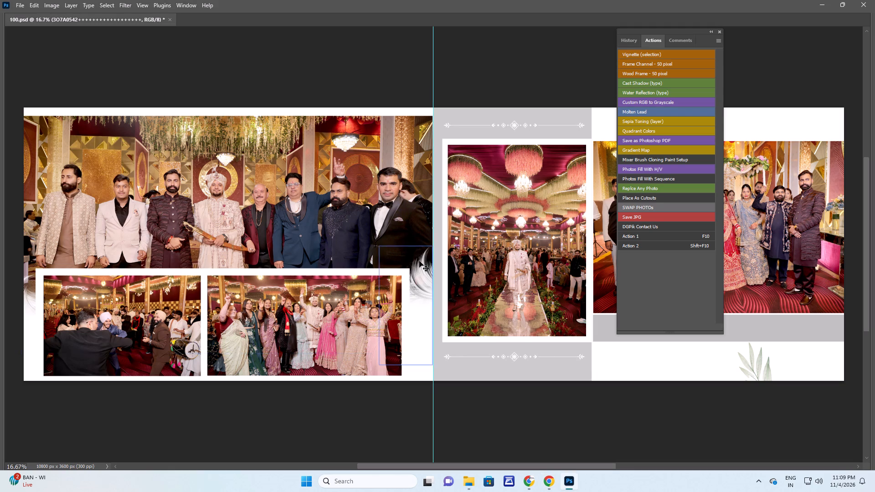
Enlarge the men's group photo at the top of the left page slightly within its frame.
right_click(290, 175)
left_click(308, 181)
key("ctrl+t")
key("space")
key("space")
key("space")
key("space")
key("space")
key("space")
left_click_drag(260, 202, 273, 205)
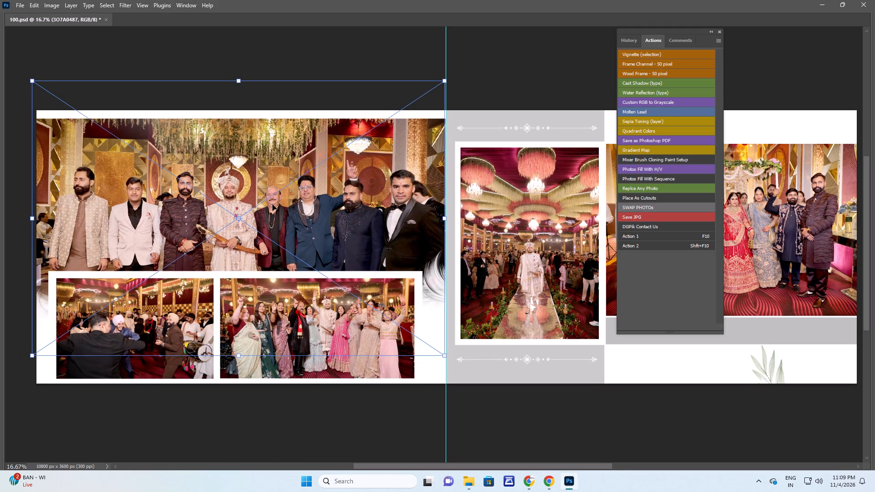
key("space")
key("space")
key("space")
key("space")
key("space")
key("space")
left_click_drag(114, 133, 187, 154)
left_click_drag(108, 102, 101, 98, "shift")
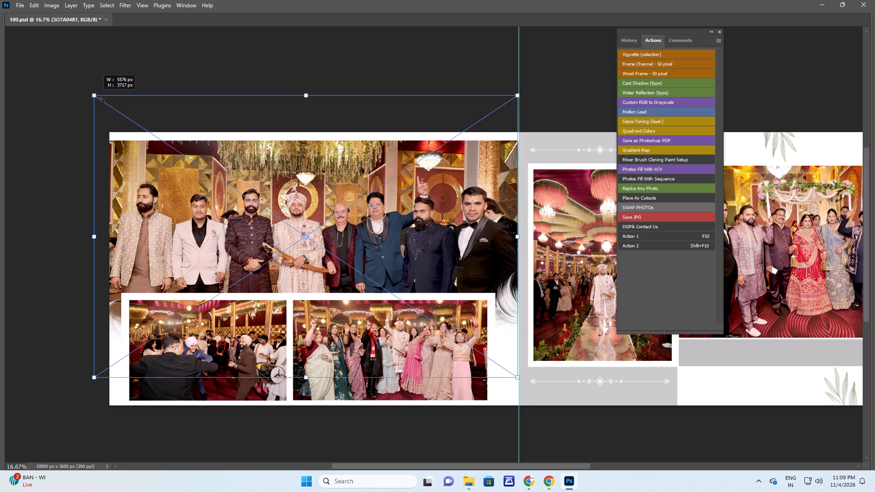
left_click_drag(101, 98, 103, 99, "shift")
key("Return")
Enlarge the men's group photo a little further from its upper corner at the centre fold.
key("space")
key("space")
key("space")
key("space")
left_click_drag(329, 223, 324, 221)
key("ctrl+t")
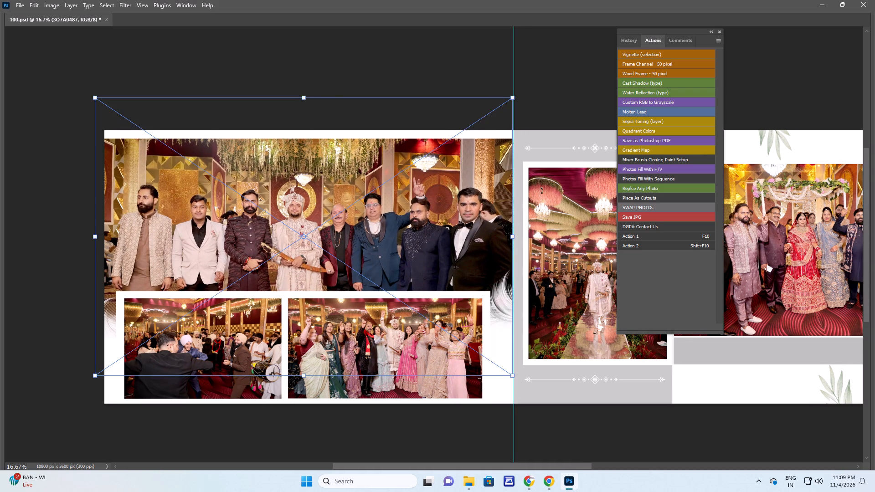
left_click_drag(542, 189, 546, 184)
left_click_drag(511, 97, 517, 97, "shift")
key("Return")
Enlarge the bride's family group photo on the right page to about 3485 × 2323 px.
key("space")
key("space")
key("space")
key("space")
key("space")
key("space")
key("space")
key("space")
key("space")
key("space")
key("space")
key("space")
key("space")
key("space")
key("space")
key("space")
key("space")
key("space")
key("space")
key("space")
left_click_drag(493, 215, 340, 202)
left_click_drag(516, 258, 389, 256)
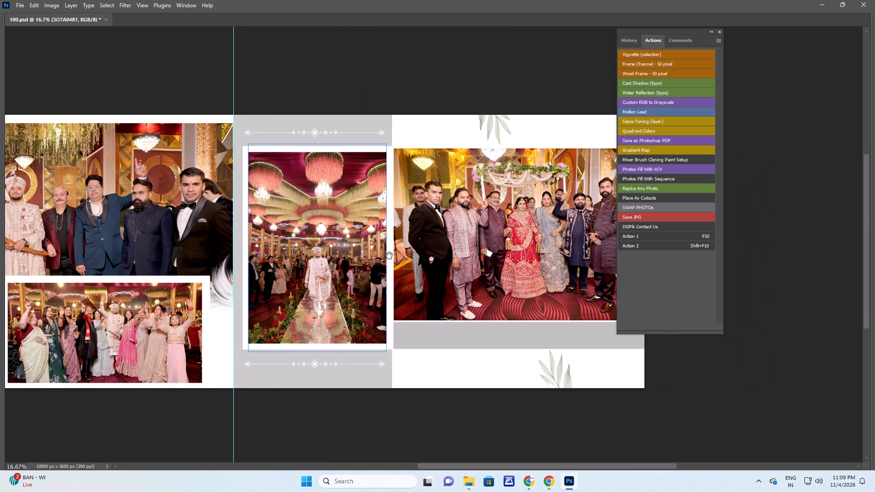
key("space")
key("space")
key("space")
key("space")
key("space")
left_click_drag(449, 235, 357, 236)
right_click_drag(468, 217, 474, 220)
left_click(480, 223)
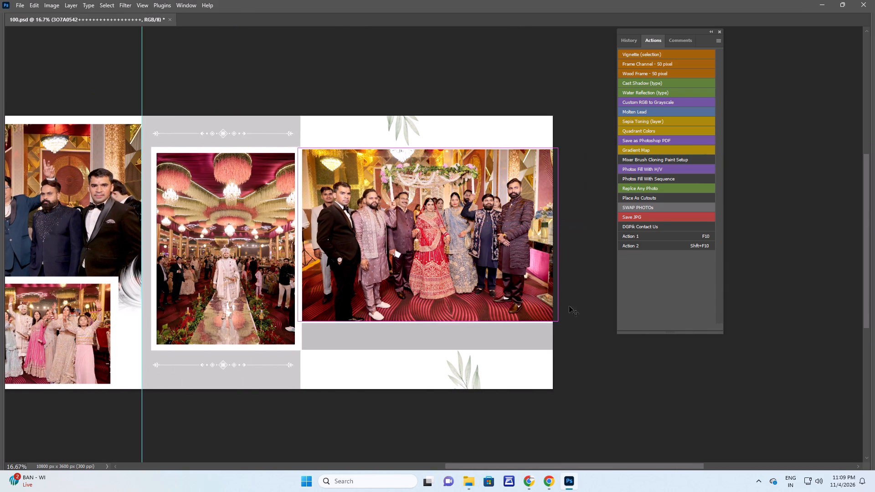
key("ctrl+t")
left_click_drag(559, 318, 564, 319, "shift")
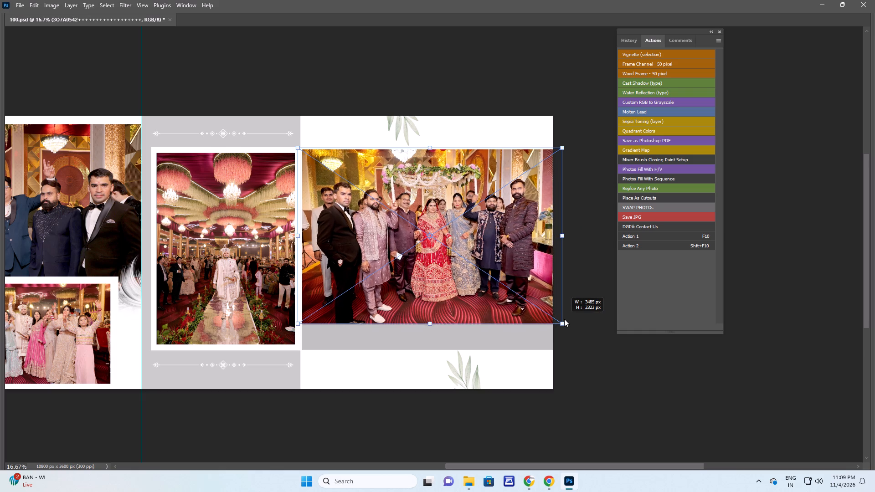
left_click_drag(564, 319, 565, 319, "shift")
key("Return")
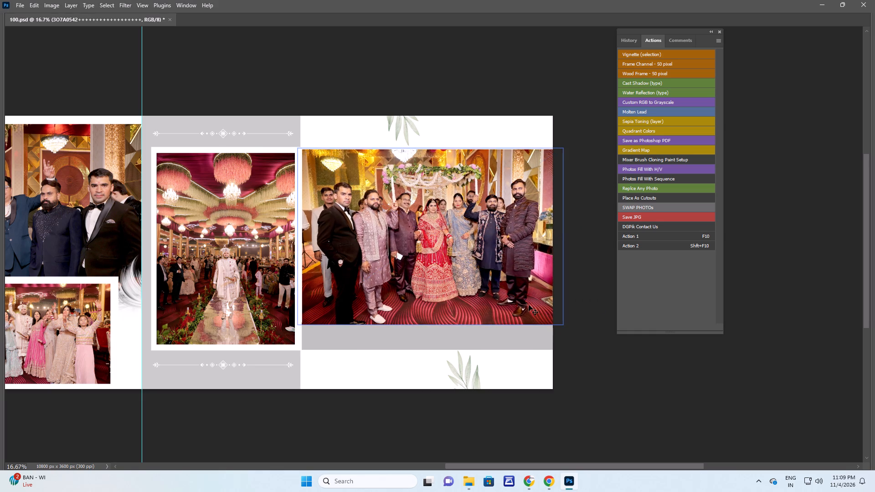
Select the bride's family group photo on the right page and run Action 1.
key("space")
key("space")
key("space")
key("space")
key("space")
key("space")
key("space")
key("space")
key("space")
key("space")
left_click_drag(163, 301, 358, 310)
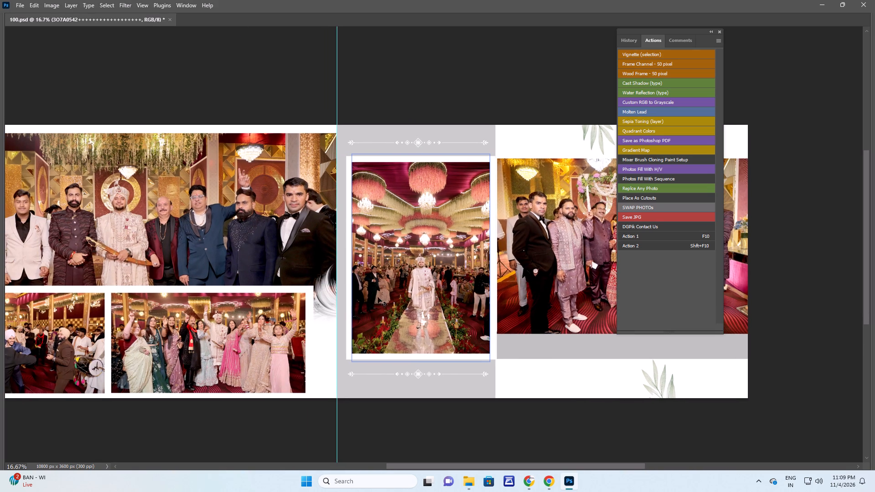
key("space")
key("space")
key("space")
key("space")
key("space")
left_click_drag(550, 256, 407, 259)
right_click(444, 263)
left_click(465, 276)
key("F10")
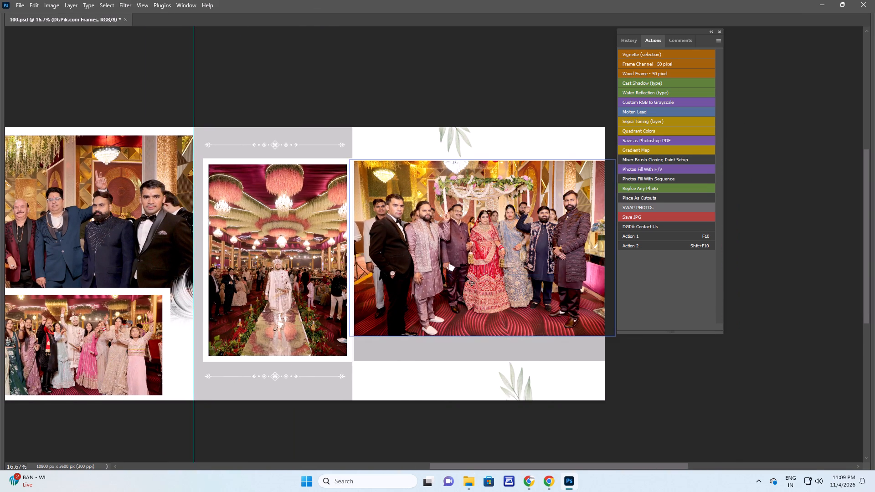
Check the whole spread, save 100.psd and close it.
key("space")
left_click_drag(205, 274, 391, 275)
key("Tab")
key("Tab")
key("ctrl+s")
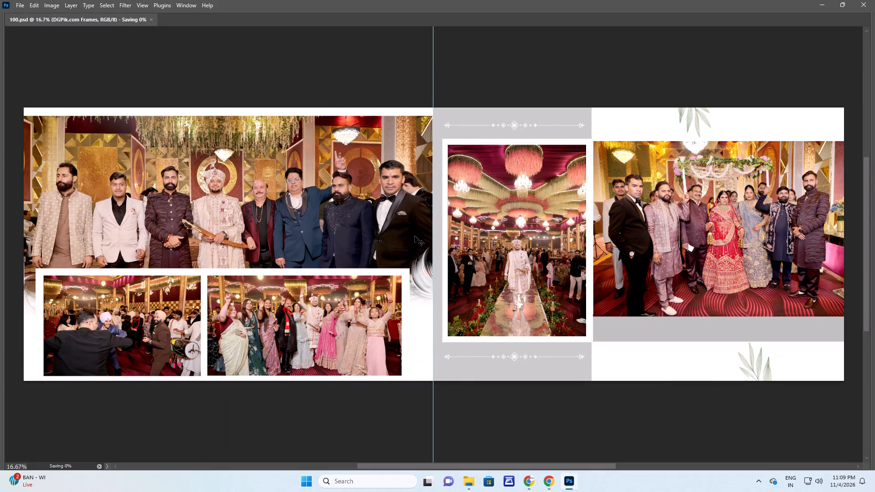
key("ctrl+s")
key("ctrl+s")
key("ctrl+w")
left_click(423, 179)
Switch to File Explorer and open the empty spread 101.psd from New folder (5) in Photoshop.
key("alt+Tab")
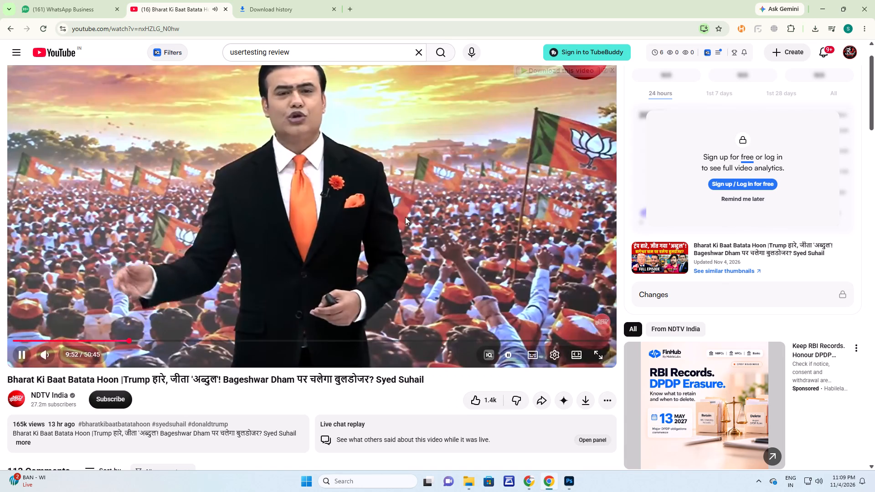
key("alt+Tab")
key("alt+Tab")
key("alt+Tab")
key("alt+Tab")
key("alt+Tab")
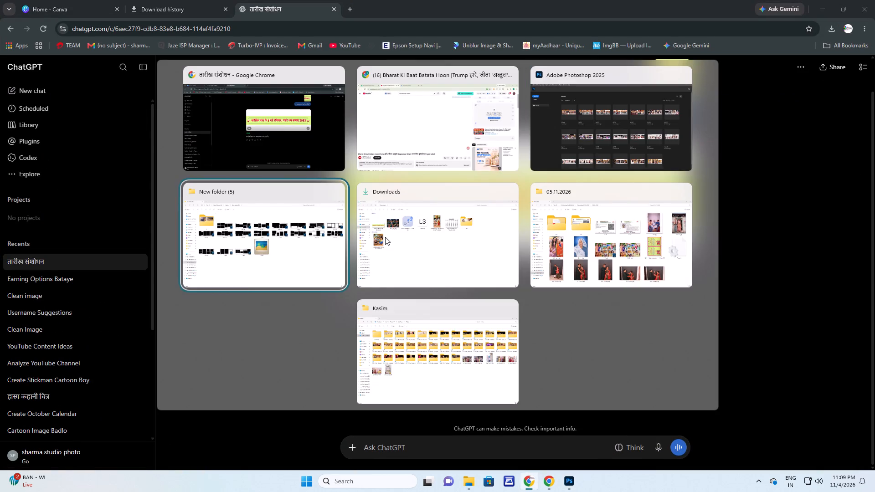
left_click_drag(221, 130, 252, 153)
key("alt+Tab")
key("alt+Tab")
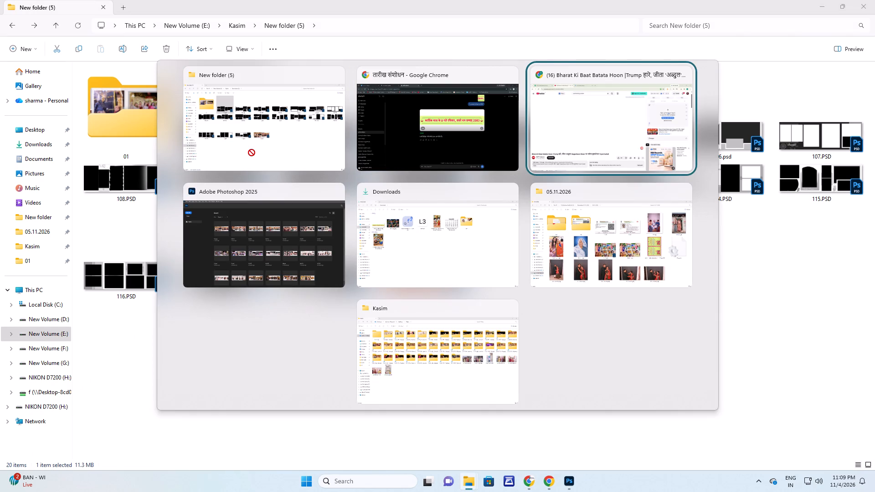
key("alt+shift+Tab")
left_click_drag(252, 153, 61, 206)
key("alt+Tab")
key("alt+Tab")
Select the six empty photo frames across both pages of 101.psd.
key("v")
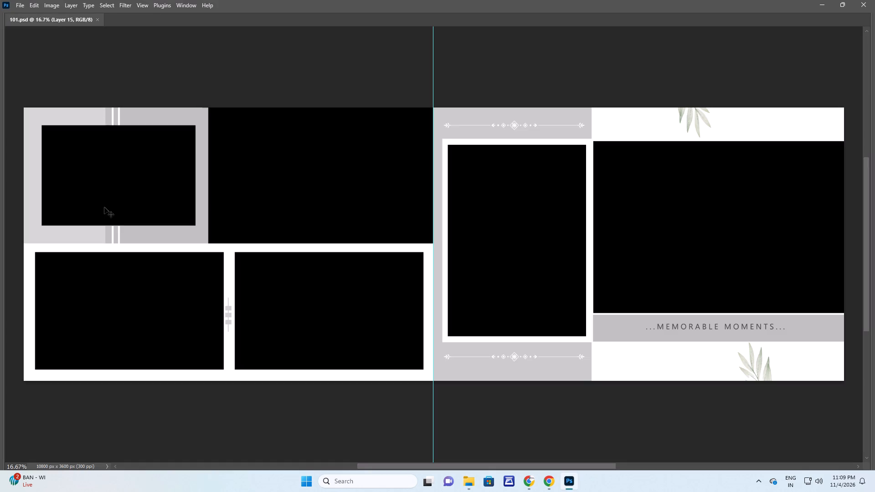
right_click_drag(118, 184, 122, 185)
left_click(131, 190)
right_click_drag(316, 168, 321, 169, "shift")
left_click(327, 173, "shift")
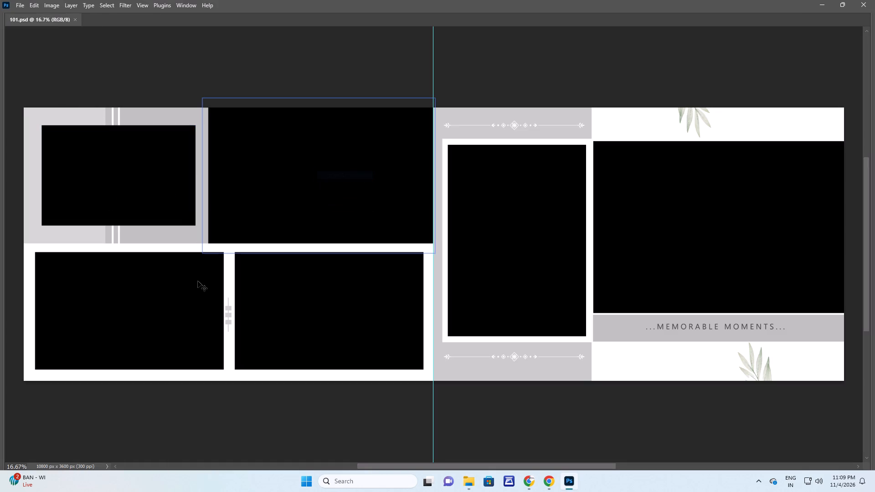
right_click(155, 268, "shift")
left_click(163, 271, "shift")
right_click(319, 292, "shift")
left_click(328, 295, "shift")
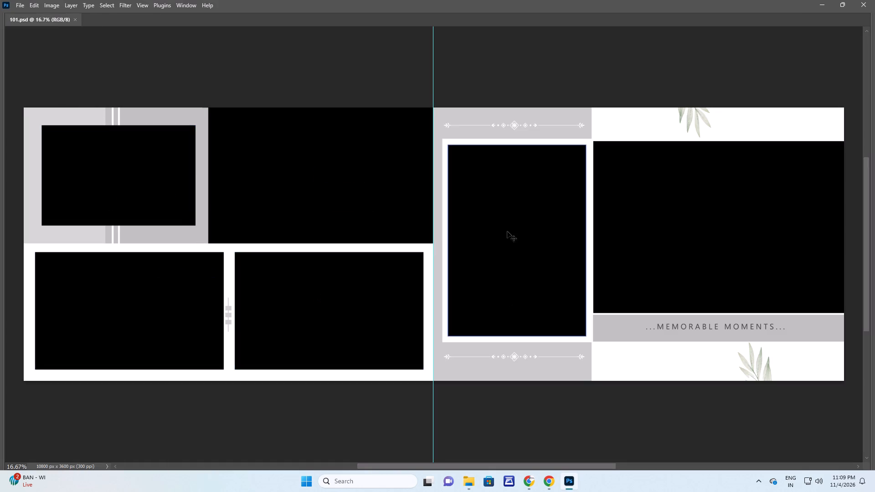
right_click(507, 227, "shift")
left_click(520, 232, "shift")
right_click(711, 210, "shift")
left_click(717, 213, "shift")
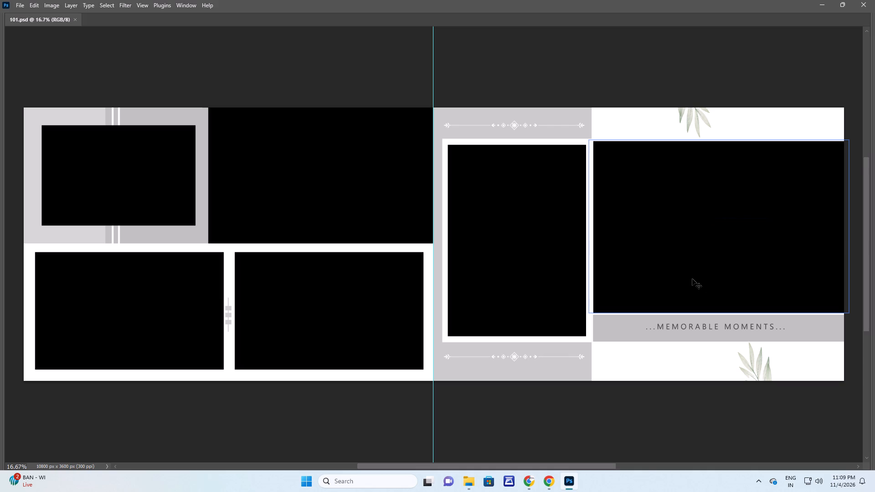
Delete the arrow ornaments, grey panel and white border around the tall frame on the right page.
key("space")
key("space")
key("space")
key("space")
key("space")
key("space")
key("space")
left_click_drag(613, 283, 489, 283)
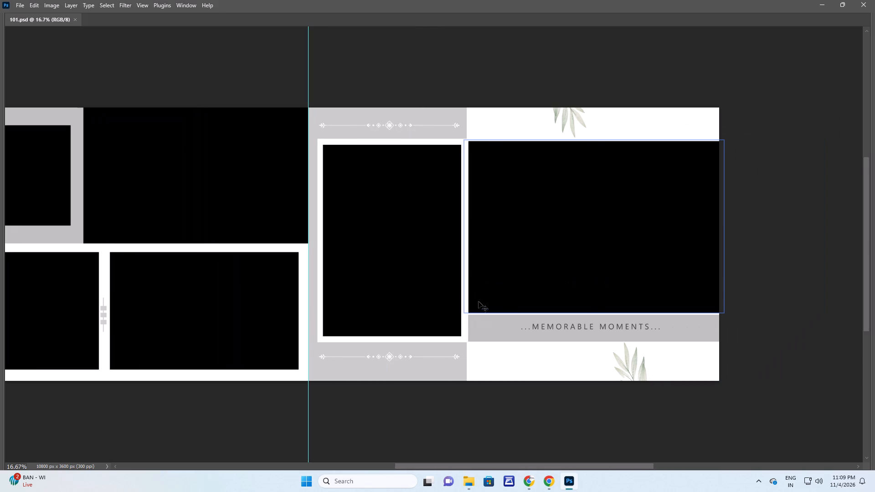
right_click_drag(387, 124, 391, 126)
left_click(395, 128)
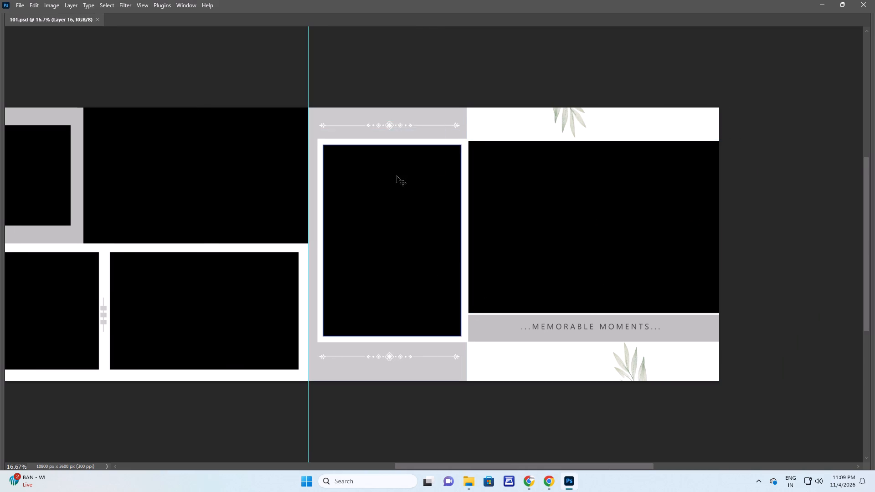
key("Delete")
right_click(389, 355)
left_click(395, 358)
key("Delete")
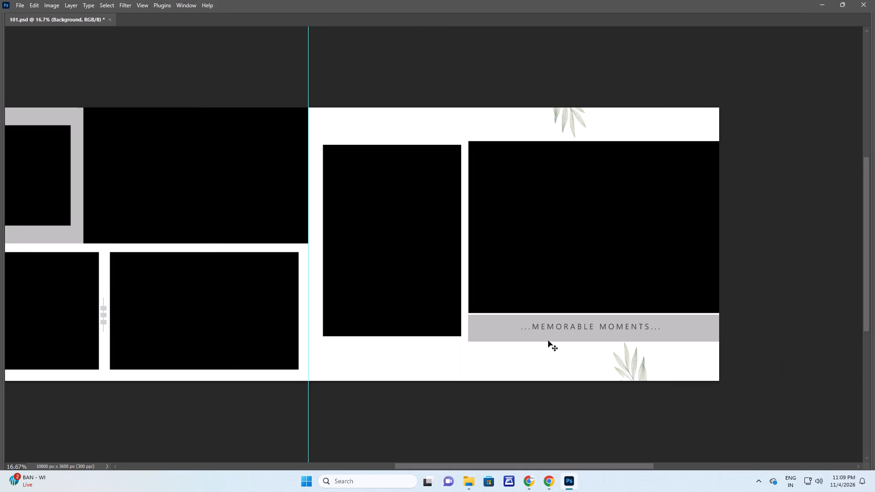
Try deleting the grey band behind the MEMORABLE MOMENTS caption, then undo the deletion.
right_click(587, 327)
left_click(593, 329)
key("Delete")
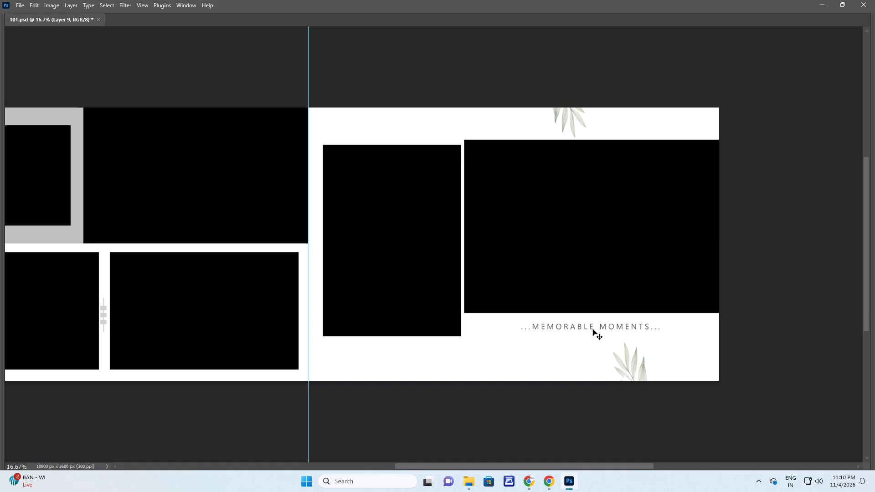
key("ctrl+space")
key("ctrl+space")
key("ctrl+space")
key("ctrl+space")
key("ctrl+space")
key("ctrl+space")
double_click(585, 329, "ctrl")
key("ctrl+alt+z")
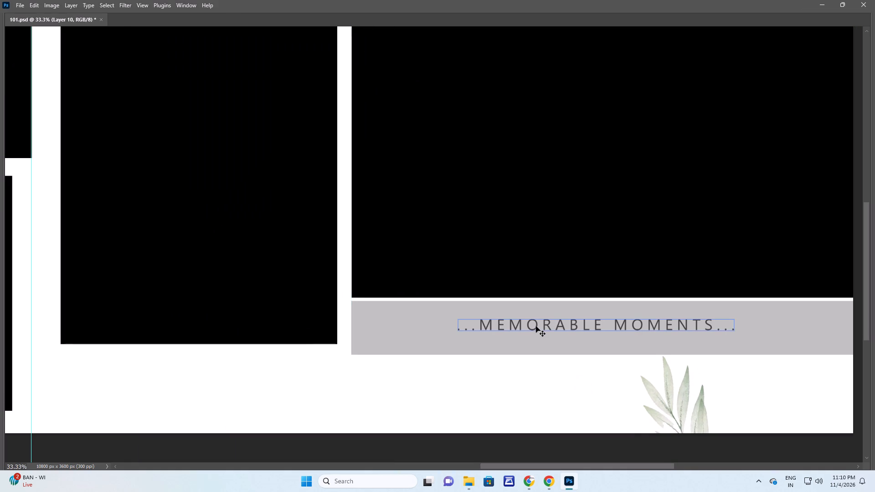
Delete the MEMORABLE MOMENTS caption and the grey band beneath the large landscape frame.
right_click(536, 326)
left_click(541, 328)
key("Delete")
right_click_drag(535, 325, 540, 327)
left_click(547, 331)
key("Delete")
Move the large landscape frame on the right page slightly down and towards the page's outer edge.
key("space")
right_click_drag(550, 247, 557, 250)
left_click(562, 252)
key("space")
key("space")
key("space")
key("space")
left_click_drag(677, 251, 546, 262)
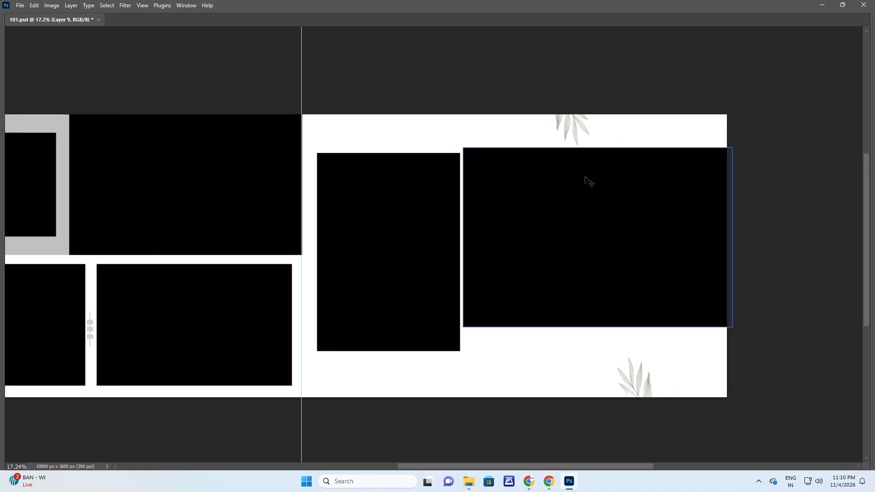
right_click(585, 177)
left_click(593, 183)
left_click_drag(595, 186, 605, 198)
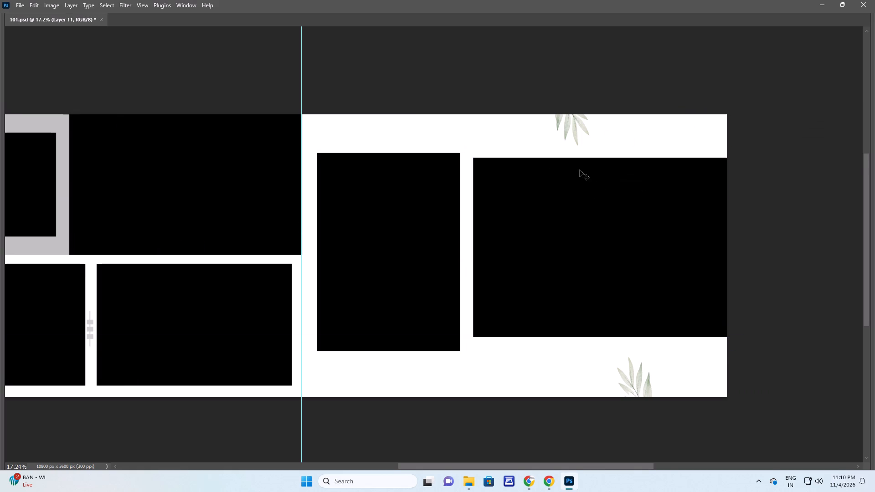
Enlarge the large landscape frame on the right page until it sits close beside the tall frame and nearly matches its height.
key("ctrl+t")
left_click_drag(474, 160, 464, 153, "alt+shift")
left_click(544, 199)
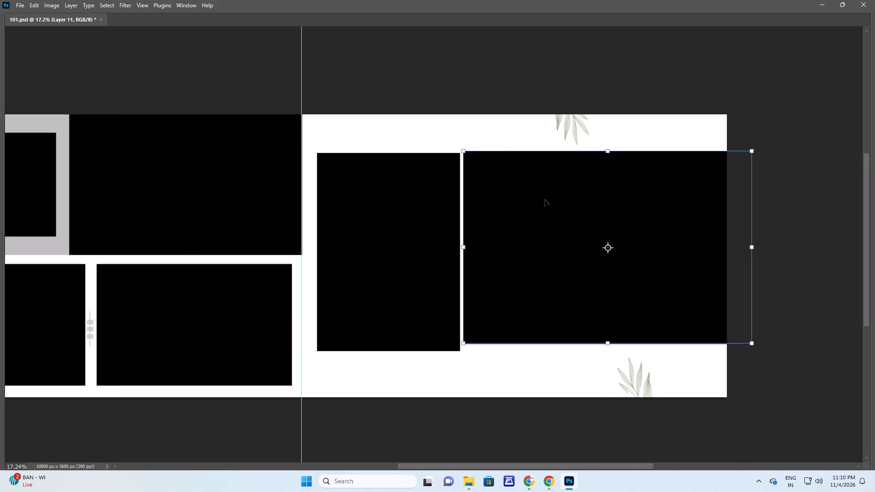
key("space")
key("space")
key("space")
key("space")
left_click_drag(750, 348, 711, 339)
left_click_drag(711, 335, 721, 337, "shift")
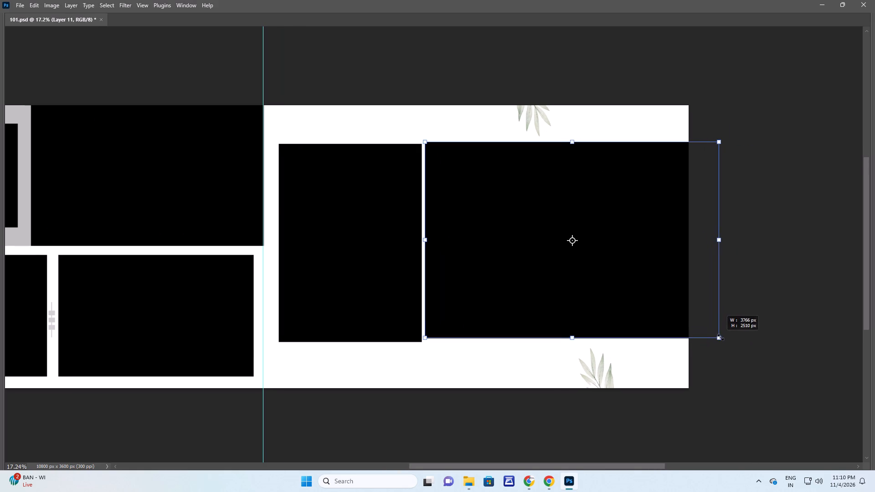
left_click_drag(721, 337, 726, 339, "shift")
key("Return")
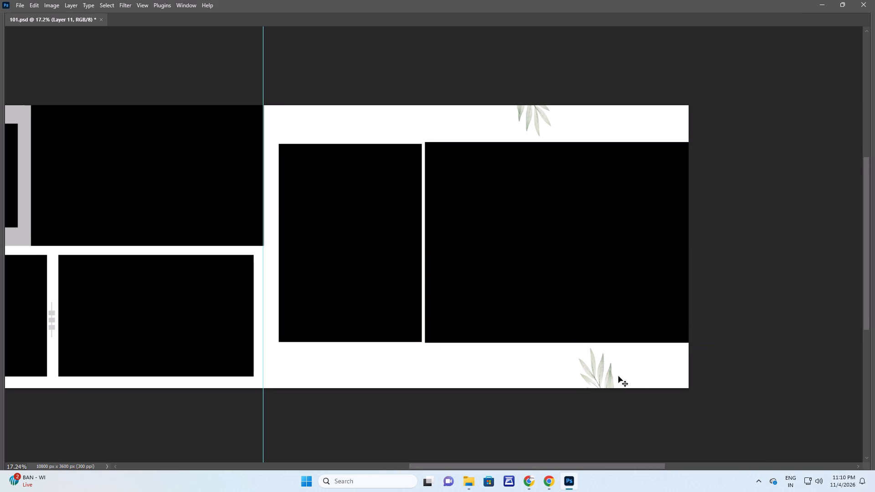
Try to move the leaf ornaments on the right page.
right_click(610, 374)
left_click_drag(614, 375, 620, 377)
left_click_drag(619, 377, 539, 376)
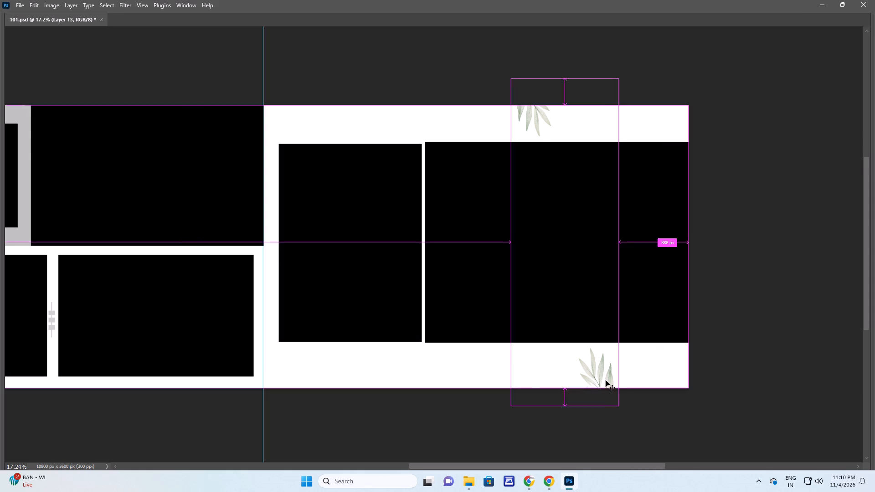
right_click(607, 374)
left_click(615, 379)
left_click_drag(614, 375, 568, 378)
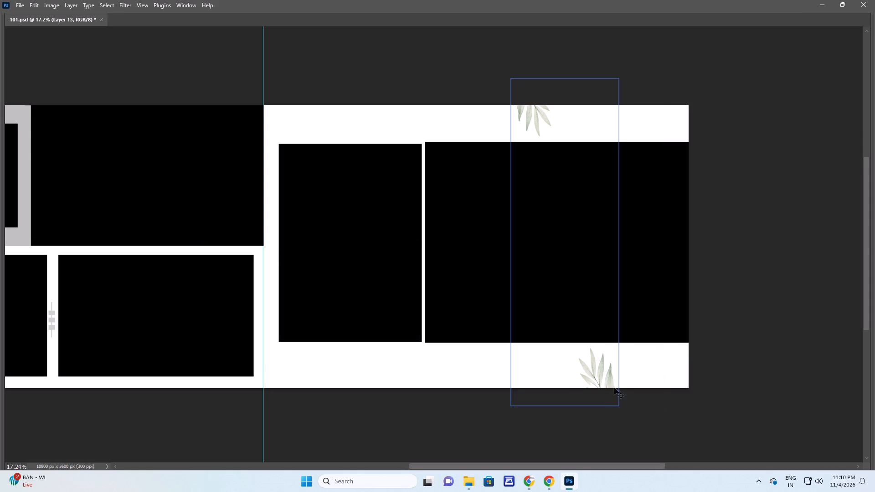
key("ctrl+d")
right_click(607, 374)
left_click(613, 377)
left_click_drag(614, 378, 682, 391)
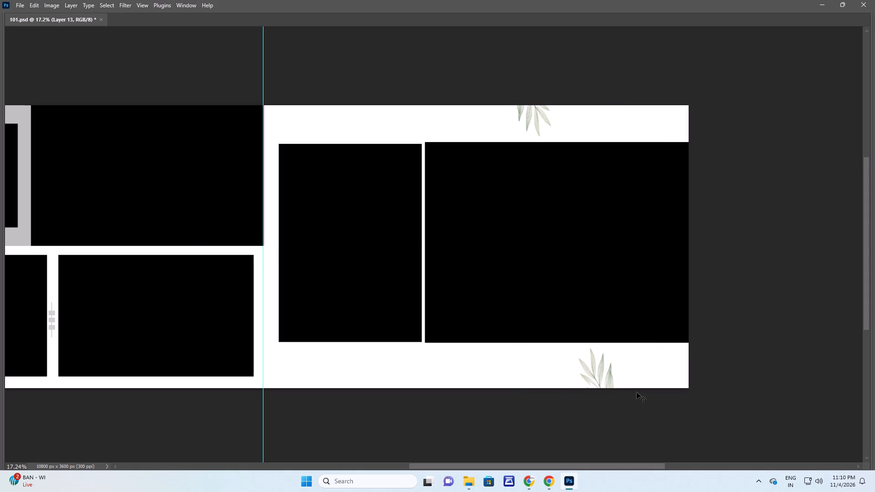
Move the leaf ornament layer on the right page sideways towards the tall frame.
key("alt+space")
left_click(595, 337, "alt")
key("space")
key("space")
key("space")
left_click_drag(581, 297, 570, 276)
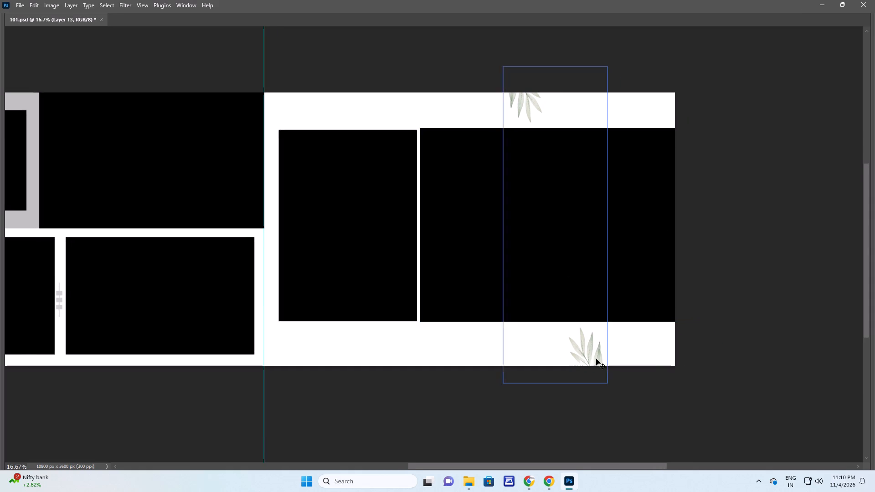
right_click(596, 359)
left_click(602, 362)
left_click_drag(600, 359, 499, 359)
Enlarge the leaf ornaments and place them so one leaf cluster rises from the bottom page edge below the large frame.
key("ctrl+t")
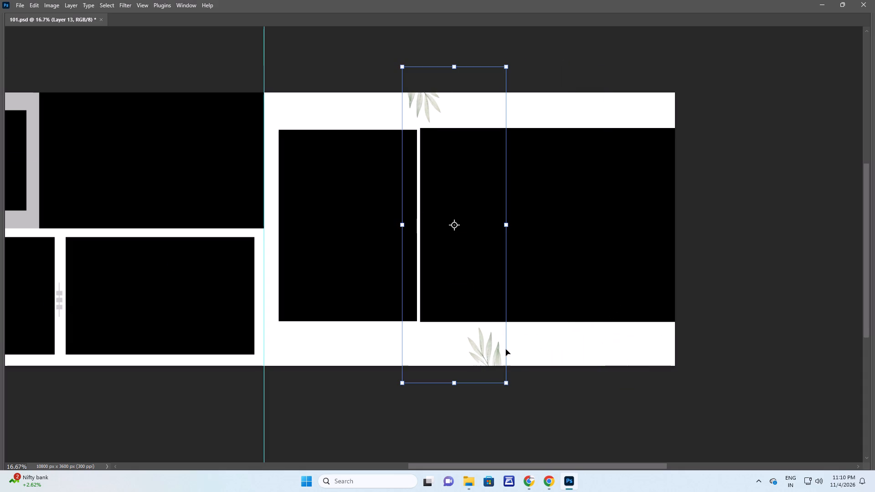
left_click_drag(505, 382, 578, 433, "alt+shift")
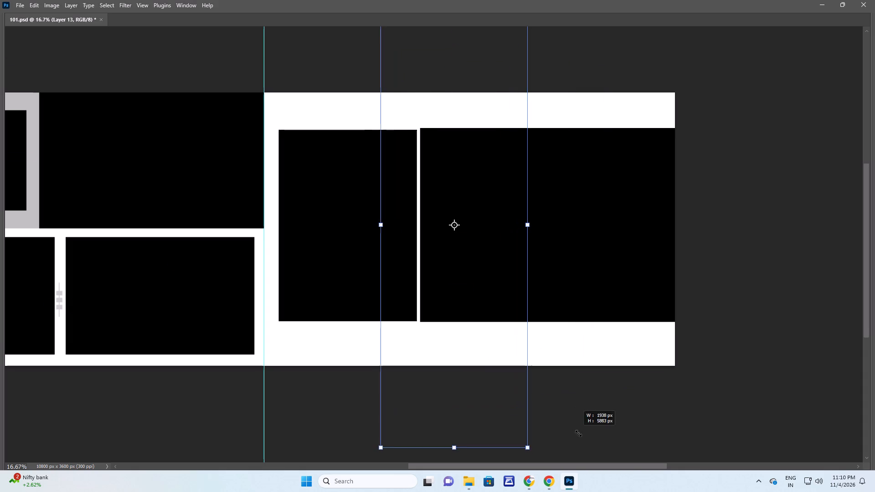
left_click_drag(578, 433, 587, 441, "alt+shift")
left_click_drag(477, 386, 469, 335)
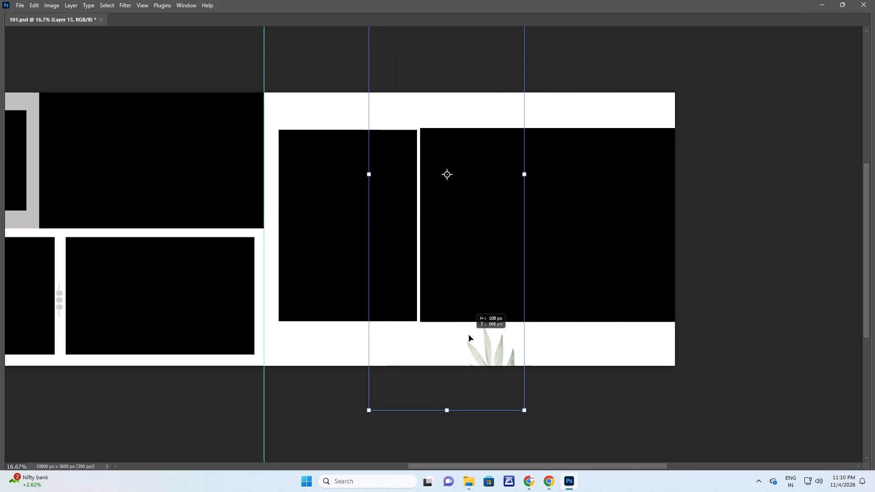
left_click_drag(469, 335, 468, 335)
key("Return")
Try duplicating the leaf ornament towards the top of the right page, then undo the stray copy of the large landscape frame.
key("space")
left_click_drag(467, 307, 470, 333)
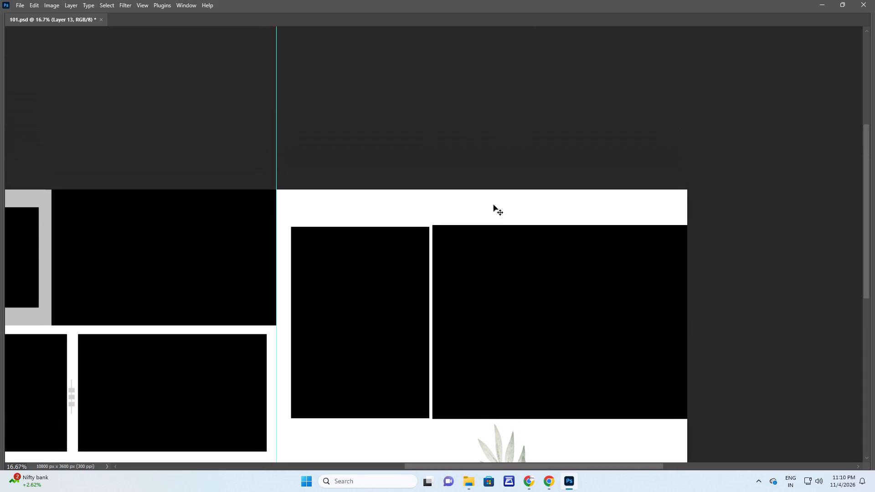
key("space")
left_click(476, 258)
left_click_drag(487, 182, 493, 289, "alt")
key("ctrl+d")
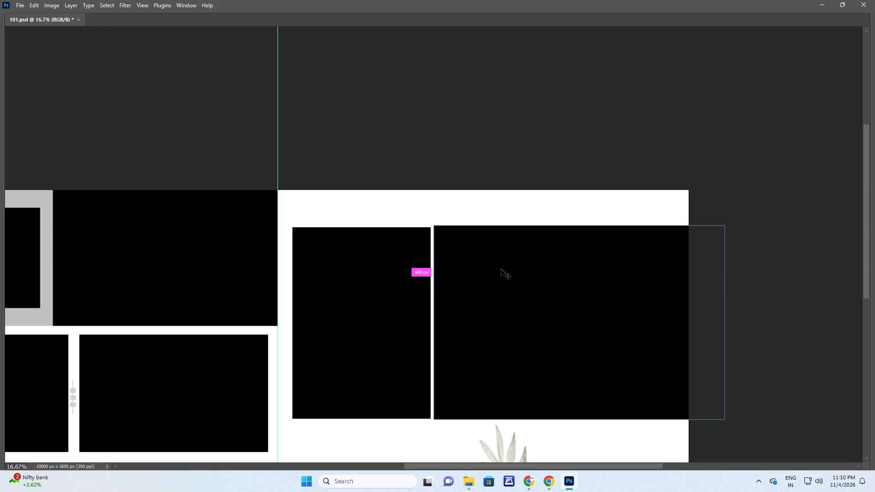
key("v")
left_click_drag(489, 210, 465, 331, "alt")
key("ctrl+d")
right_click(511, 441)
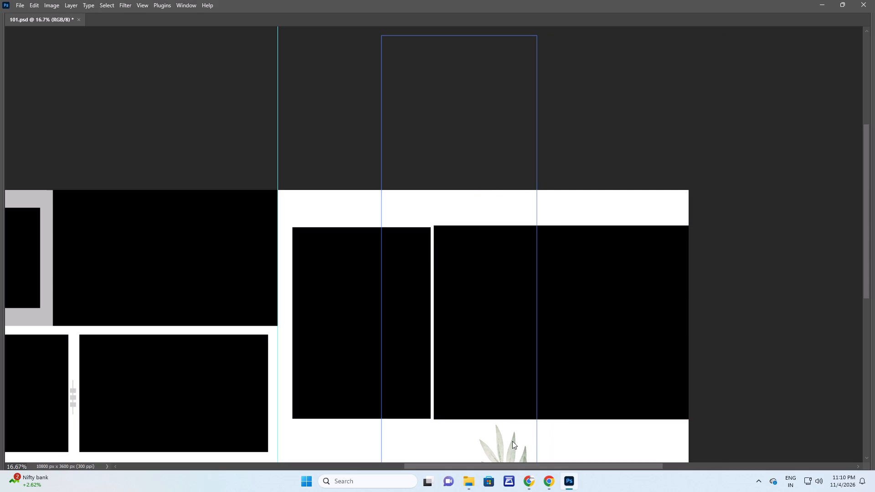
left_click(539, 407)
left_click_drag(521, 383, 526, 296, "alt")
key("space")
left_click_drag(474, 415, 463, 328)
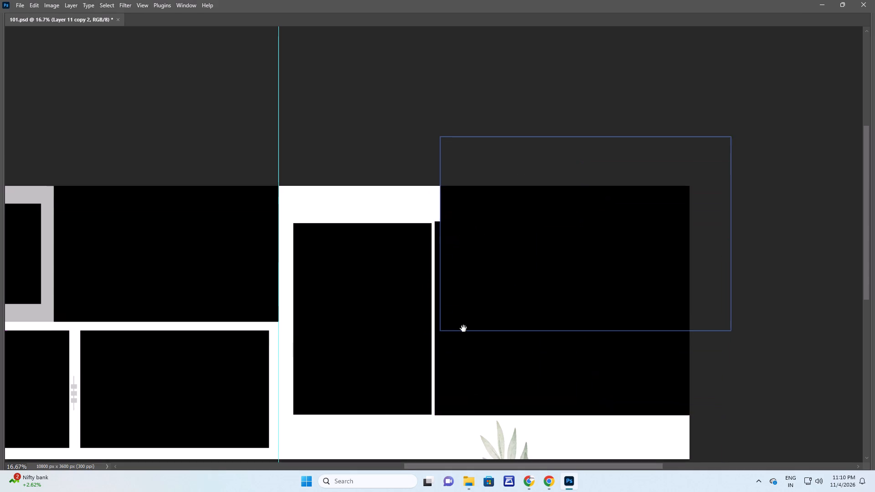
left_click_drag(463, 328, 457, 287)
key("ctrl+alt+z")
Duplicate the enlarged leaf ornament layer and offset the copy so its leaves hang from the right page's top edge.
right_click(494, 323)
left_click(498, 325)
left_click_drag(495, 322, 460, 375, "alt")
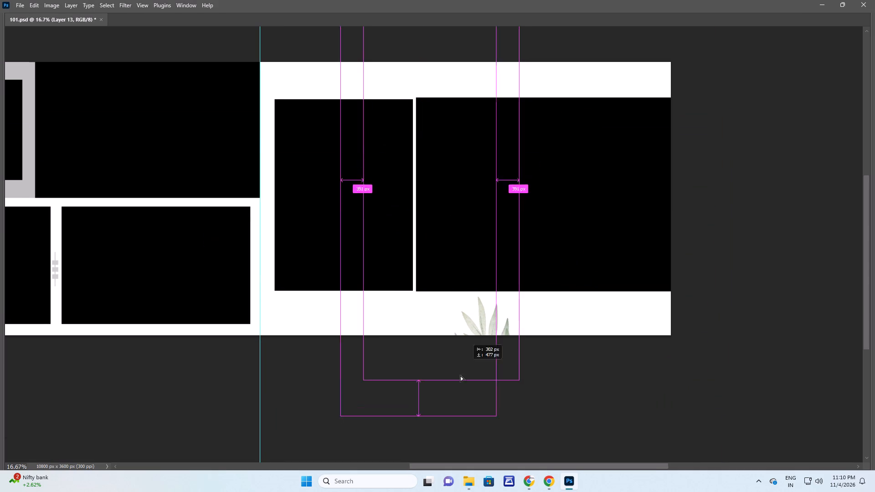
left_click_drag(460, 375, 496, 421, "alt")
key("Return")
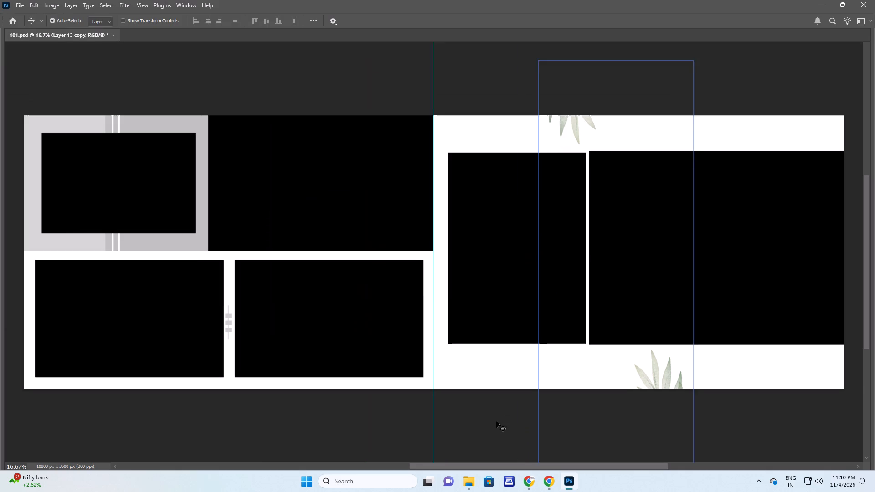
Look over both pages of the spread to check the cleaned-up layout.
key("space")
key("space")
key("space")
key("space")
key("space")
key("space")
key("space")
key("space")
key("space")
key("space")
key("space")
key("space")
key("space")
key("space")
key("space")
key("space")
key("space")
key("space")
key("space")
key("space")
left_click_drag(623, 317, 551, 307)
left_click_drag(364, 289, 407, 287)
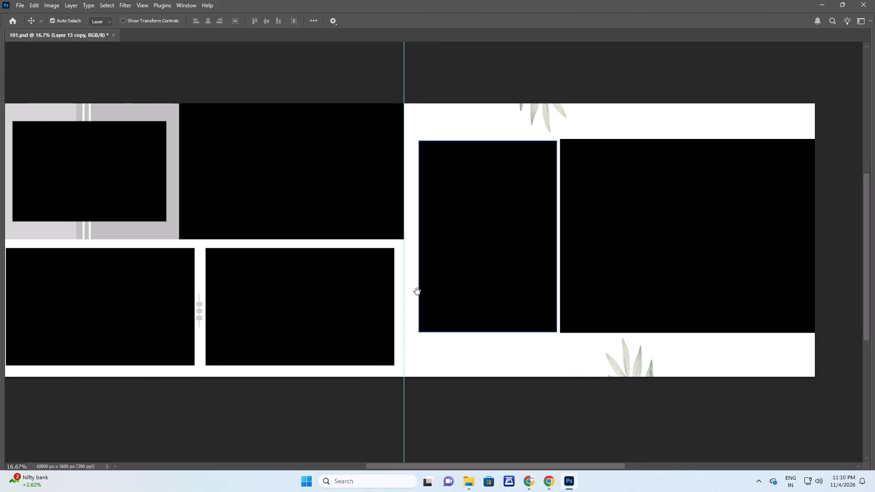
key("space")
key("space")
key("space")
key("space")
key("space")
key("space")
key("space")
key("space")
key("space")
key("space")
key("space")
key("space")
key("space")
key("space")
key("space")
key("space")
key("space")
key("space")
key("space")
key("space")
left_click_drag(244, 296, 376, 296)
left_click_drag(376, 291, 268, 291)
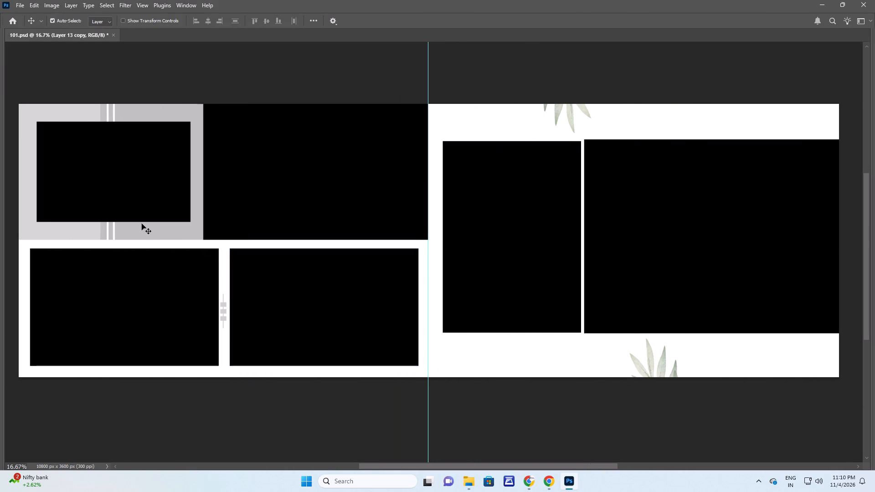
Fill the six frames, selected row by row on the left page and then the right, with folder 01 (104)'s photos using Photos Fill With Sequence.
right_click_drag(110, 179, 115, 181)
left_click(123, 184)
right_click_drag(322, 149, 330, 152, "shift")
left_click(337, 154, "shift")
right_click(153, 298, "shift")
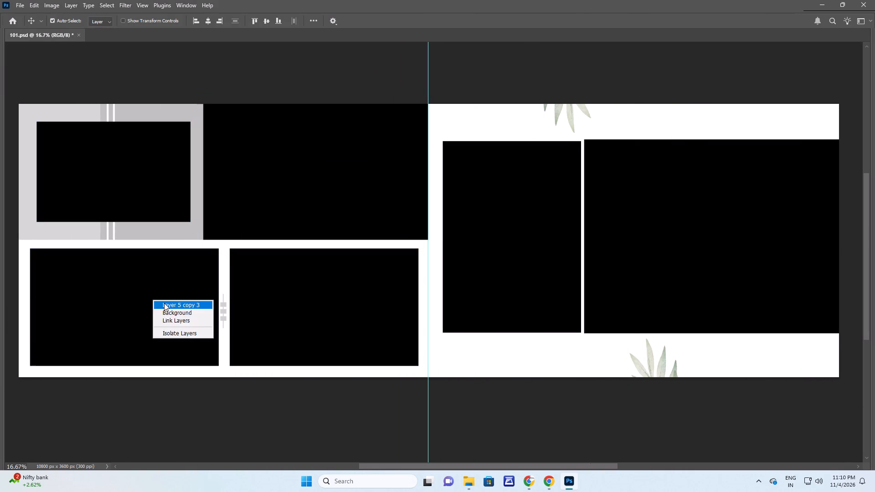
left_click(164, 303, "shift")
right_click(328, 287, "shift")
left_click(339, 292, "shift")
right_click(515, 238, "shift")
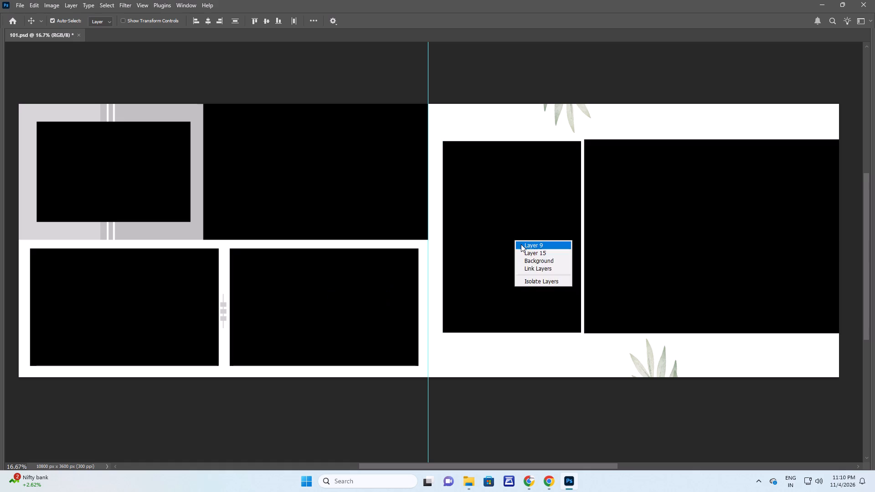
left_click(521, 244, "shift")
right_click(682, 228, "shift")
left_click(690, 232, "shift")
key("F9")
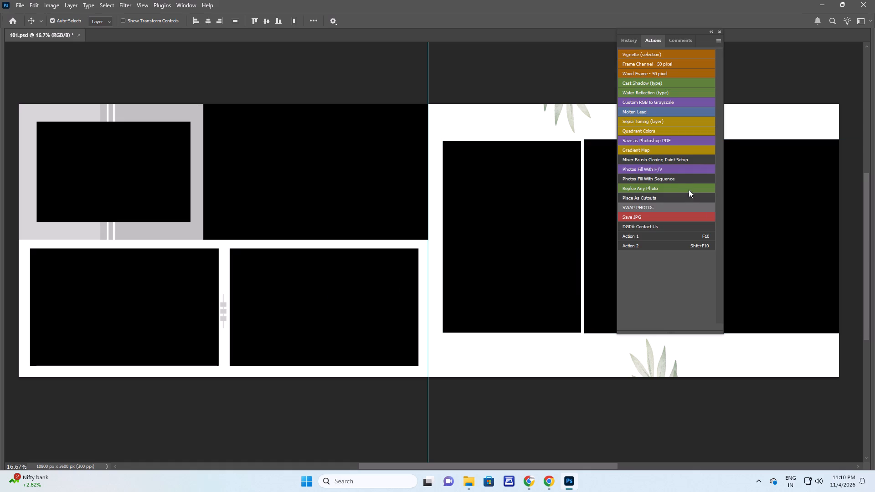
left_click(669, 178)
left_click(57, 29)
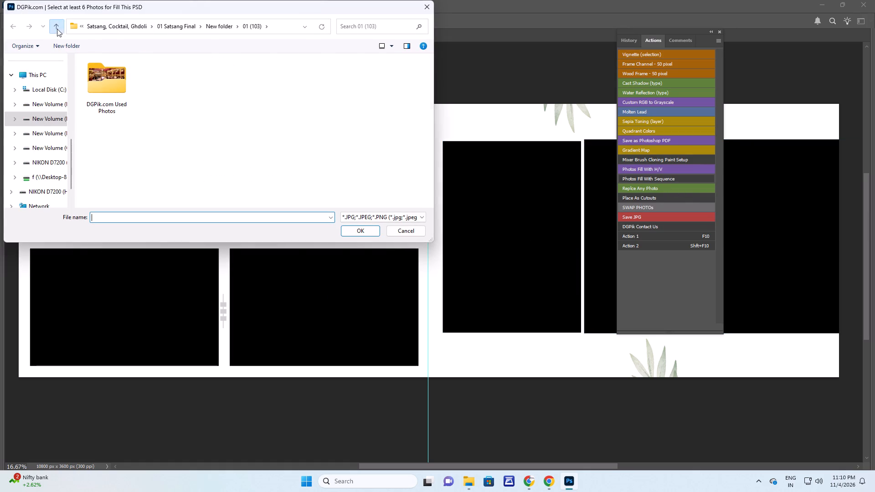
scroll(161, 149, "down", 1)
double_click(116, 172)
left_click(201, 160)
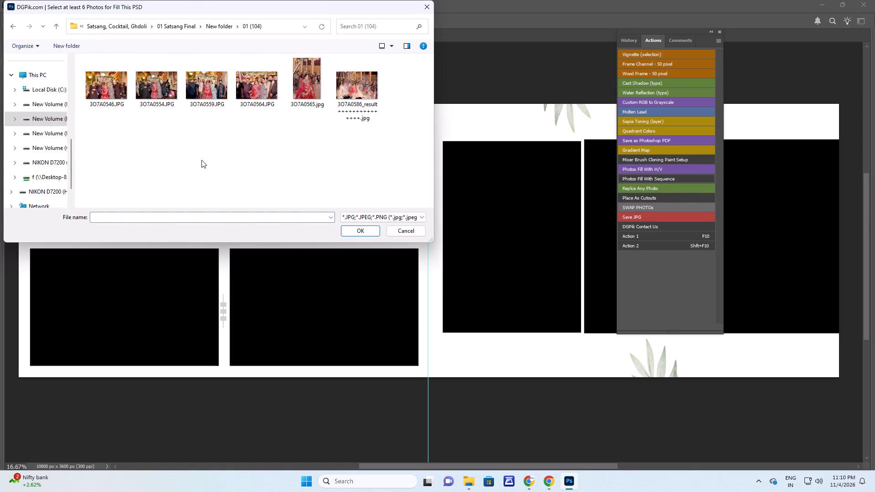
key("ctrl+a")
key("Return")
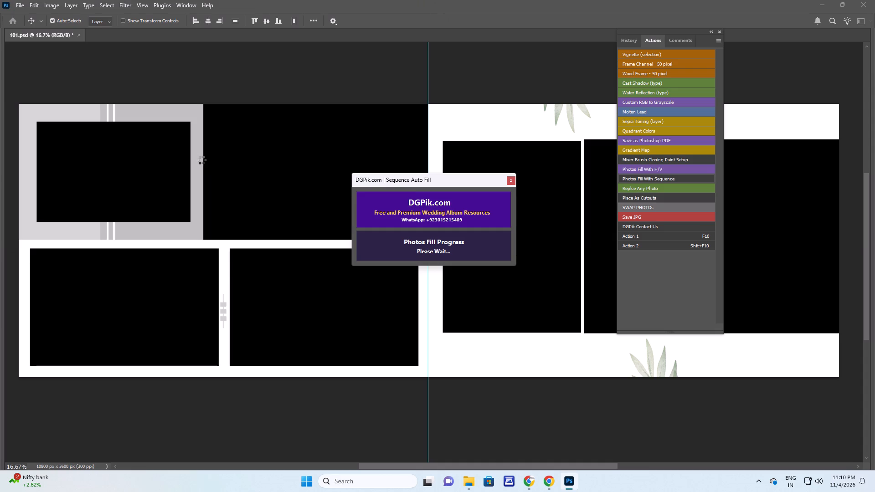
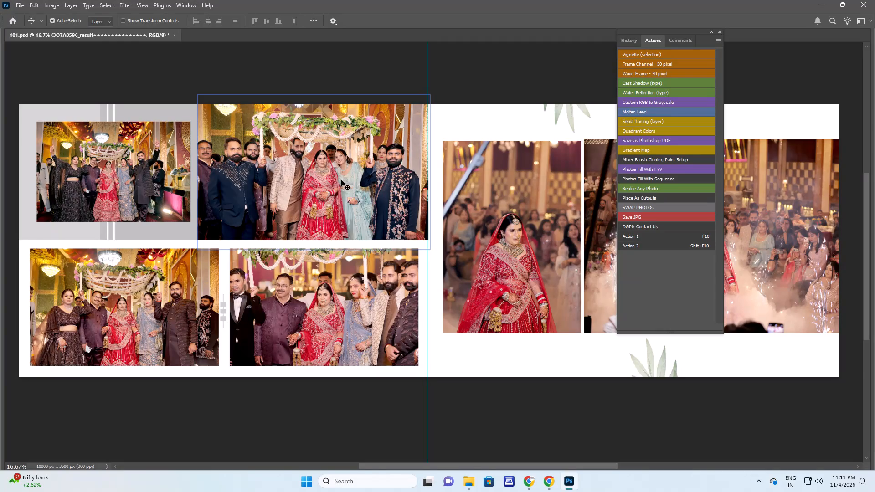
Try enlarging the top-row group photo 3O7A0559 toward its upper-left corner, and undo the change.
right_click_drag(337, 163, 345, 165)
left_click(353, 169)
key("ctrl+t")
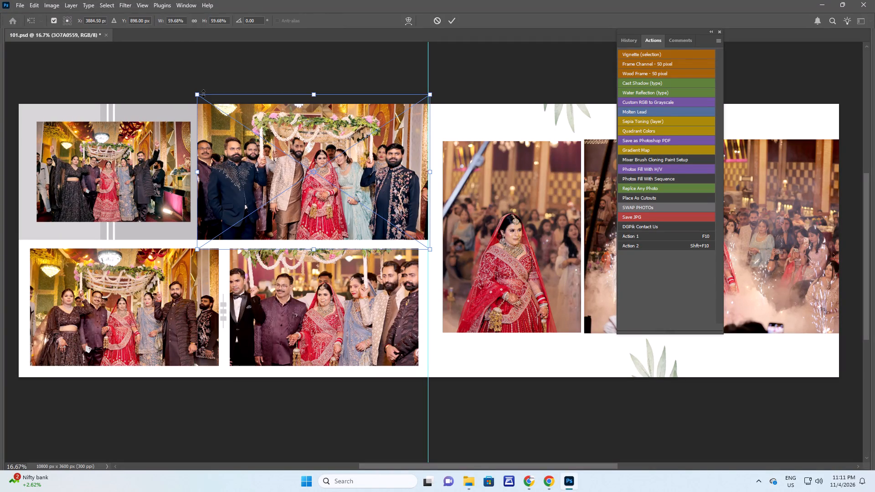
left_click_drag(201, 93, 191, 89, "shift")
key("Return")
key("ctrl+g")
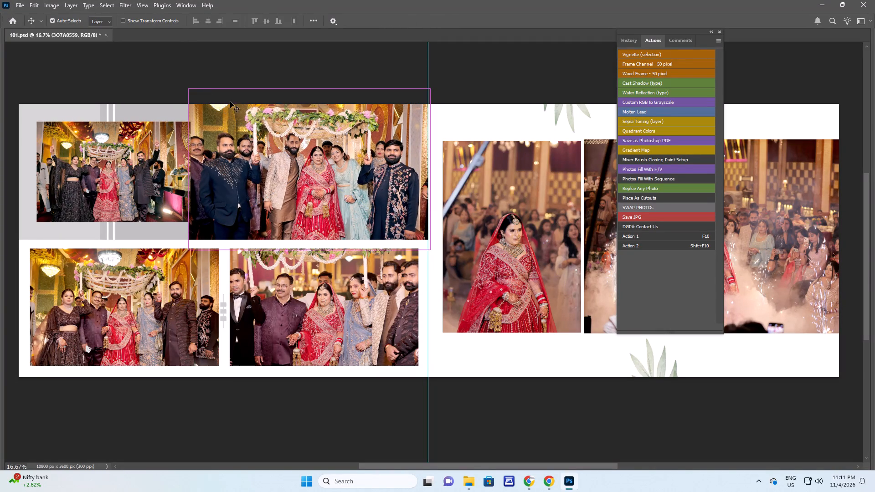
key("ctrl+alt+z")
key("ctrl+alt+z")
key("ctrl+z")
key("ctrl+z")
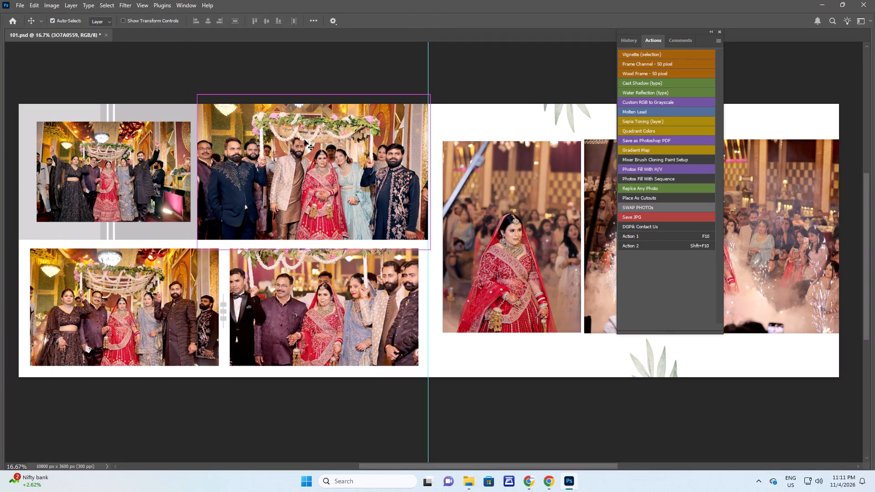
Enlarge the group photo 3O7A0554 inside the small frame on the grey panel and shift it slightly to the right.
left_click(180, 305)
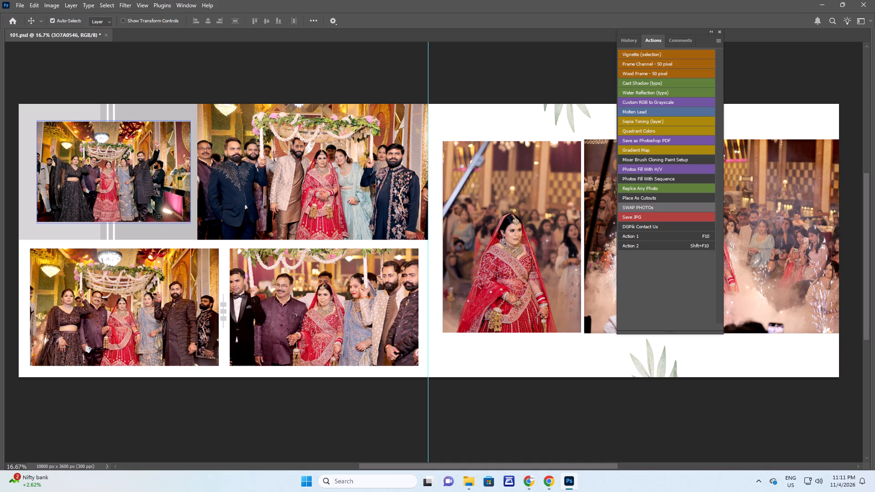
right_click(149, 190)
left_click(160, 195)
key("ctrl+t")
left_click_drag(192, 121, 206, 120, "alt+shift")
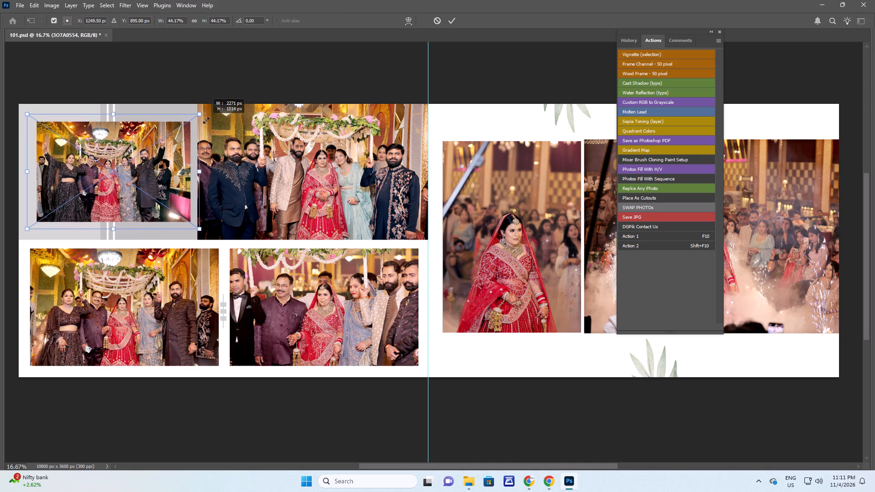
left_click_drag(206, 120, 225, 120, "alt+shift")
left_click_drag(178, 148, 188, 147)
key("Return")
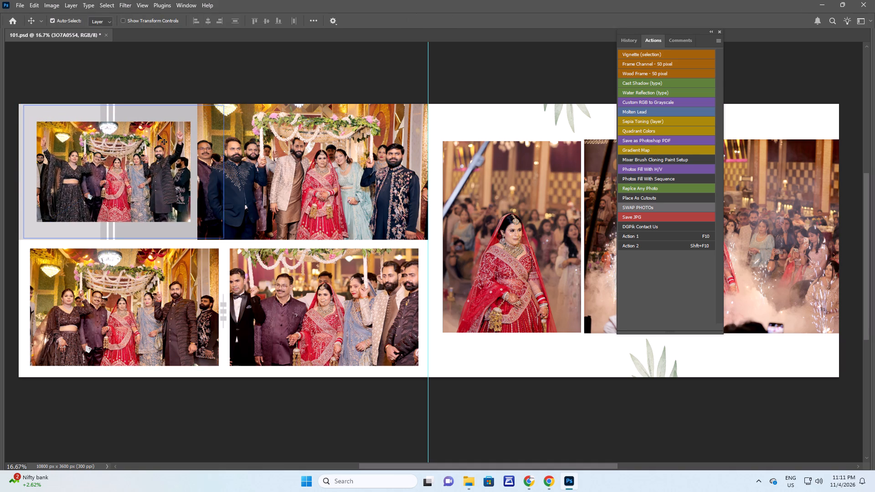
Duplicate photo 3O7A0554, send the copy back behind its frame and set its opacity to 10%.
key("alt+Left")
key("ctrl+bracketleft")
key("ctrl+bracketleft")
key("ctrl+bracketleft")
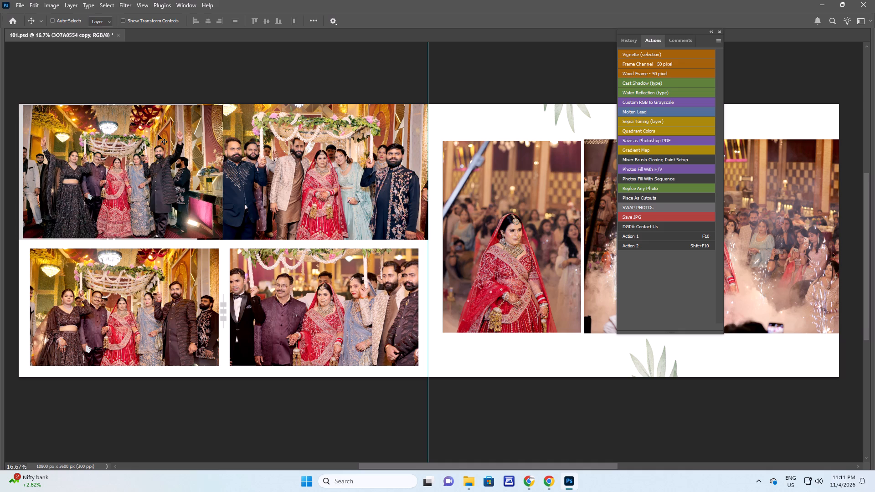
key("1")
key("v")
Run Action 1 on the DGPik.com Frames layer that holds photo 3O7A0554.
right_click_drag(130, 149, 135, 152)
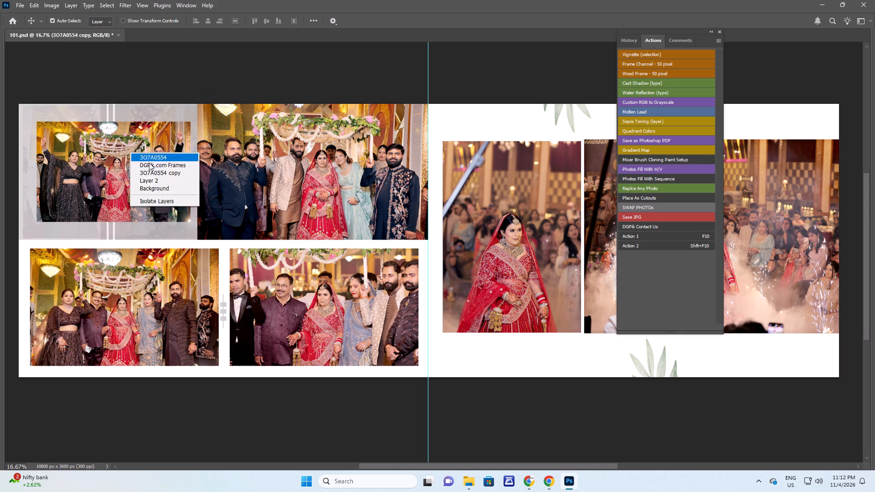
left_click(151, 164)
key("F10")
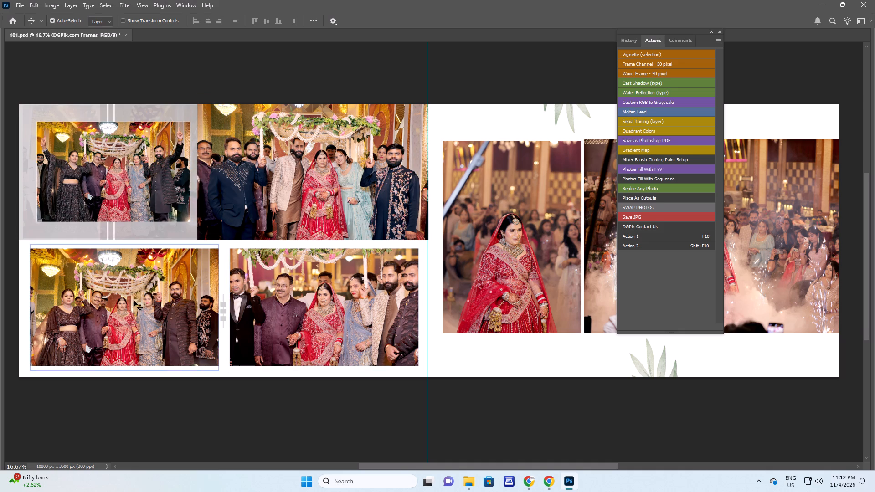
Enlarge photo 3O7A0546 within the lower-left frame of the spread to about 2,900 px wide.
right_click_drag(133, 286, 138, 288)
left_click(149, 293)
key("ctrl+t")
left_click_drag(220, 244, 244, 243, "alt+shift")
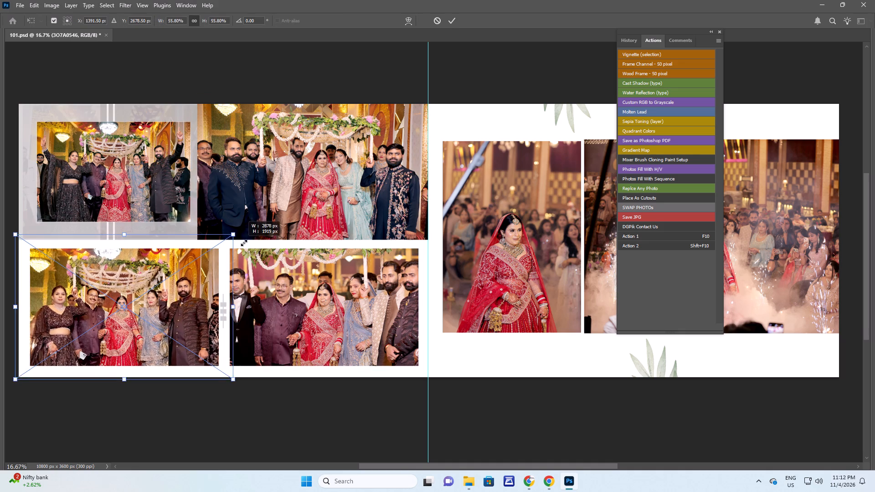
left_click_drag(244, 243, 246, 241, "alt+shift")
key("Return")
key("v")
Enlarge photo 3O7A0564 within the second lower frame of the left page, extending it toward its lower-left corner.
right_click_drag(352, 334, 358, 336)
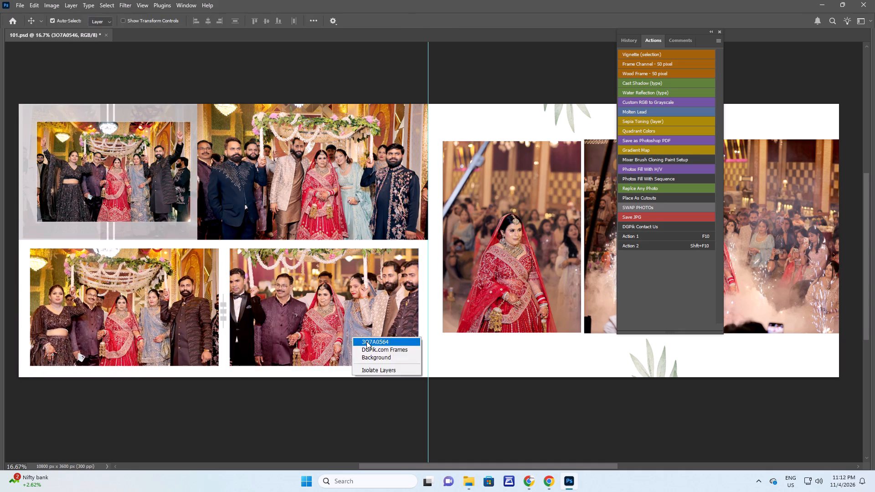
left_click(363, 339)
key("ctrl+t")
left_click_drag(230, 372, 207, 373, "shift")
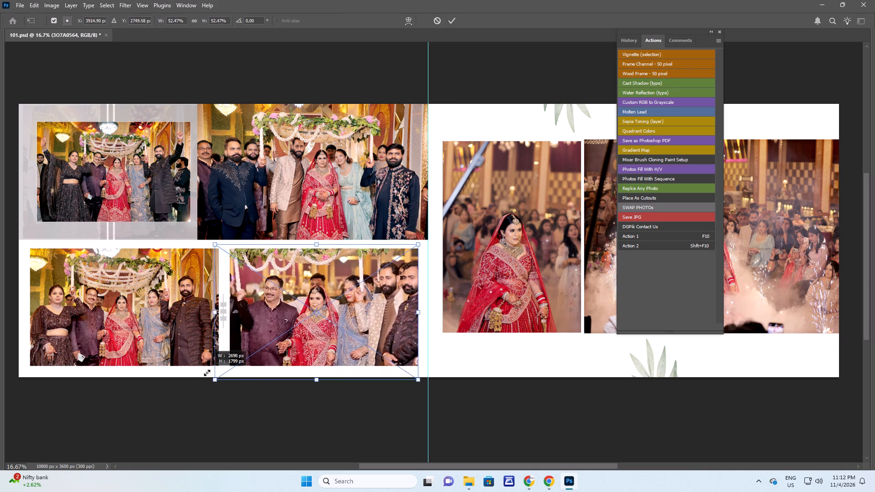
left_click_drag(207, 373, 194, 374, "shift")
key("Return")
Enlarge the bride portrait 3O7A0565 from its centre within its frame on the right page.
key("space")
key("space")
key("space")
key("space")
key("space")
key("space")
key("space")
left_click_drag(466, 253, 160, 252)
right_click_drag(209, 208, 222, 214)
left_click_drag(227, 217, 232, 219)
key("ctrl+t")
left_click_drag(278, 133, 294, 119, "alt+shift")
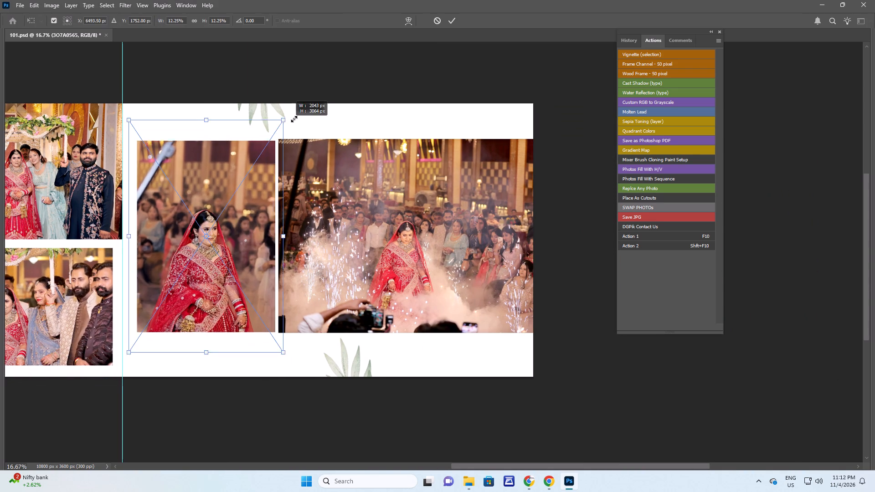
left_click_drag(294, 119, 329, 107, "alt+shift")
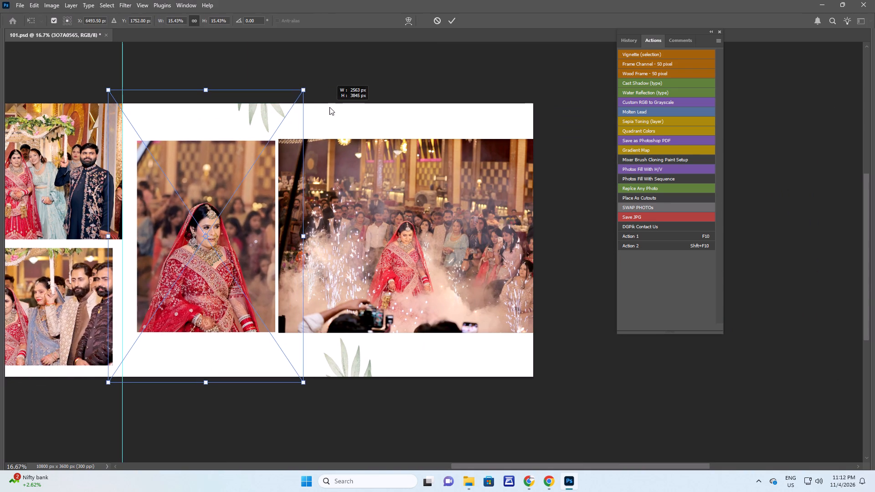
left_click_drag(329, 107, 322, 110, "alt+shift")
key("Return")
Duplicate the bride portrait 3O7A0565, send the copy back behind its frame and set its opacity to 10%.
key("alt+Left")
key("ctrl+bracketleft")
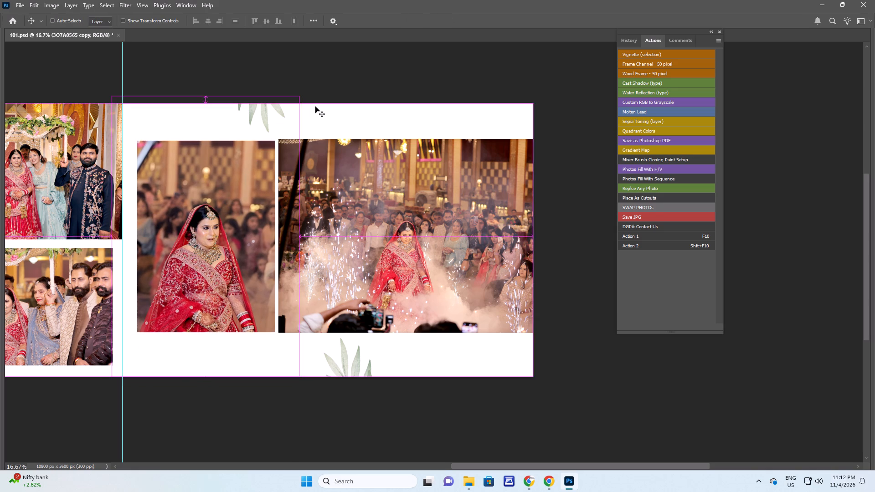
key("ctrl+bracketleft")
key("ctrl+bracketleft")
key("ctrl+alt+z")
key("1")
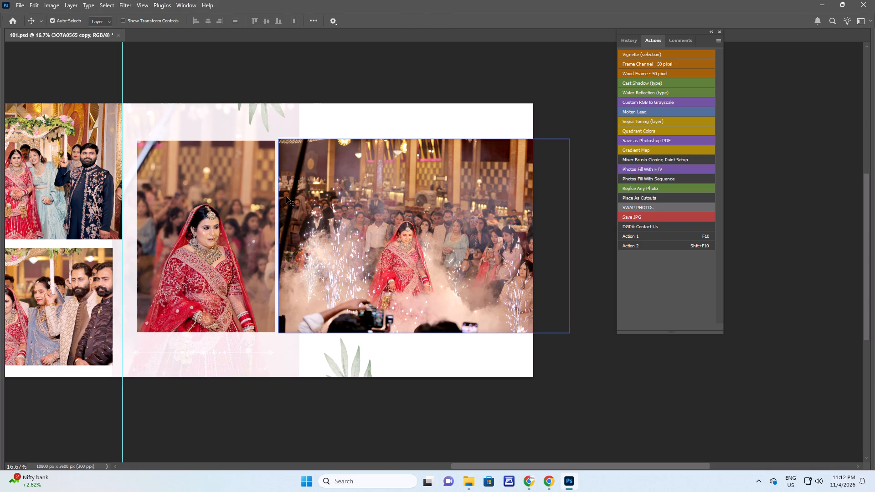
Erase the right edge of the faded bride portrait copy with the 1100 px soft Eraser so it blends into the background.
key("e")
left_click(284, 189)
key("Return")
key("e")
left_click_drag(292, 101, 297, 131)
left_click_drag(277, 92, 336, 293)
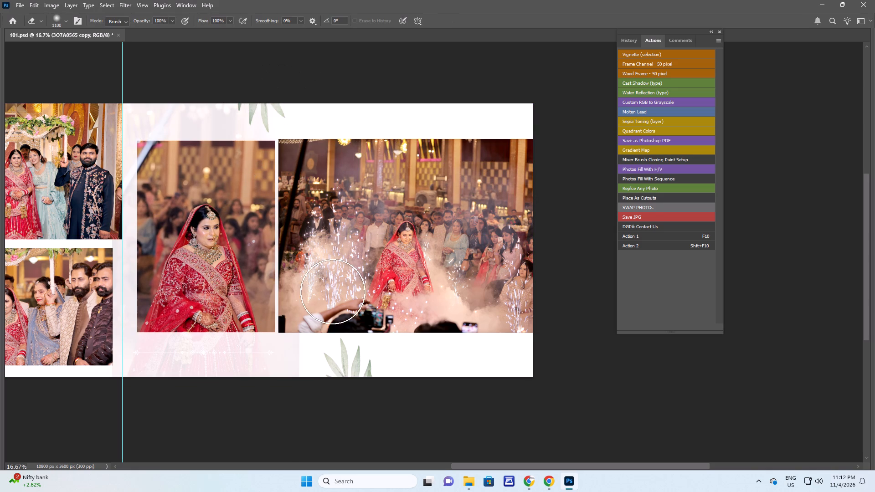
left_click_drag(326, 318, 317, 333)
left_click_drag(318, 303, 315, 391)
Duplicate the sparkler entrance photo 3O7A0586_result and send the copy back behind its frame.
key("v")
right_click(365, 249)
left_click(378, 255)
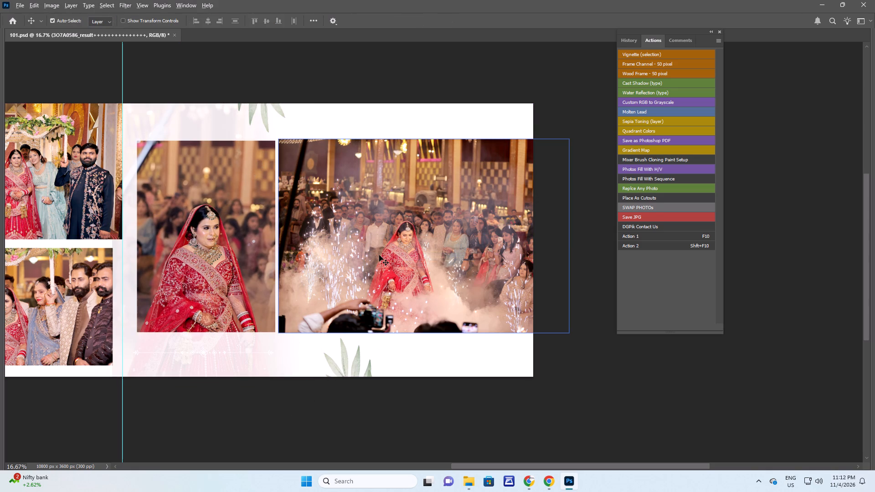
key("alt+Left")
key("ctrl+bracketleft")
key("ctrl+bracketleft")
key("ctrl+bracketleft")
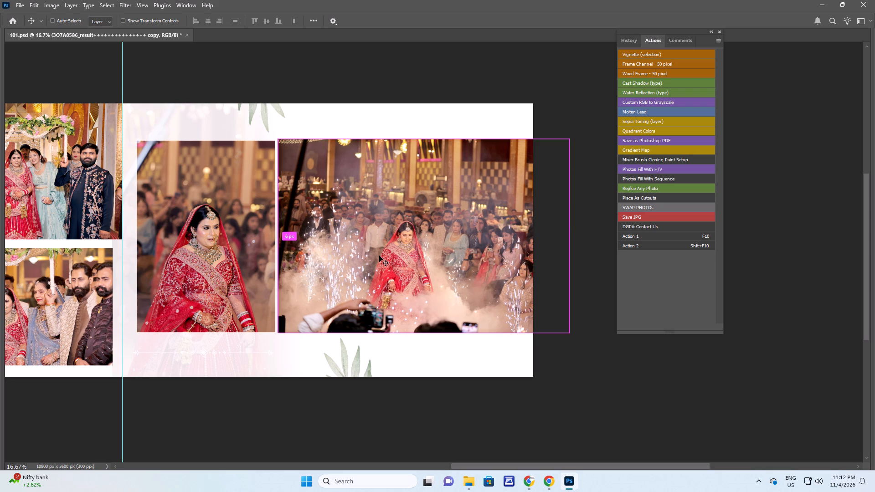
Enlarge the sparkler photo copy from its centre to fill the page height and set its opacity to 10%.
key("ctrl+t")
left_click_drag(275, 140, 243, 107, "alt+shift")
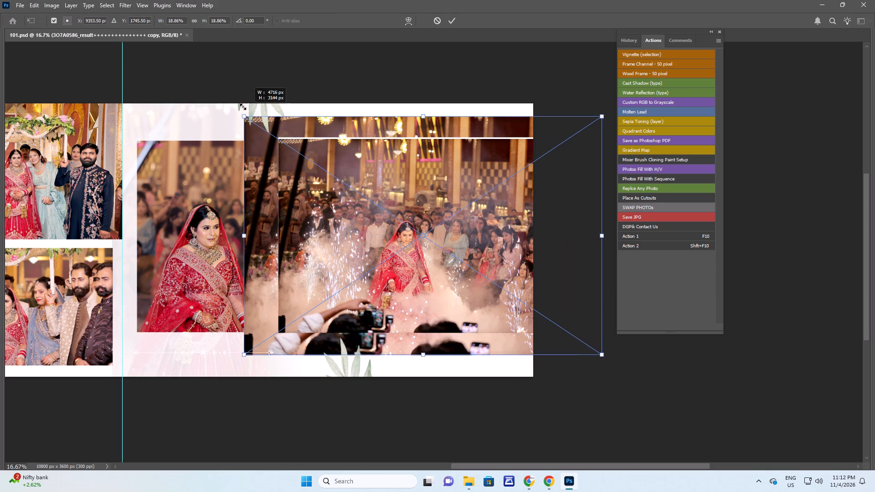
left_click_drag(243, 107, 208, 92, "alt+shift")
key("Return")
type("v1")
Erase the left side and lower-left edge of the faded sparkler photo copy with the 1100 px soft Eraser.
key("e")
left_click(286, 187)
key("Return")
key("e")
left_click_drag(239, 70, 214, 195)
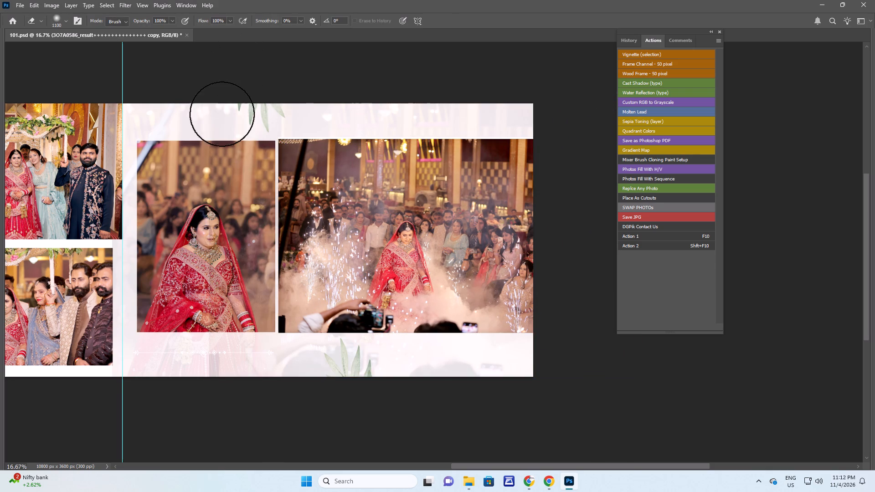
left_click_drag(222, 114, 256, 164)
left_click_drag(277, 84, 190, 219)
left_click_drag(190, 207, 245, 325)
left_click_drag(226, 271, 217, 357)
left_click_drag(241, 332, 316, 389)
left_click_drag(305, 328, 363, 405)
left_click_drag(340, 348, 381, 453)
key("v")
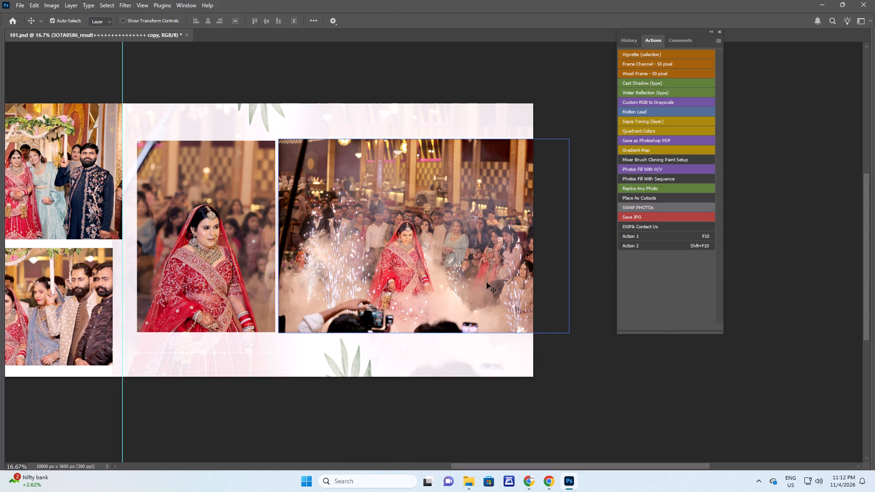
Hide the panels and enlarge the original sparkler photo 3O7A0586_result from its centre within its frame.
key("Tab")
key("Tab")
right_click_drag(484, 233, 494, 237)
left_click(677, 176)
key("space")
key("space")
key("space")
left_click_drag(761, 186, 521, 200)
right_click_drag(520, 200, 526, 203)
left_click(533, 205)
key("ctrl+t")
left_click_drag(349, 157, 328, 144, "alt+shift")
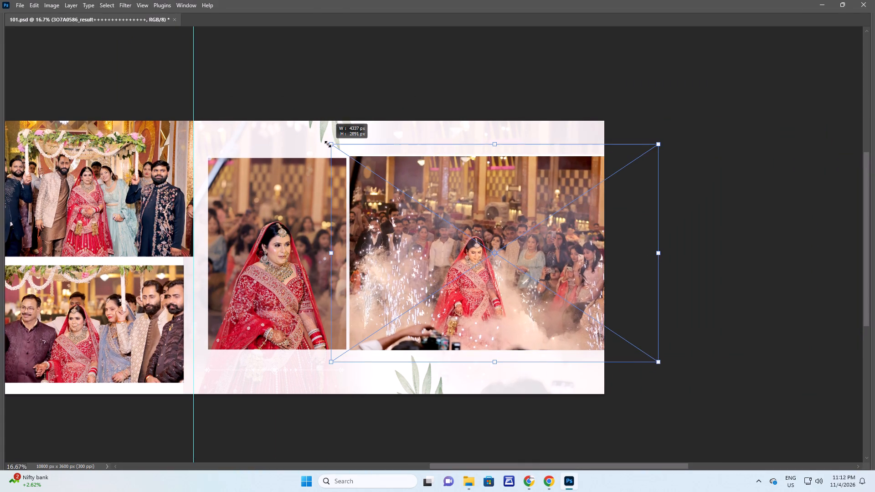
left_click_drag(328, 144, 310, 136, "alt+shift")
key("Return")
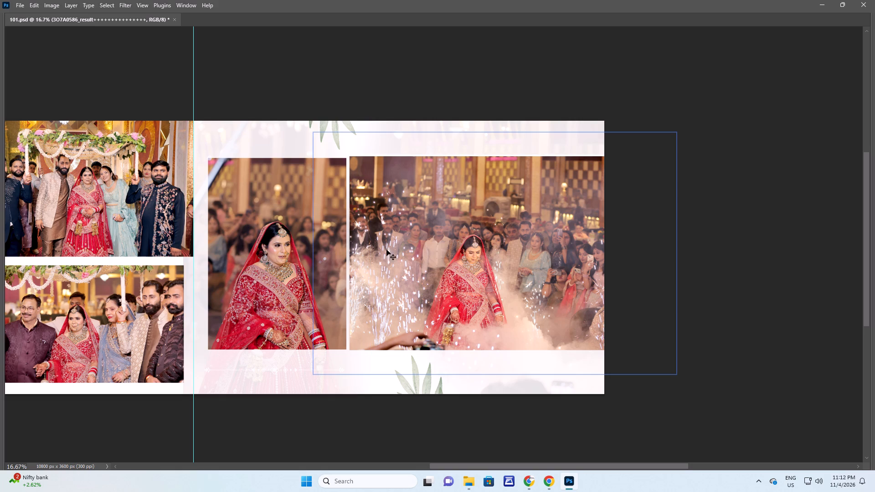
Run Action 1 on the DGPik.com Frames layer that holds the bride portrait.
left_click(268, 210)
right_click(291, 214)
left_click(317, 228)
key("F10")
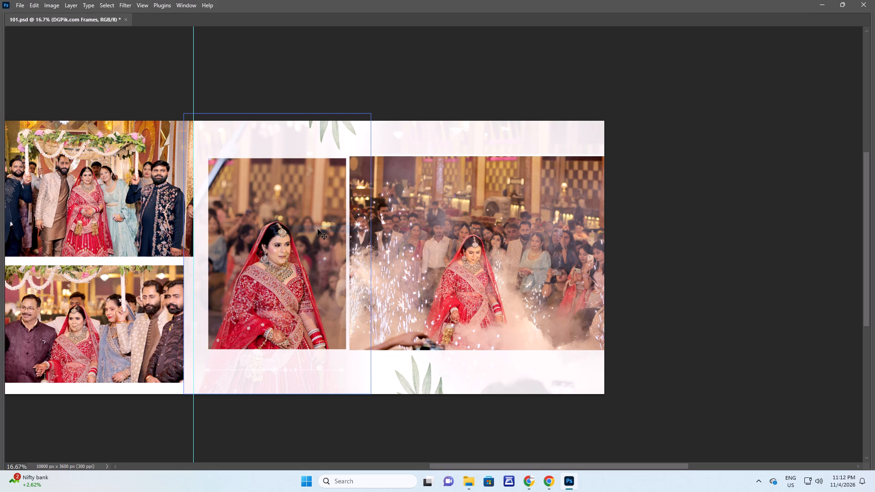
Delete the white arrow ornament below the bride portrait on the right page.
key("space")
key("space")
key("space")
key("space")
key("space")
key("space")
key("space")
key("space")
key("space")
left_click_drag(224, 252, 271, 242)
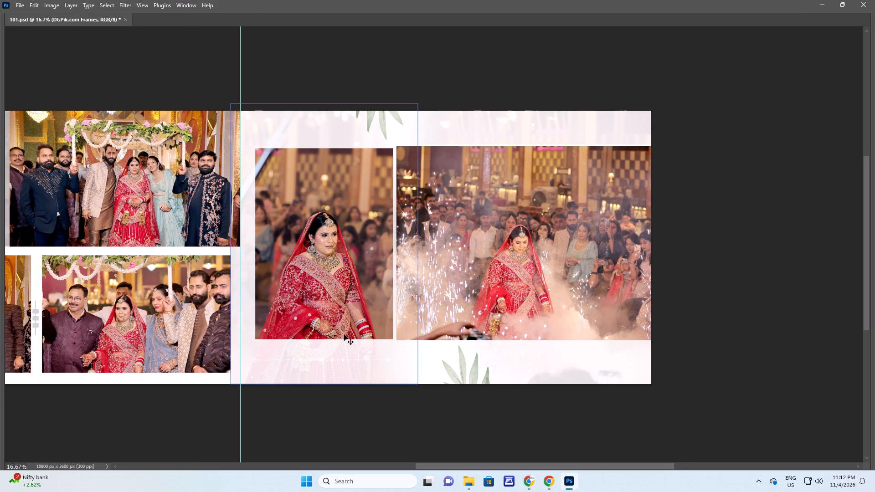
key("ctrl+space")
key("ctrl+space")
key("ctrl+space")
key("ctrl+space")
key("ctrl+space")
key("ctrl+space")
key("ctrl+space")
key("ctrl+space")
key("ctrl+space")
key("ctrl+space")
key("ctrl+space")
key("ctrl+space")
key("ctrl+space")
key("ctrl+space")
key("ctrl+space")
key("ctrl+space")
key("ctrl+space")
triple_click(343, 351, "ctrl")
key("v")
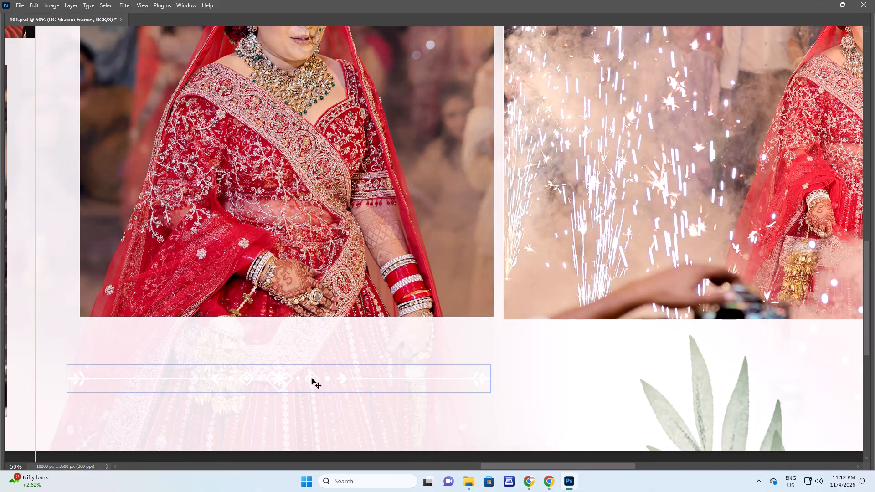
right_click(311, 378)
left_click(327, 384)
key("Delete")
Stretch the bride portrait's frame downward to about 2,900 px tall, keeping its top edge in place.
key("space")
right_click_drag(346, 226, 352, 229)
left_click(361, 233)
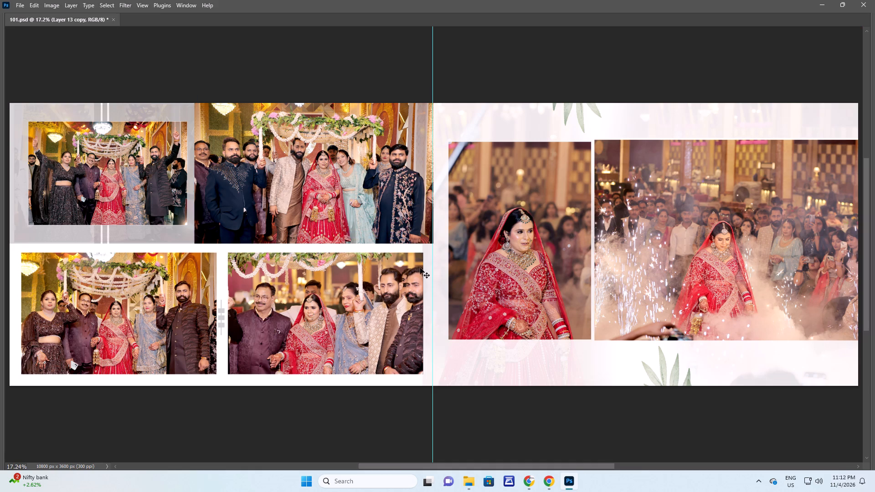
key("space")
key("space")
key("space")
key("space")
left_click_drag(560, 281, 473, 279)
right_click(413, 258)
left_click(429, 269)
key("ctrl+t")
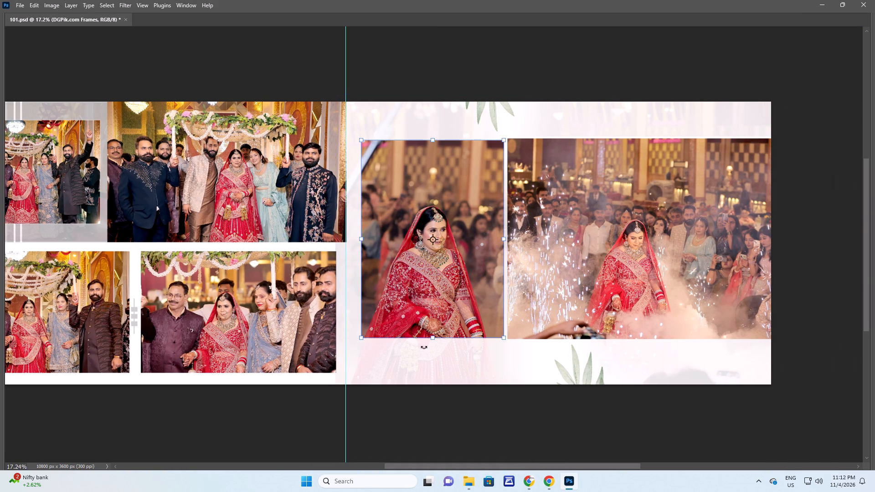
left_click(429, 340, "shift")
left_click_drag(429, 341, 432, 368)
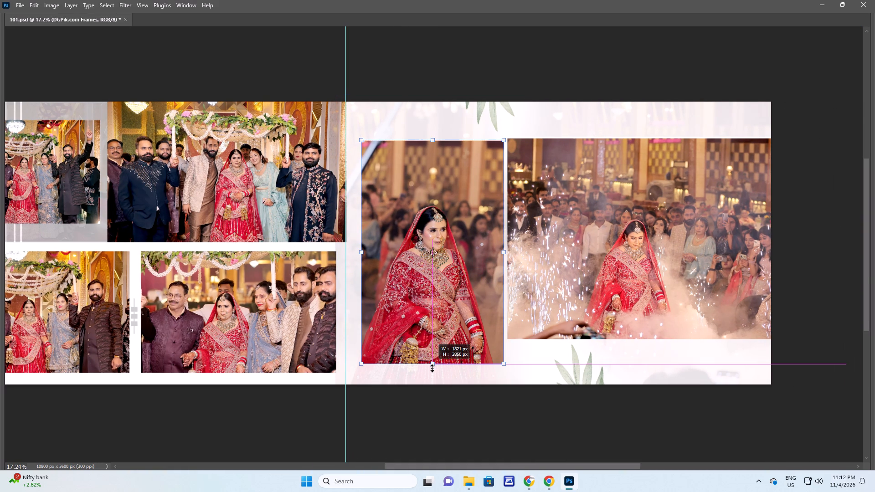
left_click_drag(432, 368, 434, 370)
key("Return")
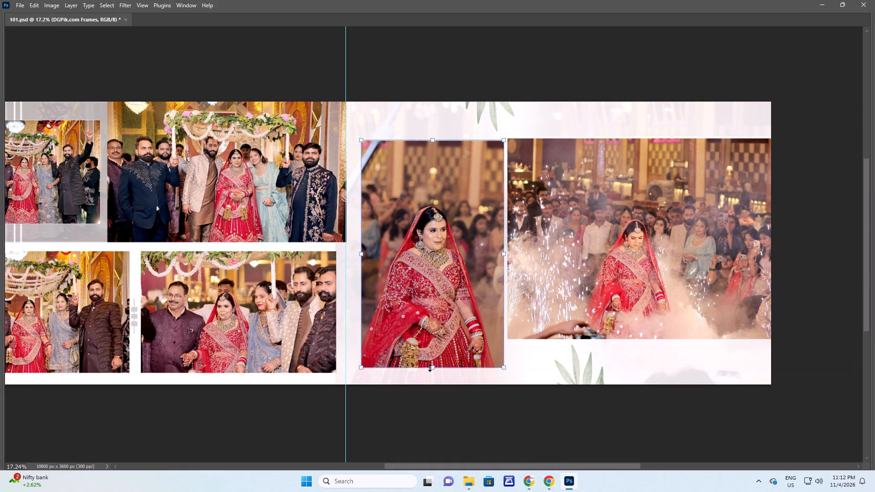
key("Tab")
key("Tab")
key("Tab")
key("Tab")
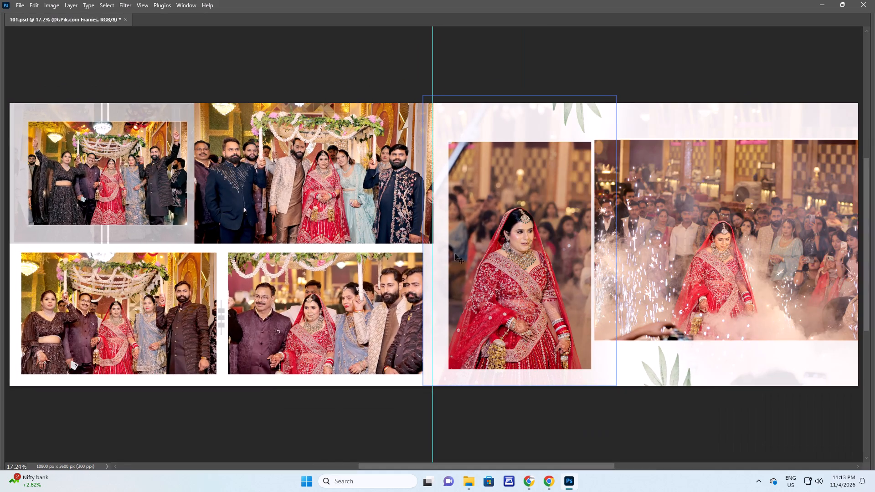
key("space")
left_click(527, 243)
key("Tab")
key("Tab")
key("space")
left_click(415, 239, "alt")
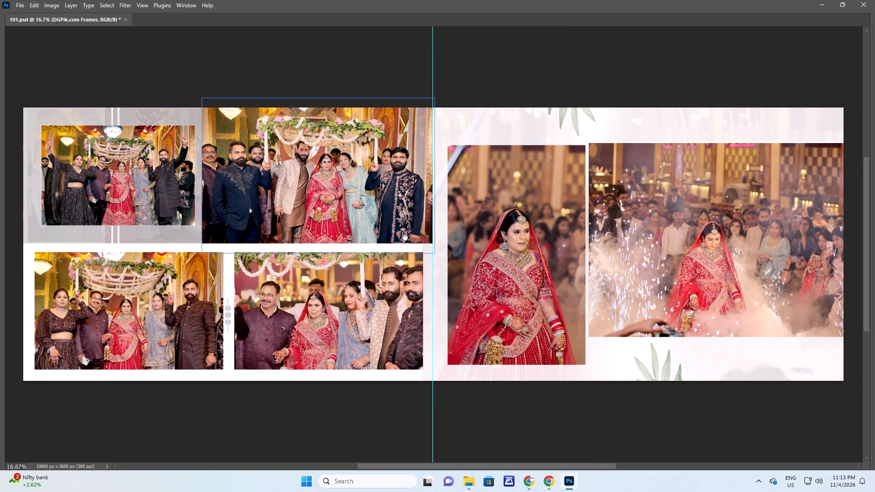
Rasterize the faded background layer 3O7A0554 copy and erase along its left and right edges with the Eraser.
left_click(185, 221)
right_click_drag(166, 115, 171, 117)
left_click(180, 121)
key("e")
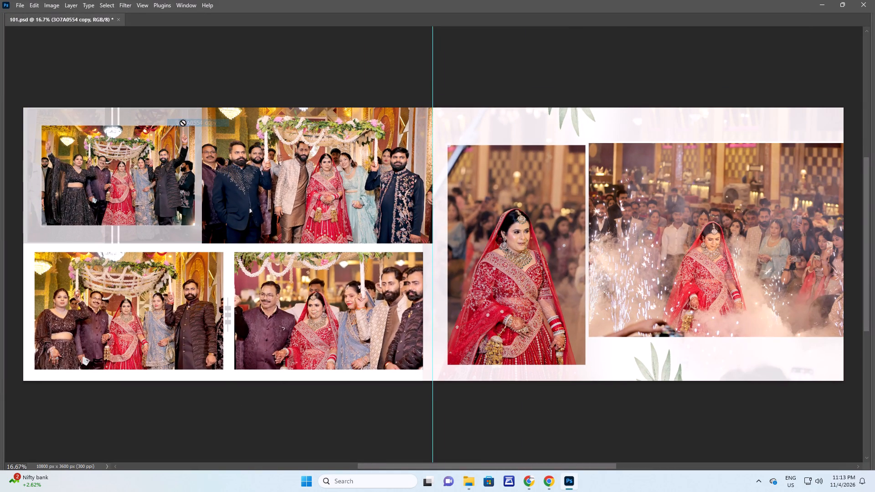
left_click(183, 123)
key("Return")
key("e")
left_click_drag(48, 104, 25, 290)
key("space")
left_click(196, 242)
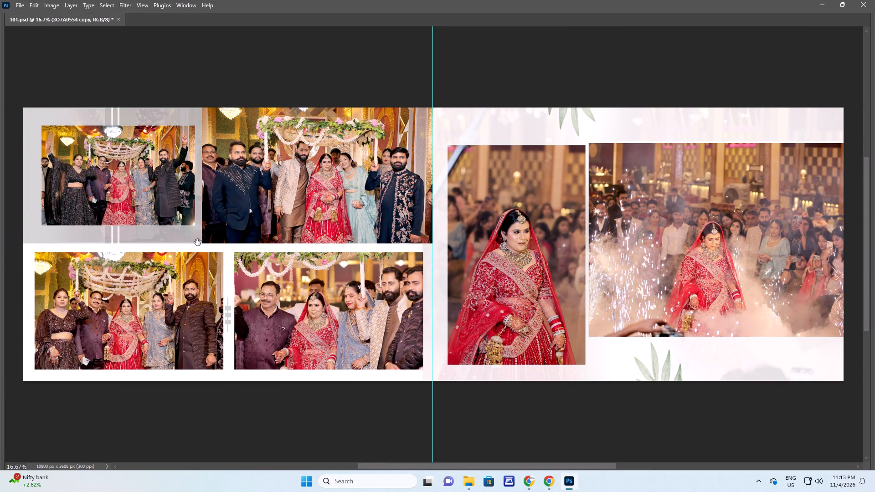
left_click_drag(212, 246, 209, 91)
key("space")
key("space")
left_click_drag(243, 231, 251, 231)
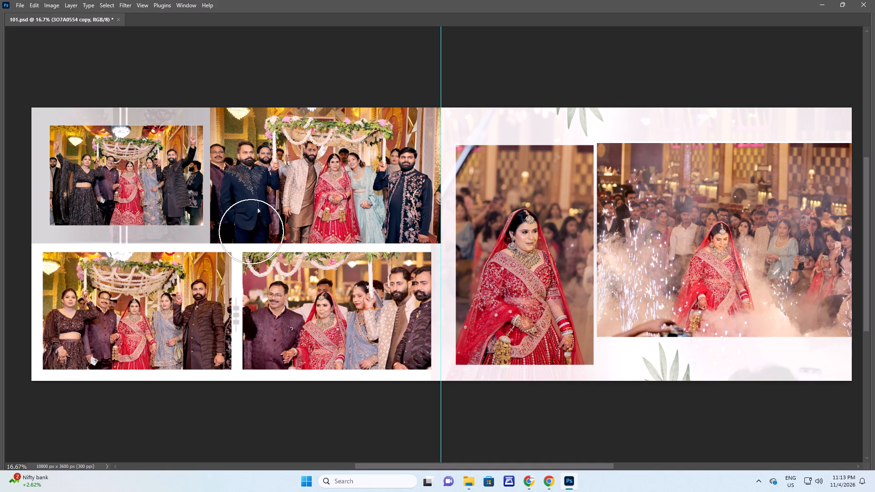
Save 101.psd and close it.
key("ctrl+s")
key("ctrl+s")
key("ctrl+w")
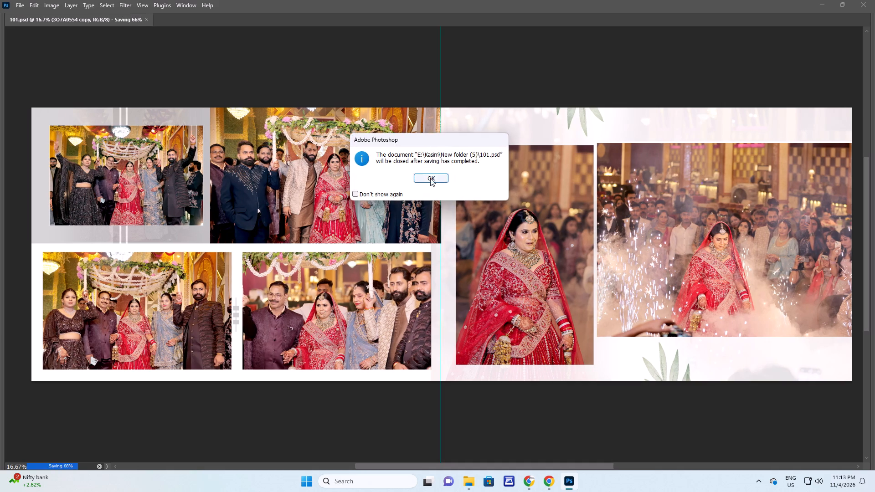
left_click(430, 177)
Switch to File Explorer and move 100.psd and 101.psd from New folder (5) into folder 01.
key("alt+Tab")
right_click(602, 247)
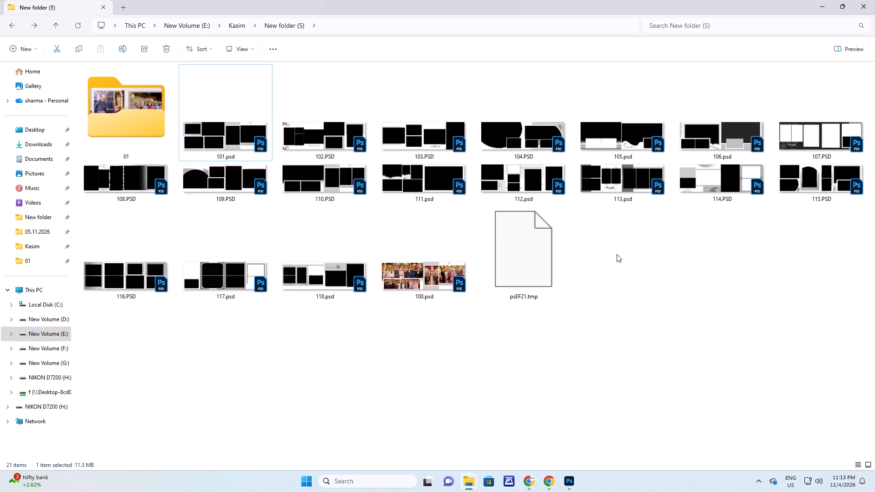
left_click_drag(627, 273, 632, 283)
left_click(599, 283)
left_click_drag(229, 138, 167, 129)
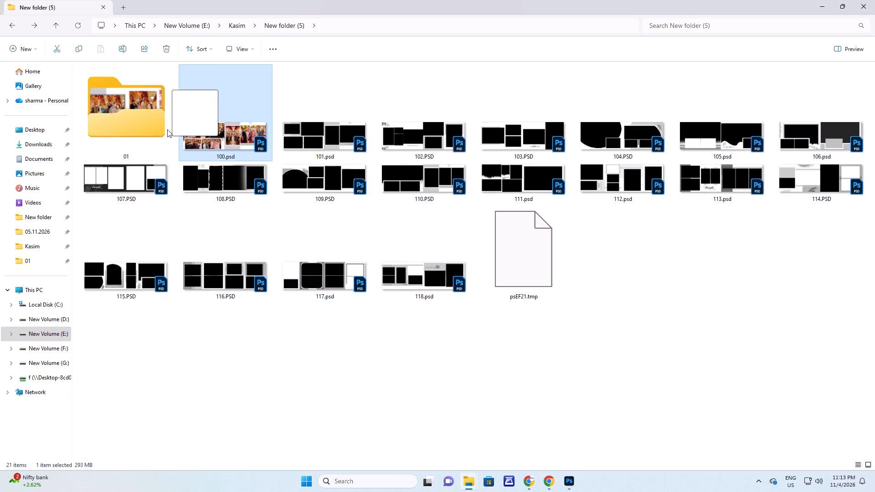
left_click_drag(167, 129, 246, 148)
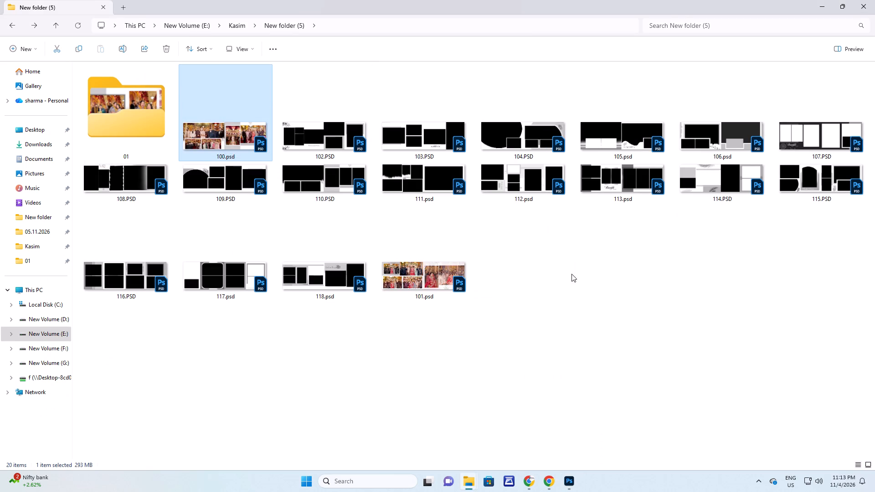
right_click(568, 272)
left_click_drag(601, 306, 603, 310)
left_click(305, 137)
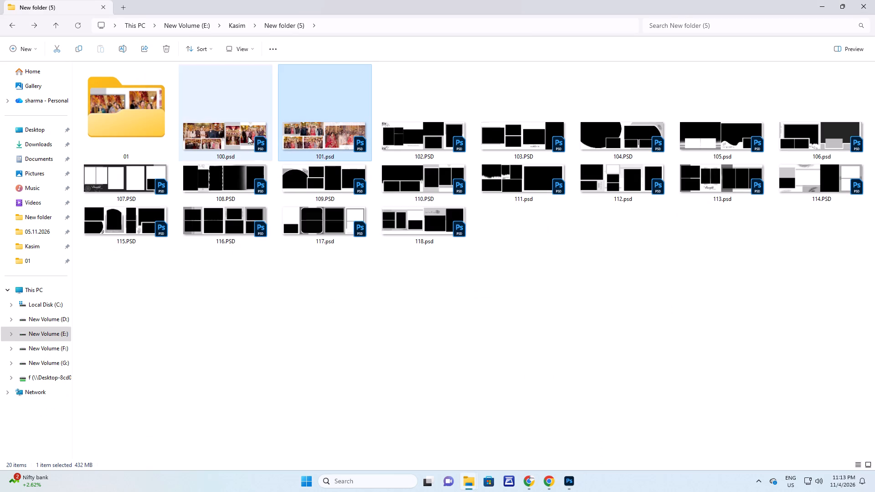
left_click(230, 132, "ctrl")
left_click_drag(226, 123, 135, 121)
Open 102.PSD from New folder (5) in Photoshop.
left_click_drag(246, 137, 52, 231)
key("alt+Tab")
Fill all seven black frames, selected in order across the spread, with every photo in folder 01 (105) using Photos Fill With Sequence.
key("v")
right_click_drag(80, 194, 90, 199)
left_click(97, 203)
right_click_drag(193, 190, 200, 194, "shift")
left_click(205, 196, "shift")
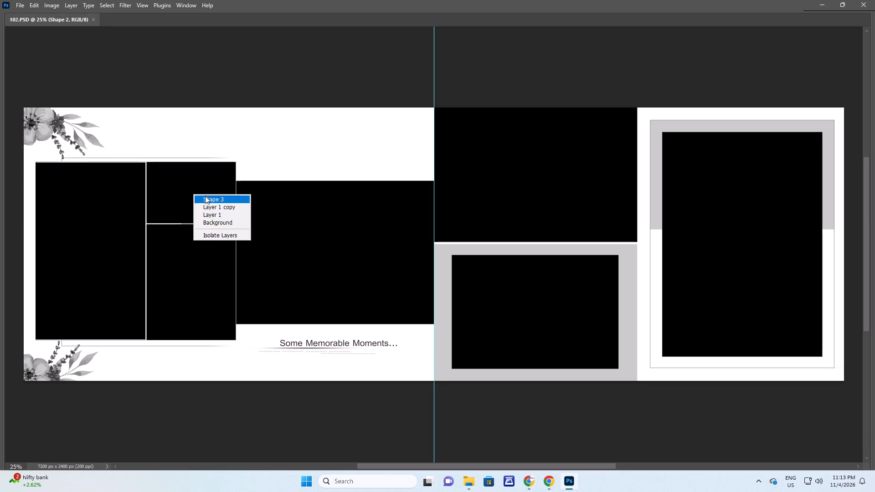
right_click_drag(194, 256, 201, 260, "shift")
left_click(206, 262, "shift")
right_click_drag(375, 220, 379, 222, "shift")
left_click(384, 226, "shift")
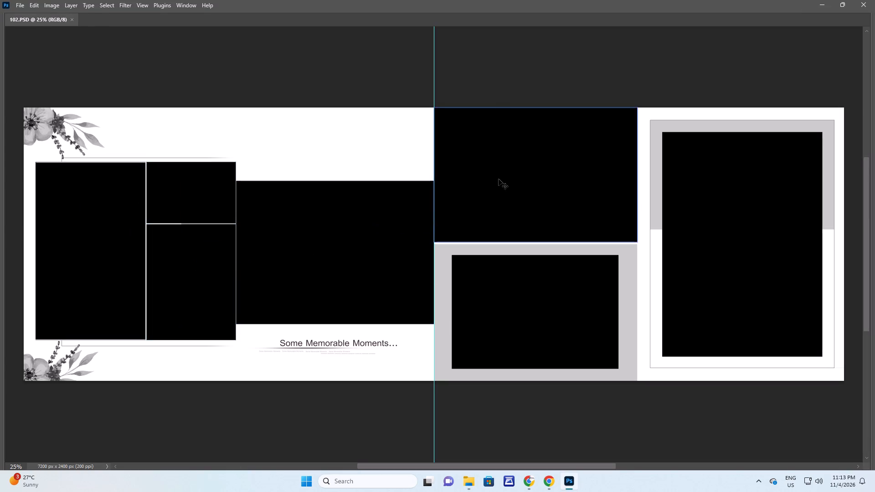
right_click_drag(499, 179, 503, 180, "shift")
left_click(510, 184, "shift")
right_click(520, 279, "shift")
left_click(528, 282, "shift")
right_click(728, 231, "shift")
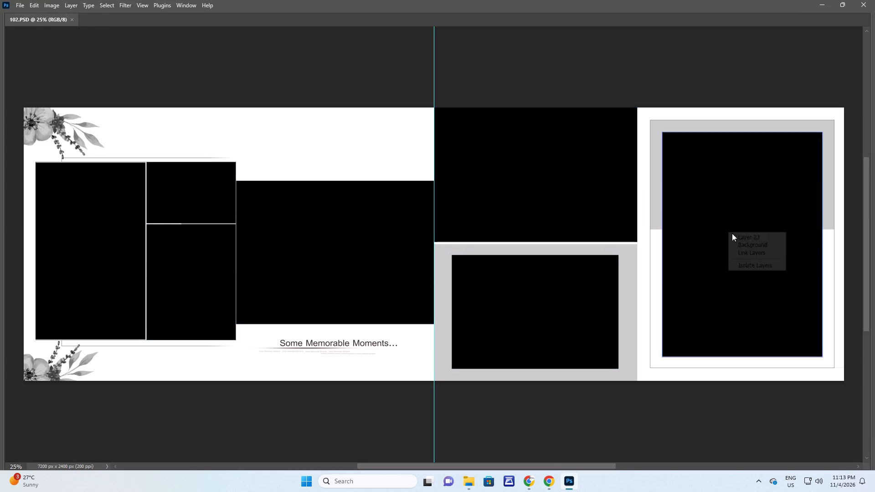
left_click(735, 235, "shift")
key("F9")
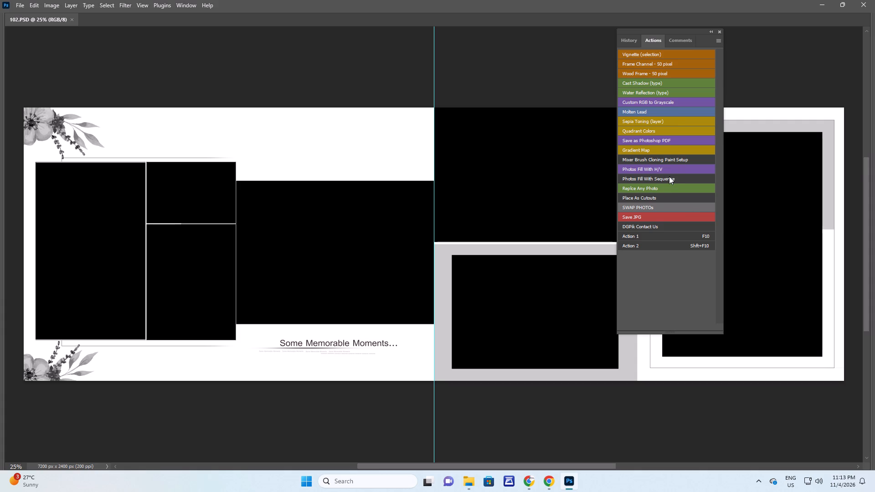
left_click(669, 176)
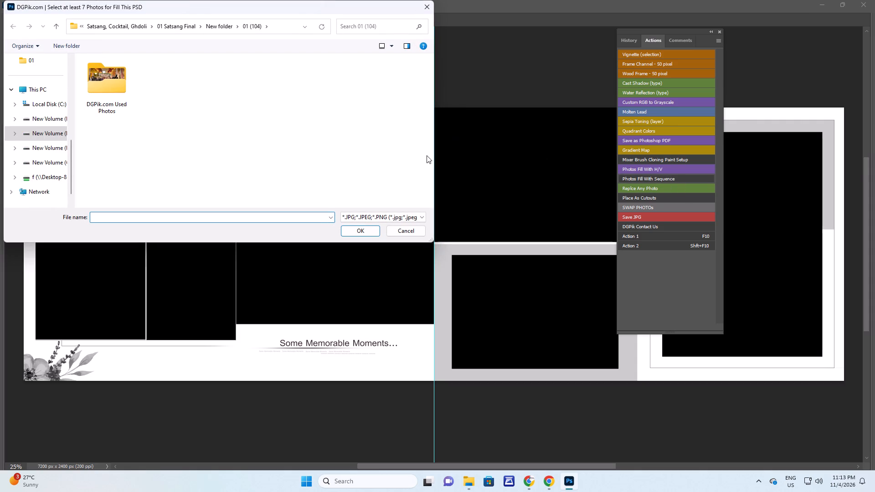
left_click(57, 29)
scroll(136, 134, "down", 2)
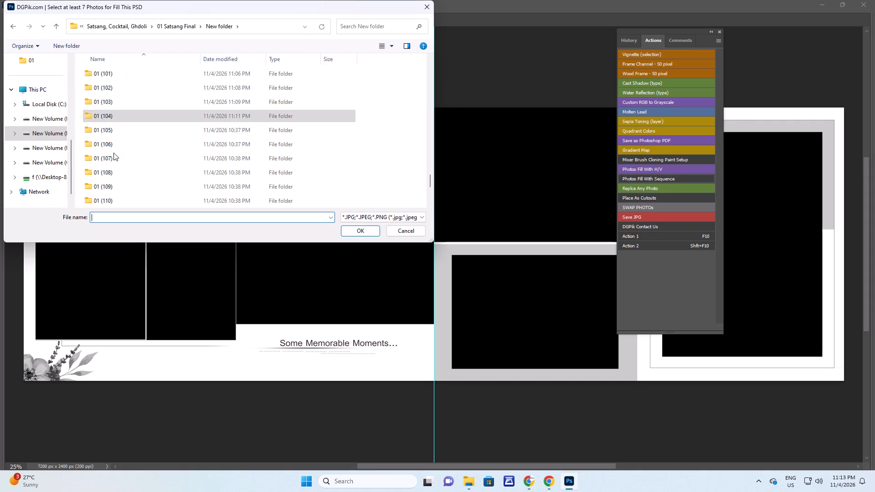
double_click(113, 128)
left_click(304, 164)
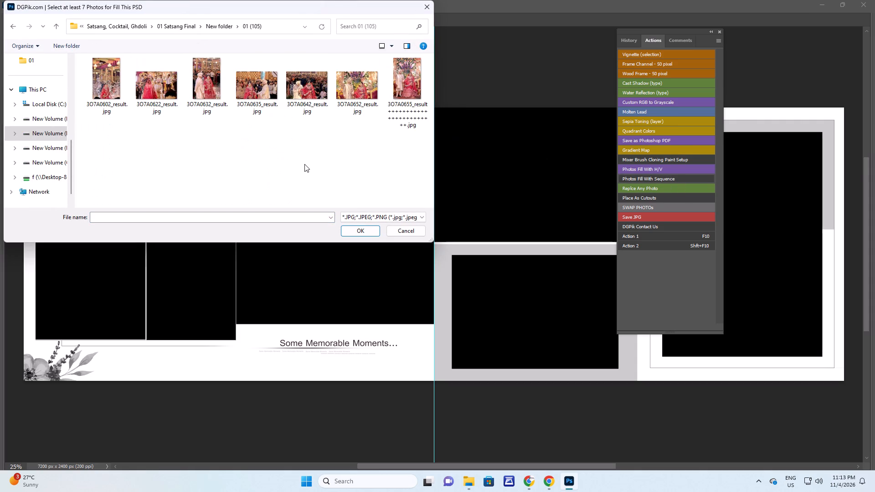
key("ctrl+a")
key("Return")
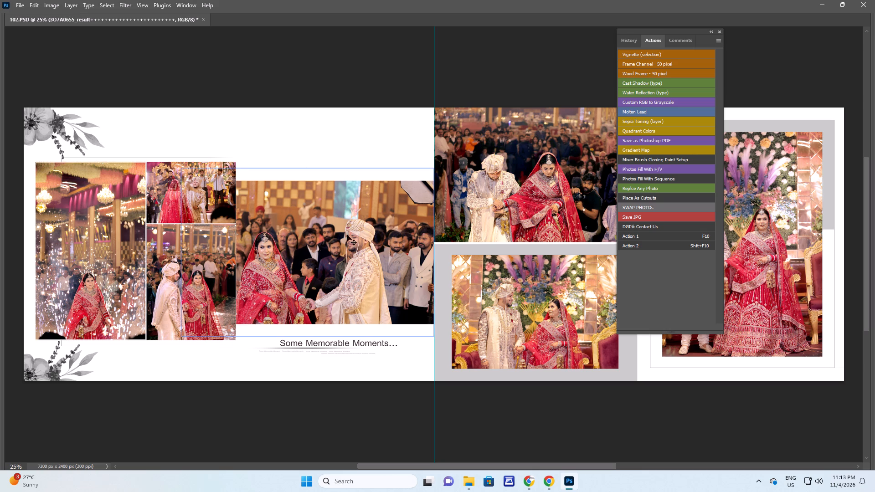
Enlarge photo 3O7A0635_result and reposition it so both bride and groom fit in the wide left-page frame.
right_click(316, 210)
left_click(332, 219)
key("ctrl+t")
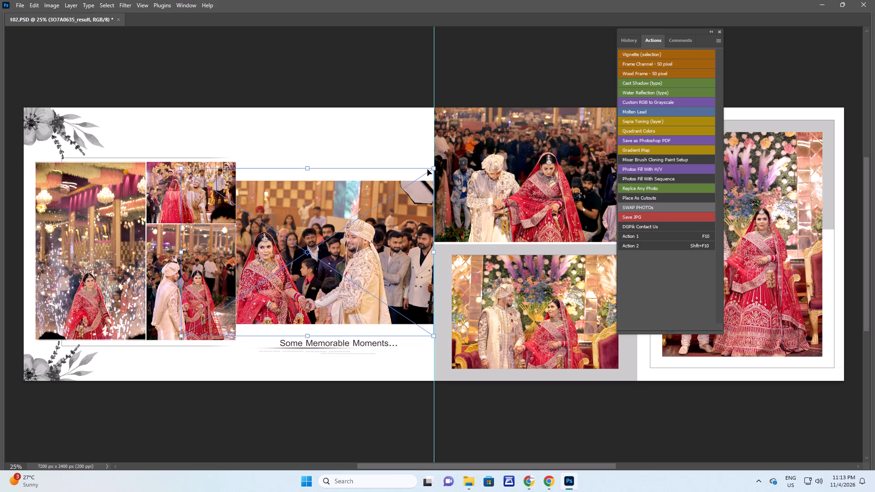
left_click_drag(434, 169, 523, 146, "shift")
left_click_drag(436, 187, 428, 190)
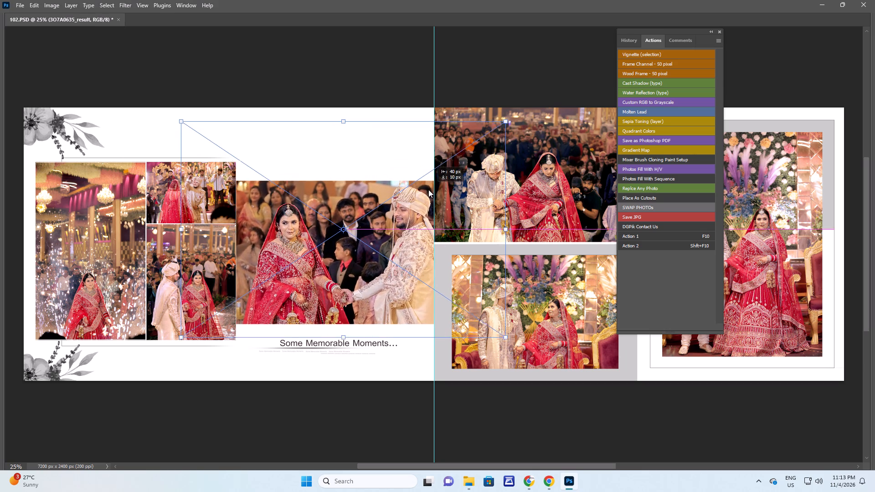
left_click_drag(428, 190, 424, 190)
key("Return")
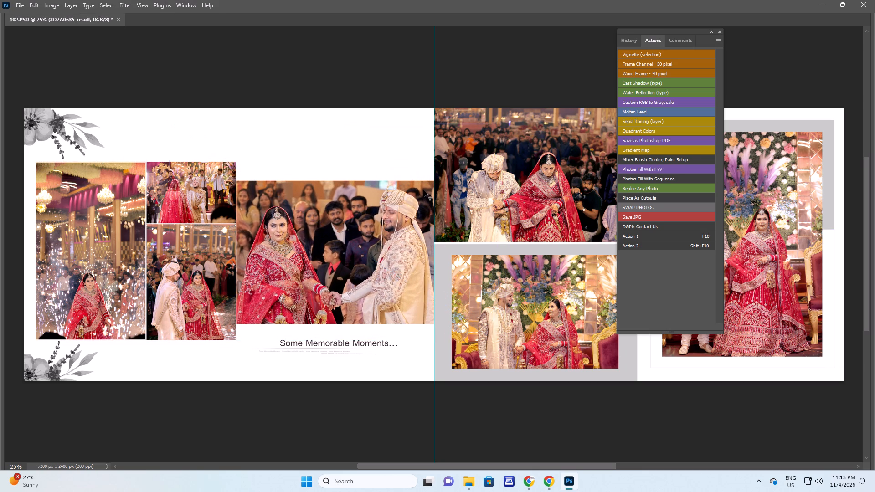
Duplicate photo 3O7A0635_result, send the copy back three levels behind the frames and set its opacity to 10%.
key("alt+Left")
key("ctrl+bracketleft")
key("ctrl+bracketleft")
key("ctrl+bracketleft")
key("1")
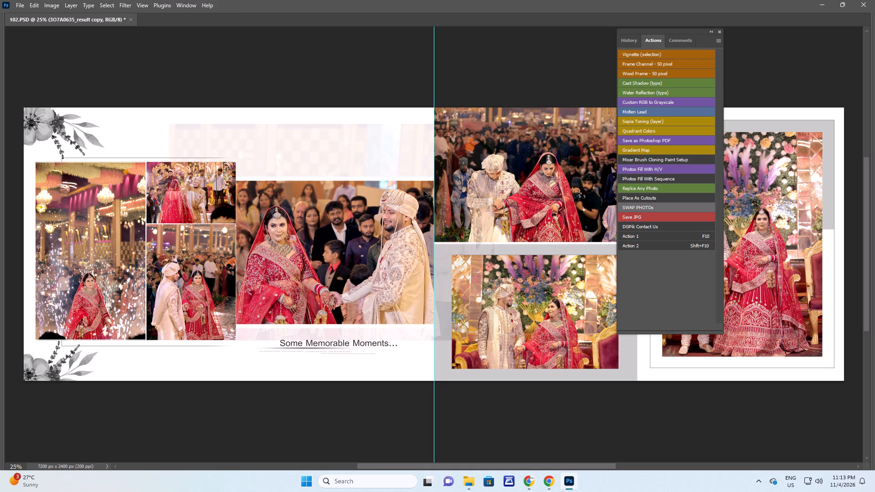
Enlarge the faded 3O7A0635_result copy and position it to cover the whole left page as a background.
key("space")
left_click(244, 190)
key("space")
key("space")
left_click_drag(272, 205, 306, 194)
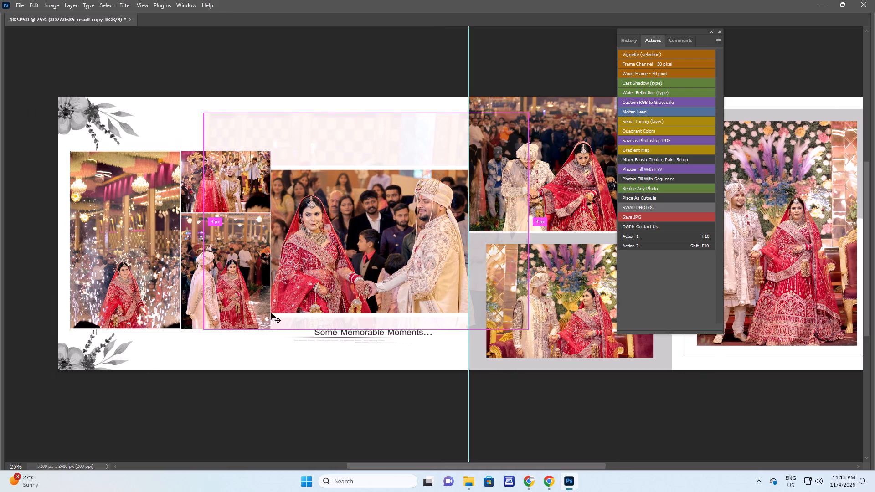
key("ctrl+t")
left_click_drag(206, 331, 41, 351, "shift")
left_click_drag(358, 291, 312, 270)
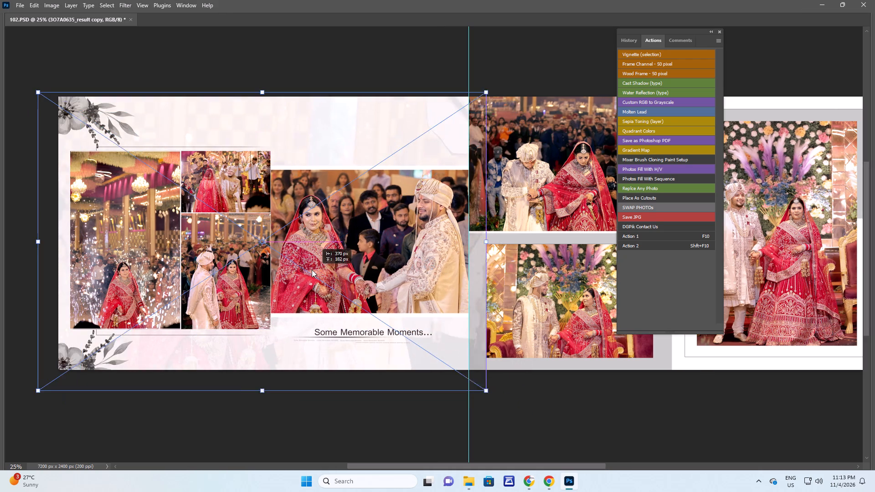
left_click_drag(312, 270, 296, 262)
key("Return")
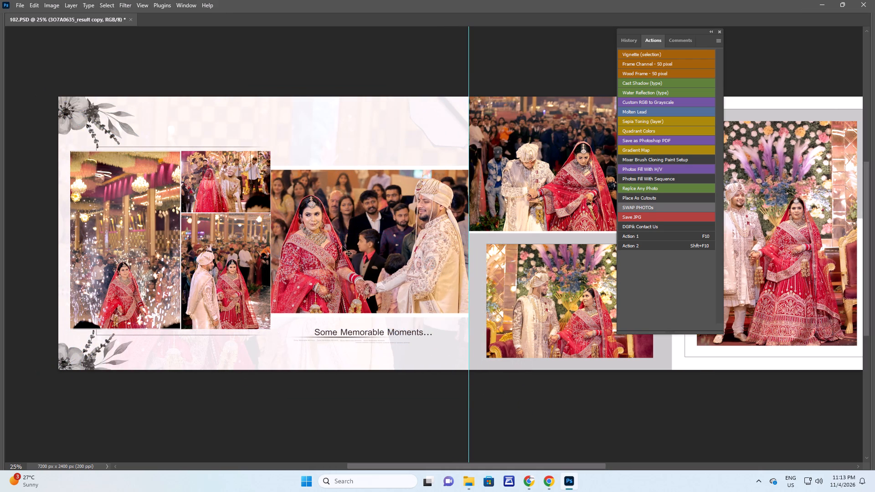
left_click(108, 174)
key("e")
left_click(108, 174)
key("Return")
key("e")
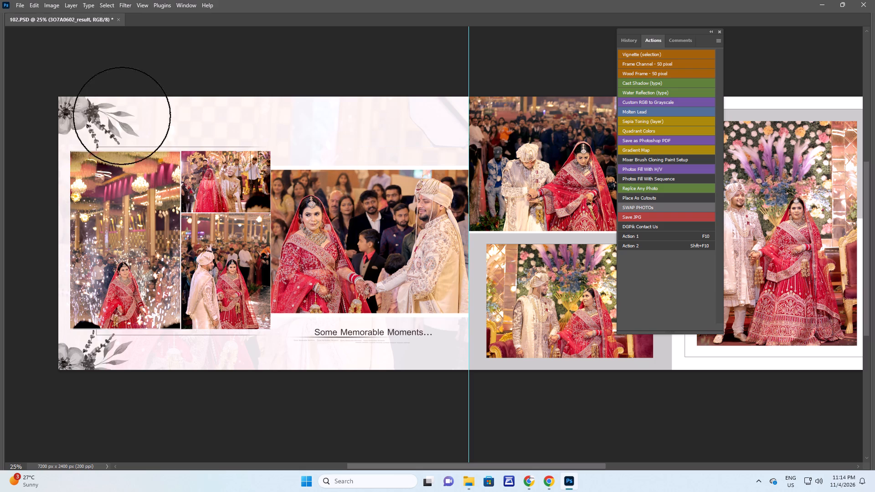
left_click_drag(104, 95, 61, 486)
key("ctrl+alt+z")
Rasterize the faded 3O7A0635_result copy and erase along the outer left side of the left page to fade it out.
key("v")
right_click(197, 120)
left_click(207, 124)
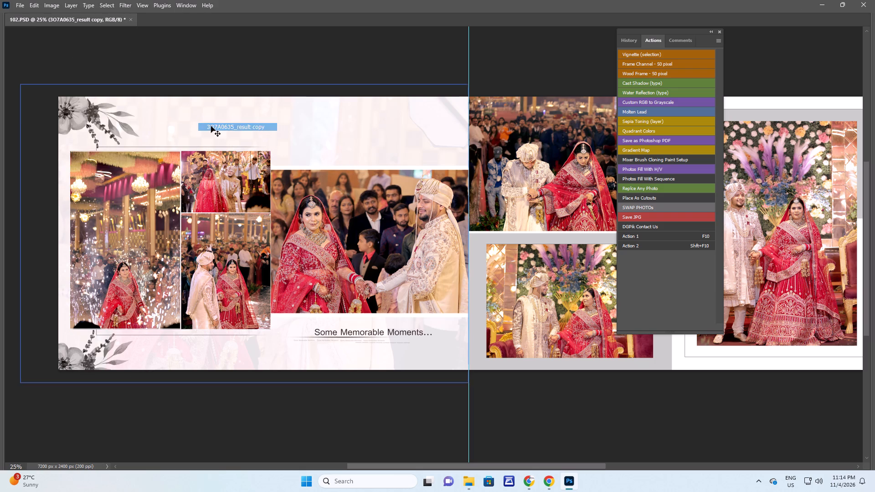
left_click(211, 126)
key("e")
left_click(211, 126)
key("Return")
key("e")
left_click_drag(138, 77, 106, 451)
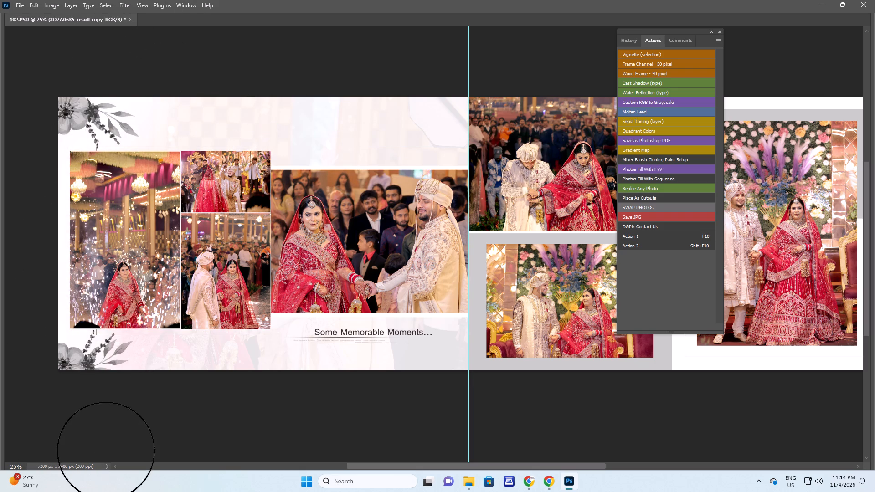
left_click_drag(106, 451, 112, 452)
Run Action 1 on the DGPik.com Frames layer holding couple photo 3O7A0652_result in the lower frame of the right page.
key("space")
key("space")
key("space")
key("space")
key("space")
key("space")
key("space")
key("space")
left_click_drag(398, 288, 212, 265)
key("v")
right_click(408, 272)
left_click(428, 287)
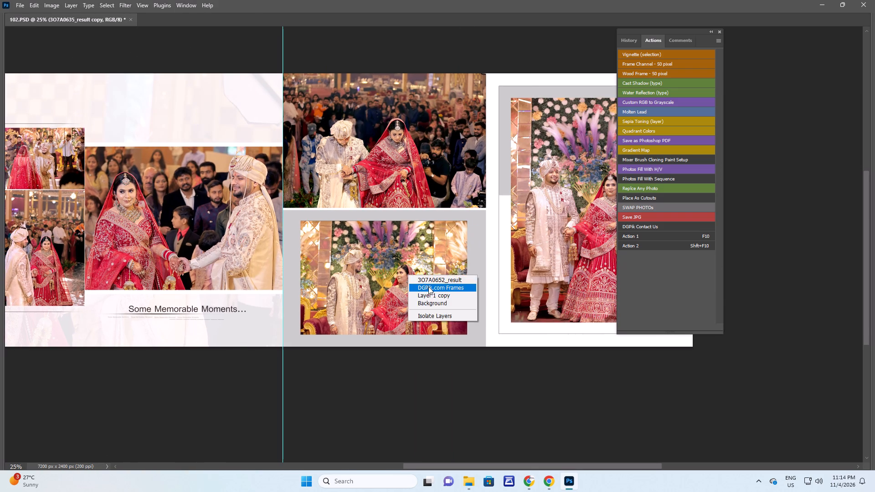
key("F10")
Enlarge couple photo 3O7A0652_result slightly from its centre within its frame.
right_click(414, 256)
left_click(424, 261)
key("ctrl+t")
left_click_drag(467, 220, 481, 219, "alt+shift")
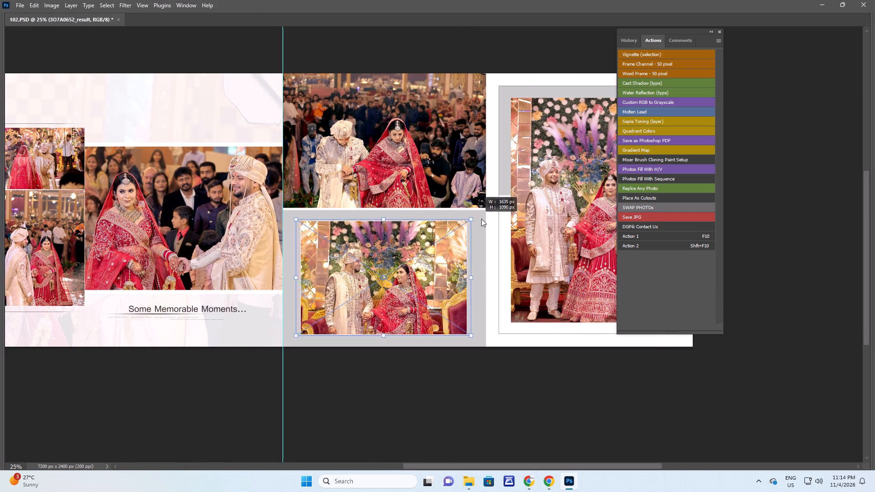
left_click_drag(481, 219, 492, 219, "alt+shift")
key("Return")
Run Action 1 on the DGPik.com Frames layer holding the tall couple portrait on the right page.
key("space")
key("space")
key("space")
key("space")
key("space")
key("space")
key("space")
key("space")
left_click_drag(496, 204, 287, 226)
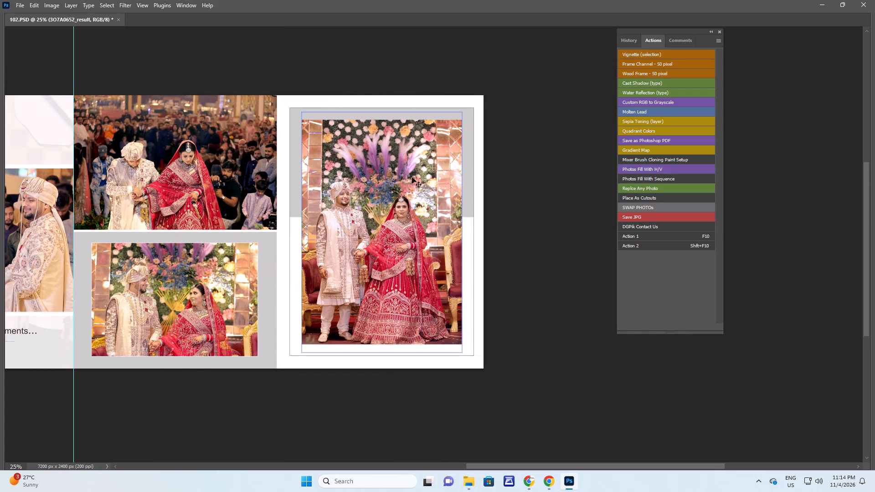
right_click(411, 175)
left_click(435, 189)
key("F10")
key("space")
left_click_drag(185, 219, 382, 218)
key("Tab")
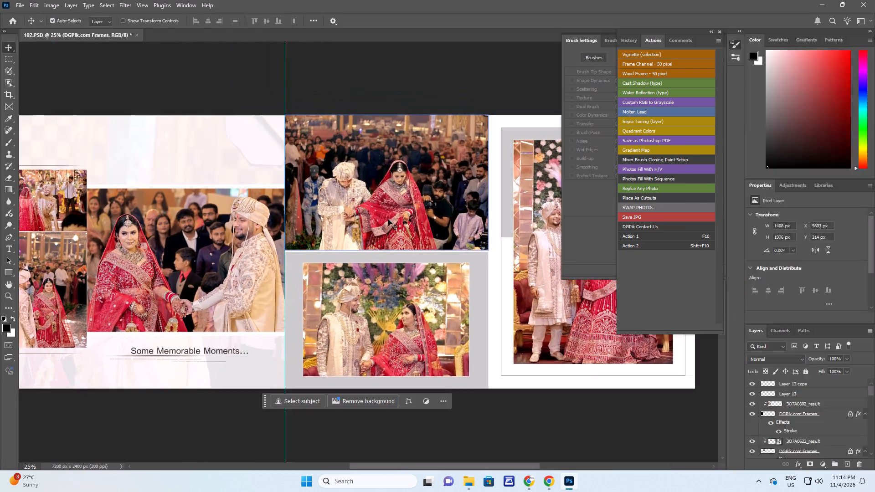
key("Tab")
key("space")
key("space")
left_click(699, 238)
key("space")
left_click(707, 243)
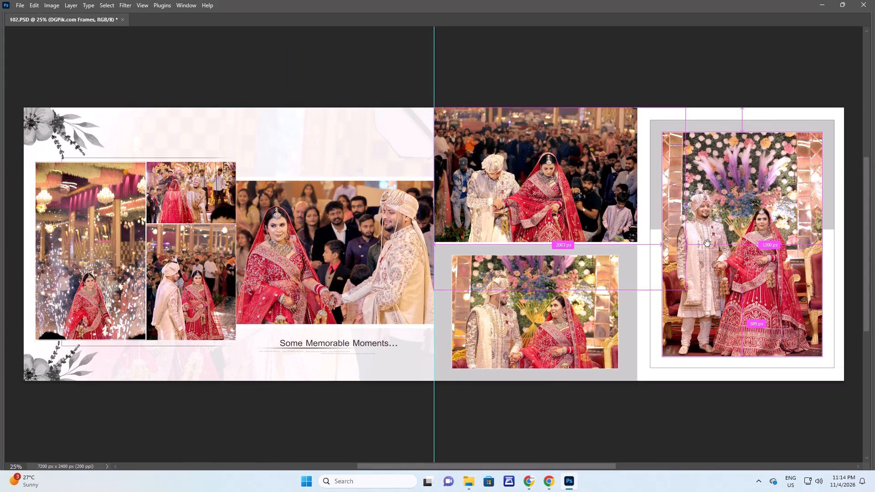
Duplicate couple portrait 3O7A0655_result, move the copy behind its frame, and enlarge it from its centre to cover the right page's outer white panel.
key("space")
key("space")
key("space")
left_click_drag(782, 259, 636, 241)
right_click_drag(616, 202, 621, 205)
left_click(624, 207)
key("ctrl+t")
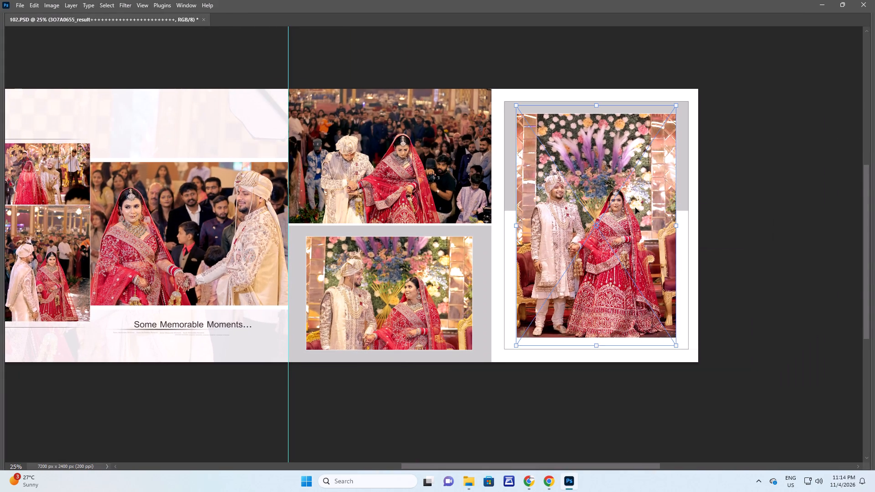
key("Return")
key("alt+Left")
key("ctrl+bracketleft")
key("ctrl+bracketleft")
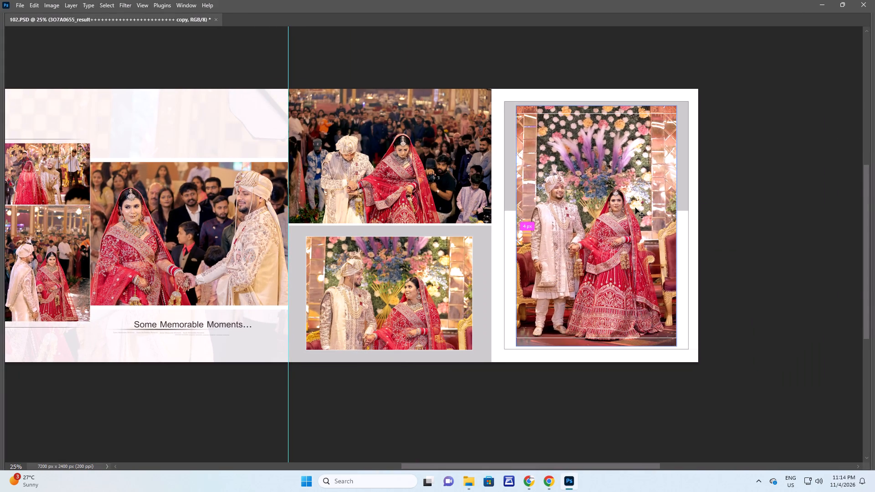
key("ctrl+t")
left_click_drag(674, 105, 718, 82, "shift")
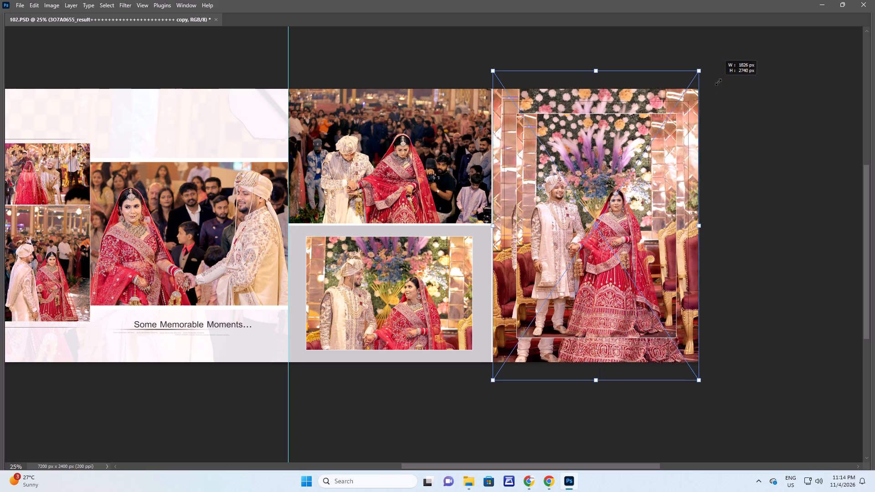
left_click_drag(718, 82, 728, 87, "shift")
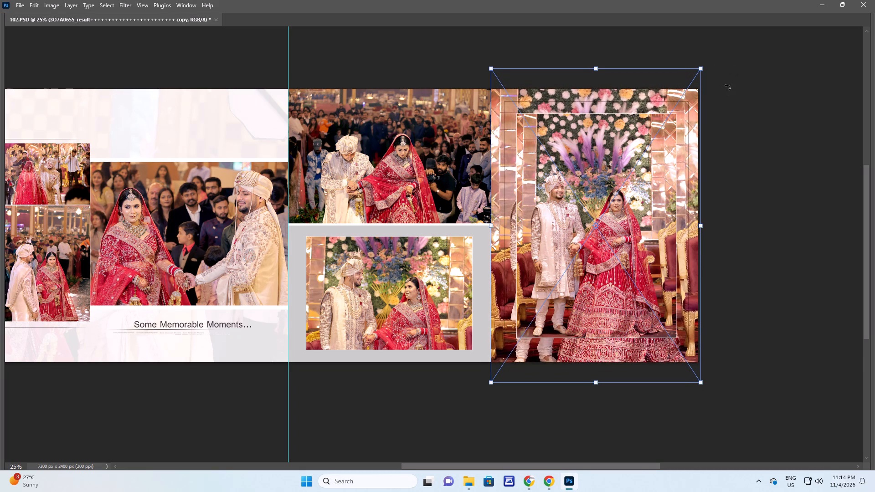
key("Return")
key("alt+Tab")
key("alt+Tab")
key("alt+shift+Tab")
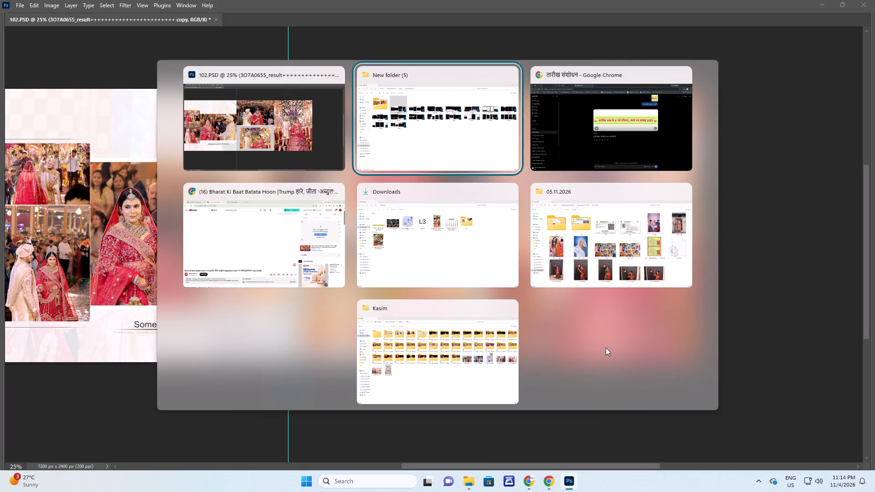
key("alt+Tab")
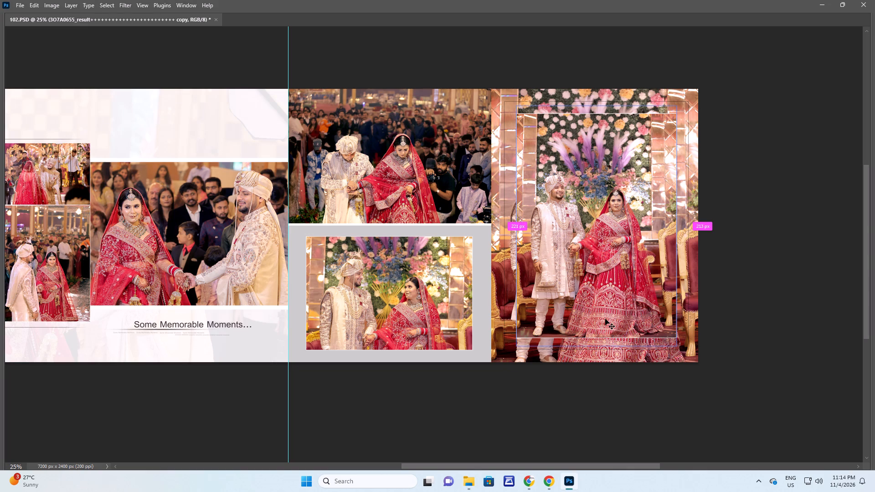
Send the enlarged 3O7A0655_result copy further back and set its opacity to 10% as a faded background.
key("ctrl+bracketleft")
key("ctrl+bracketleft")
key("ctrl+bracketleft")
key("alt+shift+equal")
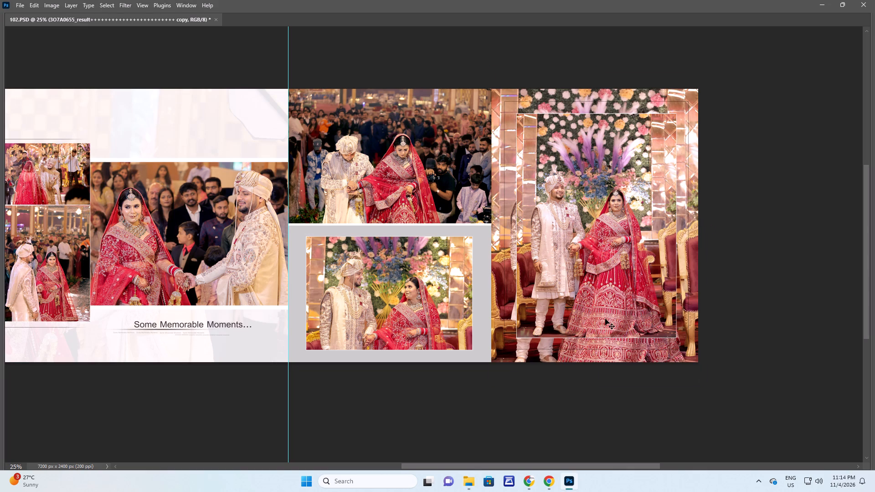
key("space")
left_click(605, 319)
type("v1")
key("ctrl+alt+z")
key("ctrl+alt+z")
key("ctrl+alt+z")
key("ctrl+alt+z")
key("ctrl+alt+z")
key("ctrl+alt+z")
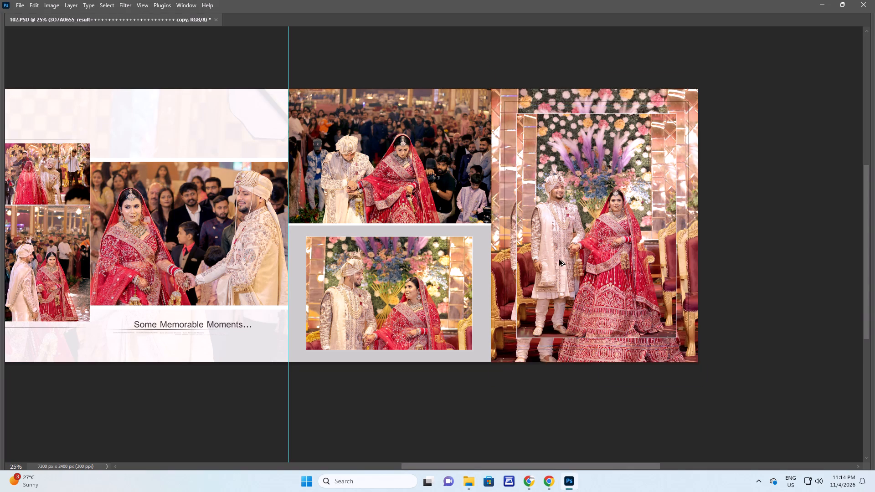
key("ctrl+alt+z")
key("ctrl+alt+z")
key("ctrl+z")
key("ctrl+z")
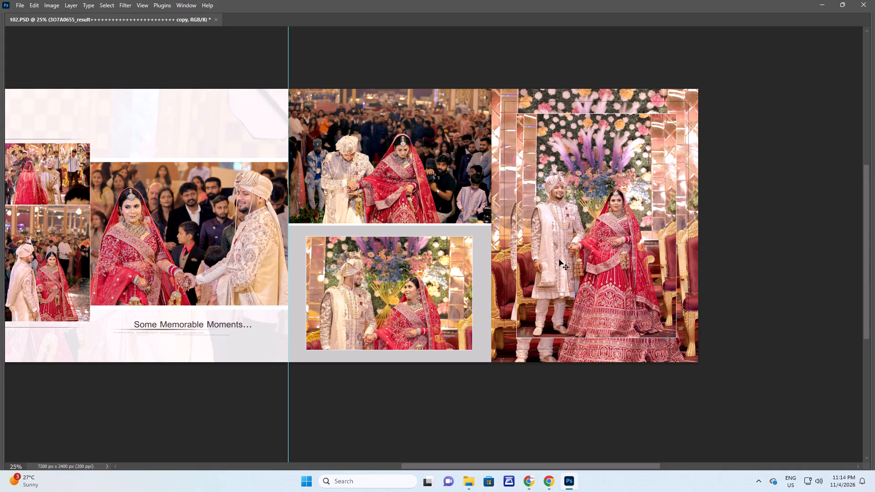
key("1")
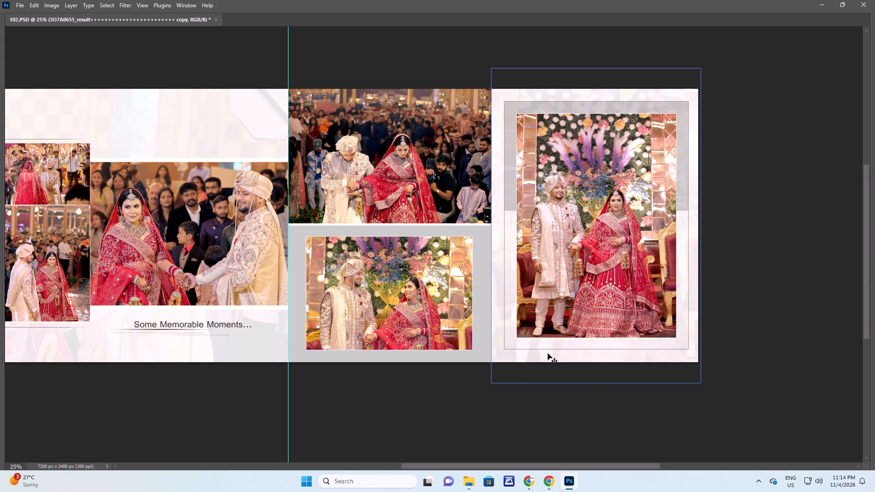
Save 102.PSD and close it.
key("space")
key("space")
key("space")
left_click_drag(353, 231, 447, 225)
key("ctrl+s")
key("ctrl+s")
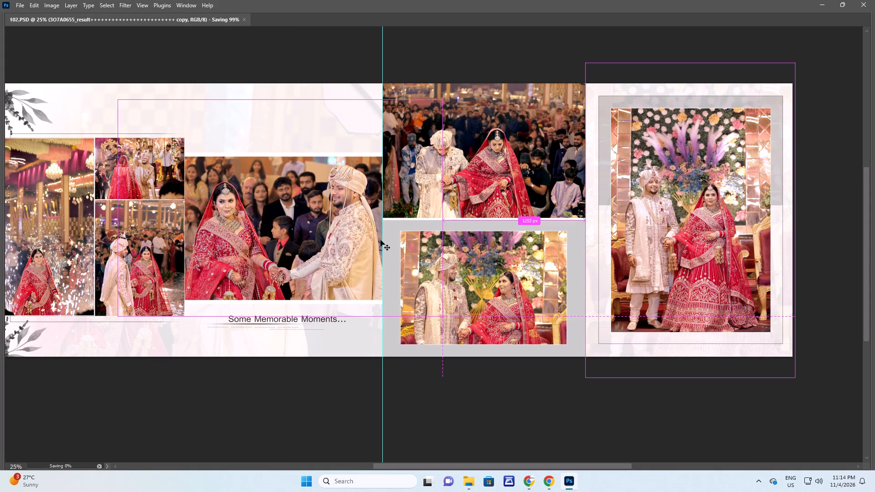
key("ctrl+s")
key("ctrl+s")
key("ctrl+w")
Switch to the New folder (5) file window and open 103.PSD in Photoshop.
key("alt+Tab")
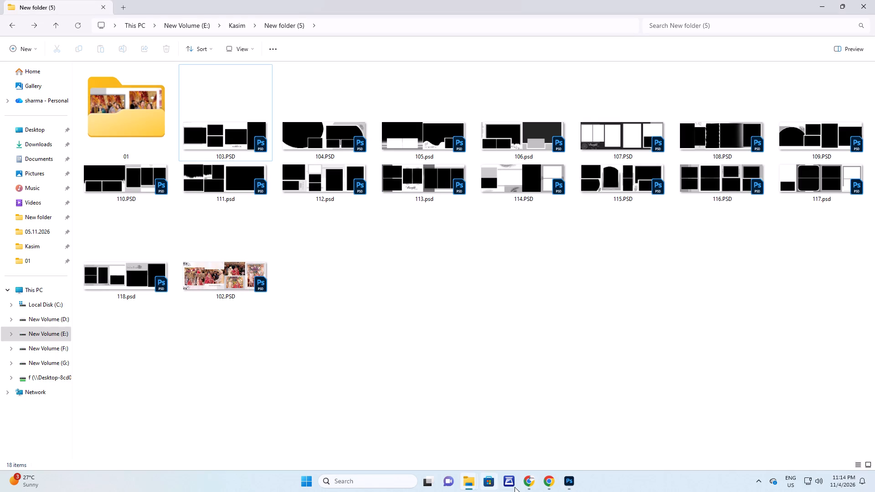
left_click(542, 482)
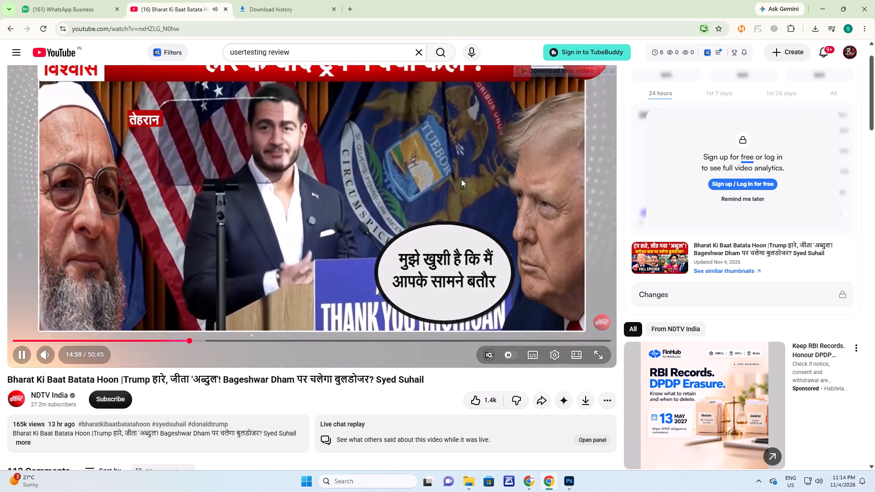
key("alt+Tab")
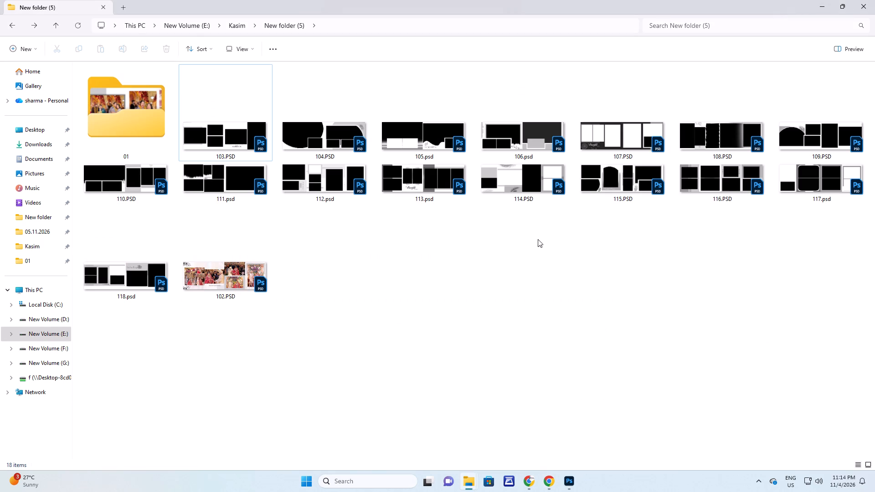
left_click_drag(236, 135, 139, 246)
key("alt+Tab")
key("alt+Tab")
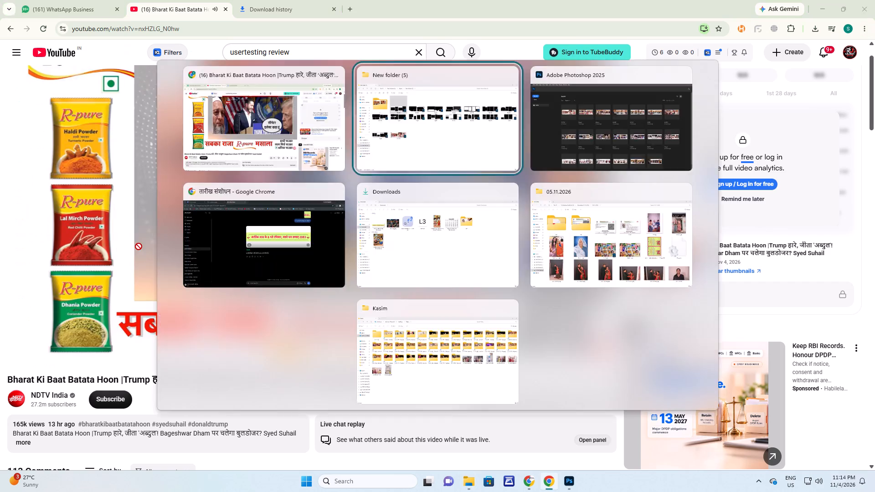
left_click_drag(139, 246, 87, 292)
key("alt+Tab")
Select the five black frames in order from left to right and fill them with all photos from folder 01 (106) using Photos Fill With Sequence.
key("v")
right_click_drag(153, 195, 161, 197)
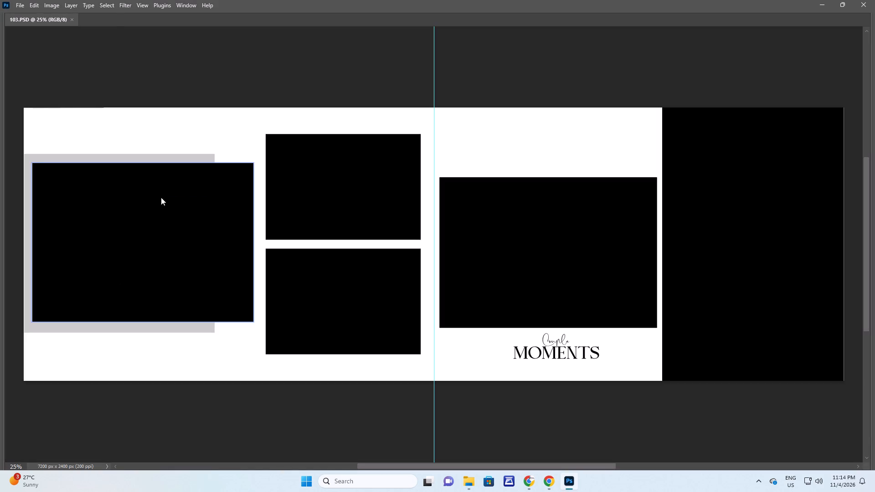
right_click_drag(161, 197, 160, 197)
left_click(168, 201)
right_click_drag(319, 183, 323, 184, "shift")
left_click(329, 188, "shift")
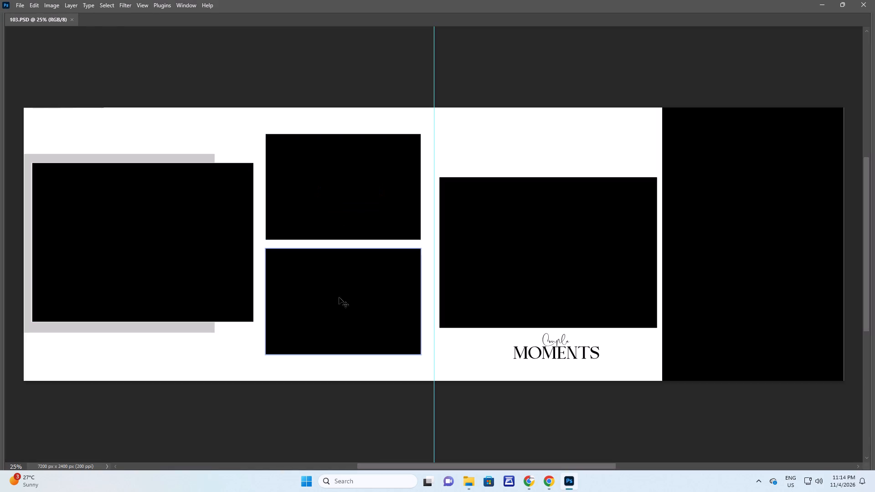
right_click(339, 297, "shift")
left_click(350, 302, "shift")
right_click(559, 255, "shift")
left_click(566, 258, "shift")
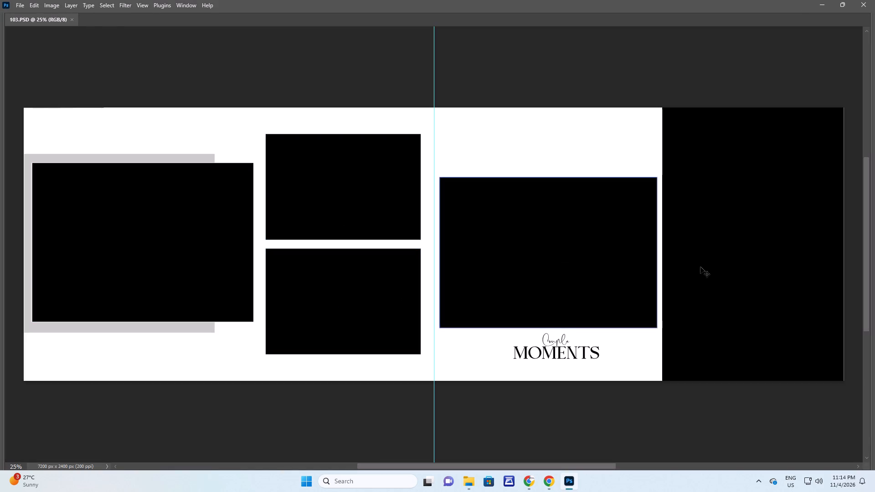
right_click(716, 228, "shift")
left_click(728, 232, "shift")
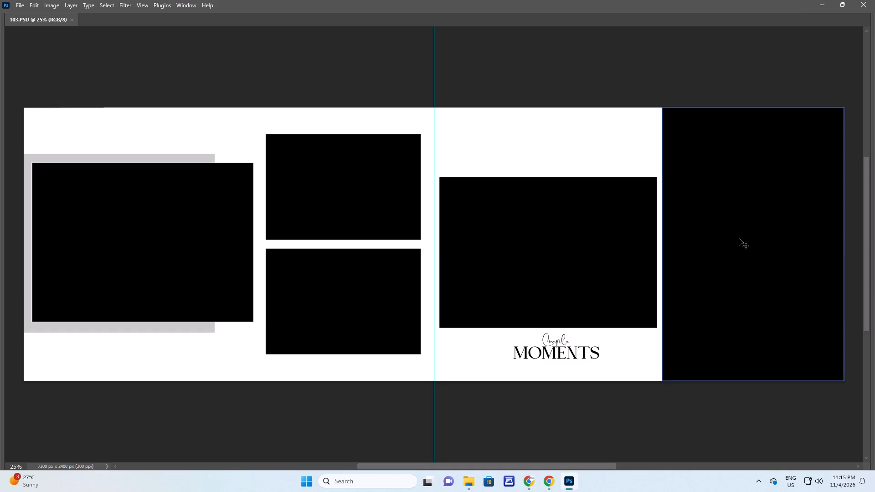
key("F9")
left_click(664, 174)
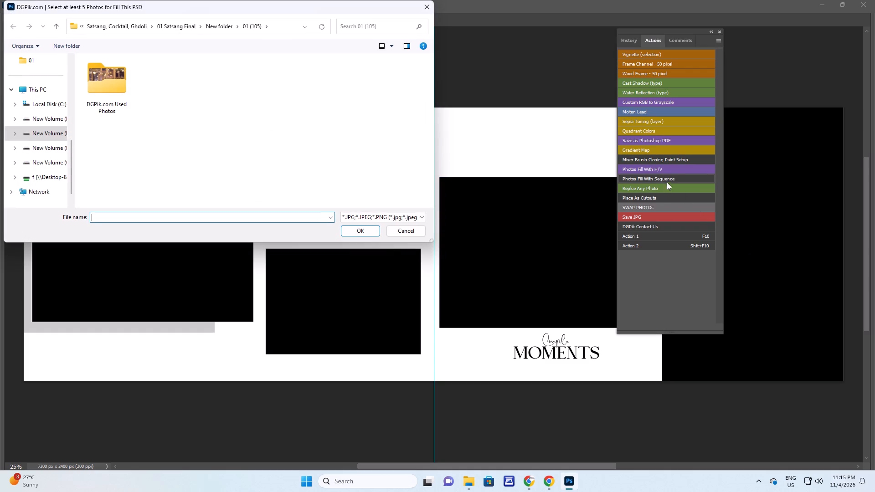
left_click(55, 27)
scroll(141, 119, "down", 2)
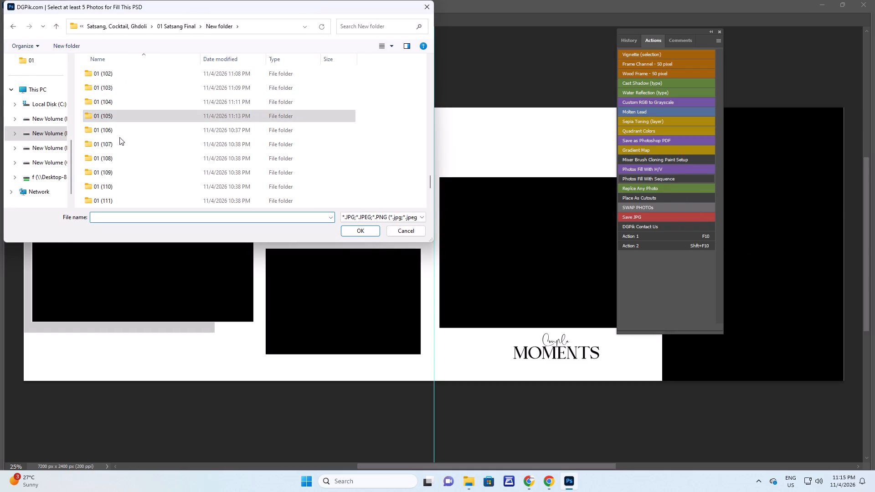
double_click(114, 133)
left_click(178, 148)
key("ctrl+a")
key("Return")
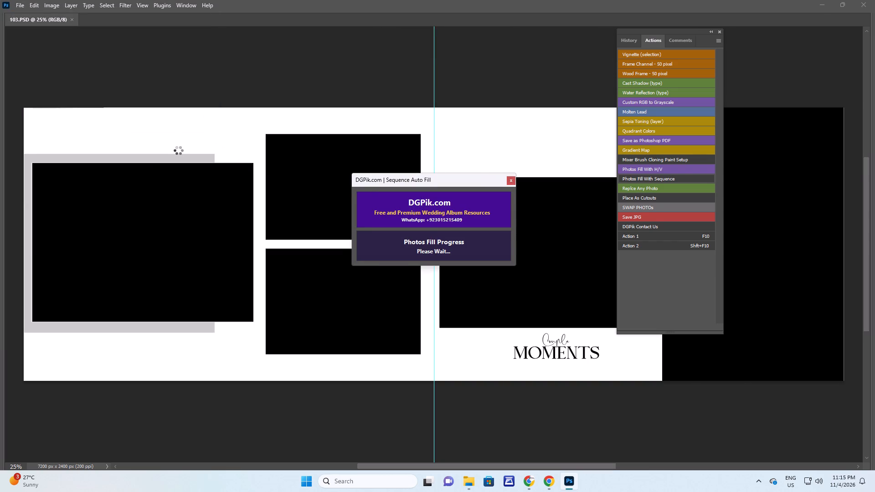
Enlarge group photo 3O7A0665 from its centre to about 2353 × 1569 px within the large frame on the left page.
right_click_drag(182, 201, 188, 205)
left_click(200, 211)
key("ctrl+t")
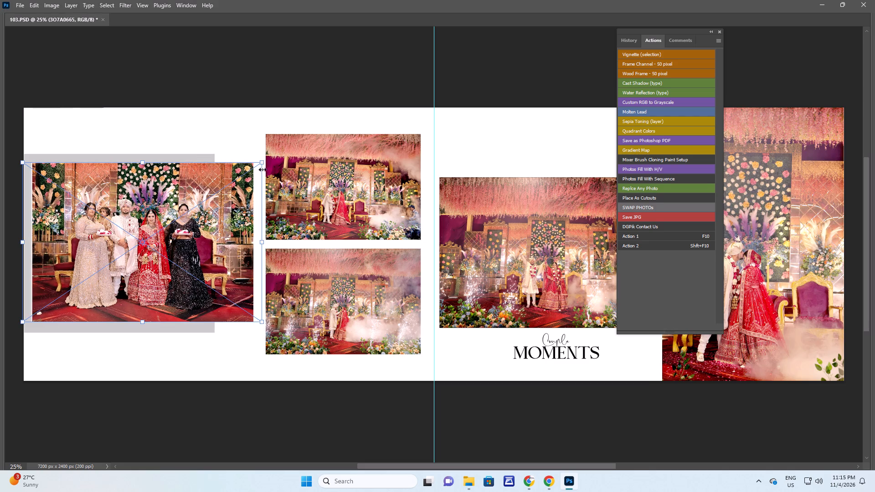
left_click_drag(262, 165, 284, 166, "alt+shift")
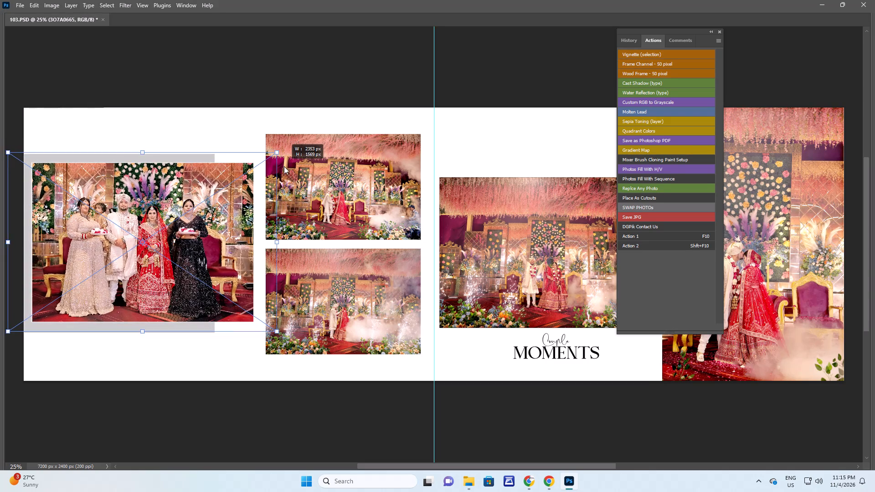
left_click_drag(284, 166, 283, 166, "alt+shift")
key("Return")
Duplicate group photo 3O7A0665, send the copy behind its frame, and move and enlarge it to cover the whole left page.
key("alt+Left")
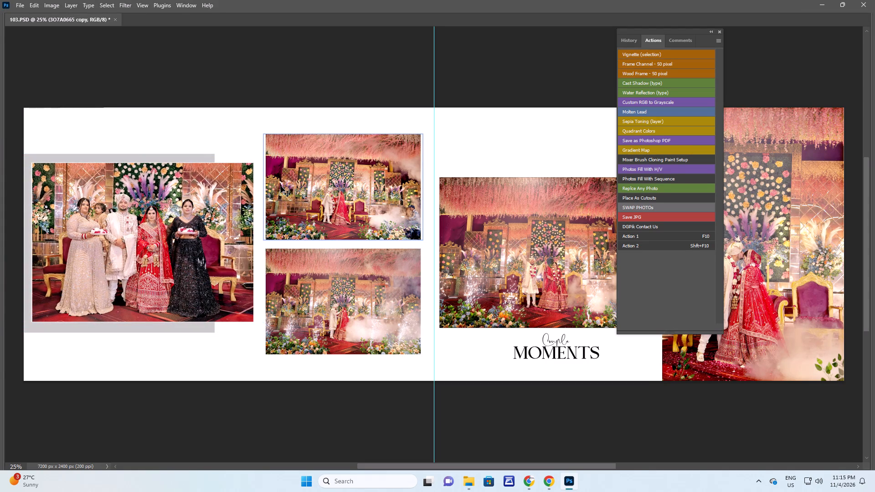
key("ctrl+bracketleft")
key("ctrl+bracketleft")
key("ctrl+bracketleft")
key("ctrl+alt+z")
key("ctrl+t")
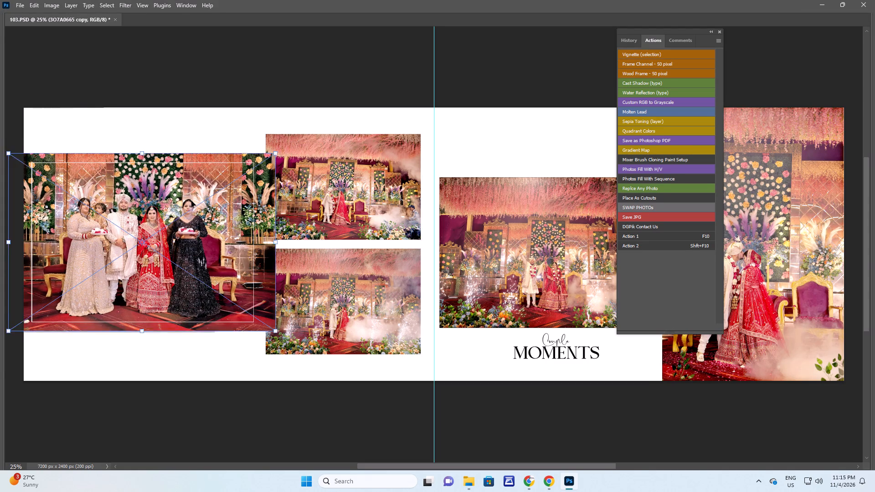
left_click_drag(191, 201, 201, 156, "ctrl")
left_click_drag(284, 290, 323, 312, "shift")
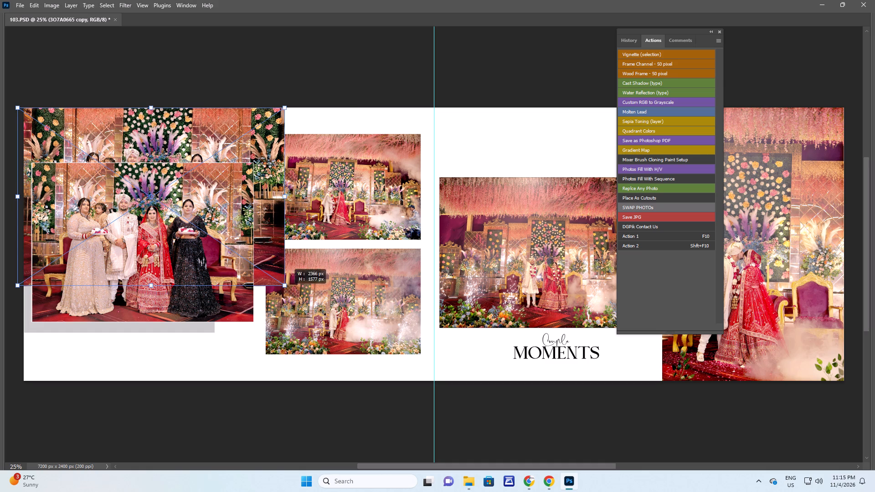
left_click_drag(323, 312, 449, 367, "shift")
key("Return")
Set the 3O7A0665 copy to 10% opacity, place it just above the bottom background layer, and hide the open panels.
key("1")
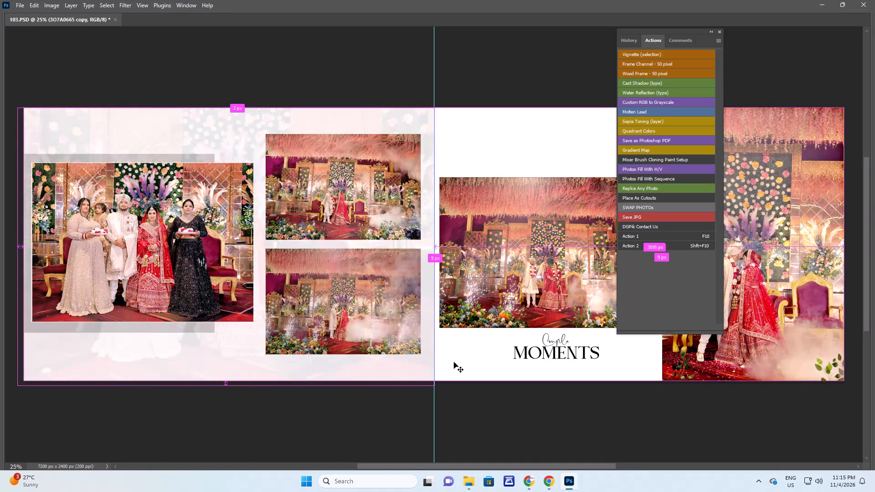
key("ctrl+bracketleft")
key("ctrl+alt+z")
key("ctrl+shift+bracketleft")
key("ctrl+bracketright")
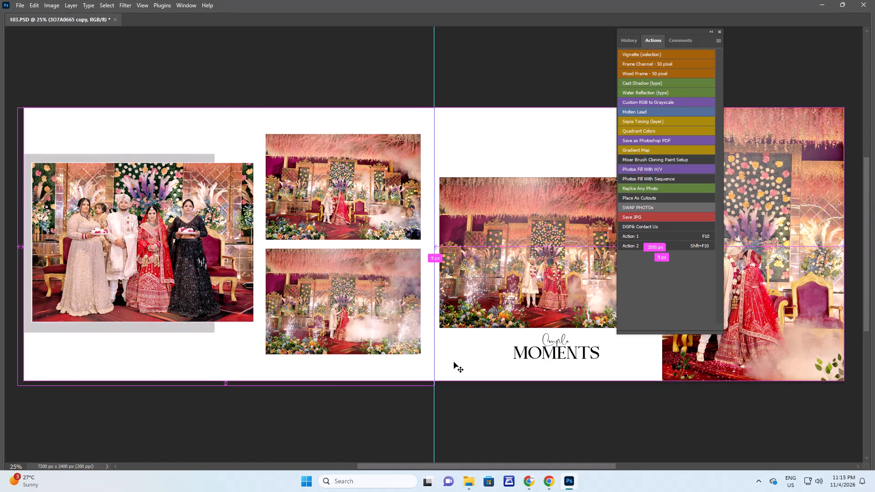
key("Tab")
key("Tab")
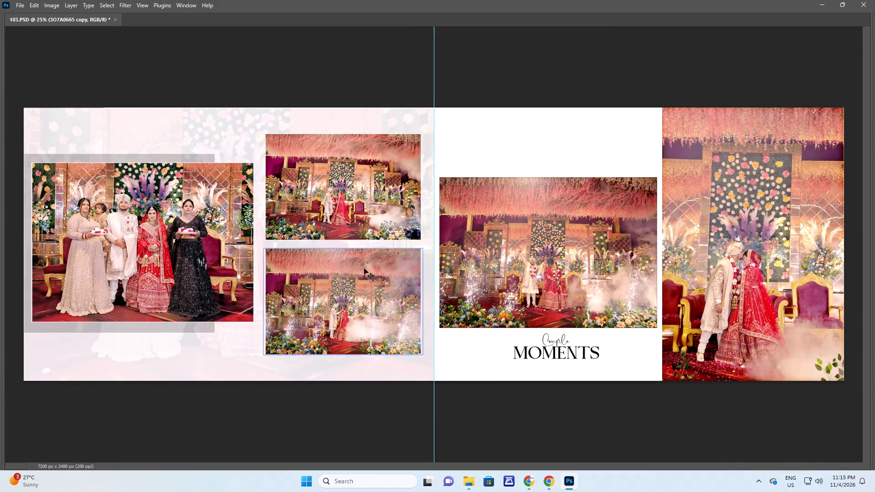
Enlarge stage photo 3O7A0694 slightly from its centre within the wide frame on the right page.
key("space")
key("space")
key("space")
key("space")
key("space")
key("space")
key("space")
left_click_drag(431, 234, 329, 231)
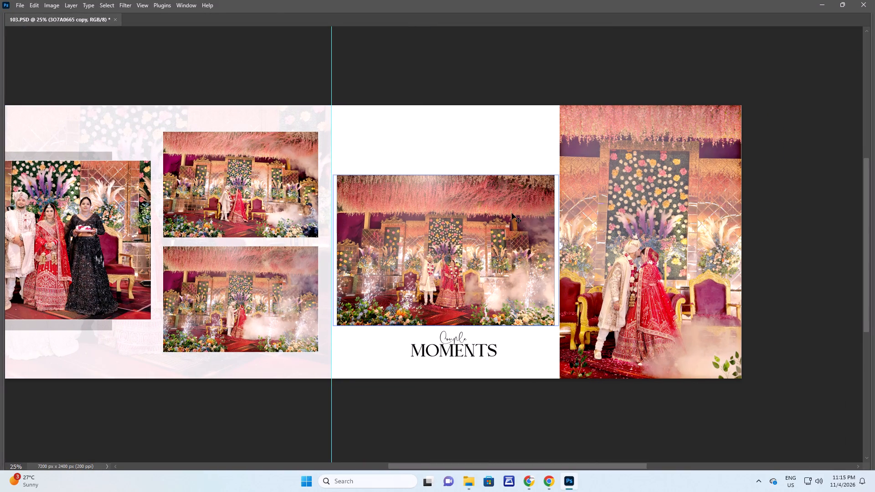
right_click(512, 213)
left_click(520, 216)
key("ctrl+t")
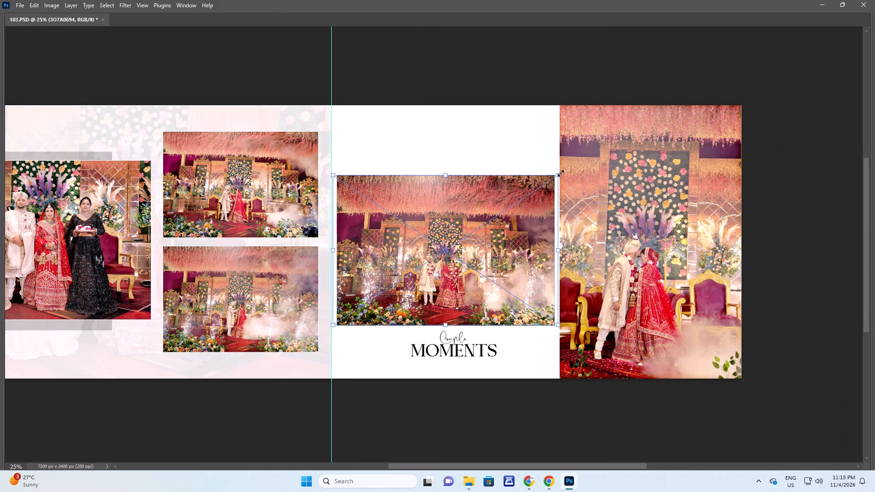
left_click_drag(561, 173, 580, 172, "alt+shift")
key("Return")
Duplicate stage photo 3O7A0694 from the wide frame on the right page and send the copy backward behind its frame.
right_click_drag(638, 202, 642, 204)
left_click(645, 206)
right_click_drag(462, 214, 469, 217)
left_click_drag(473, 219, 477, 222)
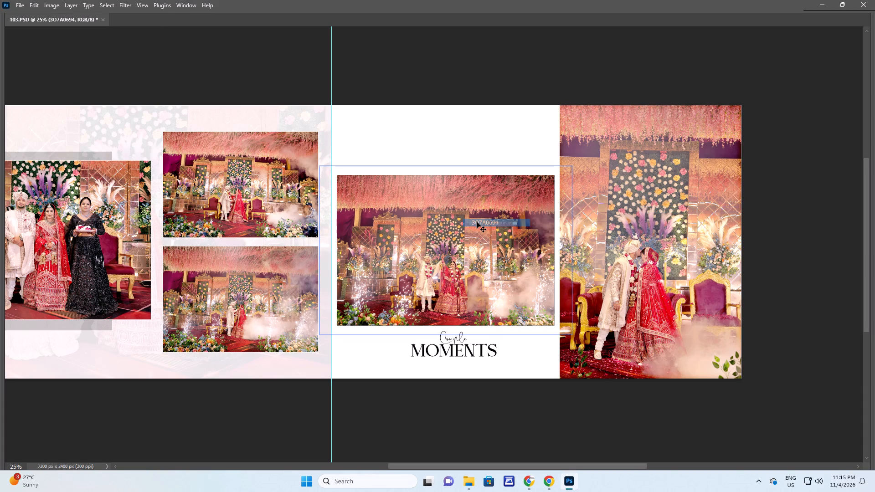
key("alt+Left")
key("ctrl+bracketleft")
key("ctrl+bracketleft")
key("ctrl+bracketleft")
key("ctrl+bracketleft")
key("ctrl+bracketleft")
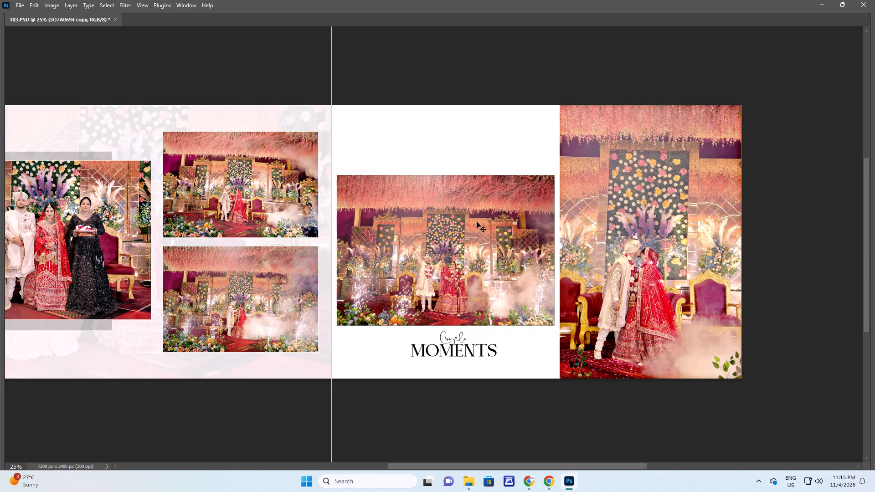
Enlarge and move the 3O7A0694 copy to cover the right page's open background, and set its opacity to 10%.
key("ctrl+t")
left_click_drag(572, 164, 656, 102, "alt+shift")
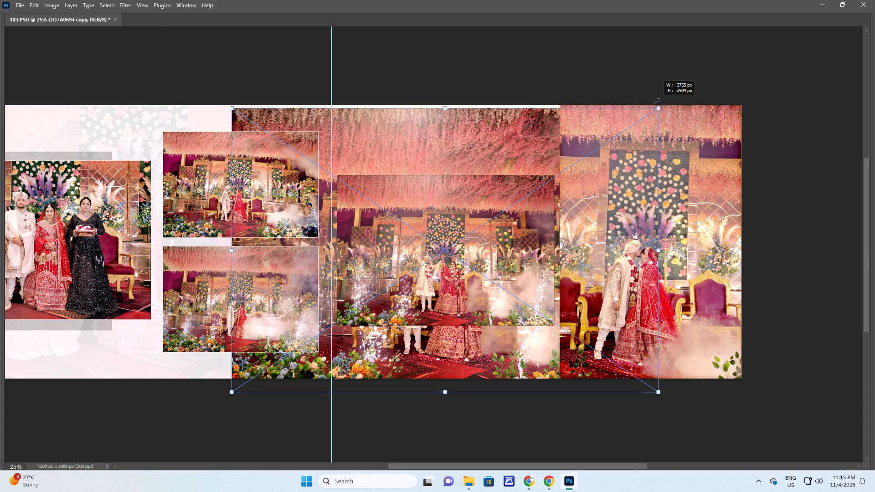
left_click_drag(656, 102, 665, 101, "alt+shift")
left_click_drag(475, 242, 488, 225)
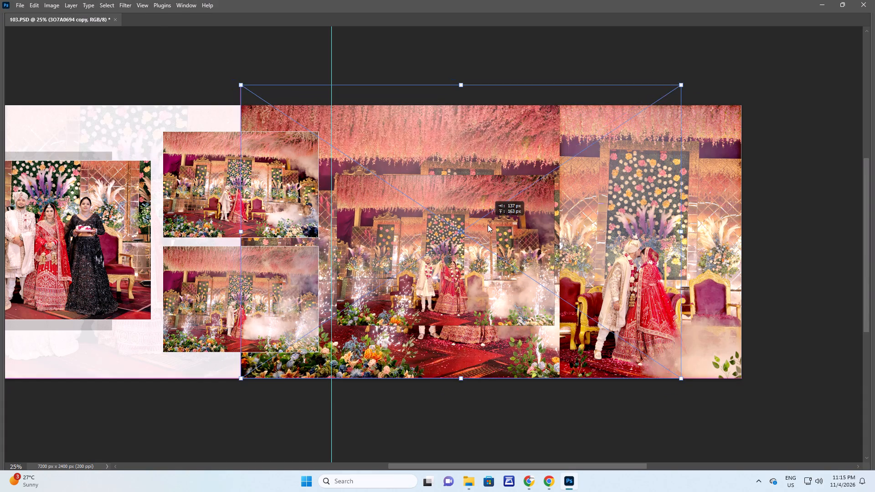
left_click_drag(488, 225, 488, 226)
key("Return")
type("v1")
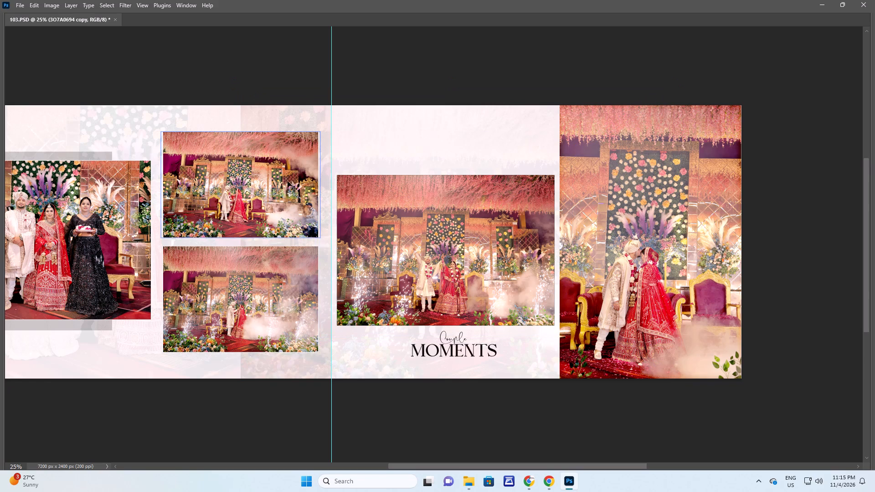
Rasterize the faded 3O7A0694 copy and delete the part that crosses the centre guide onto the left page.
key("m")
key("period")
left_click_drag(197, 90, 331, 405)
key("Delete")
key("Return")
key("e")
left_click(352, 335)
key("Return")
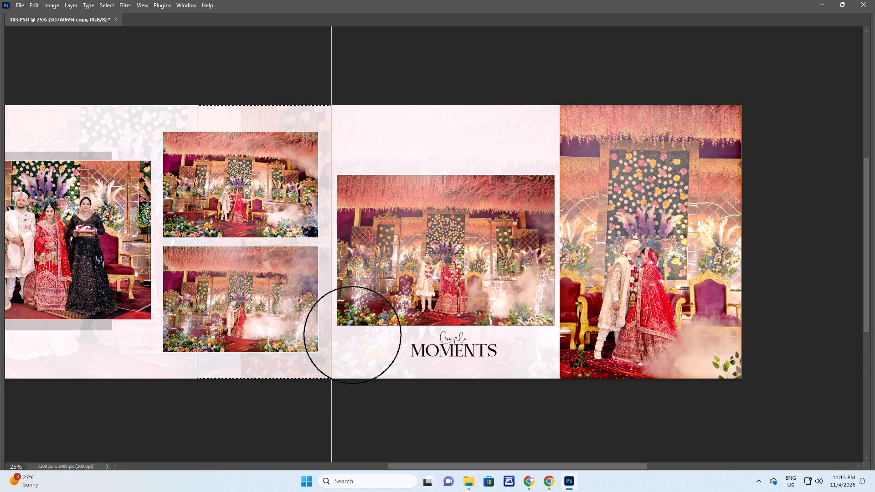
key("Delete")
key("ctrl+d")
key("v")
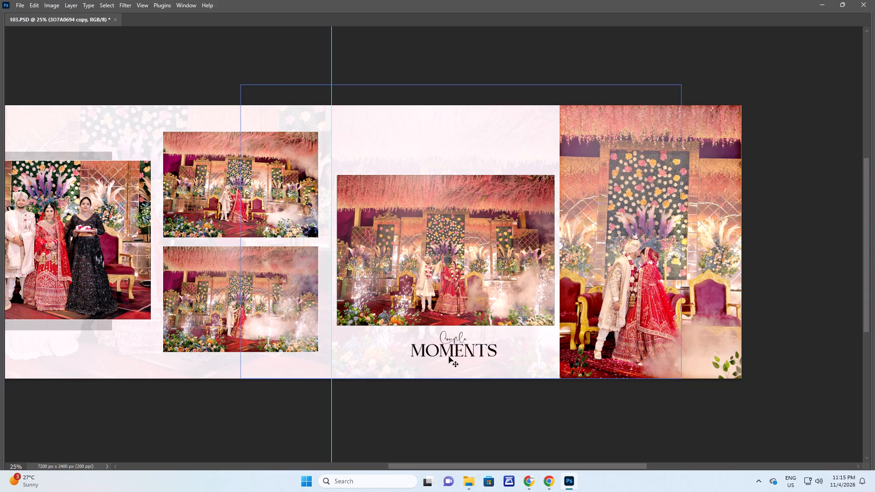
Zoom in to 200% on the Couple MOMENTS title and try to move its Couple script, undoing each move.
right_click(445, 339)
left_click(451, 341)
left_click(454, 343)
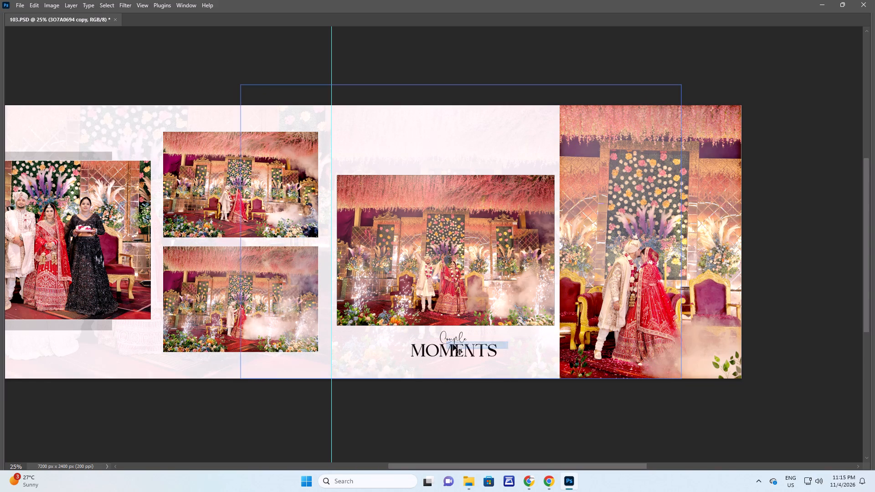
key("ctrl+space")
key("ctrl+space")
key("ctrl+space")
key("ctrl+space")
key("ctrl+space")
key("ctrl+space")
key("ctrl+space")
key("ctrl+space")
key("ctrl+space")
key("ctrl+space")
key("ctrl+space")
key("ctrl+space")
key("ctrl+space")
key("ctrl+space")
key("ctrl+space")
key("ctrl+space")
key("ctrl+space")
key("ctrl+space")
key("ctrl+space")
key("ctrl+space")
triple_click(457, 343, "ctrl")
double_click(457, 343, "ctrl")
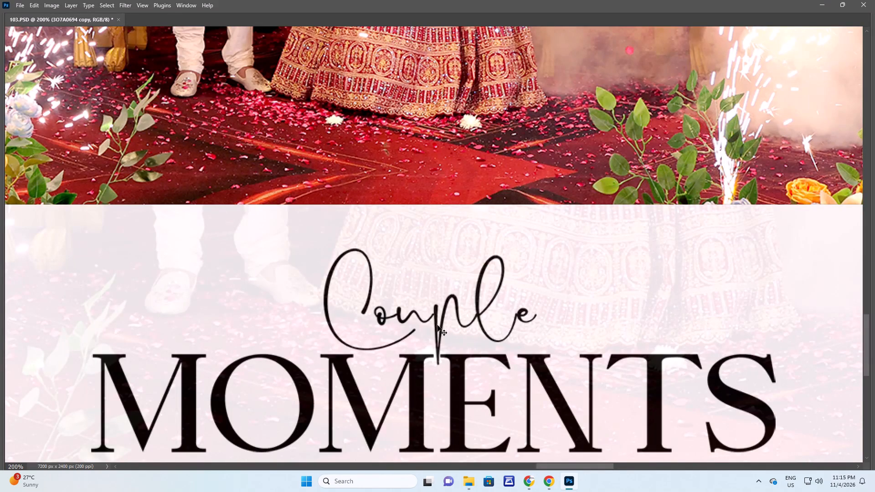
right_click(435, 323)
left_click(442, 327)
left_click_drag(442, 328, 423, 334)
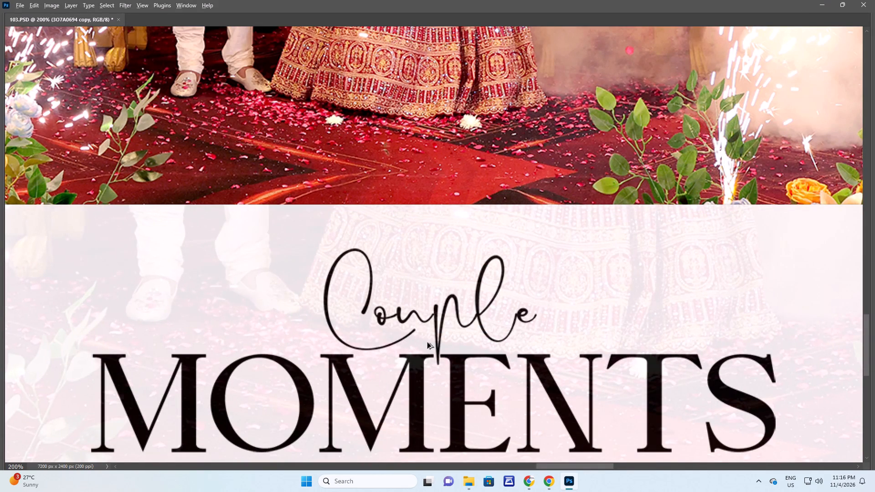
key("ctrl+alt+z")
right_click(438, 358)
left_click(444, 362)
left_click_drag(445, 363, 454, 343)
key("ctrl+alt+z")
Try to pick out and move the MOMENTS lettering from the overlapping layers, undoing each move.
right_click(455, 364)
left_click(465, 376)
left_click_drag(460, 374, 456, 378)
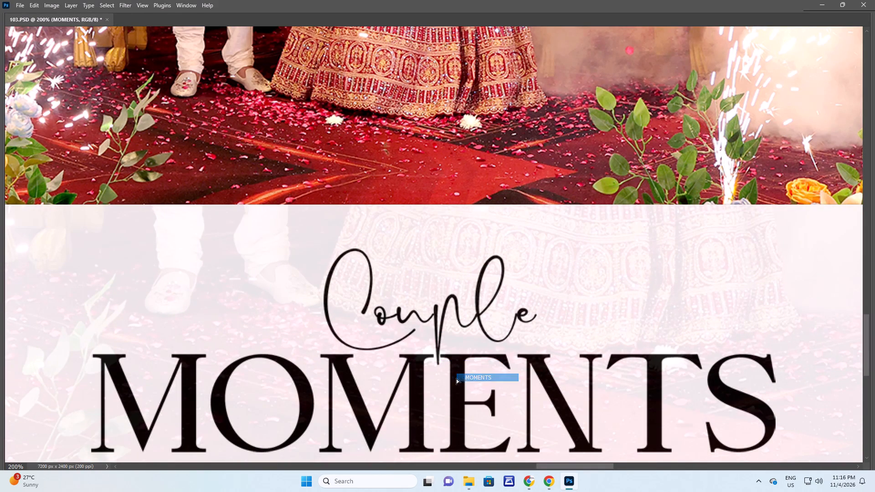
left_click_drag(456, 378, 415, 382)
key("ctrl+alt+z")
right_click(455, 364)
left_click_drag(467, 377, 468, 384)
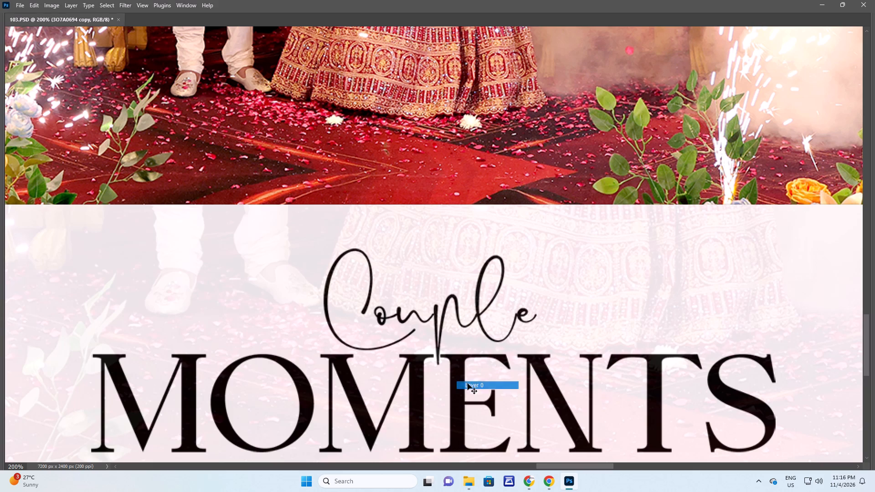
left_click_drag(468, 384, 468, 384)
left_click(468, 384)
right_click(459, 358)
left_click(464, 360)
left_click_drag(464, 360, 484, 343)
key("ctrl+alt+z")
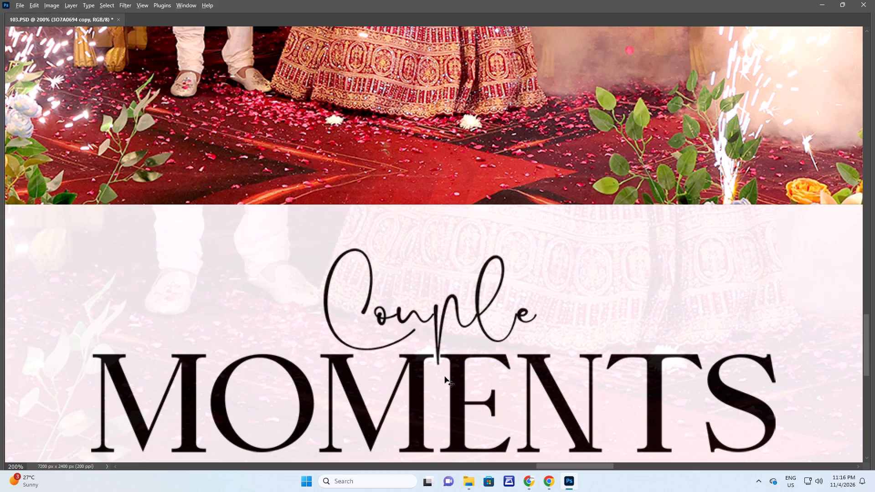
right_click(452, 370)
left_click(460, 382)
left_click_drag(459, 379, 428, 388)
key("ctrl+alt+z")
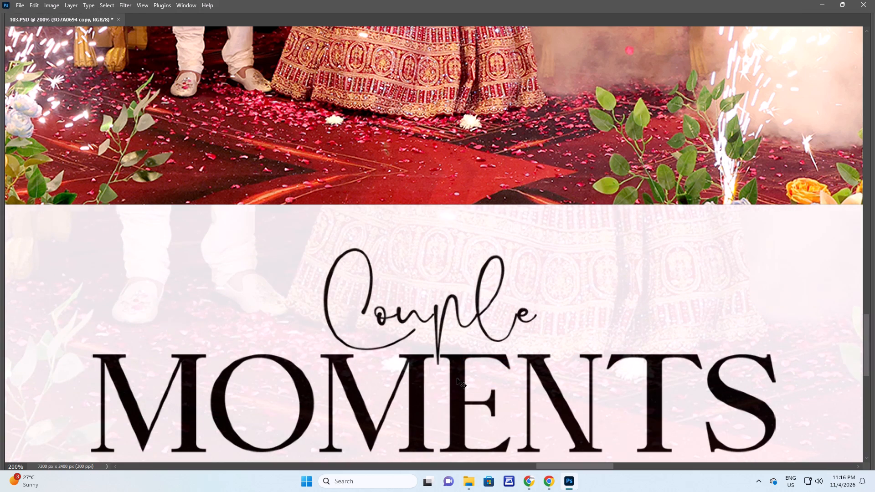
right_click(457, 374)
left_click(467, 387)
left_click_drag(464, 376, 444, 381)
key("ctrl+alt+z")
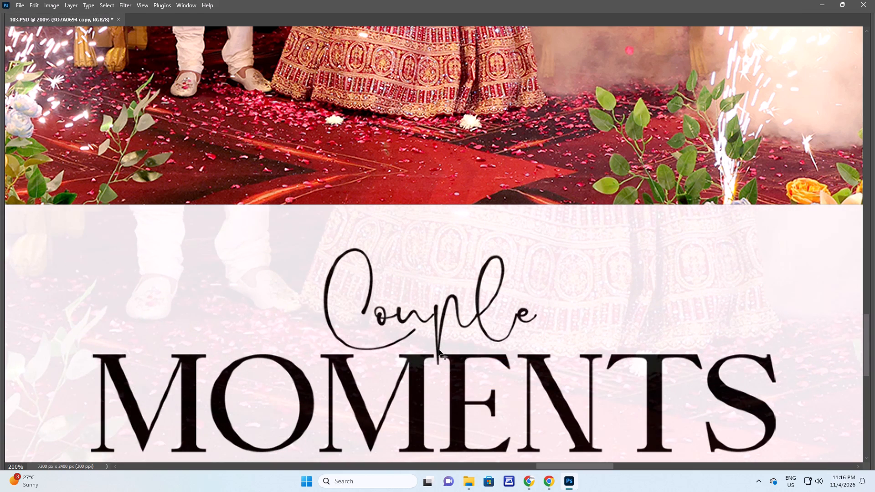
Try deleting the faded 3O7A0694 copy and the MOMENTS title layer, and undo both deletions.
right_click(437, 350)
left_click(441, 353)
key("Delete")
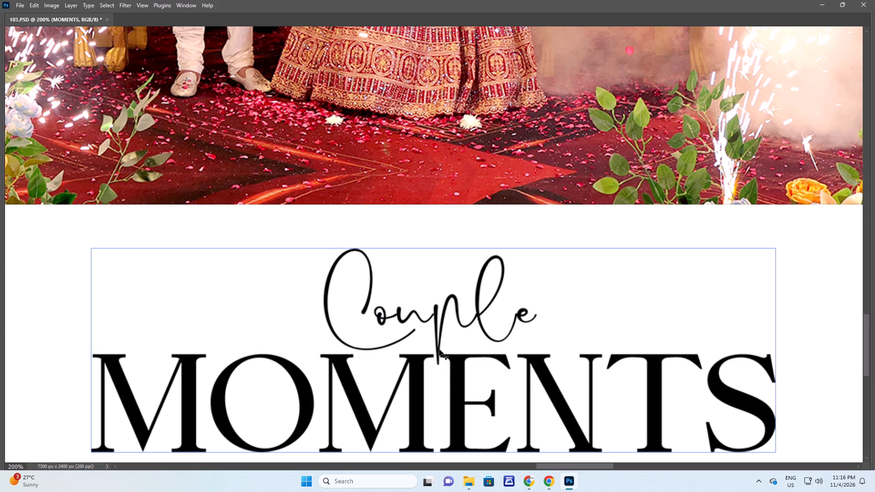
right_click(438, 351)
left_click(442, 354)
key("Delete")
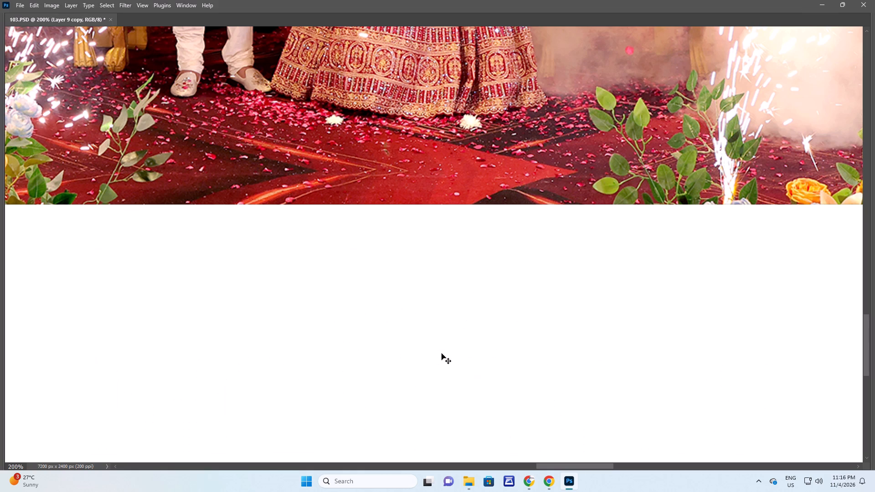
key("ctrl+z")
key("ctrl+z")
Delete the Couple MOMENTS title layer below the wide frame on the right page.
right_click(453, 375)
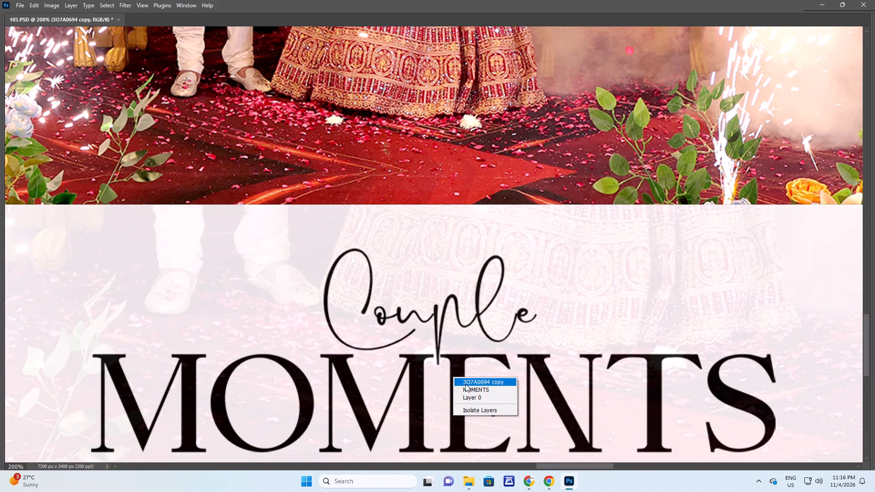
left_click(467, 386)
key("Delete")
Rasterize the faded 3O7A0665 copy and softly erase its edge along the centre guide from top to bottom.
key("space")
right_click_drag(466, 275, 474, 278)
left_click(480, 281)
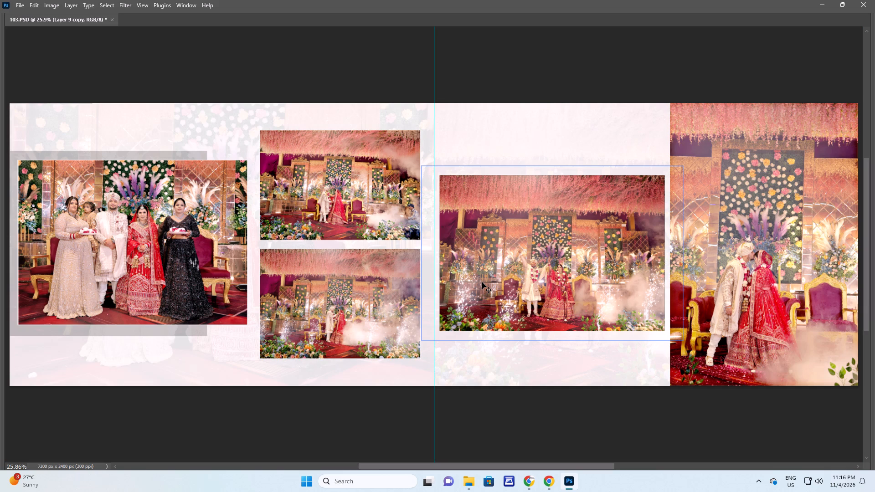
right_click(263, 368)
left_click_drag(268, 370, 272, 373)
key("e")
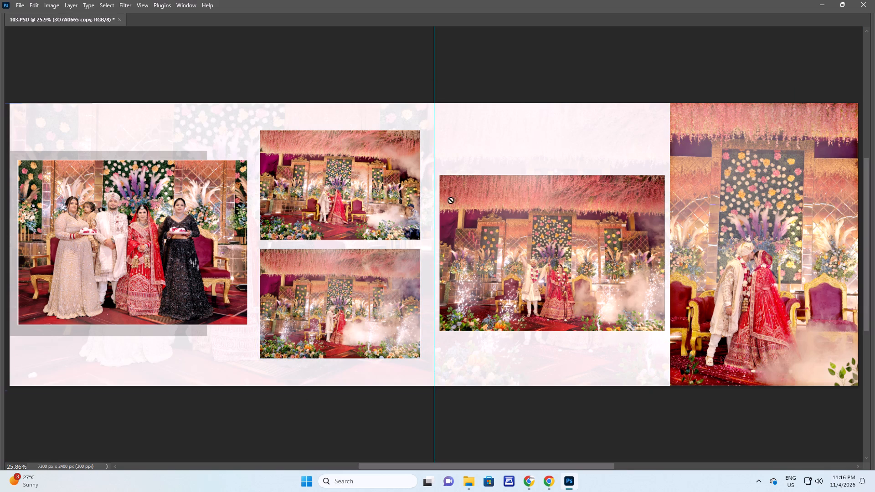
left_click(448, 153)
key("Return")
left_click_drag(437, 102, 465, 460)
Softly erase the left edge of the faded 3O7A0694 copy along the centre guide to blend the two page backgrounds.
key("v")
right_click(501, 363)
left_click_drag(508, 366, 513, 369)
key("e")
left_click_drag(410, 121, 412, 398)
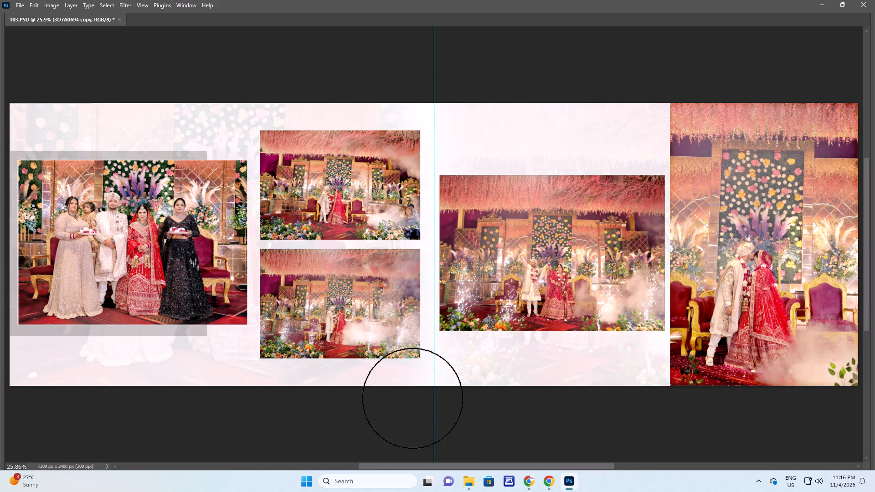
left_click_drag(412, 398, 369, 141)
key("Tab")
key("Tab")
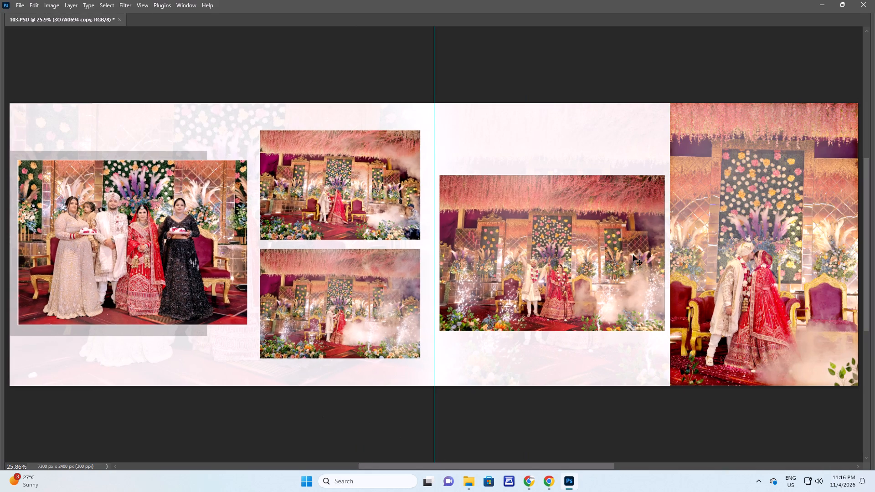
key("v")
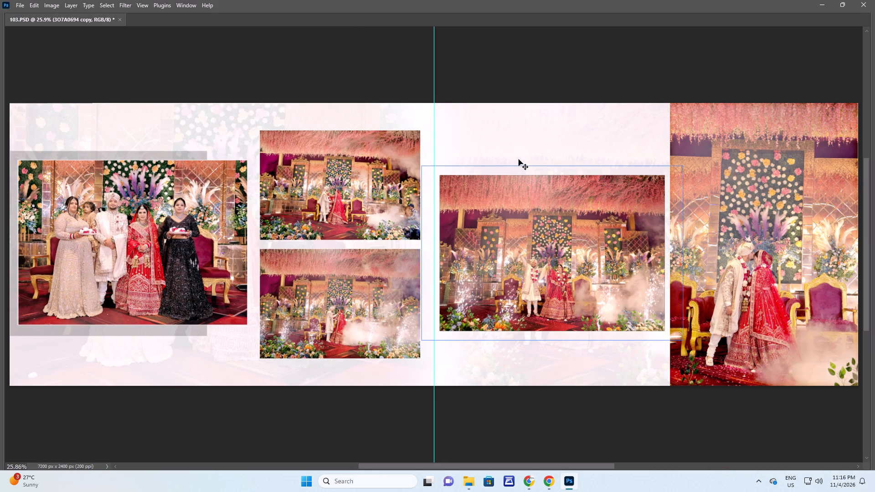
Save 103.PSD.
key("ctrl+s")
key("ctrl+s")
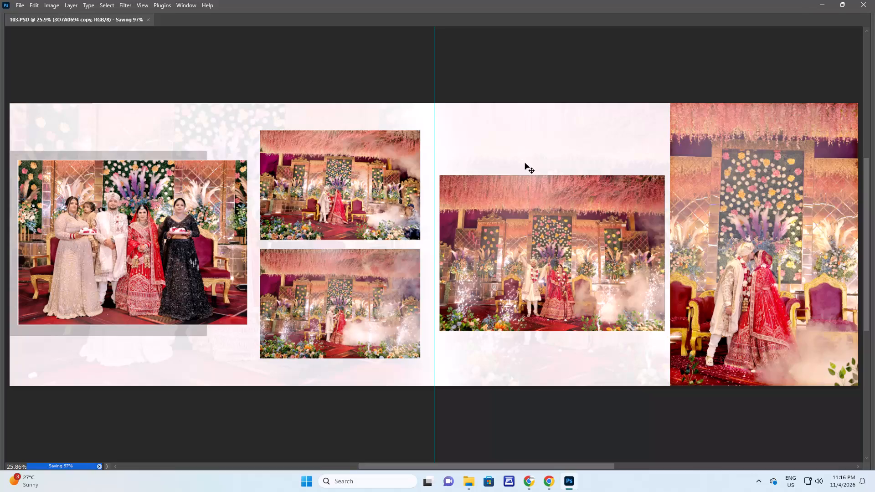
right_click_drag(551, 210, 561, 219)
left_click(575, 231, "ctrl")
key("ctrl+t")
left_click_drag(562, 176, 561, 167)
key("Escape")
Make the DGPik.com frame layer under stage photo 3O7A0694 taller by extending its top and bottom edges.
right_click(554, 213)
left_click_drag(571, 232, 576, 225)
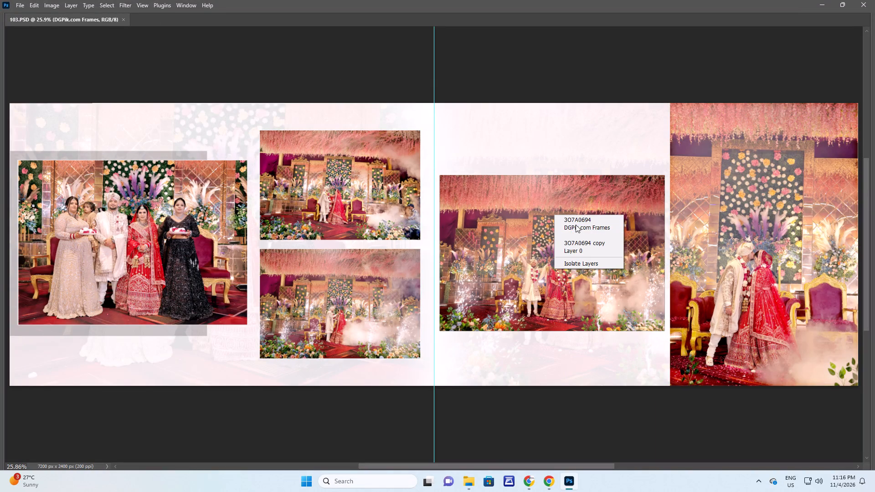
left_click_drag(576, 225, 576, 225)
key("ctrl+t")
left_click_drag(553, 173, 551, 141)
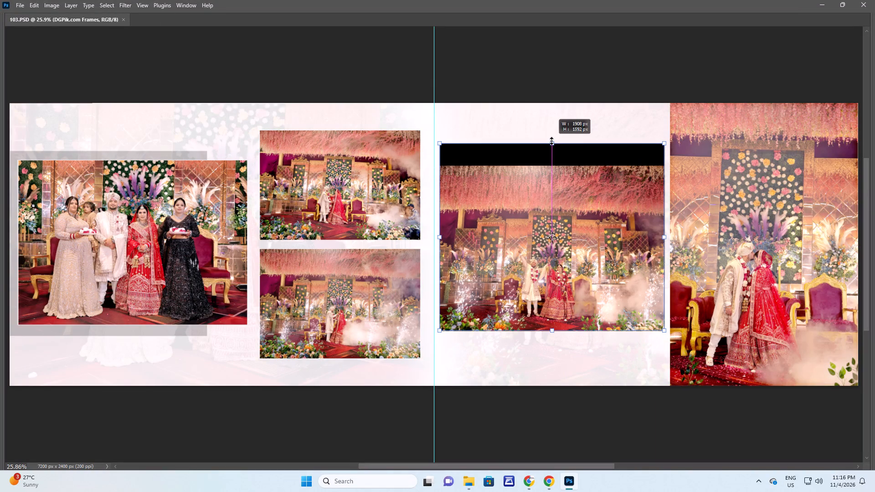
left_click_drag(551, 141, 551, 139)
left_click_drag(539, 333, 542, 349)
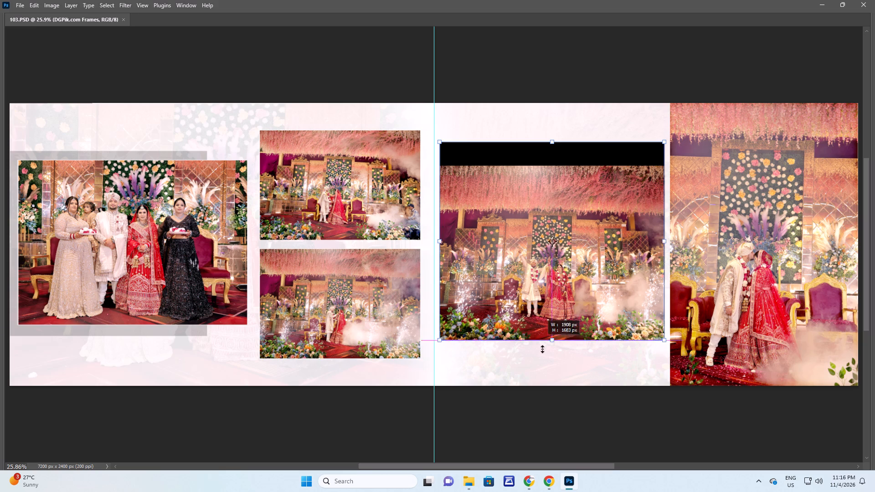
left_click_drag(542, 349, 545, 357)
key("Return")
Enlarge and reposition stage photo 3O7A0694 so it fills the whole height of its taller frame.
right_click(544, 259)
left_click(552, 262)
key("ctrl+t")
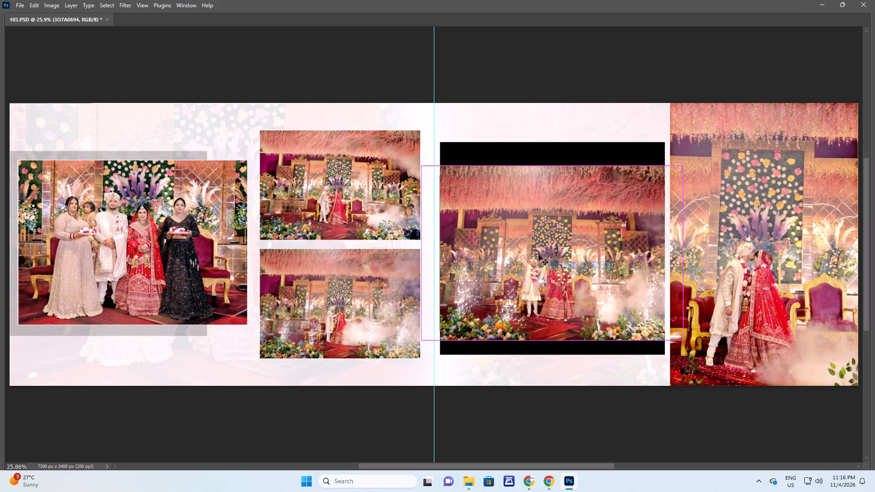
left_click_drag(422, 168, 400, 138, "alt+shift")
left_click_drag(537, 211, 536, 206)
key("Return")
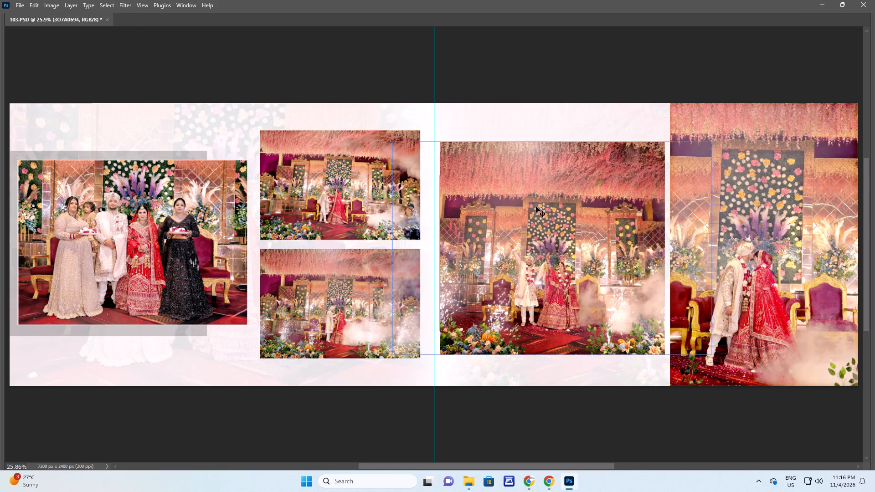
Save 103.PSD and close it.
key("Tab")
key("Tab")
key("ctrl+s")
key("ctrl+s")
key("ctrl+s")
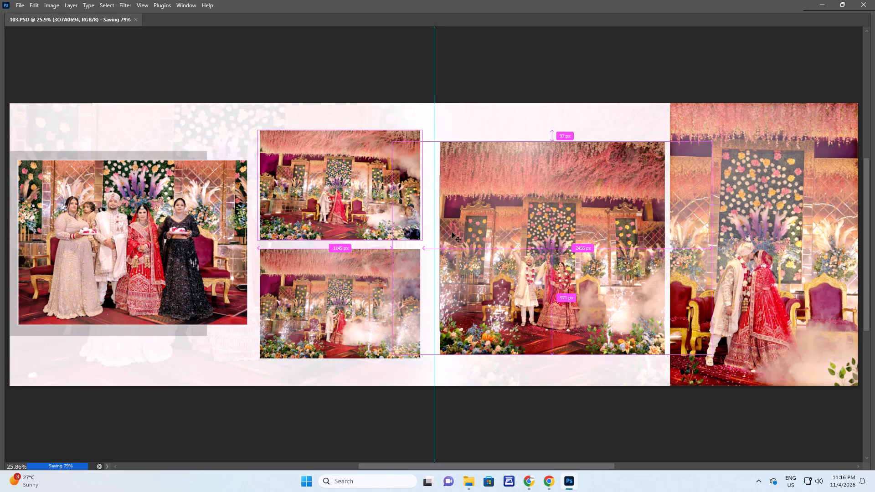
key("ctrl+w")
left_click(427, 177)
Switch to the New folder (5) window in File Explorer and open 104.PSD from it in Photoshop.
key("alt+Tab")
key("alt+Tab")
key("alt+Tab")
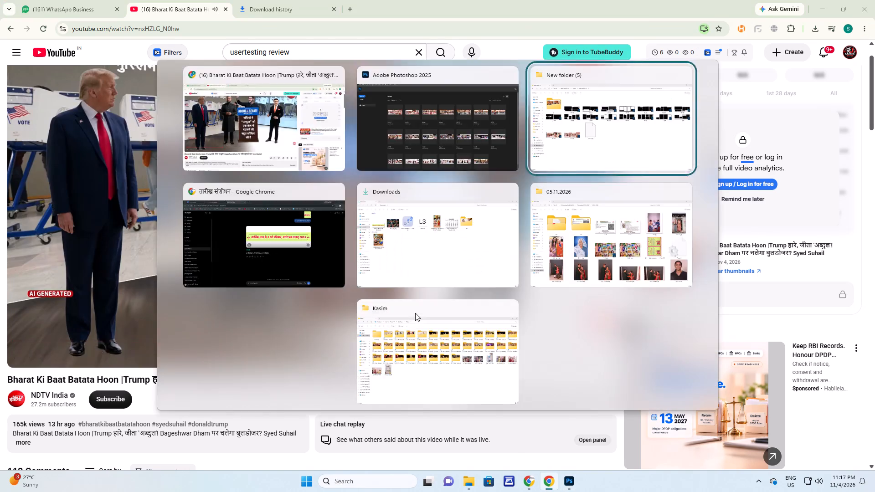
left_click(439, 328)
left_click_drag(221, 141, 132, 269)
key("alt+Tab")
key("alt+Tab")
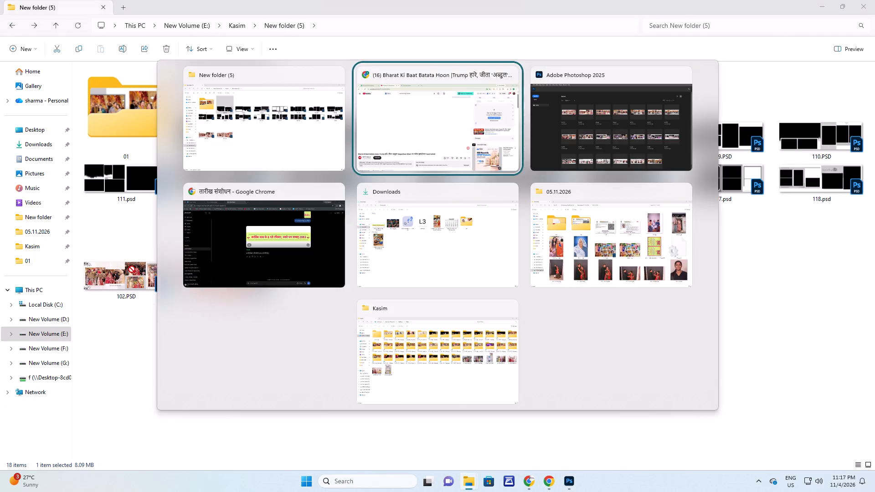
left_click_drag(132, 269, 82, 285)
key("alt+Tab")
key("alt+Tab")
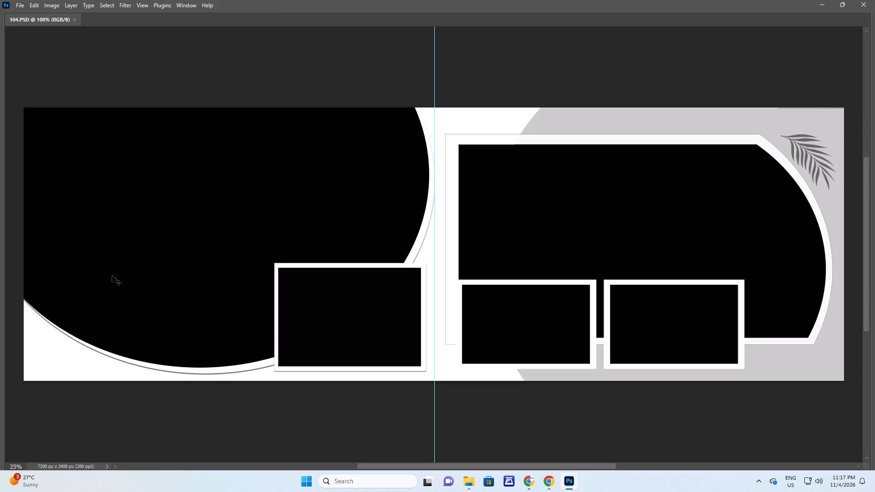
Select the layers of all five black photo frames across both halves of the 104.PSD spread.
right_click_drag(220, 170, 227, 172)
left_click(237, 176)
right_click(269, 179)
left_click(279, 184)
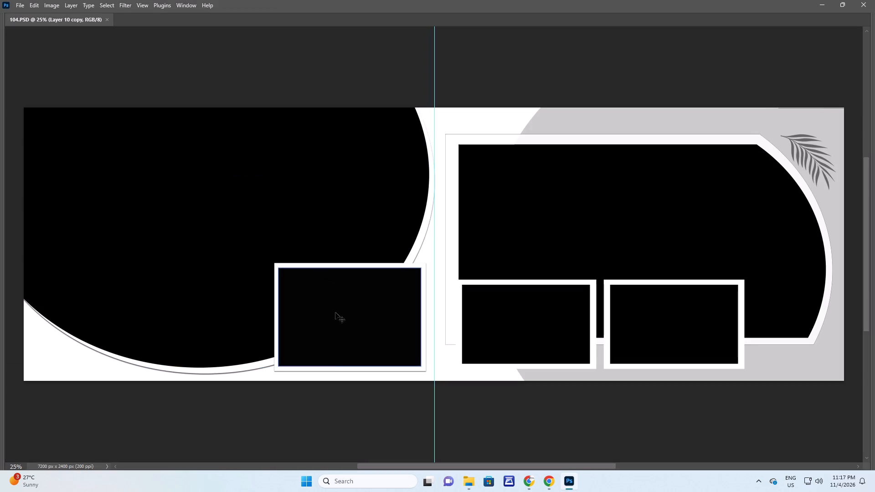
right_click_drag(335, 313, 340, 314, "shift")
left_click(349, 319, "shift")
right_click_drag(602, 215, 608, 218, "shift")
left_click(614, 220, "shift")
right_click_drag(539, 313, 544, 315, "shift")
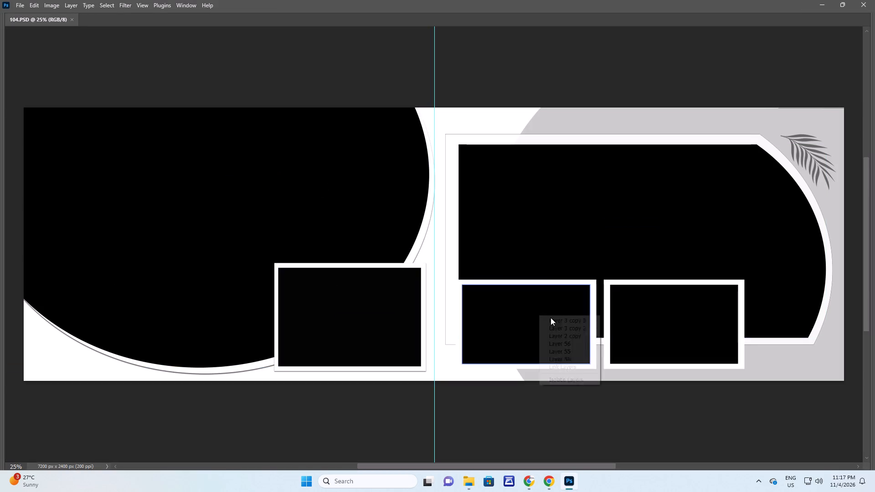
left_click(556, 320, "shift")
right_click(664, 302, "shift")
left_click(672, 305, "shift")
Run the Photos Fill With Sequence action on the selected frames, using all photos from another subfolder of New folder.
key("F9")
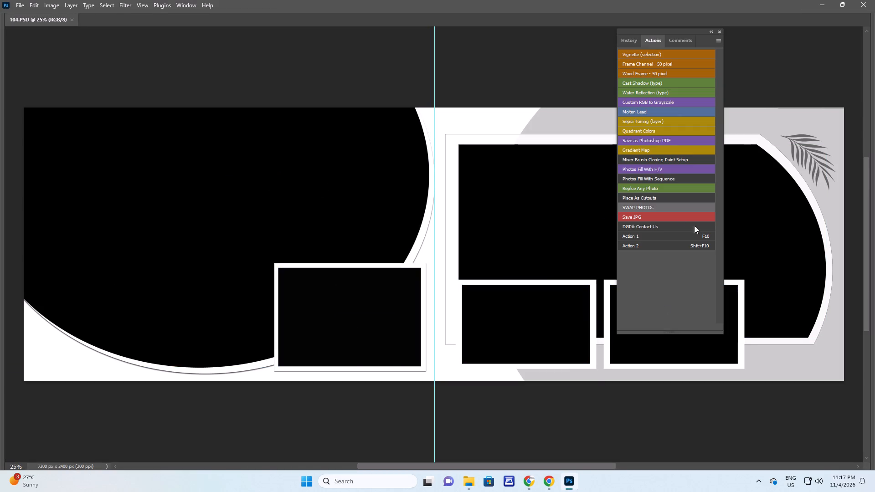
left_click(656, 179)
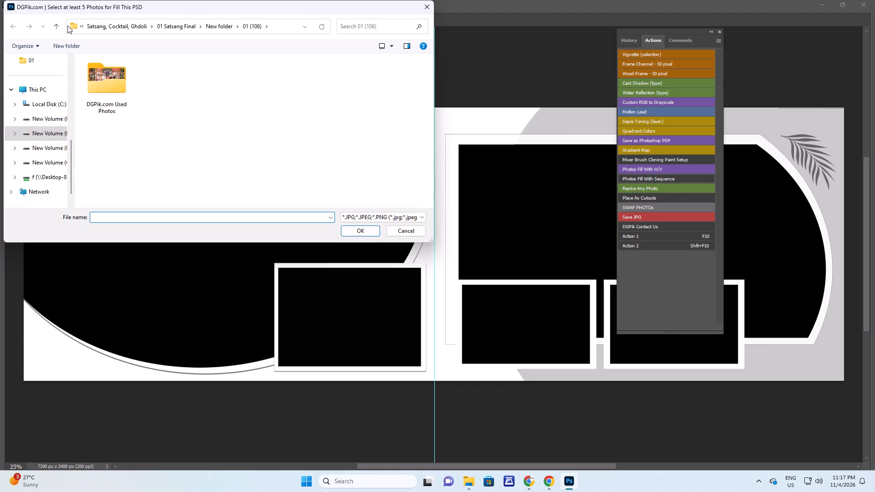
left_click(57, 27)
scroll(171, 130, "down", 2)
double_click(116, 128)
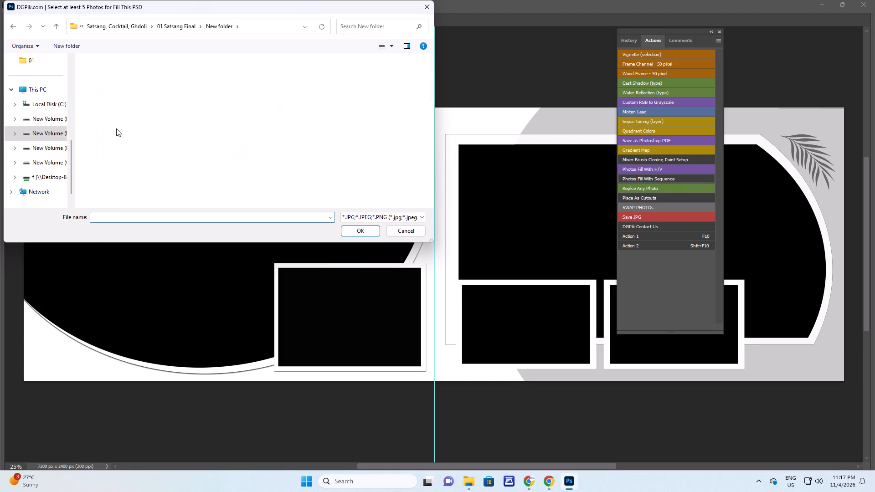
left_click(216, 157)
key("ctrl+a")
key("Return")
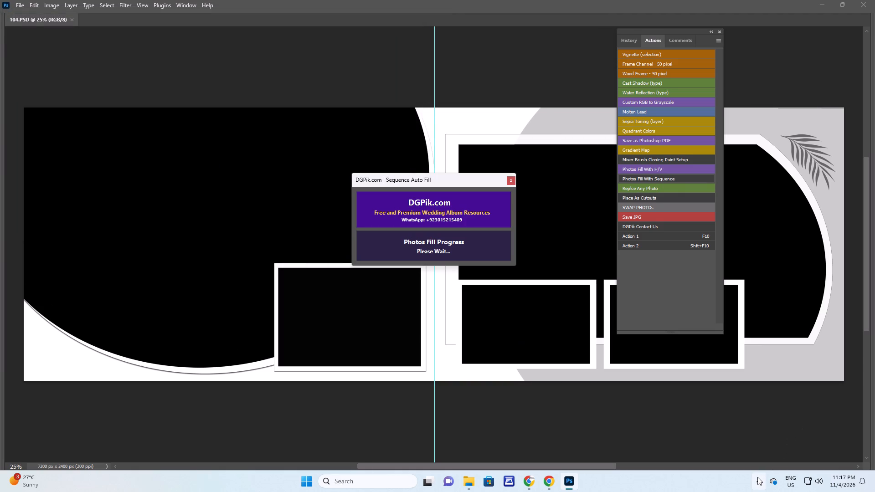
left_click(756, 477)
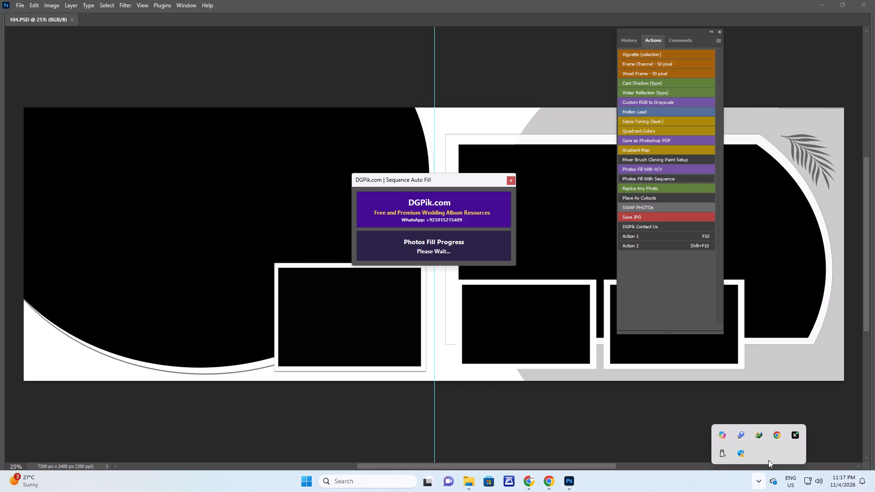
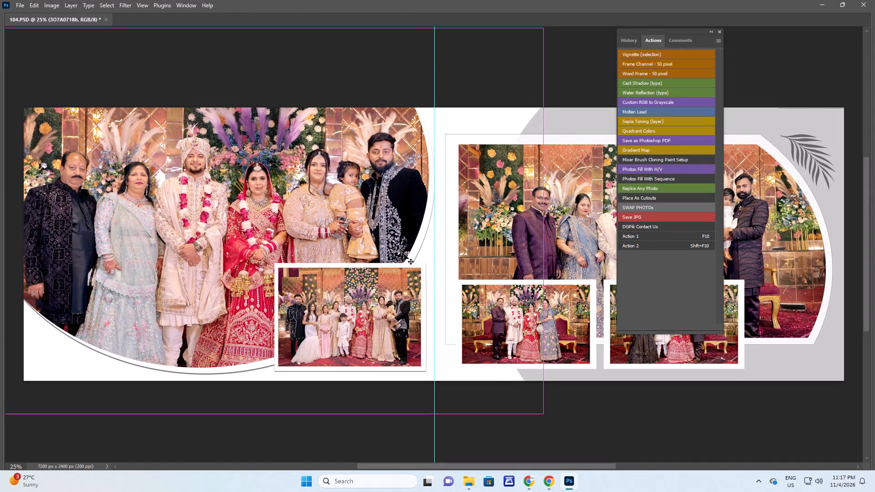
Scale down the large family photo in the curved frame on the spread's left half so the whole group fits.
key("ctrl+t")
left_click_drag(544, 25, 543, 31, "alt+shift")
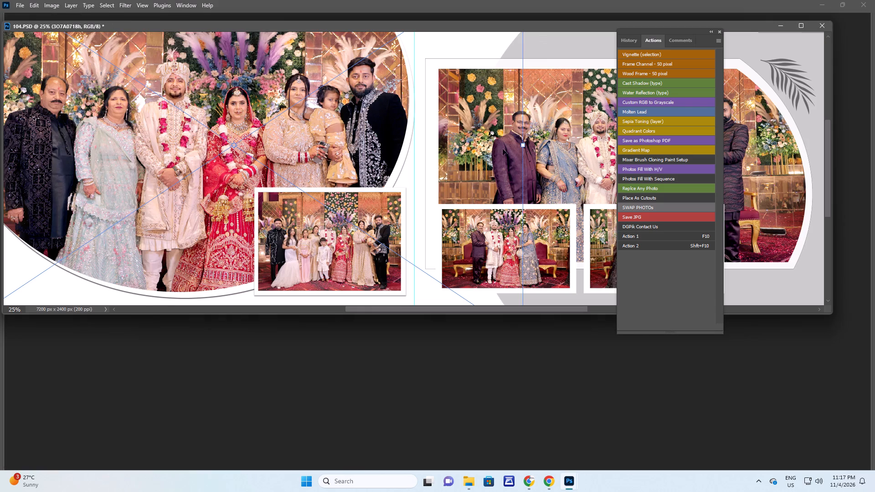
left_click(805, 27)
key("alt+space")
left_click(444, 174, "alt")
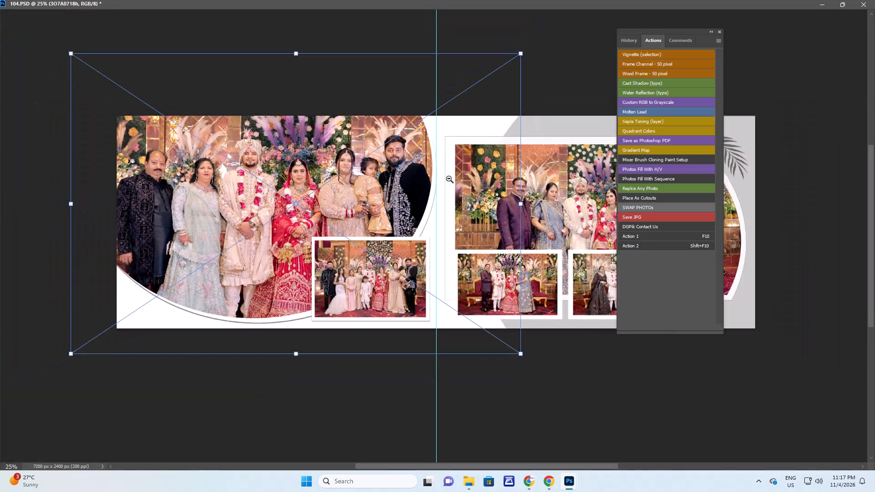
left_click_drag(513, 99, 497, 118, "alt+shift")
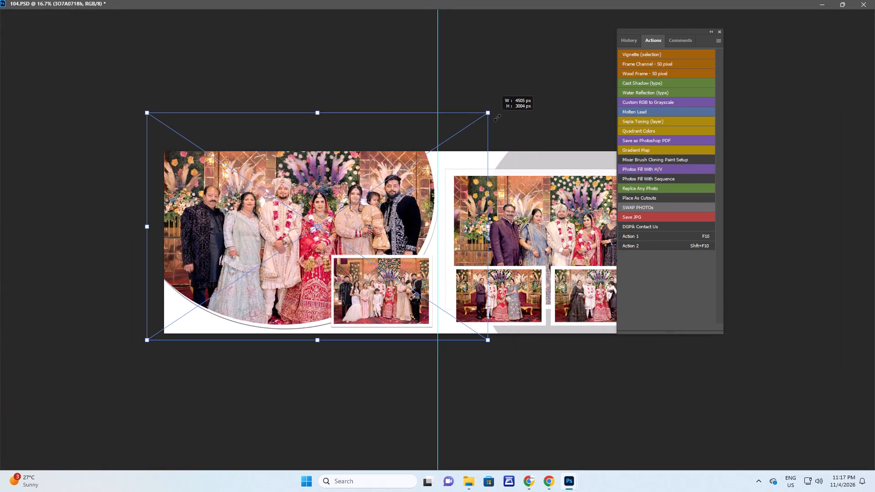
left_click_drag(497, 118, 500, 118, "alt+shift")
key("Return")
Duplicate the large left family photo, send the copy three layers back and set its opacity to 10%.
key("space")
left_click(408, 242)
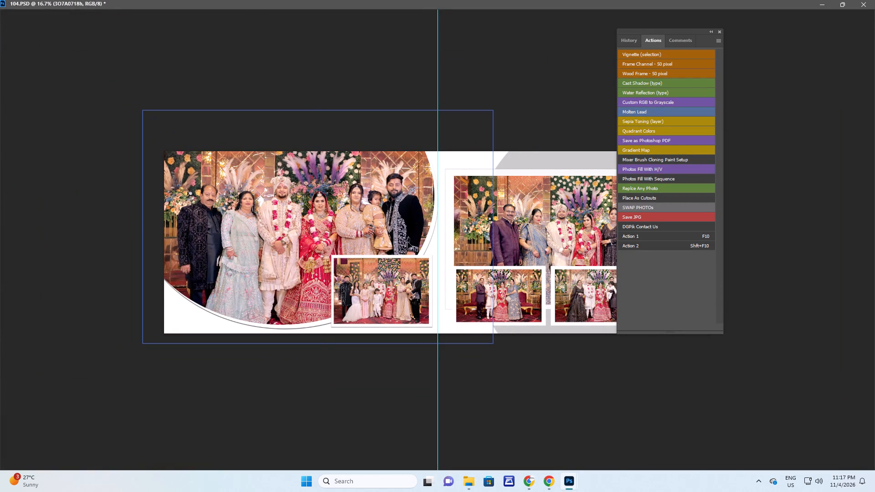
key("alt+Left")
key("ctrl+bracketleft")
key("ctrl+bracketleft")
key("ctrl+bracketleft")
key("1")
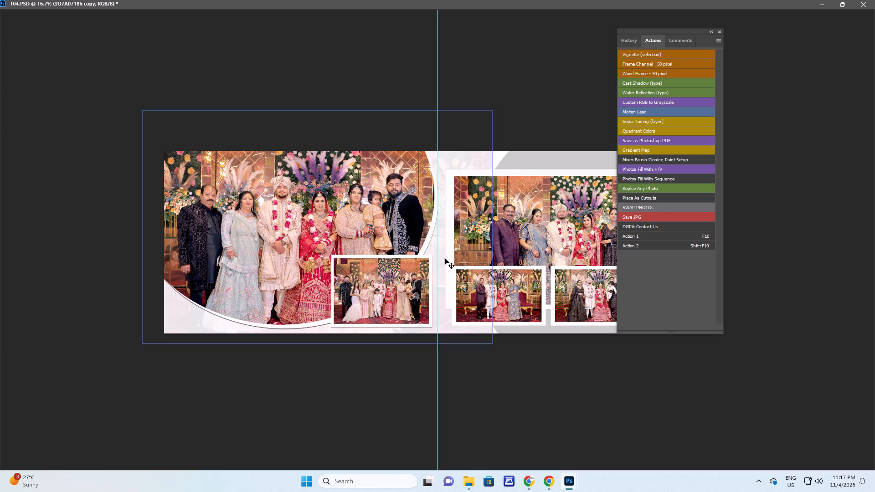
Erase the part of the faint background copy that spills past the centre guide onto the right half.
key("e")
left_click(465, 240)
key("Return")
key("e")
left_click_drag(469, 131, 474, 182)
left_click_drag(476, 155, 496, 338)
left_click_drag(494, 306, 474, 328)
left_click_drag(476, 282, 469, 378)
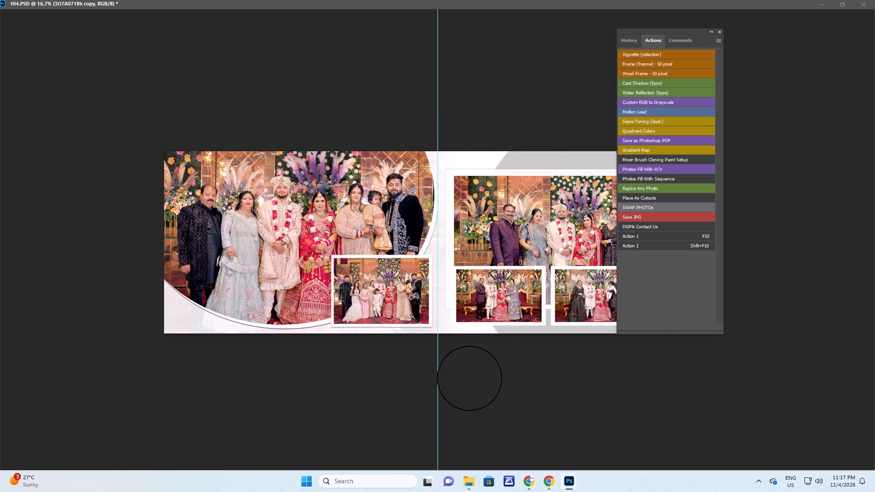
left_click_drag(469, 378, 470, 377)
Enlarge the family photo in the large rounded frame on the right half and reposition the group within it.
key("space")
key("space")
key("space")
key("space")
key("space")
left_click_drag(494, 269, 433, 284)
key("Tab")
key("Tab")
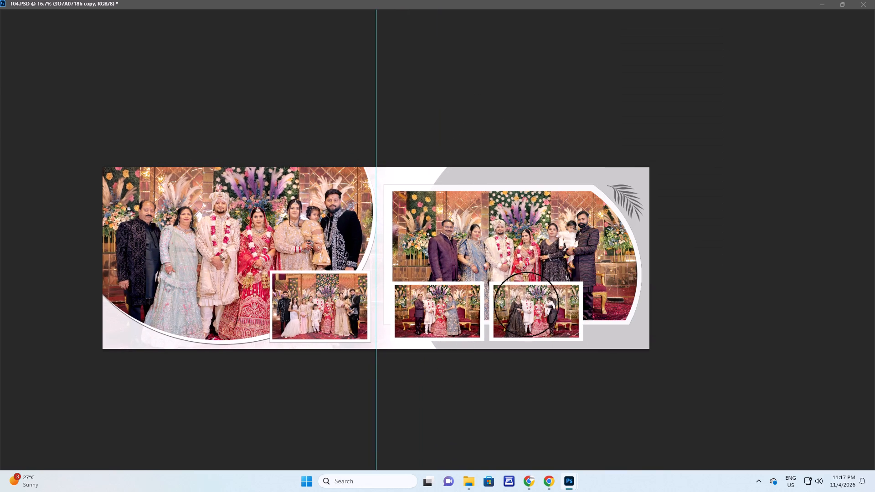
key("space")
left_click(558, 252, "ctrl")
key("v")
key("ctrl+space")
key("ctrl+space")
key("ctrl+space")
key("ctrl+space")
left_click(505, 231, "ctrl")
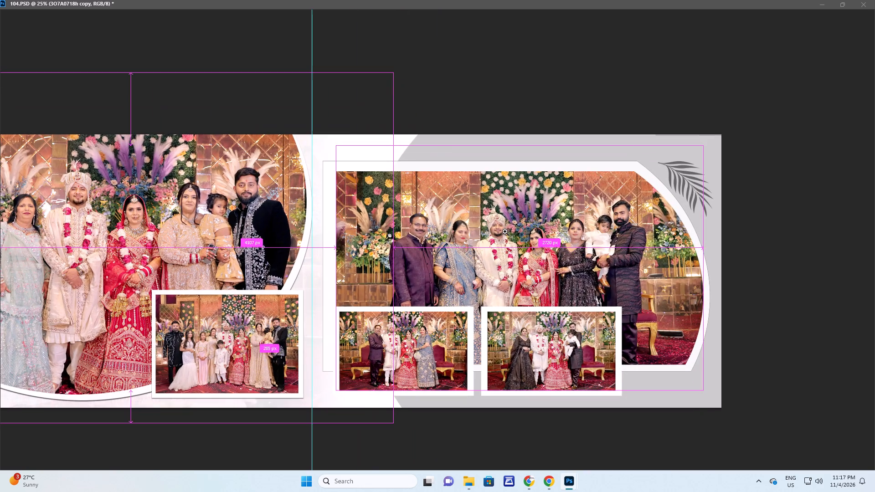
right_click_drag(560, 233, 566, 236)
left_click(569, 238)
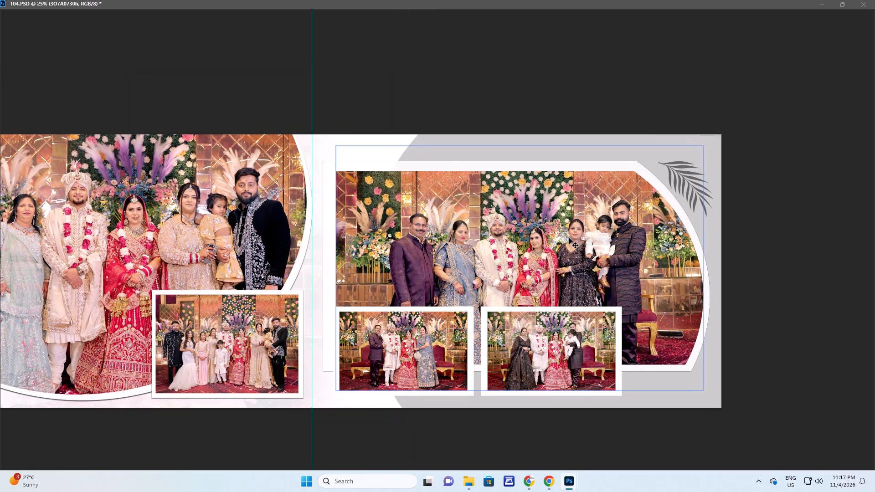
key("ctrl+t")
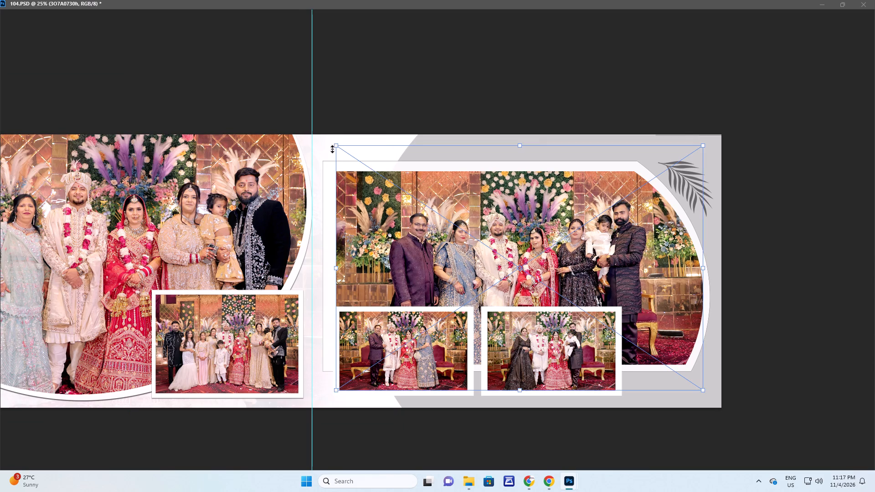
left_click_drag(339, 149, 294, 122, "alt+shift")
left_click_drag(546, 207, 531, 210)
key("Return")
Enlarge the photo in the first small frame on the right half and shift it so the four people fill the frame.
key("v")
right_click_drag(422, 355, 428, 359)
left_click(433, 362)
key("ctrl+t")
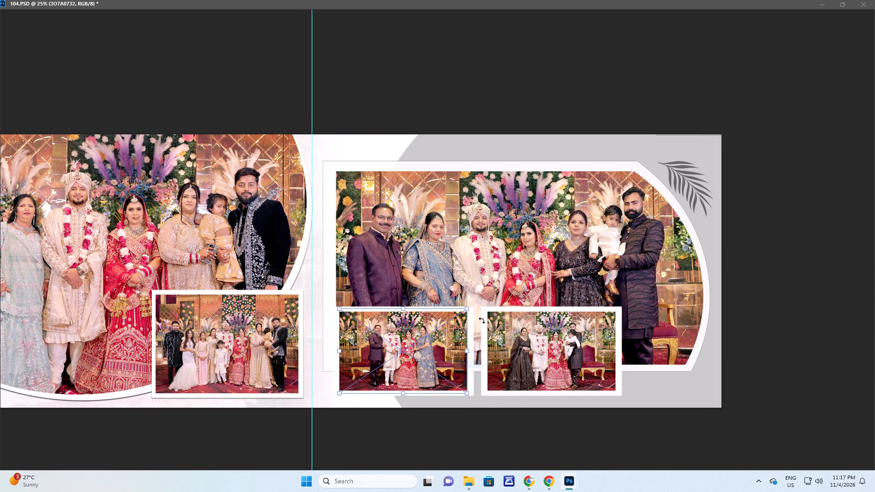
left_click_drag(471, 308, 512, 278, "alt+shift")
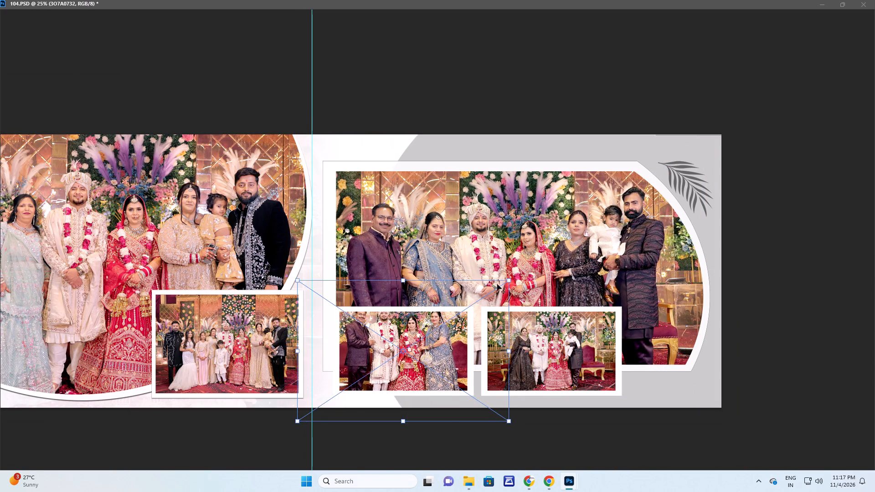
left_click_drag(476, 303, 477, 320)
left_click_drag(508, 298, 520, 299, "alt+shift")
left_click_drag(474, 338, 480, 340)
key("Return")
key("v")
key("ctrl+t")
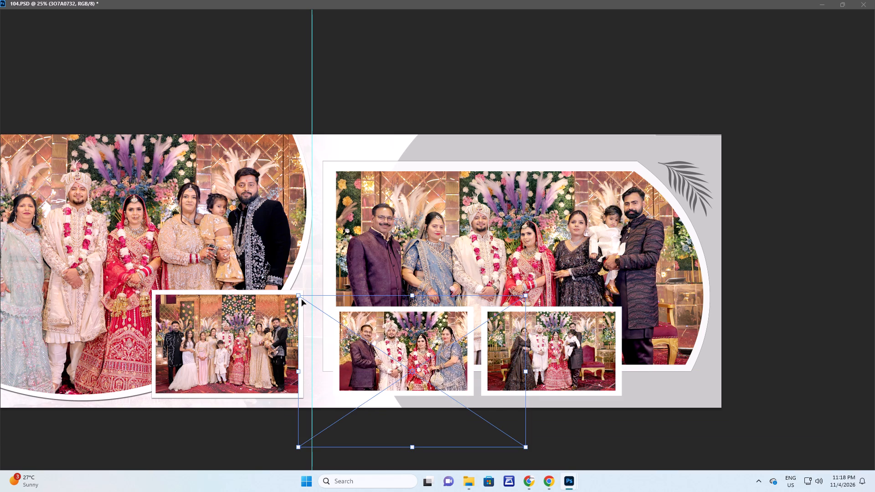
left_click_drag(300, 297, 290, 292, "shift")
key("Return")
Enlarge the photo in the second small frame on the right half and lower it to frame the group closely.
key("v")
right_click_drag(538, 341, 551, 348)
left_click(560, 354)
key("ctrl+t")
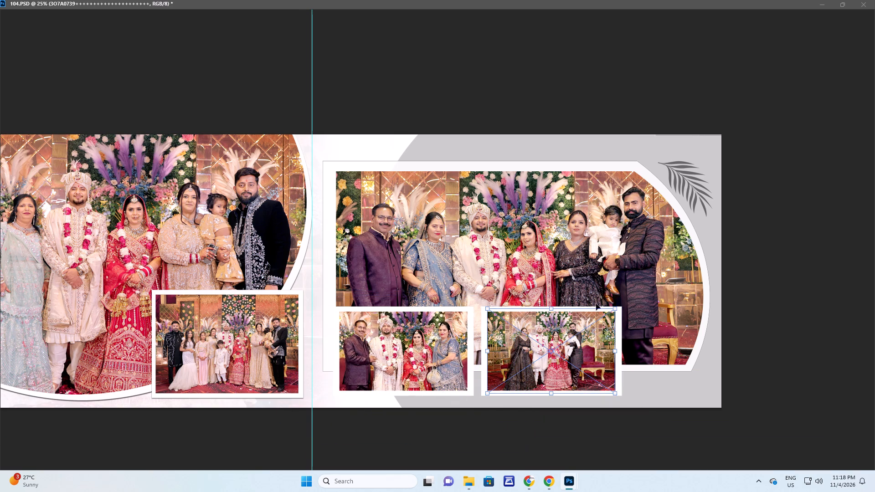
left_click_drag(613, 311, 658, 301, "alt+shift")
left_click_drag(611, 321, 615, 333)
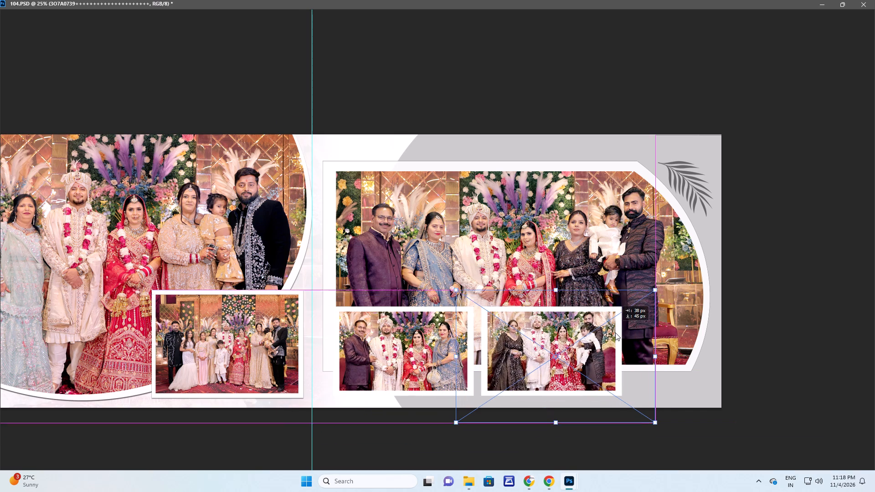
left_click_drag(615, 333, 616, 333)
key("Return")
Check the whole spread, save 104.PSD and close it.
key("space")
right_click_drag(499, 242, 508, 246)
left_click(513, 248)
key("ctrl+minus")
key("ctrl+minus")
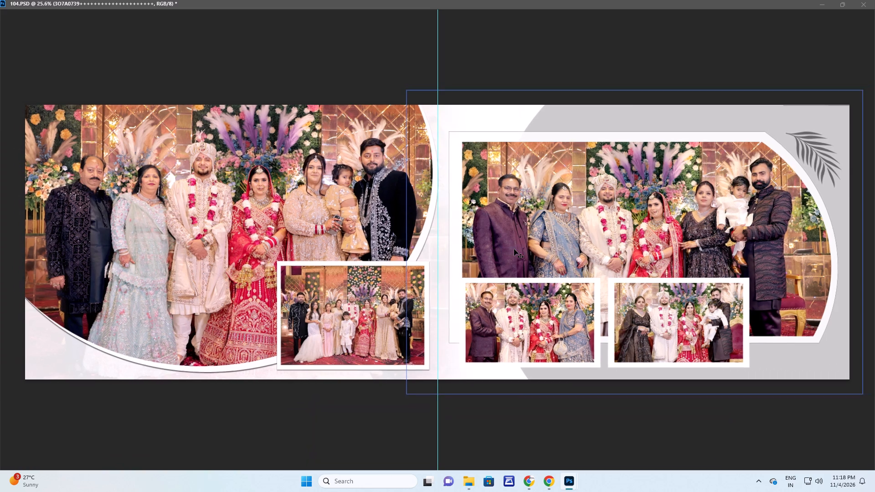
key("ctrl+plus")
key("ctrl+s")
key("ctrl+s")
key("ctrl+w")
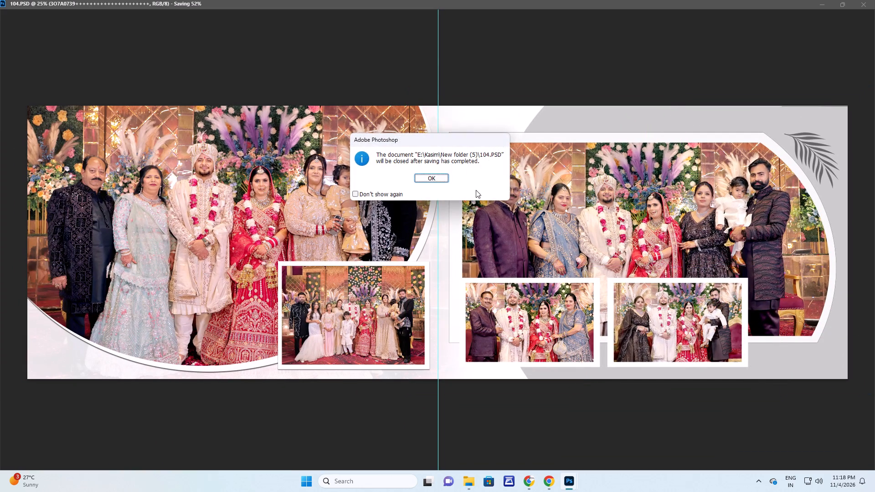
left_click(437, 177)
Switch to Chrome, skip the video ad and open the short titled "my short video" from YouTube's home feed.
left_click(542, 491)
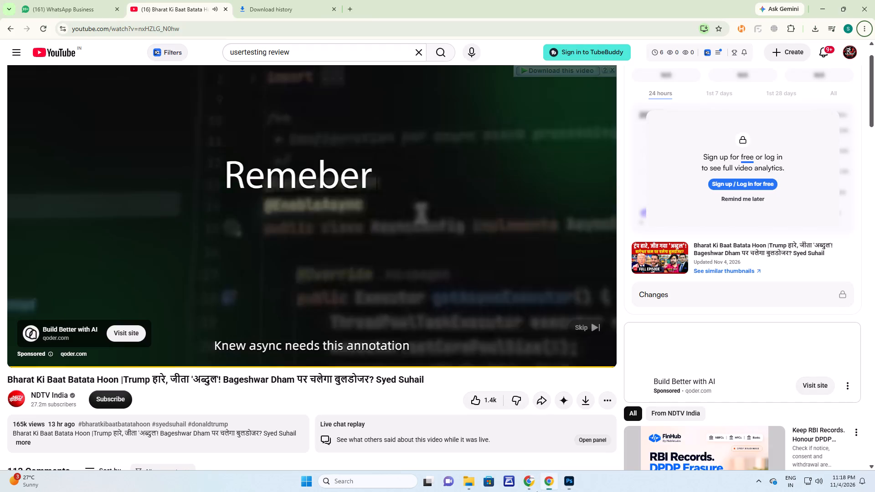
left_click(597, 327)
left_click(62, 44)
left_click(65, 49)
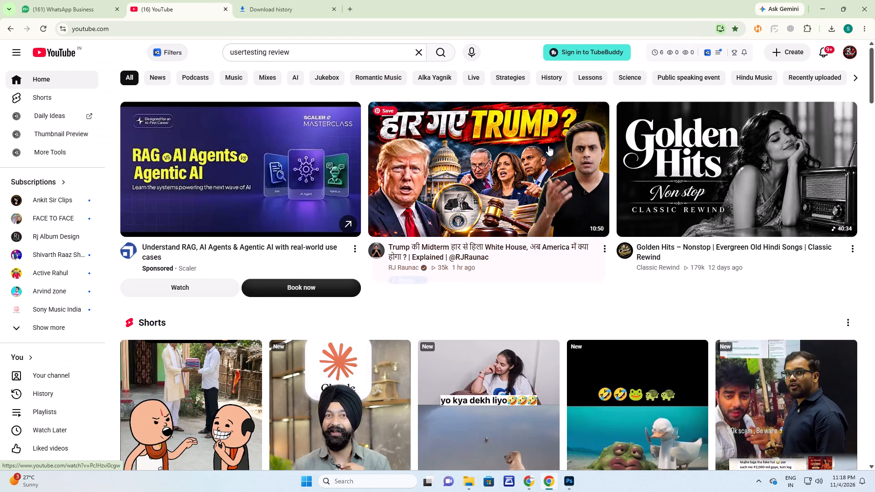
scroll(547, 148, "down", 1)
scroll(527, 221, "down", 1)
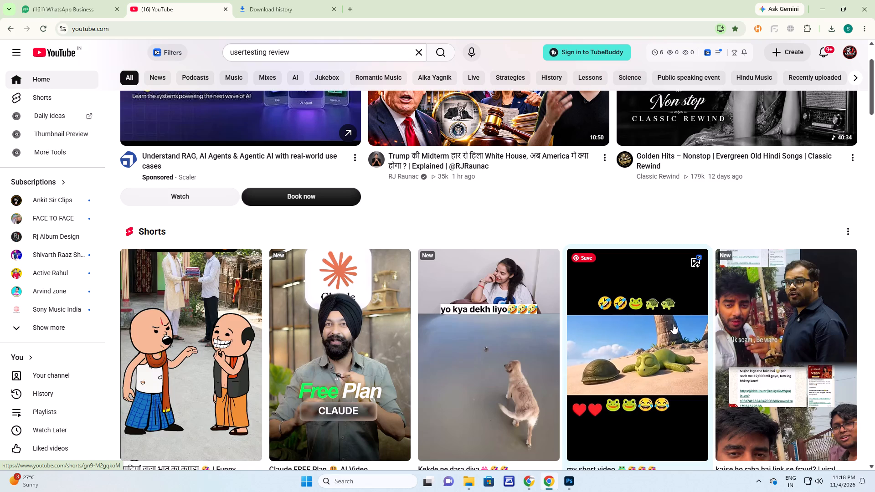
left_click(673, 324)
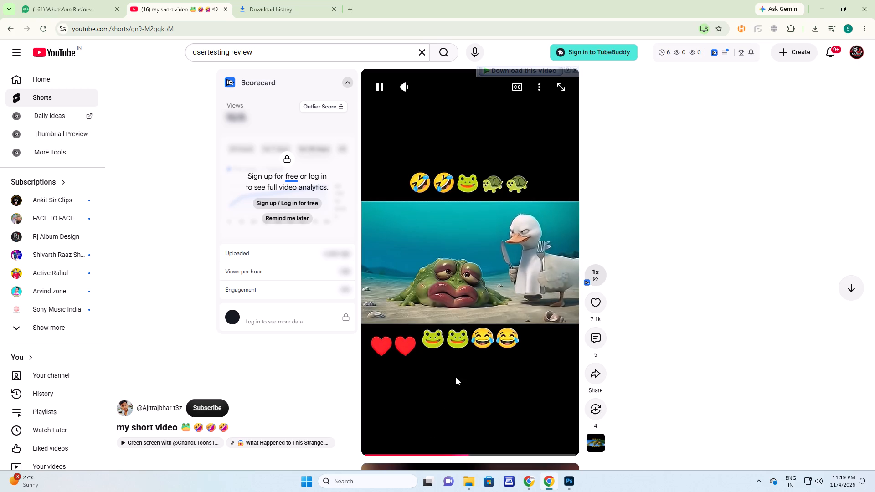
Jump back to about 0:10 in the short and pause it.
left_click(390, 454)
left_click(401, 454)
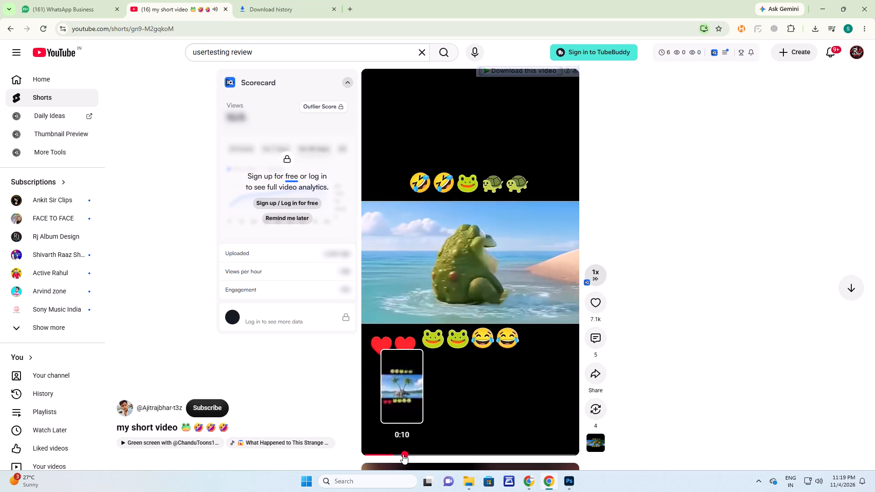
left_click(490, 329)
left_click(490, 329)
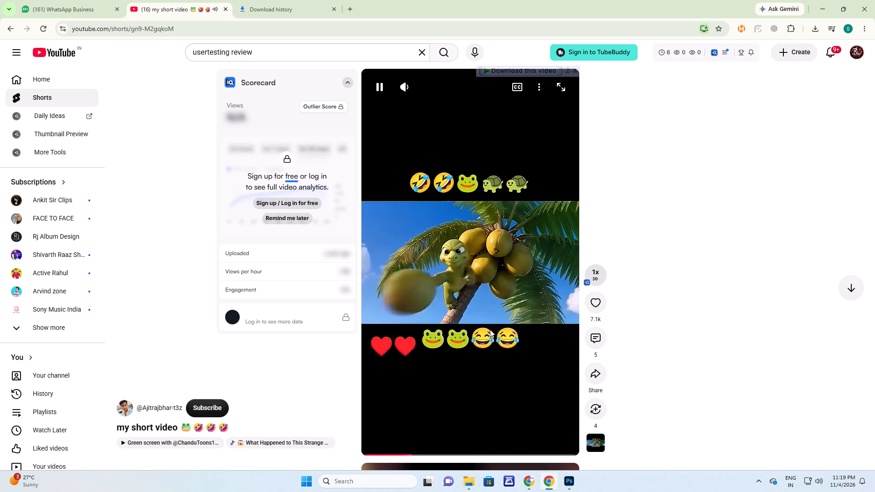
left_click(490, 329)
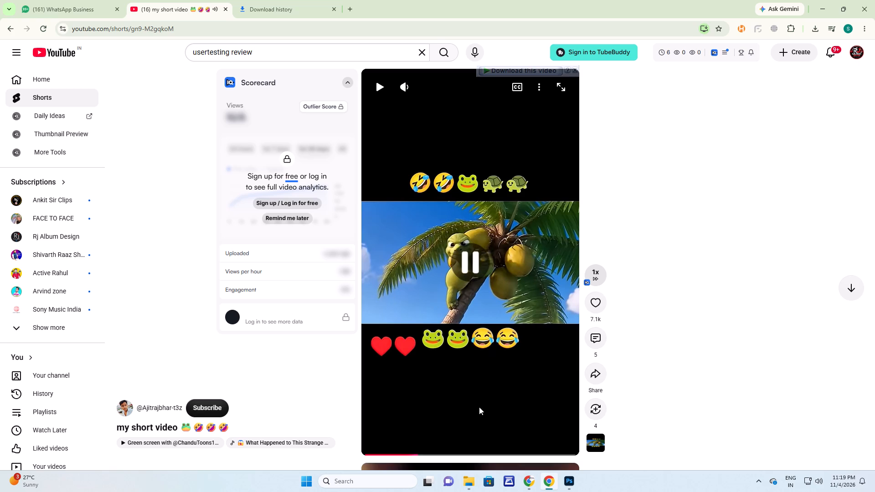
Download the short as a 480p MP4 with Internet Download Manager, creating the missing Video folder.
right_click(500, 246)
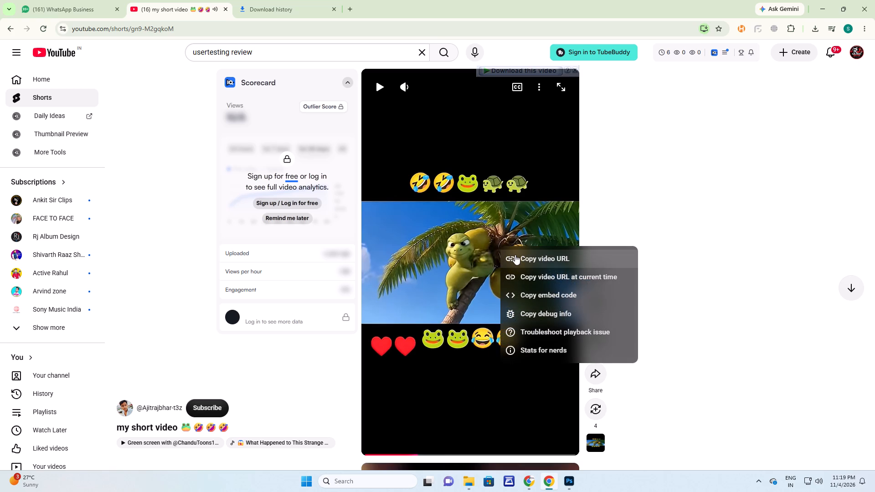
right_click(520, 182)
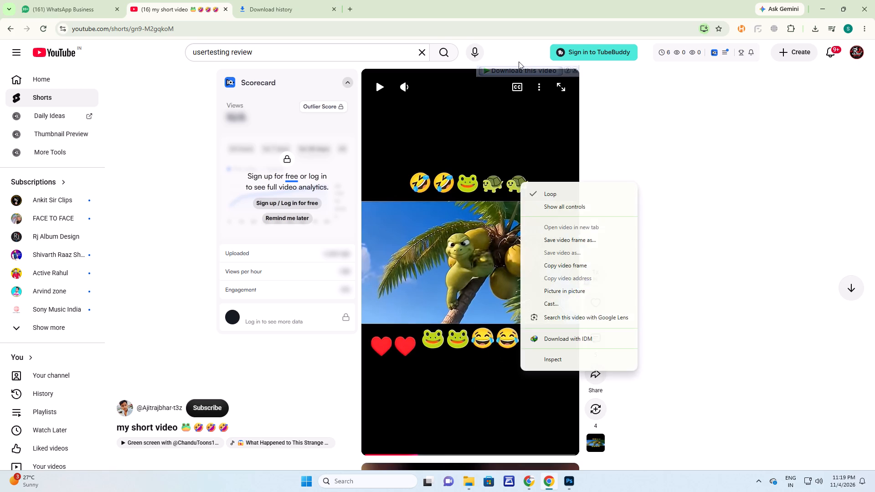
left_click(528, 67)
left_click(532, 71)
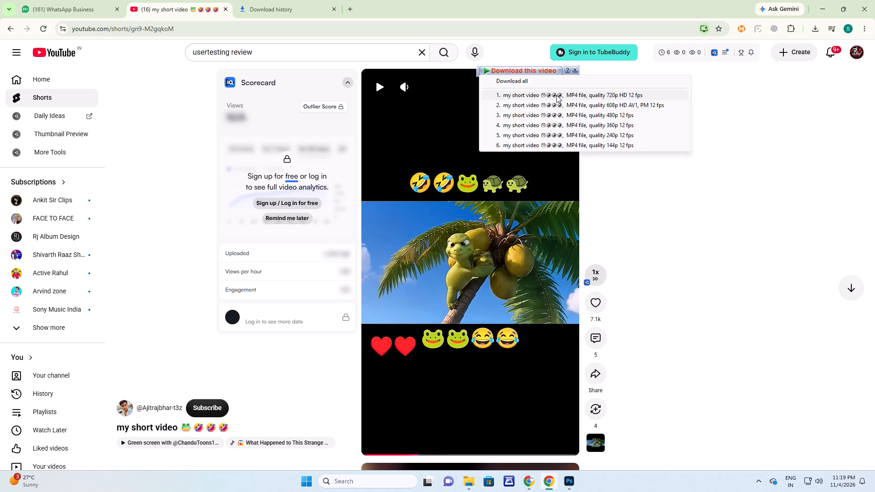
left_click(587, 113)
left_click(443, 281)
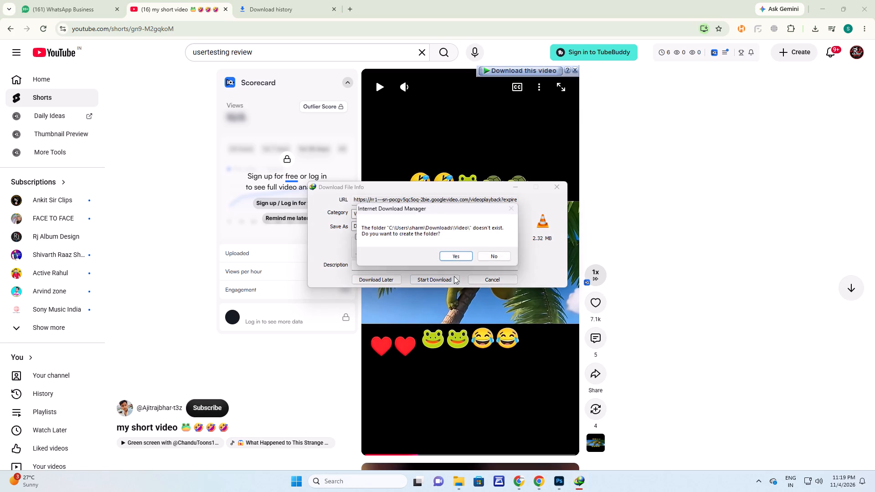
left_click(465, 255)
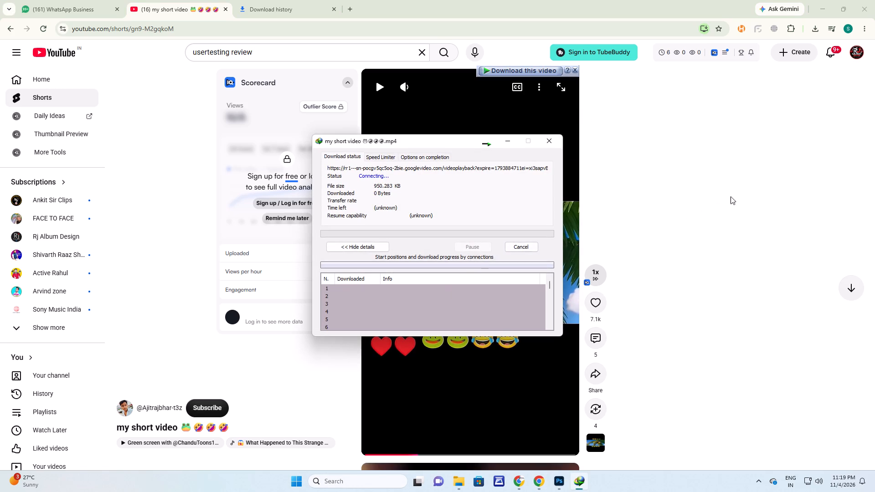
Return to Photoshop and minimize the video's download progress window.
left_click(738, 191)
left_click(40, 56)
key("alt+Tab")
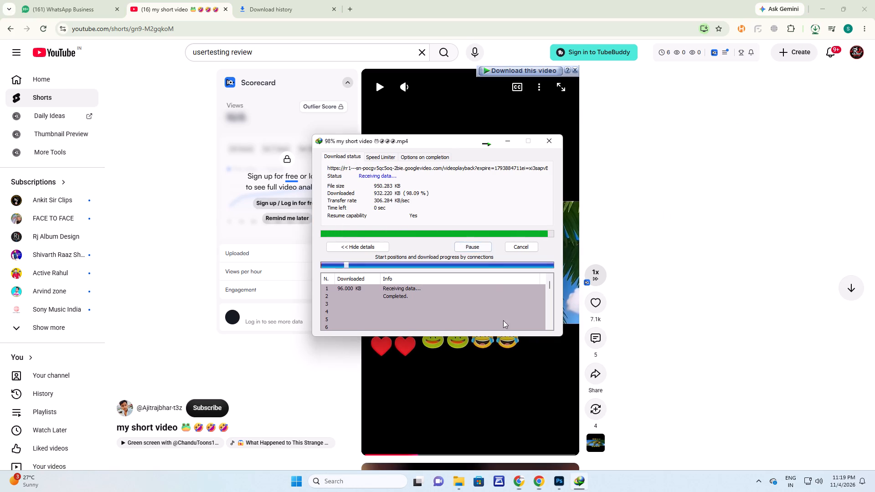
key("alt+Tab")
key("alt+Tab")
key("alt+Tab")
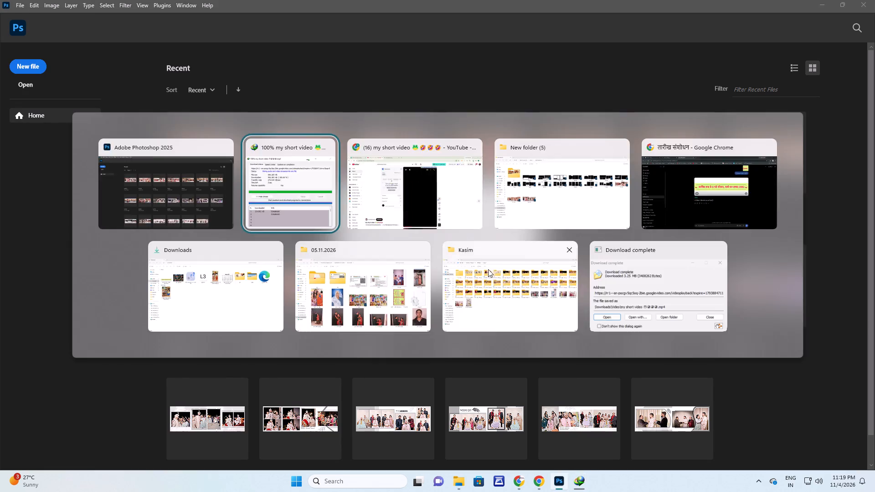
left_click(489, 185)
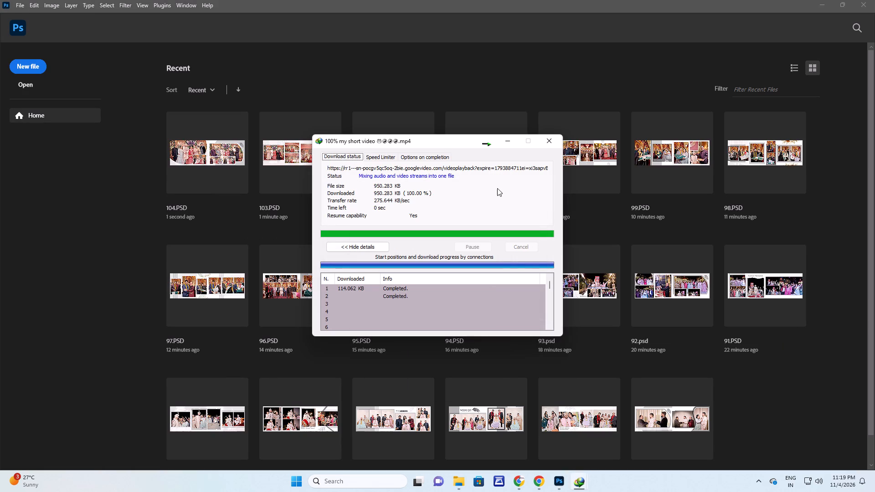
left_click(509, 138)
Switch to the New folder (5) File Explorer window and open 105.psd from it in Photoshop.
key("alt+Tab")
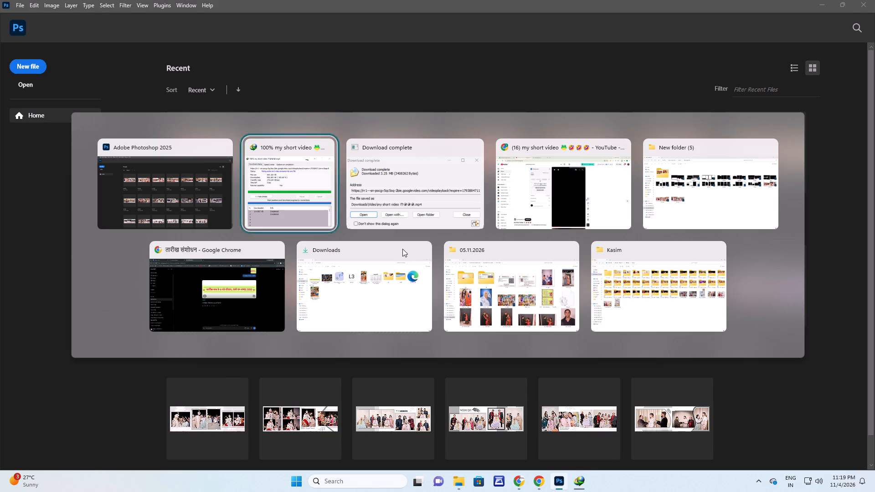
key("alt+Tab")
key("alt+Tab")
key("alt+Tab")
left_click(453, 266)
left_click_drag(202, 130, 294, 172)
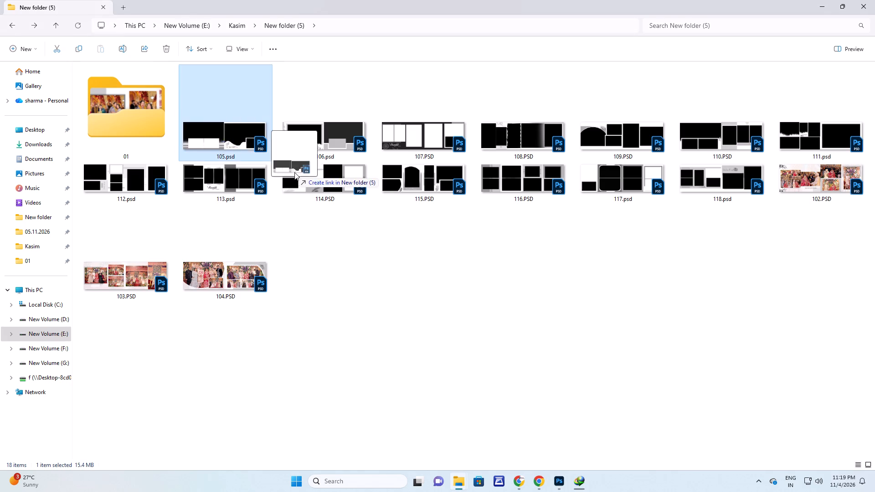
key("alt+Tab")
left_click_drag(294, 172, 87, 256)
key("alt+Tab")
key("alt+shift+Tab")
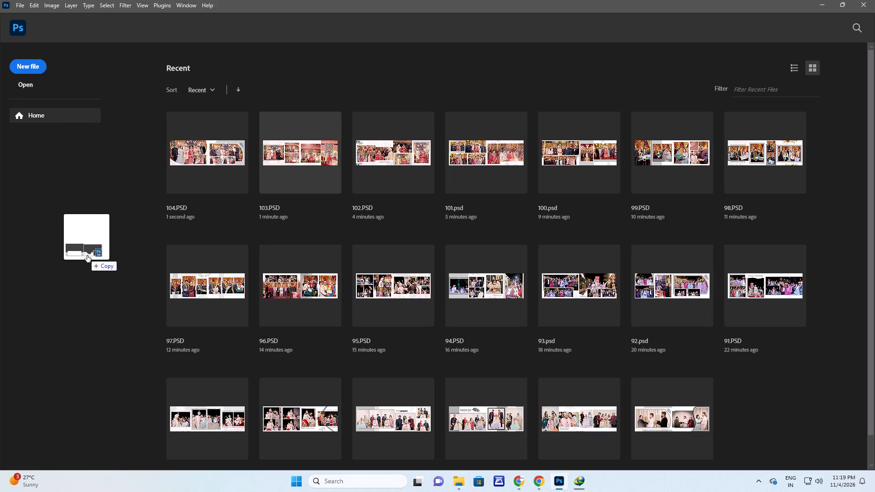
Select all five photo frame layers: the large left frame, its two small white frames, the large right frame and its small inset frame.
right_click_drag(172, 184, 183, 188)
left_click(191, 191)
right_click(159, 294, "shift")
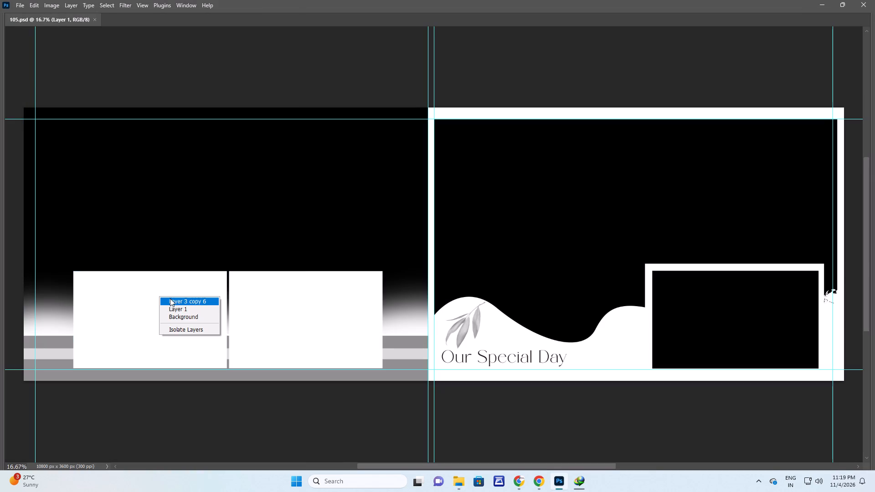
left_click(170, 298, "shift")
right_click(338, 305, "shift")
left_click(345, 309, "shift")
right_click_drag(574, 154, 580, 157, "shift")
left_click(586, 160, "shift")
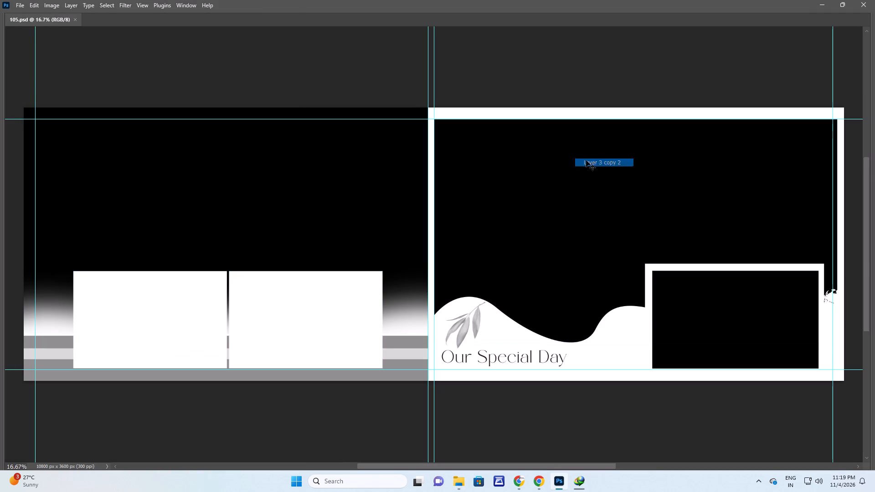
right_click(722, 291, "shift")
left_click(734, 297, "shift")
Run the Photos Fill With Sequence action on the selected frames, using all five photos from folder 01 (108).
key("F9")
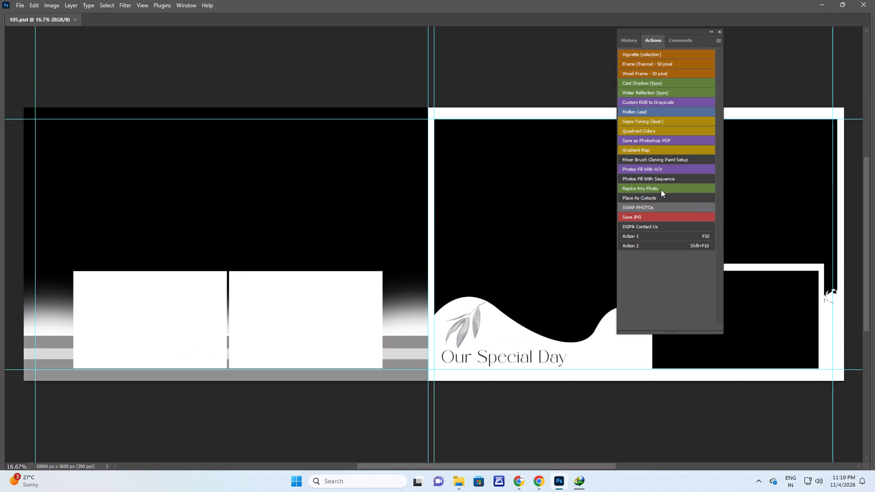
left_click(660, 177)
left_click(56, 26)
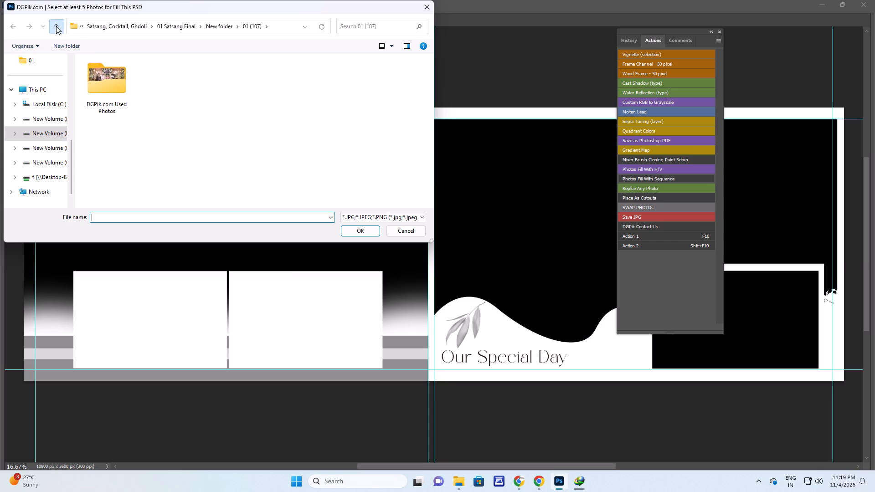
scroll(221, 126, "down", 3)
double_click(123, 89)
left_click(223, 137)
key("ctrl+a")
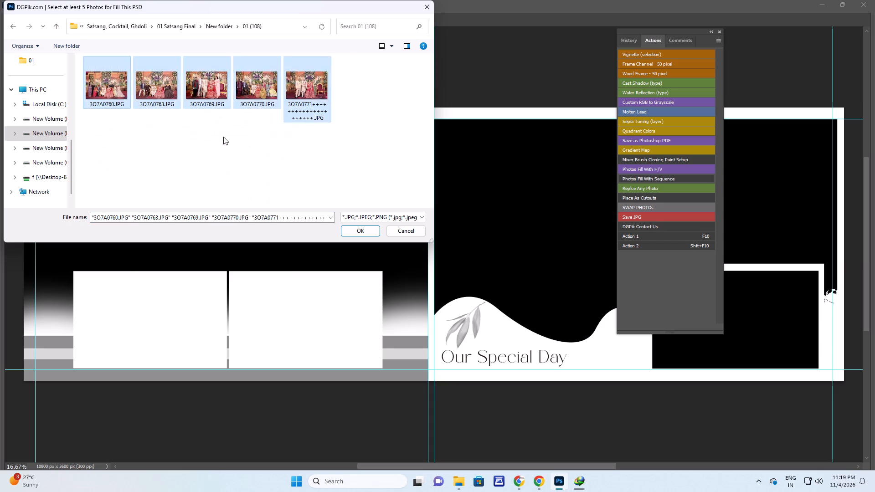
key("Return")
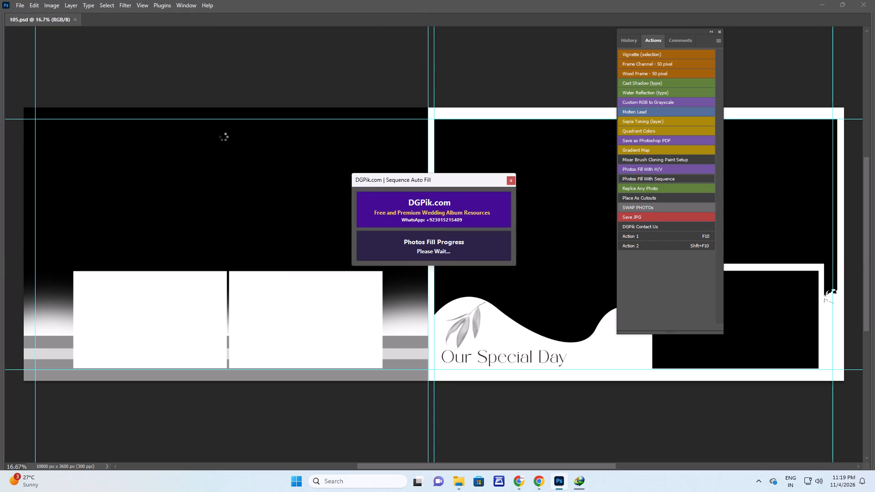
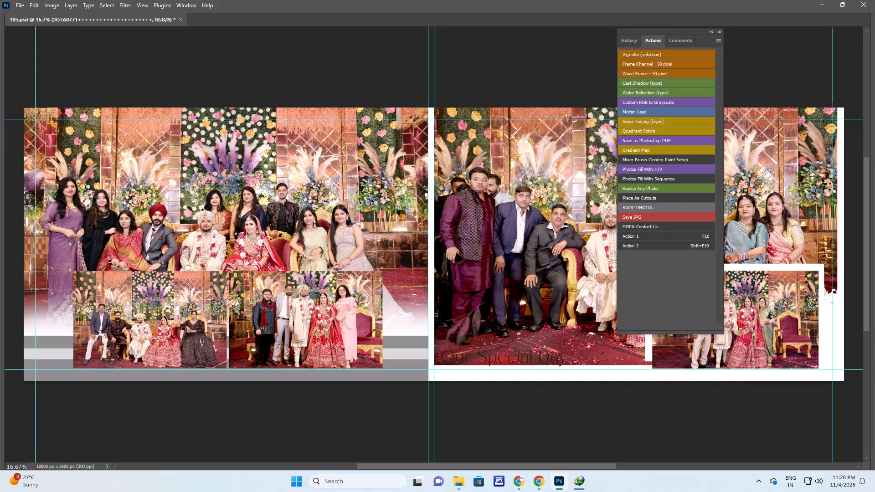
Enlarge the large left-page group photo 3O7A0760 and move it up so the group sits above the two small photos.
key("space")
key("space")
key("space")
key("space")
key("space")
key("space")
key("space")
key("space")
key("space")
key("space")
left_click_drag(274, 252, 335, 258)
right_click_drag(357, 177, 368, 181)
left_click(375, 184)
key("ctrl+t")
left_click_drag(490, 82, 532, 73, "alt+shift")
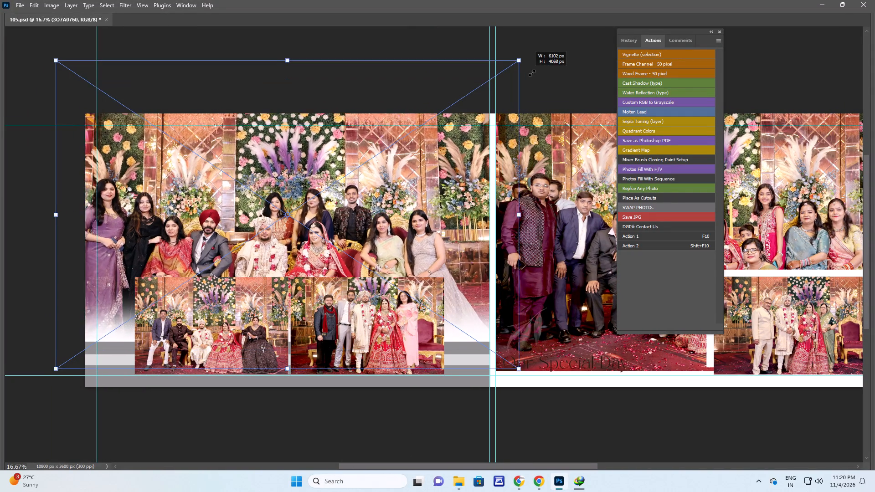
left_click_drag(532, 73, 505, 81, "alt+shift")
left_click_drag(360, 173, 372, 156)
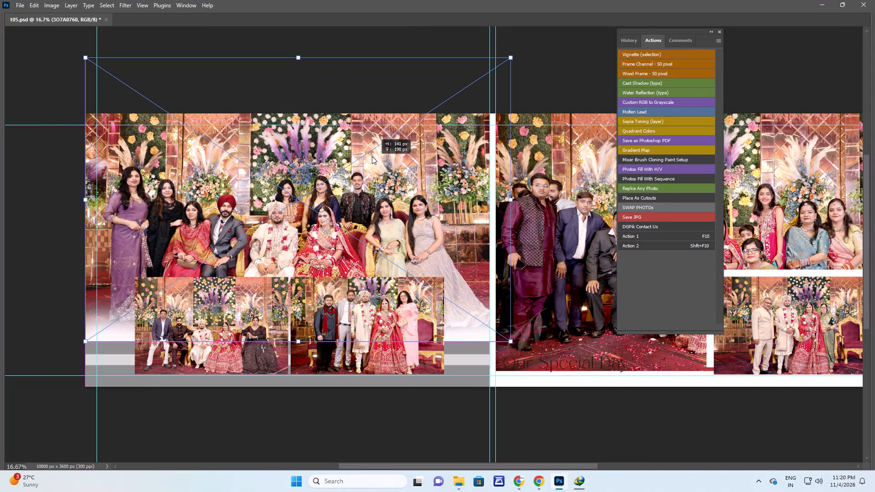
left_click_drag(372, 156, 371, 155)
left_click_drag(513, 341, 530, 347, "alt+shift")
left_click_drag(473, 327, 474, 323)
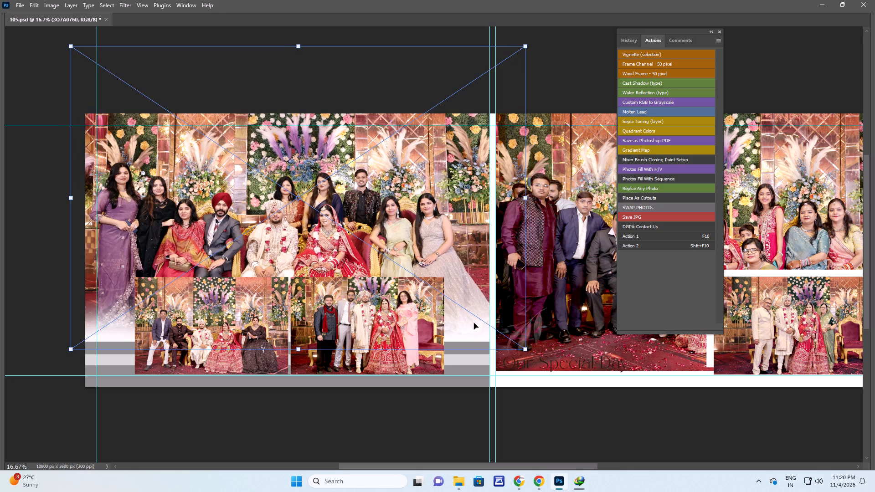
left_click_drag(474, 323, 474, 319)
key("Return")
Enlarge the first small photo on the left page, 3O7A0763, and shift it slightly upward within its frame.
key("plus")
key("Tab")
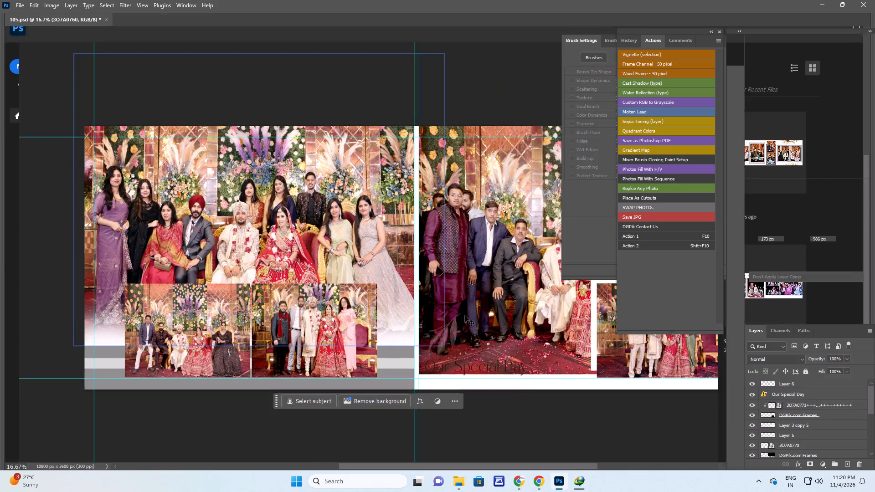
key("Tab")
right_click_drag(191, 317, 200, 319)
left_click(206, 322)
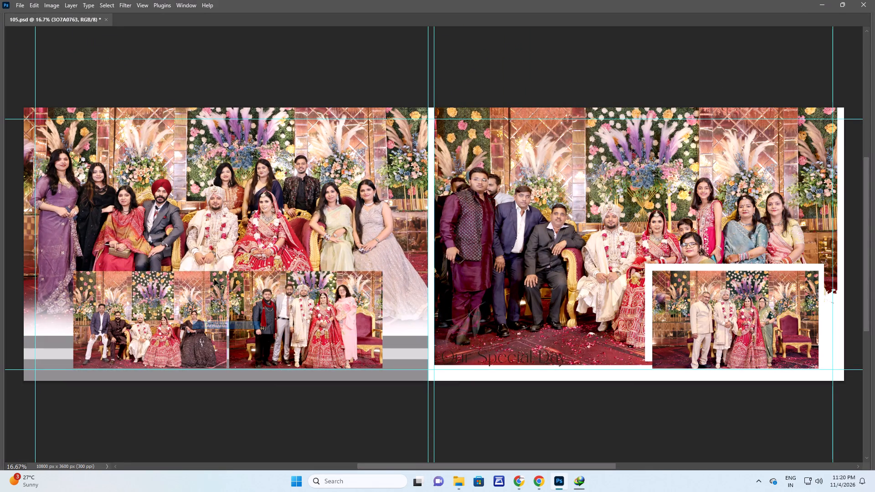
key("ctrl+t")
left_click_drag(227, 268, 241, 267, "alt+shift")
left_click_drag(205, 295, 207, 287)
key("Return")
Select the frame layer of each small left-page photo in turn and run Action 1 on it.
key("v")
right_click_drag(200, 286, 204, 289)
left_click(214, 300)
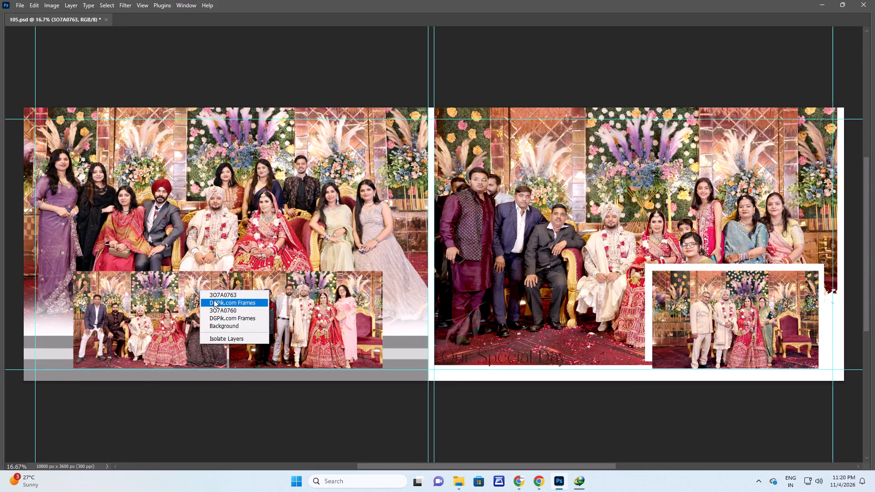
key("F10")
right_click(286, 289)
left_click_drag(299, 298, 302, 302)
key("F10")
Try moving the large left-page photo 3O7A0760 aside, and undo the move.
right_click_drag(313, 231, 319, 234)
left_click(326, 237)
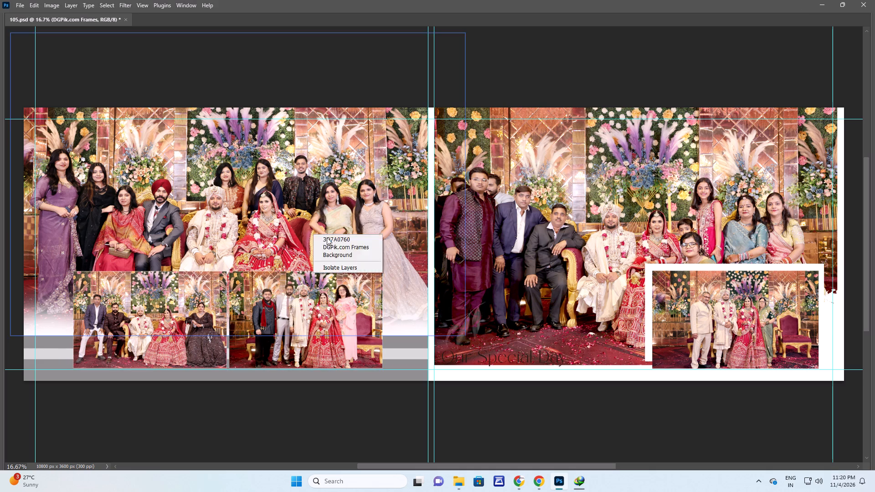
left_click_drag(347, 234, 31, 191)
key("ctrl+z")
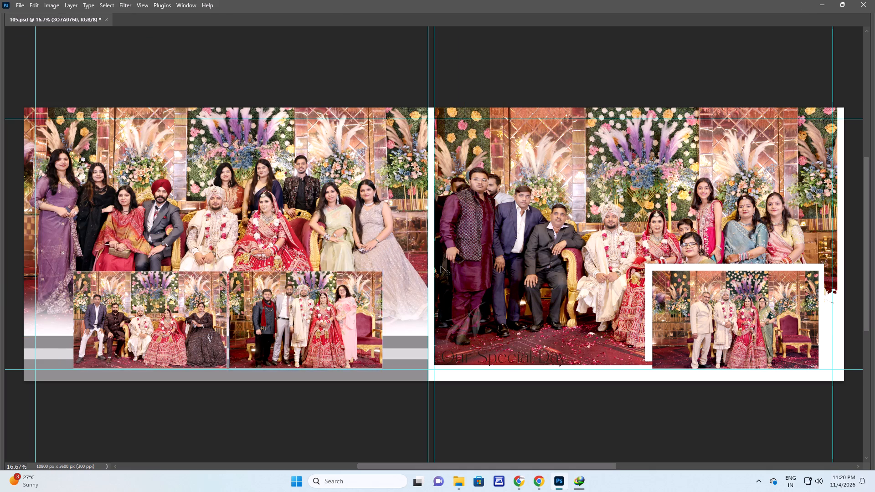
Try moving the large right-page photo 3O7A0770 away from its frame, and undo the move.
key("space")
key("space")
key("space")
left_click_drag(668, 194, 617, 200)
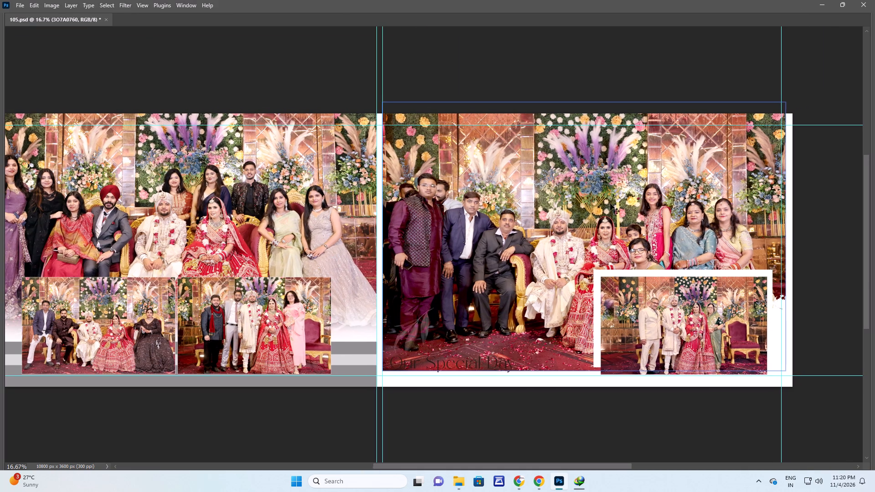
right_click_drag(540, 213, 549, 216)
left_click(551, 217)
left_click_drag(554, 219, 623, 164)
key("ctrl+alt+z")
Clip the large right-page photo 3O7A0770 to the wavy-edged frame beneath it.
right_click_drag(511, 205, 518, 208)
left_click(527, 211)
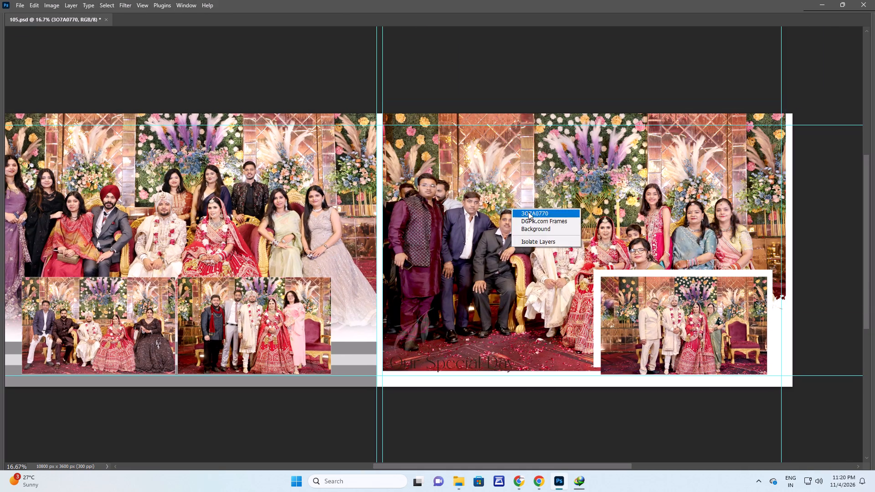
key("ctrl+g")
Enlarge the clipped right-page photo 3O7A0770 and nudge it up so the group sits above the wave and inset photo.
key("ctrl+t")
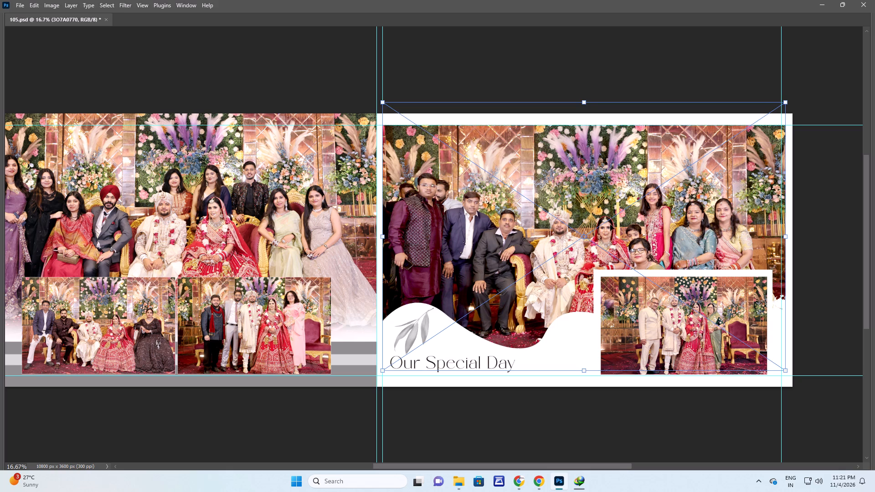
key("space")
key("space")
key("space")
key("space")
key("space")
key("space")
key("space")
key("space")
left_click_drag(638, 229, 580, 233)
left_click_drag(728, 109, 763, 99, "shift")
key("shift+Up")
key("shift+Up")
key("shift+Up")
key("shift+Up")
key("shift+Up")
key("shift+Up")
key("shift+Up")
key("shift+Up")
key("shift+Up")
key("shift+Up")
key("shift+Up")
key("shift+Up")
key("shift+Up")
key("shift+Up")
key("shift+Up")
key("shift+Up")
key("shift+Up")
key("shift+Up")
key("shift+Up")
key("shift+Up")
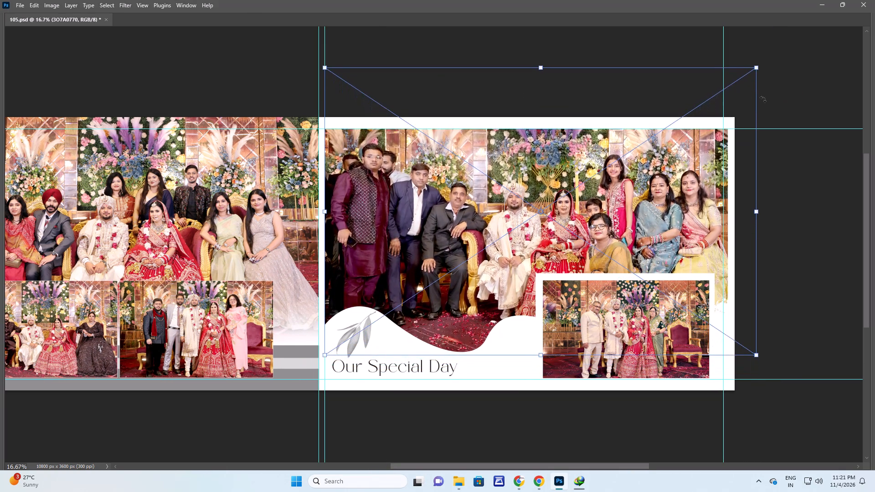
key("Return")
Hide the guides to check the whole spread without them.
key("space")
key("space")
key("space")
key("space")
key("space")
key("space")
key("space")
left_click_drag(138, 229, 250, 210)
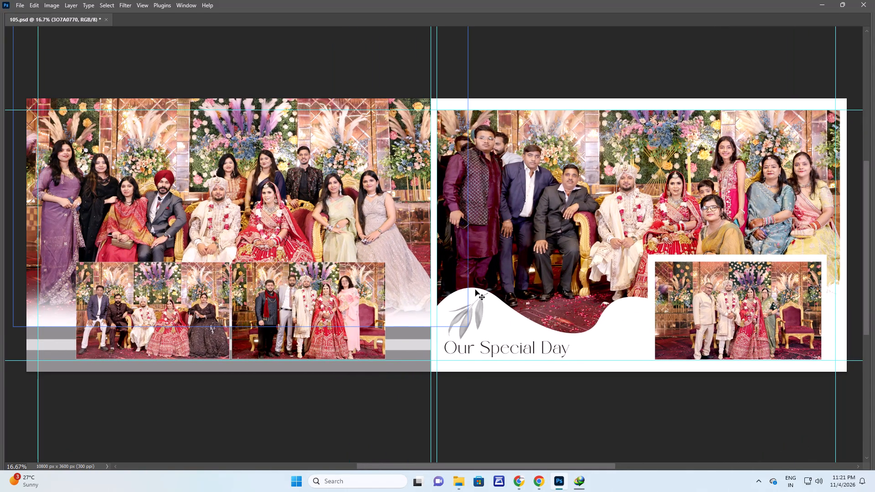
key("ctrl+h")
key("Tab")
key("Tab")
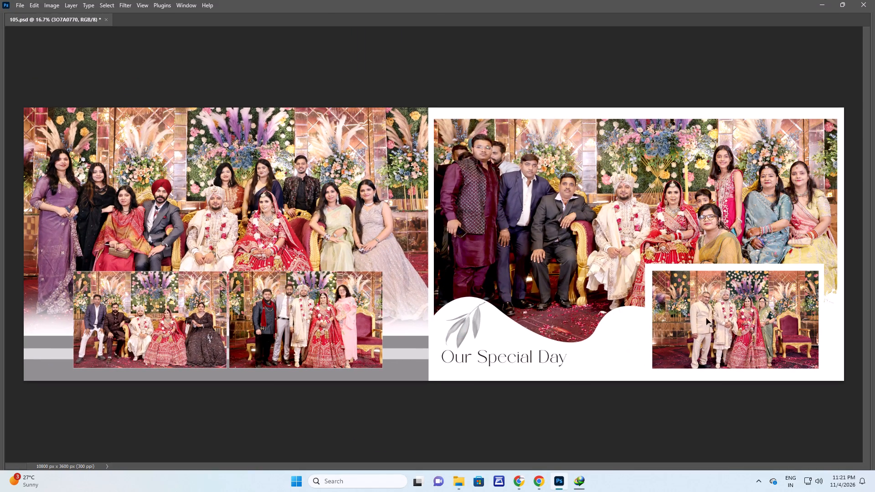
Enlarge the inset photo on the right page so the couple and their guests fill its frame.
right_click_drag(721, 313, 730, 316)
left_click(734, 318)
key("ctrl+t")
left_click_drag(653, 266, 634, 259, "alt+shift")
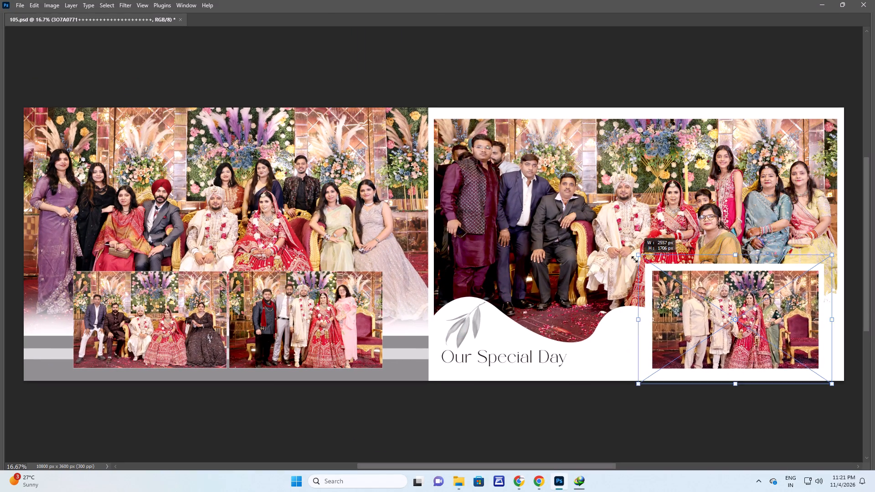
left_click_drag(634, 259, 613, 249, "alt+shift")
key("Return")
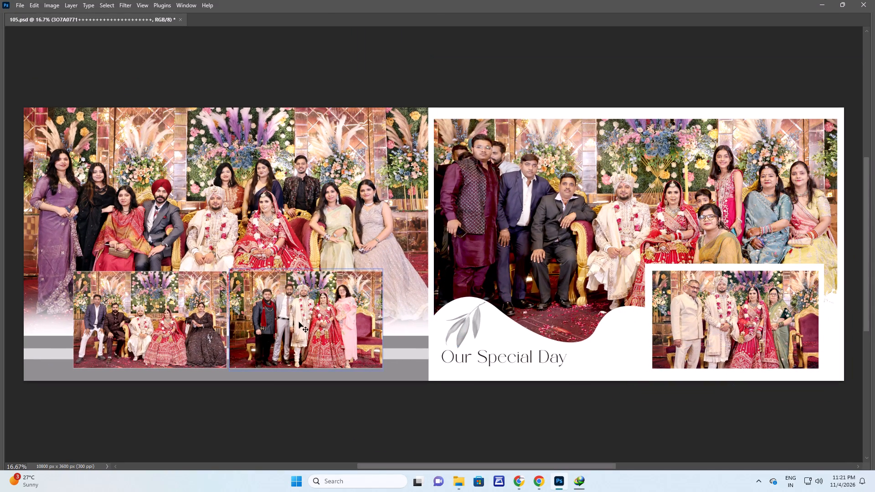
Copy the white frame shape of the first small left-page photo and paste it directly above the large left-page photo.
key("space")
key("space")
left_click_drag(144, 317, 223, 317)
right_click_drag(249, 299, 253, 302)
left_click_drag(269, 312, 271, 316)
key("ctrl+a")
key("ctrl+c")
key("ctrl+d")
key("v")
right_click_drag(231, 247, 236, 251)
left_click(242, 254)
key("ctrl+v")
key("v")
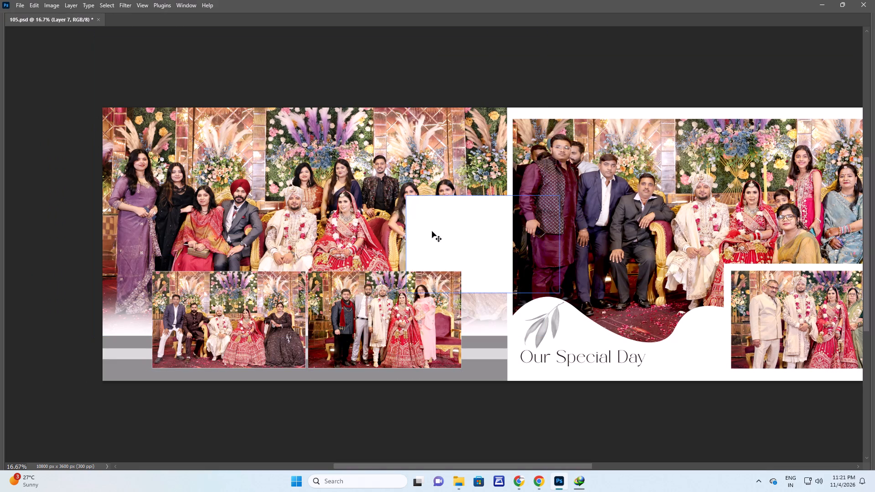
Move the pasted white shape behind the first small photo so it forms a thin border along its left and upper edges.
left_click_drag(463, 228, 204, 301)
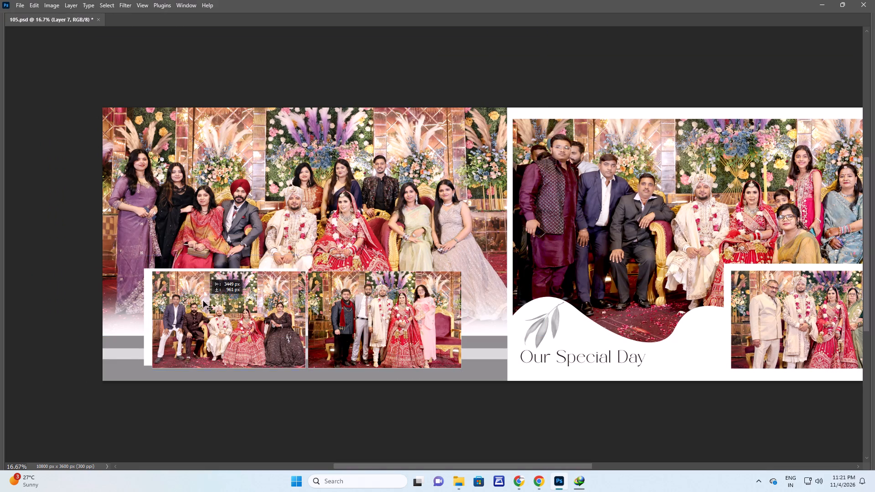
key("0")
key("Right")
key("Right")
key("Right")
key("Right")
key("Right")
key("Right")
key("Right")
key("Right")
key("Up")
key("Up")
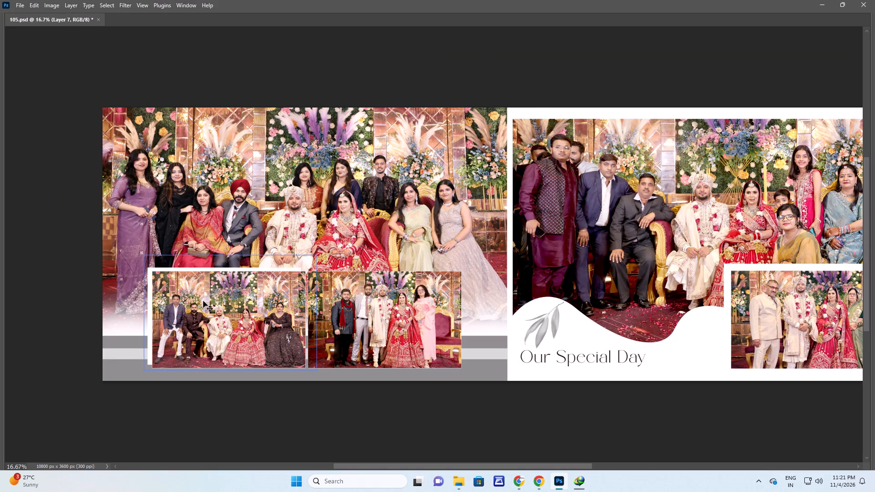
key("Up")
Stretch the white shape across behind both small photos and nudge it up for an even border around their sides and top.
key("ctrl+t")
left_click_drag(302, 316, 402, 318)
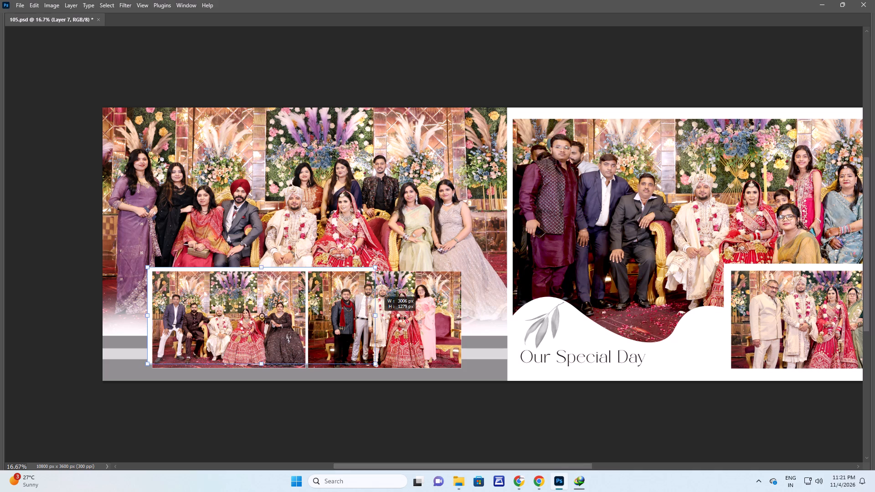
left_click_drag(402, 318, 466, 336)
key("Return")
key("Right")
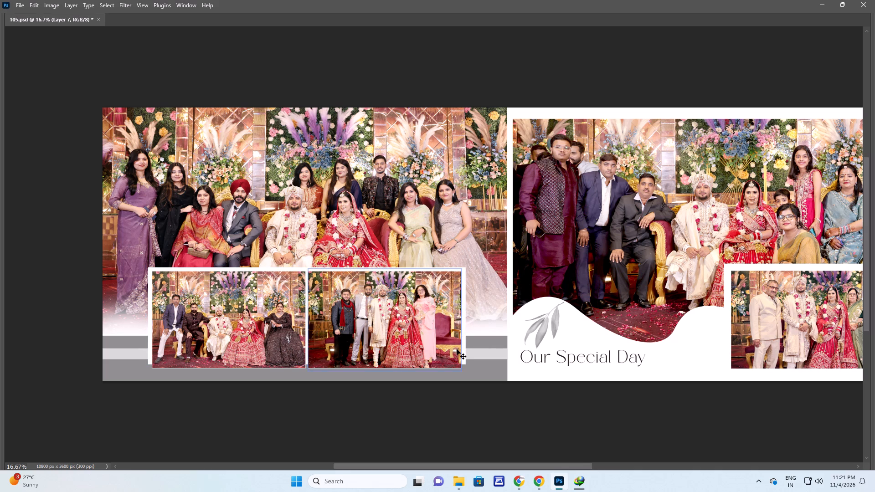
key("Up")
key("Up")
Save the finished 105.psd spread and close the document.
left_click(435, 167)
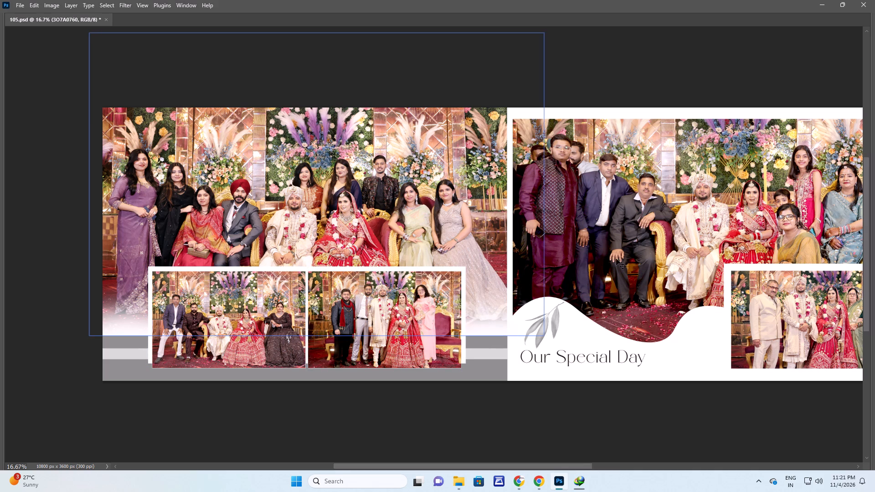
key("space")
key("space")
left_click(602, 248)
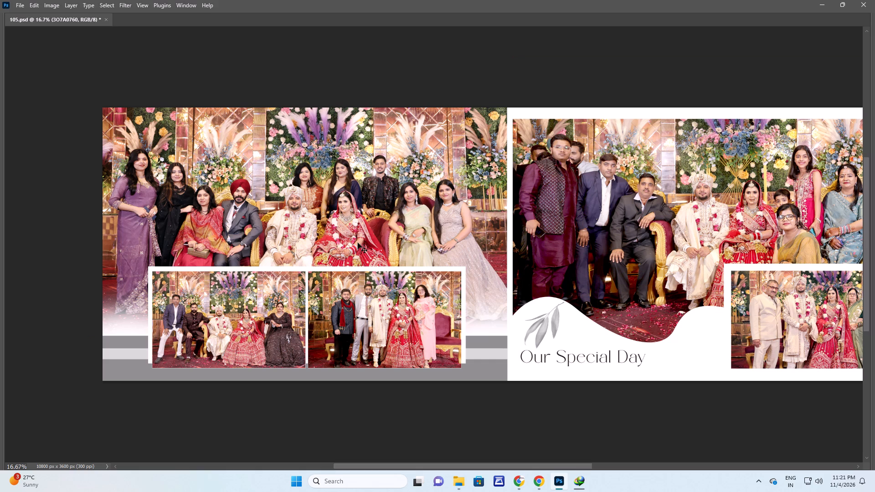
key("ctrl+s")
key("ctrl+s")
key("ctrl+s")
key("ctrl+w")
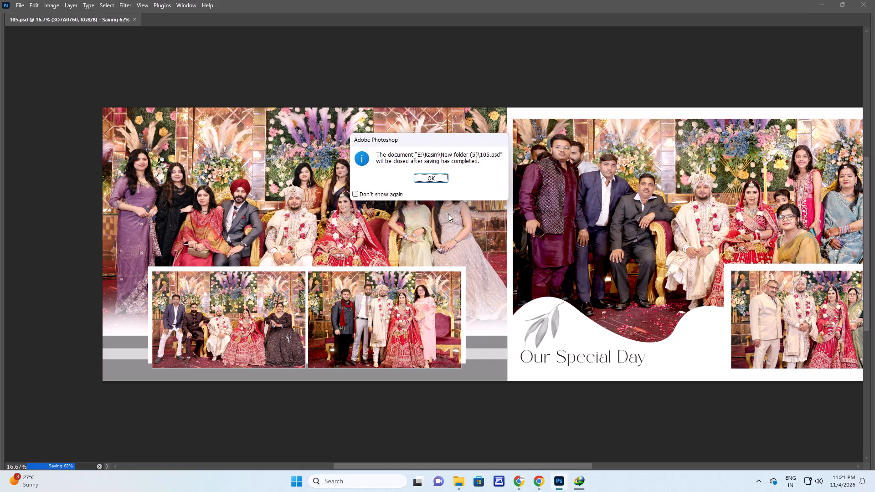
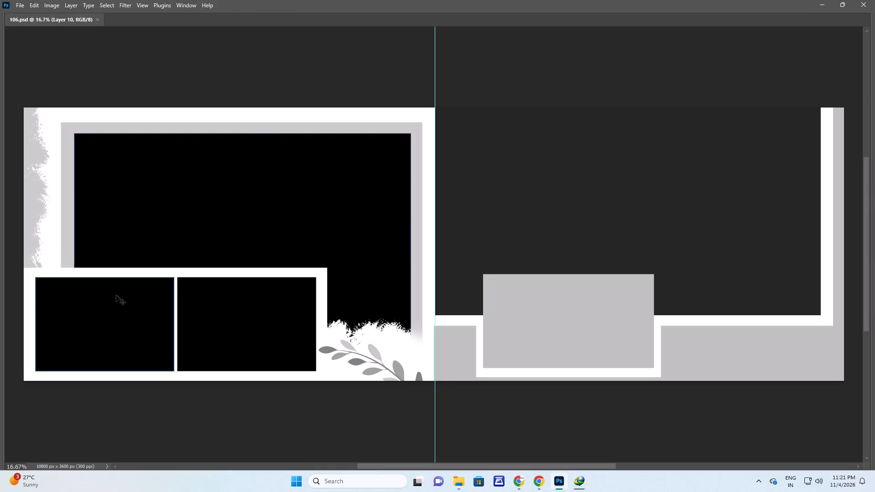
Select the left-page and right-page photo placeholders and run Photos Fill With Sequence using all photos from folder 01 (109).
right_click(112, 295, "shift")
left_click(124, 301, "shift")
right_click(302, 313, "shift")
right_click(265, 299, "shift")
left_click(278, 306, "shift")
right_click(621, 178, "shift")
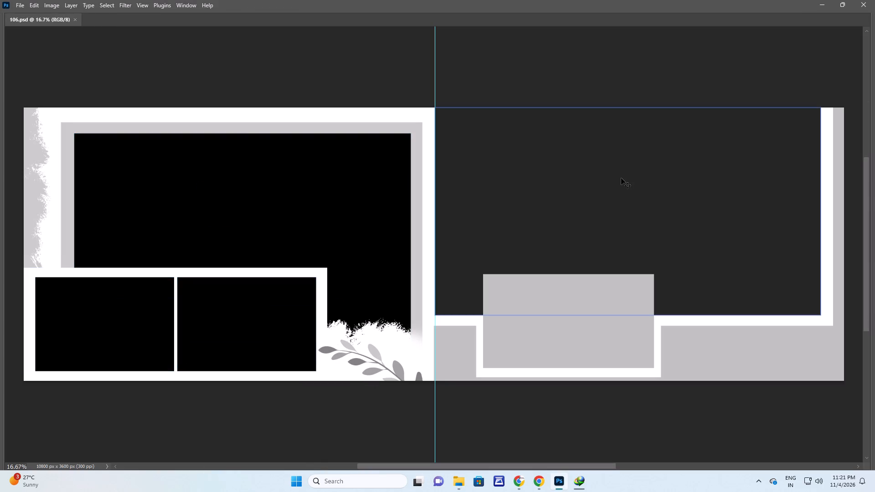
left_click(633, 183, "shift")
right_click(577, 300, "shift")
left_click(589, 303, "shift")
key("F9")
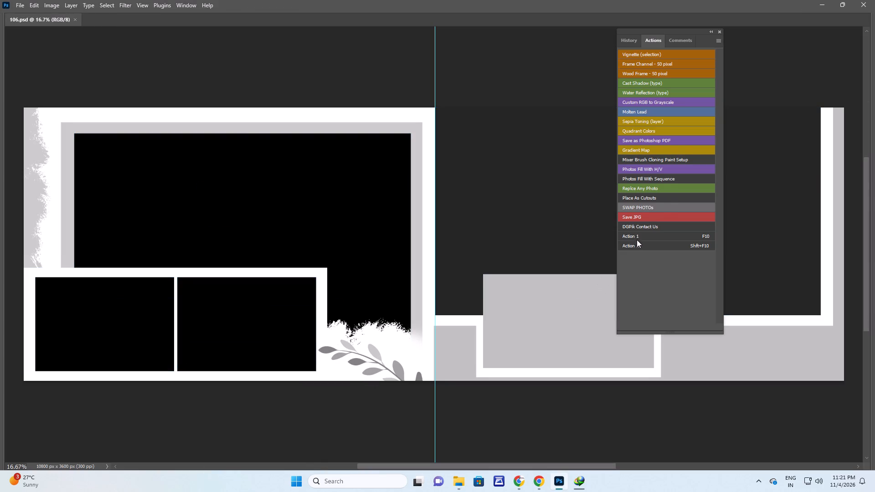
left_click(666, 179)
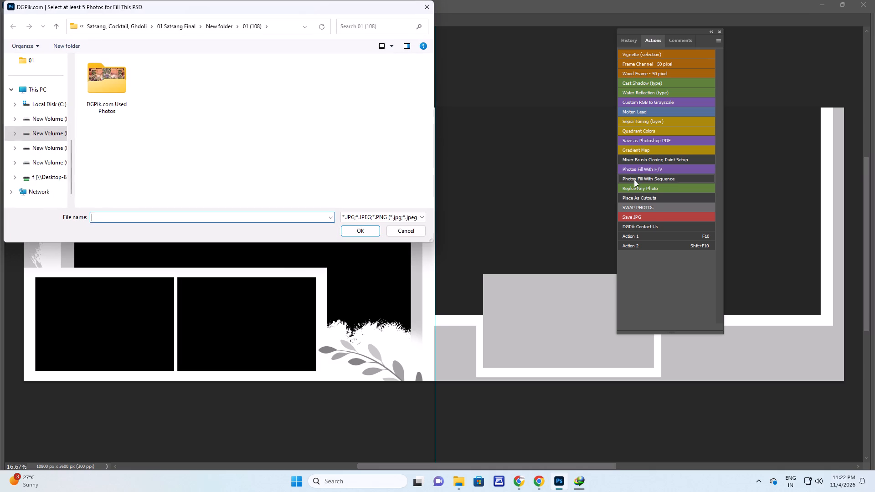
left_click(57, 28)
scroll(159, 122, "down", 2)
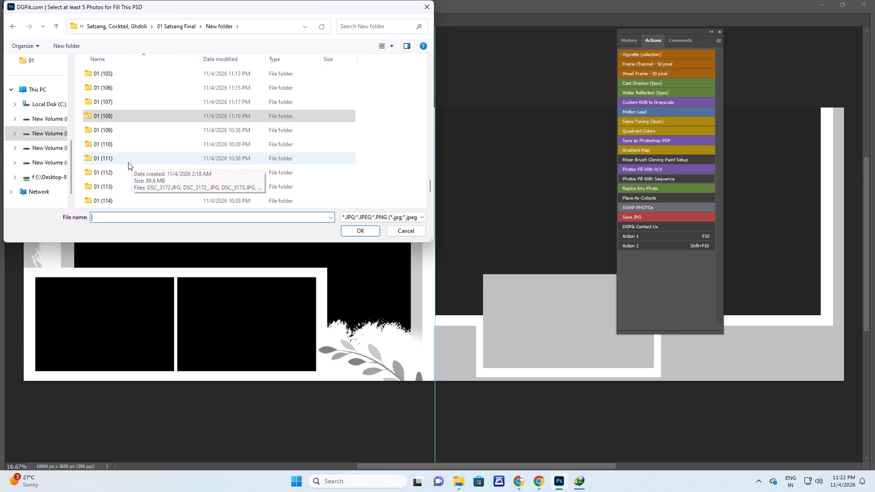
double_click(111, 129)
left_click(147, 140)
key("ctrl+a")
key("Return")
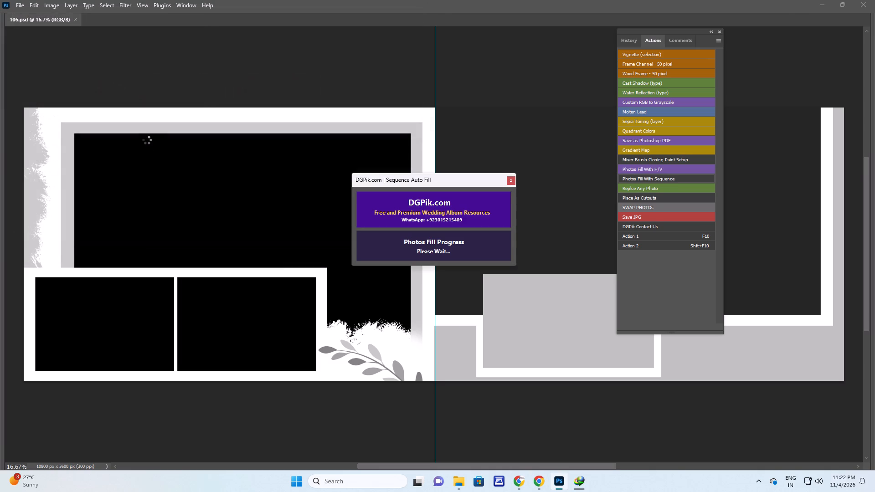
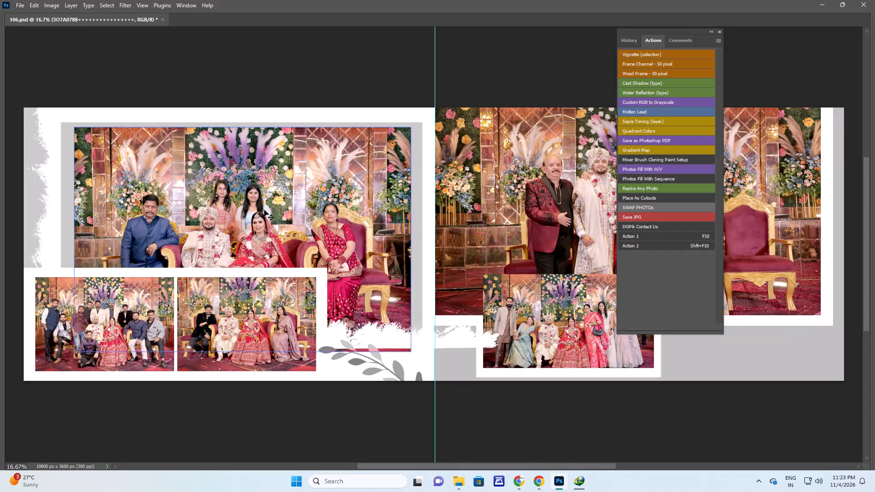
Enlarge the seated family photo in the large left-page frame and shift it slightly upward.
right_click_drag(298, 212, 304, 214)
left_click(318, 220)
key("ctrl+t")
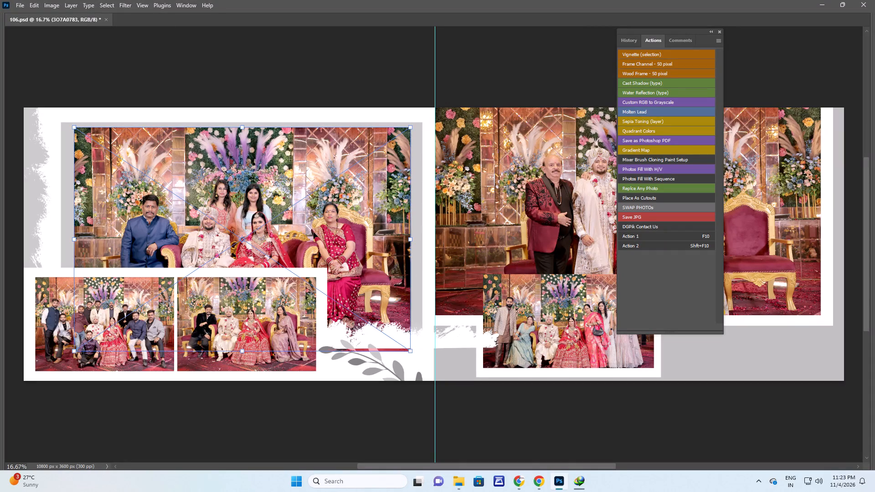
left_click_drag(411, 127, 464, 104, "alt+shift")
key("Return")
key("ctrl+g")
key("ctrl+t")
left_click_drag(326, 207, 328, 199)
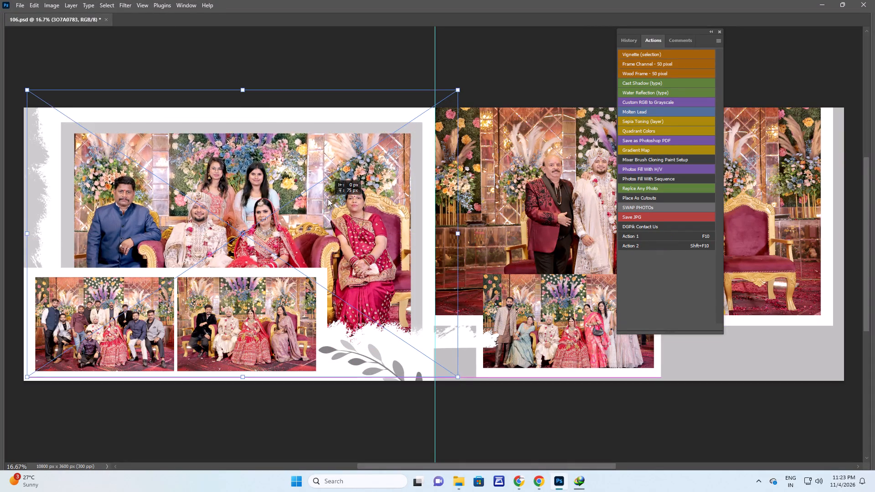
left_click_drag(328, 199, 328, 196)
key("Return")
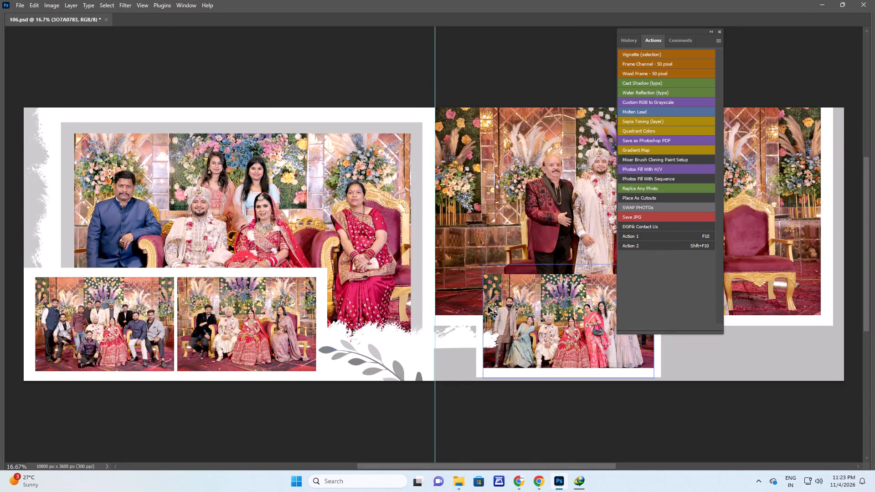
Swap the large left-page family photo with the men's group photo in the first small frame using SWAP PHOTOs.
right_click_drag(125, 318, 131, 321)
left_click(136, 323)
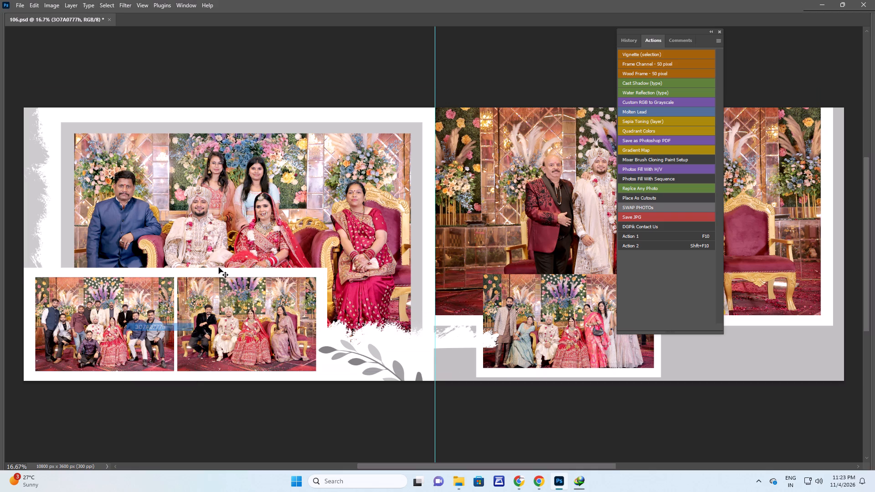
right_click_drag(266, 224, 270, 225, "shift")
left_click(272, 226, "shift")
left_click(643, 208)
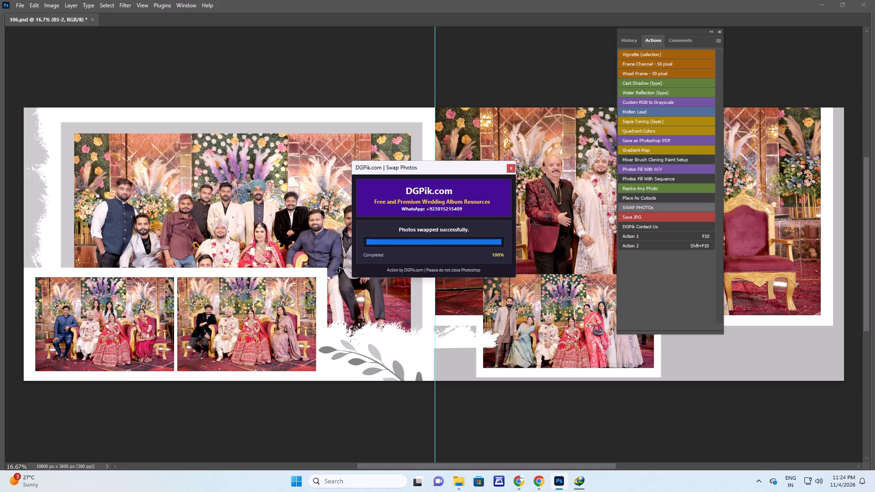
Move the men's group photo upward within the large left-page frame and enlarge it around its centre.
right_click_drag(309, 214, 316, 219)
left_click(321, 222)
left_click_drag(324, 223, 323, 184)
key("ctrl+t")
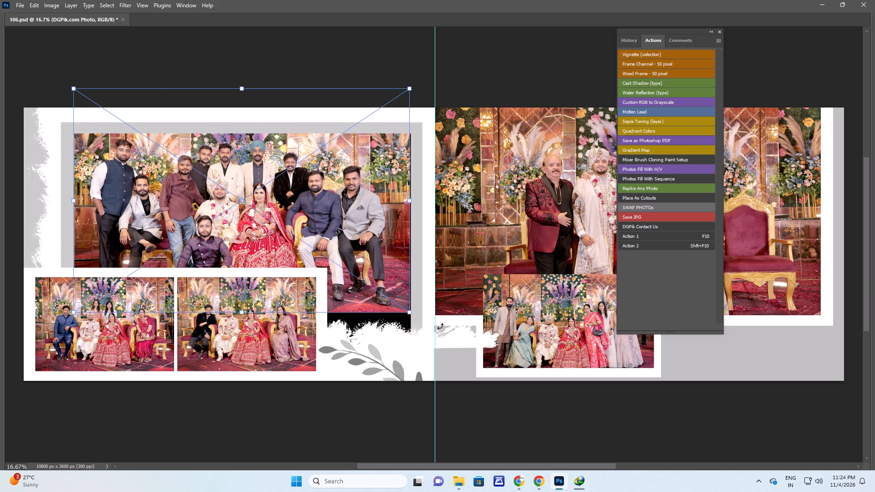
left_click_drag(408, 309, 427, 315, "alt+shift")
key("Return")
key("shift+Down")
key("shift+Down")
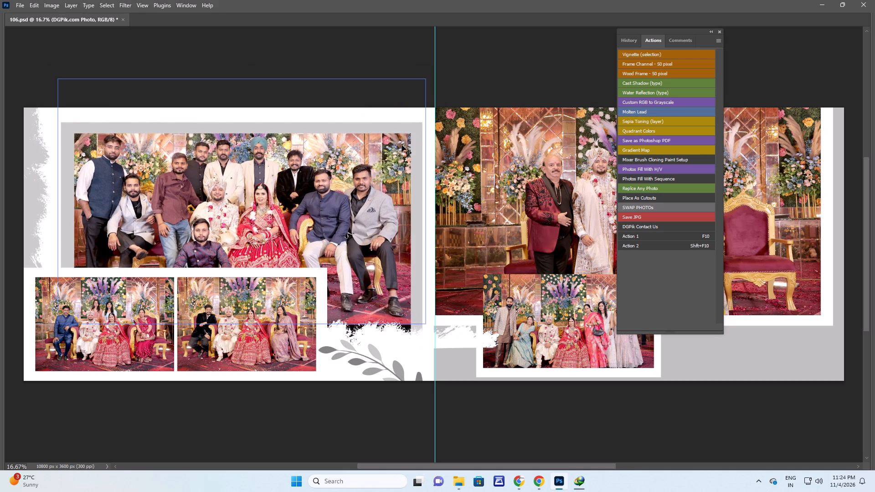
key("shift+Down")
key("shift+Down")
key("shift+Down")
key("shift+Down")
key("shift+Down")
key("shift+Down")
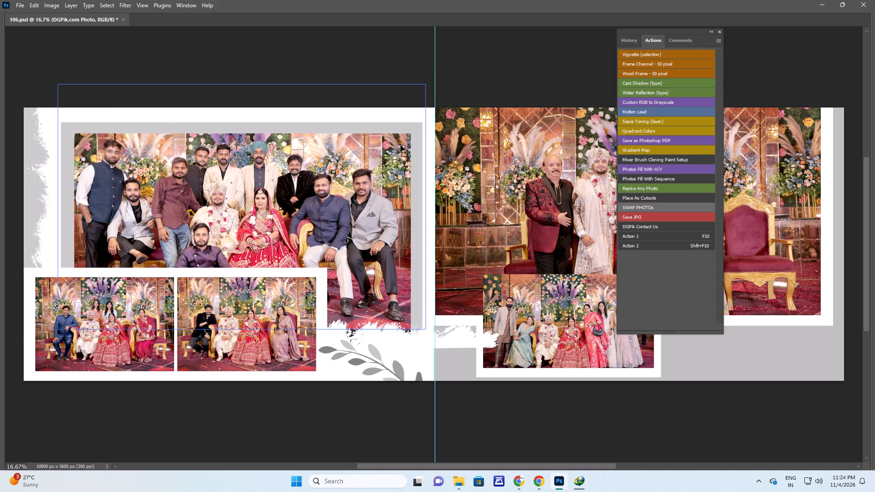
key("ctrl+t")
left_click_drag(424, 87, 435, 83, "shift")
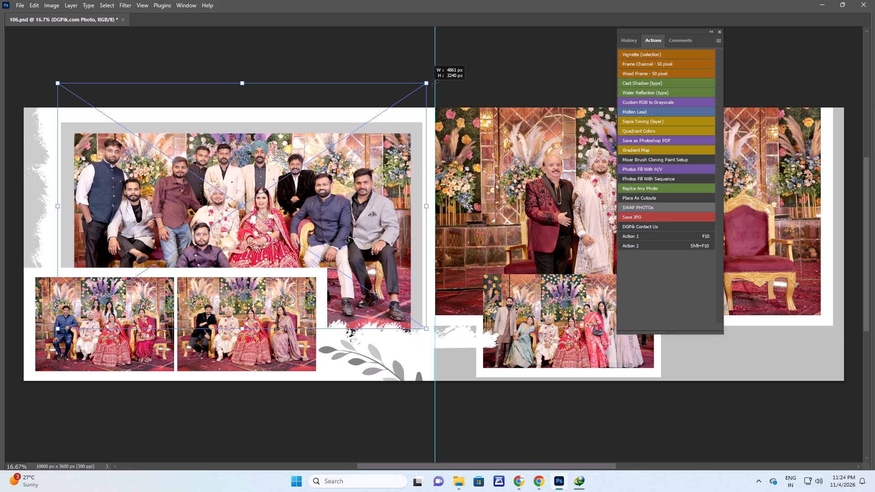
left_click_drag(435, 83, 434, 83, "shift")
key("Return")
Select the bottom strip of the large group photo and stretch it downward to fill the gap behind the brush edge.
key("m")
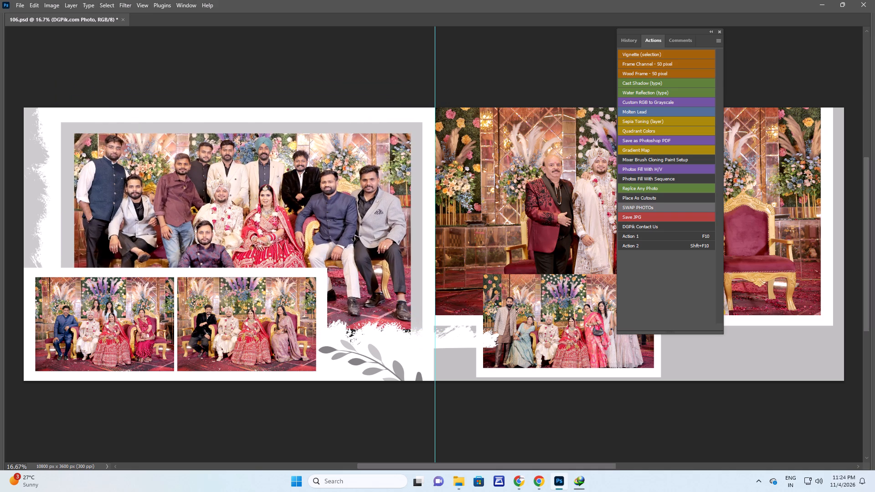
left_click_drag(323, 325, 444, 362)
key("ctrl+t")
key("e")
left_click(374, 307)
key("Return")
key("ctrl+t")
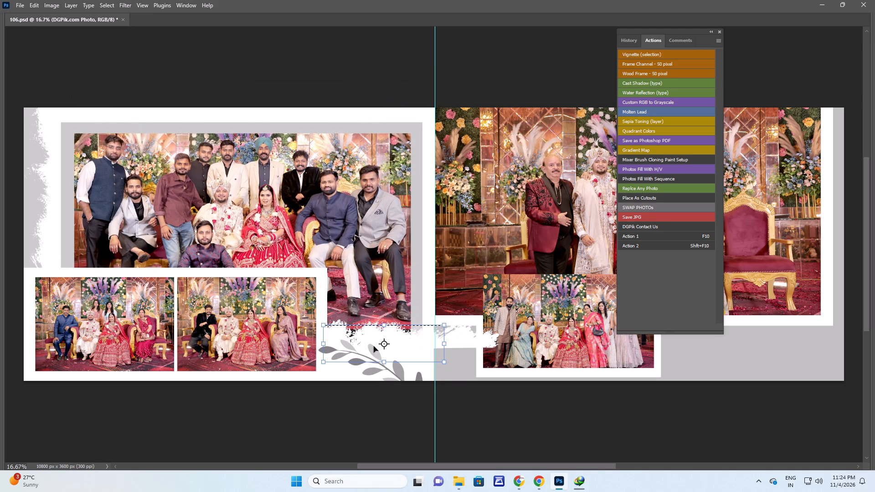
left_click_drag(384, 363, 393, 443)
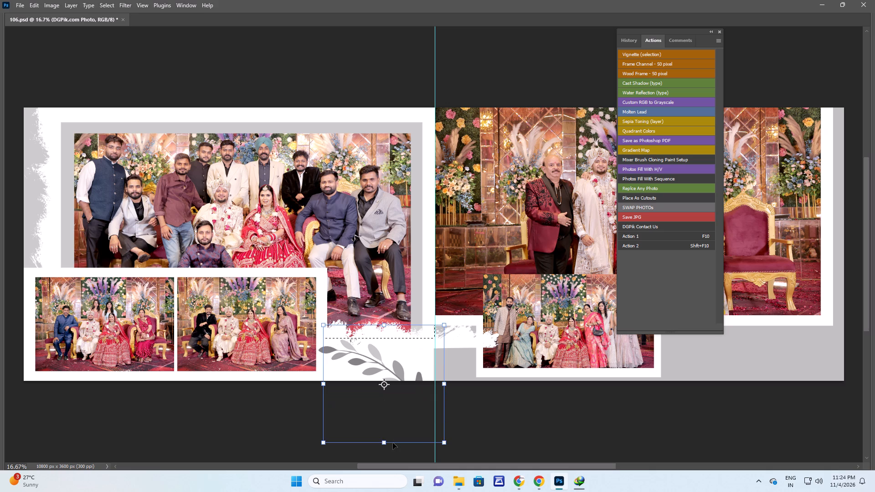
key("Return")
key("ctrl+d")
Select the DGPik.com Frames layer of the large left-page photo and run Action 1 on it.
key("v")
right_click(257, 181)
left_click(276, 191)
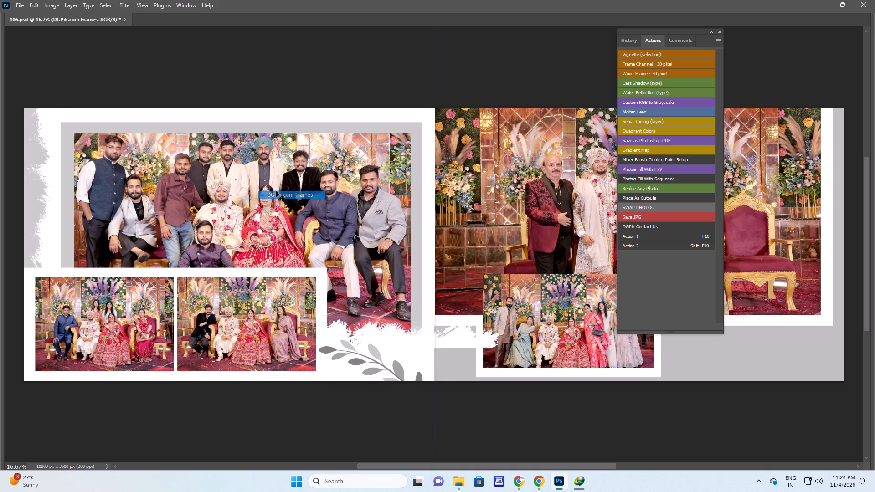
key("F10")
key("Tab")
key("Tab")
Slightly enlarge the seated family photo in the first small frame of the left page.
right_click_drag(138, 313, 148, 317)
left_click(158, 322)
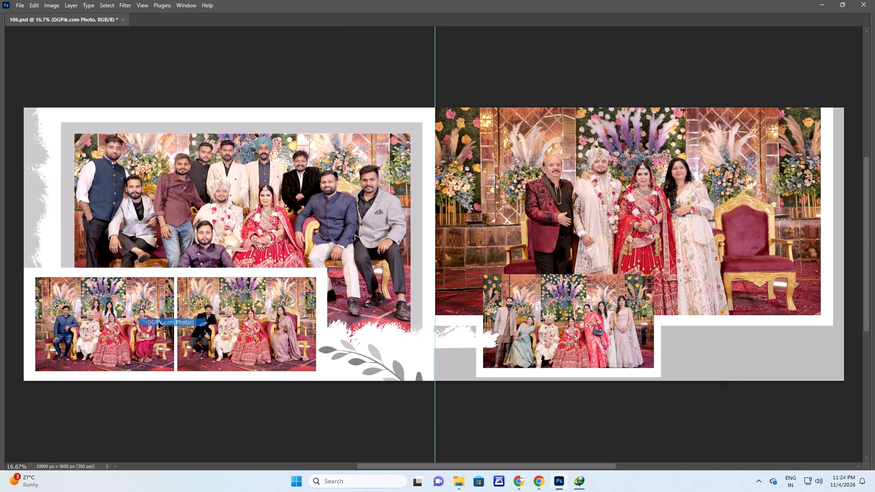
key("ctrl+t")
left_click_drag(173, 280, 182, 279, "alt+shift")
key("Return")
key("Return")
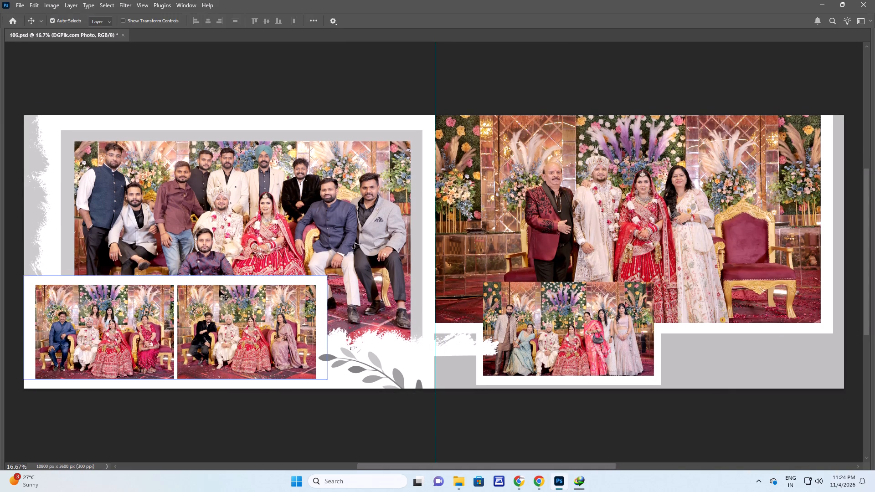
Enlarge the standing four-person photo in the large right-page frame to about 147% and reposition it within the frame.
key("space")
key("space")
key("space")
key("space")
key("space")
left_click_drag(579, 244, 459, 252)
right_click_drag(548, 203, 561, 208)
left_click(564, 210)
key("ctrl+t")
left_click_drag(605, 196, 597, 219)
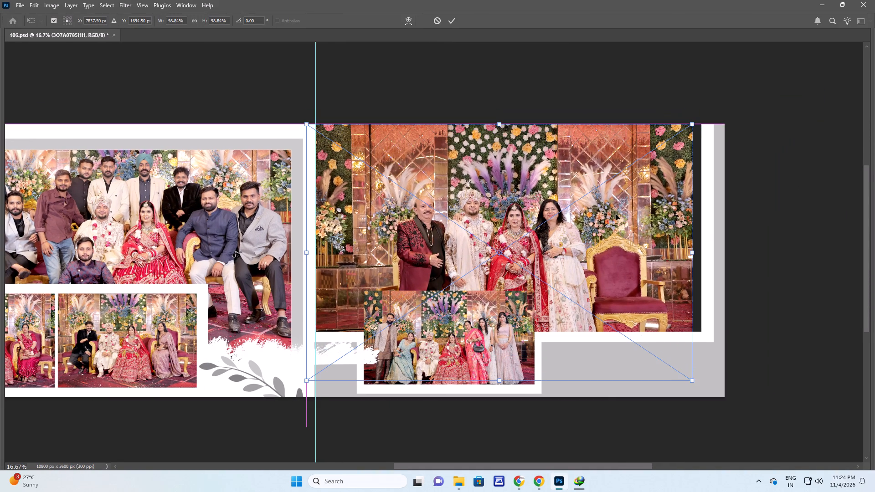
left_click_drag(691, 121, 694, 121, "alt+shift")
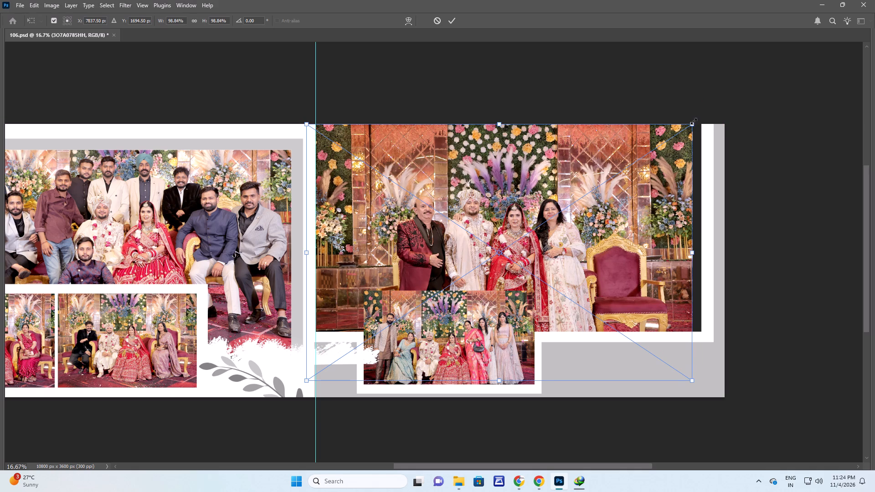
left_click_drag(694, 121, 804, 86, "alt+shift")
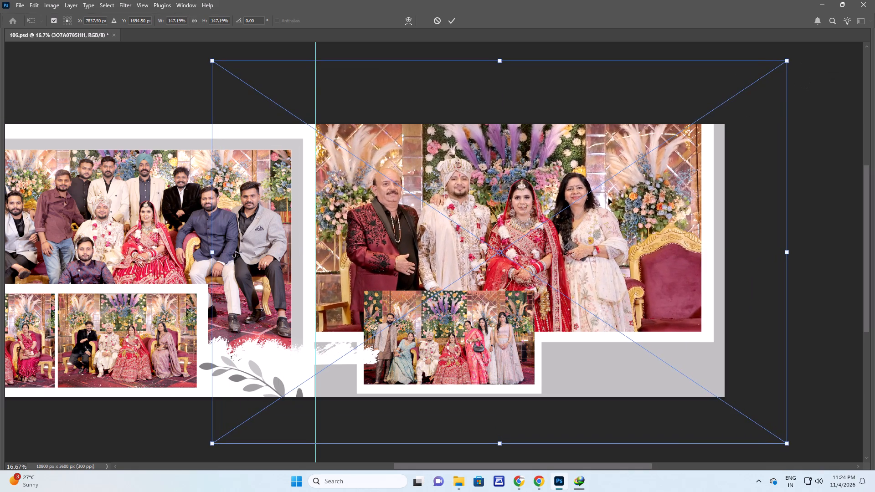
left_click_drag(610, 198, 618, 180)
key("Return")
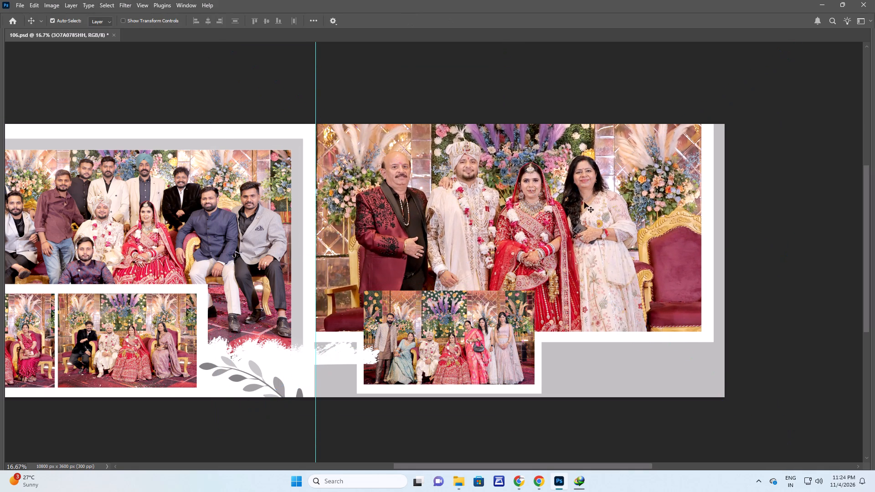
Switch to File Explorer, bring up the Kasim folder of photo-folder shortcuts and refresh it.
key("alt+Tab")
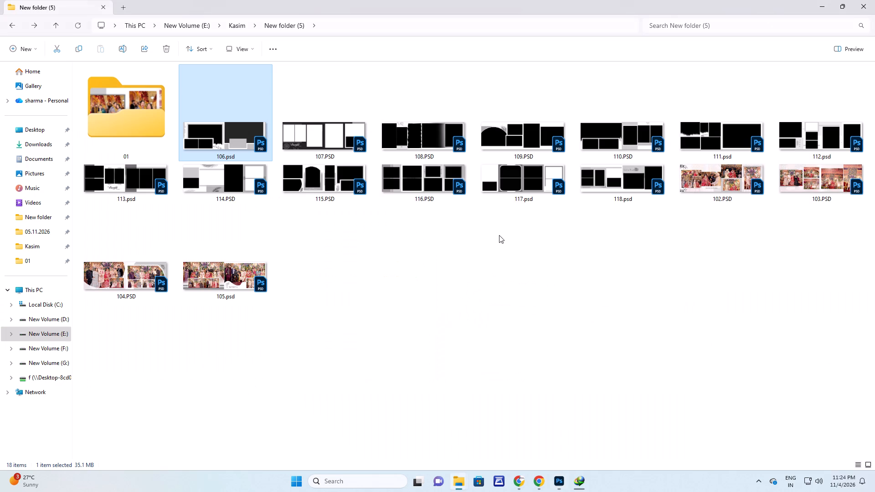
left_click(131, 123)
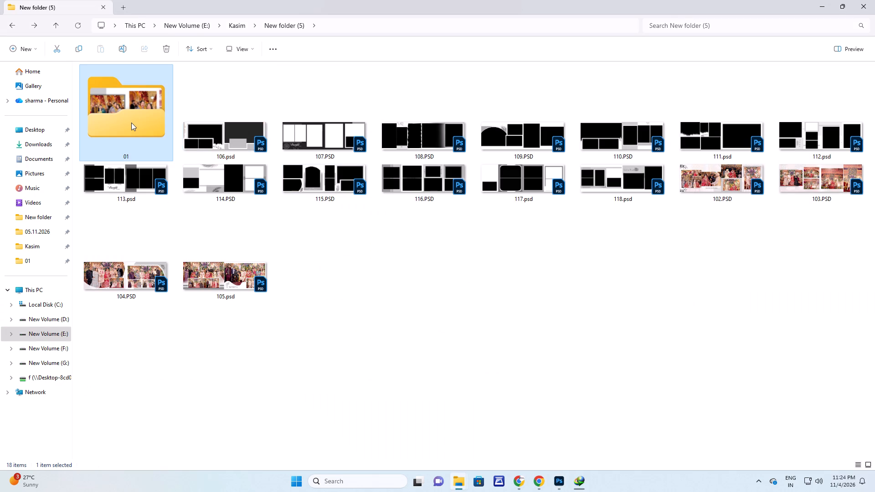
key("alt+Tab")
key("alt+Tab")
key("alt+Tab")
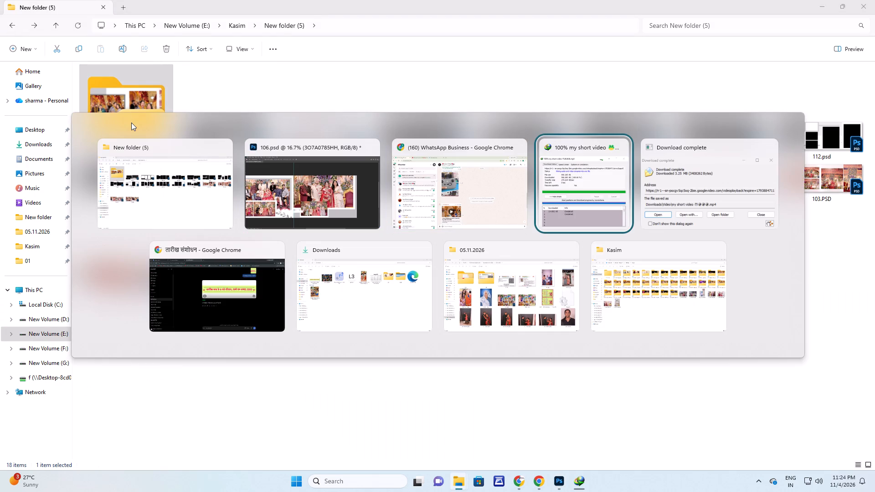
key("alt+Tab")
key("alt+Tab")
key("alt+Tab")
key("alt+Tab")
key("alt+Tab")
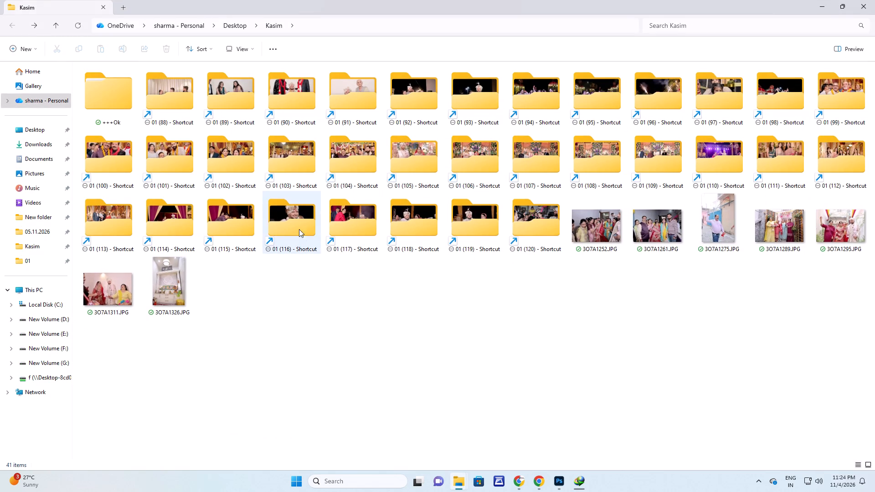
right_click(341, 280)
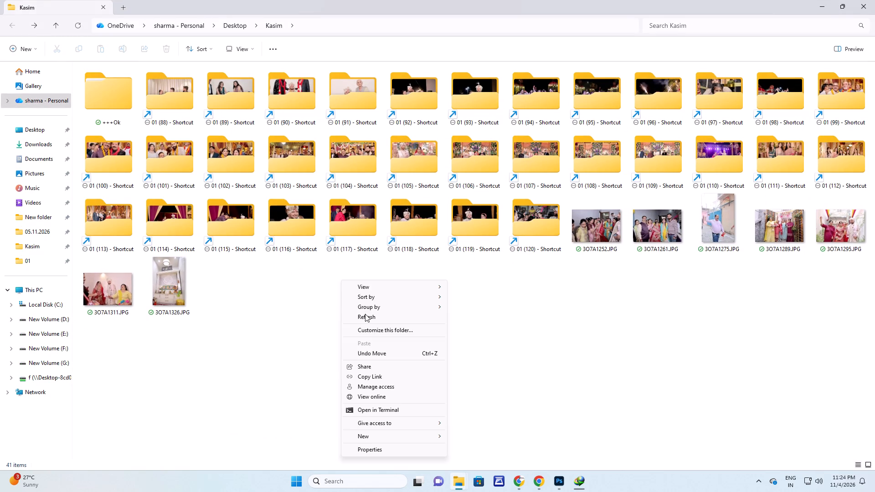
left_click(366, 315)
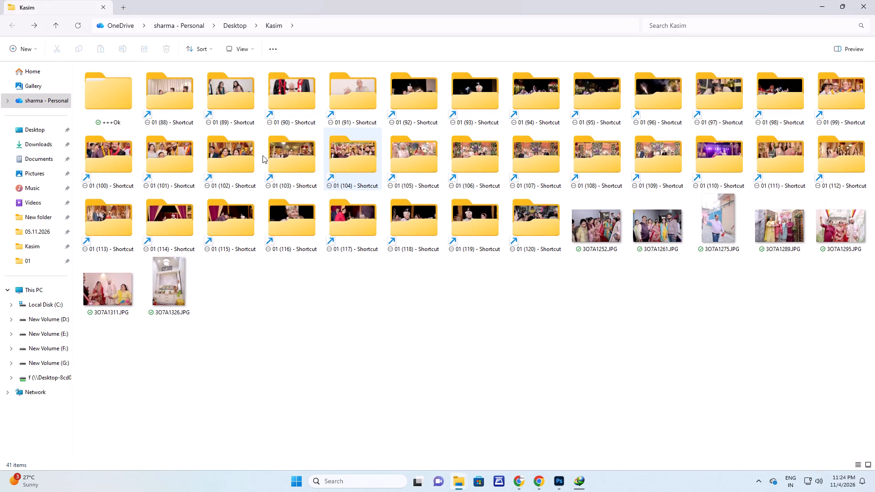
Look through the DGPik.com Used Photos folders of 01 (104) and 01 (105).
double_click(330, 152)
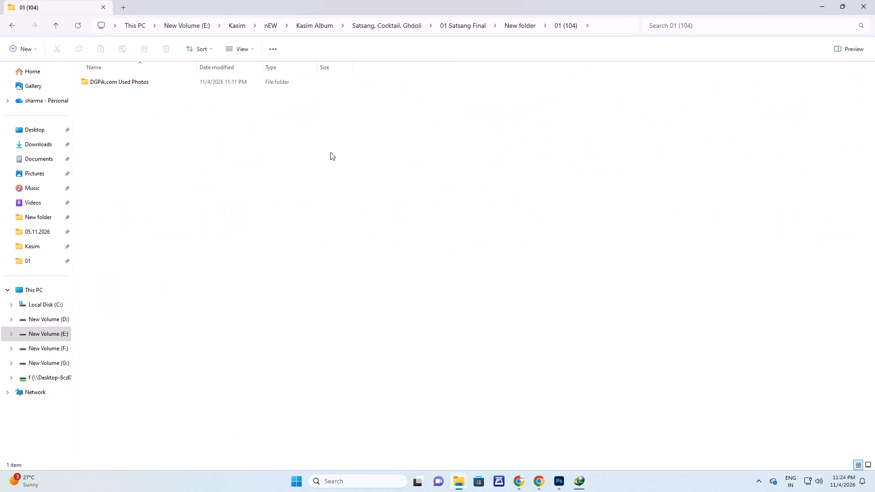
double_click(174, 78)
scroll(262, 184, "up", 7, "ctrl")
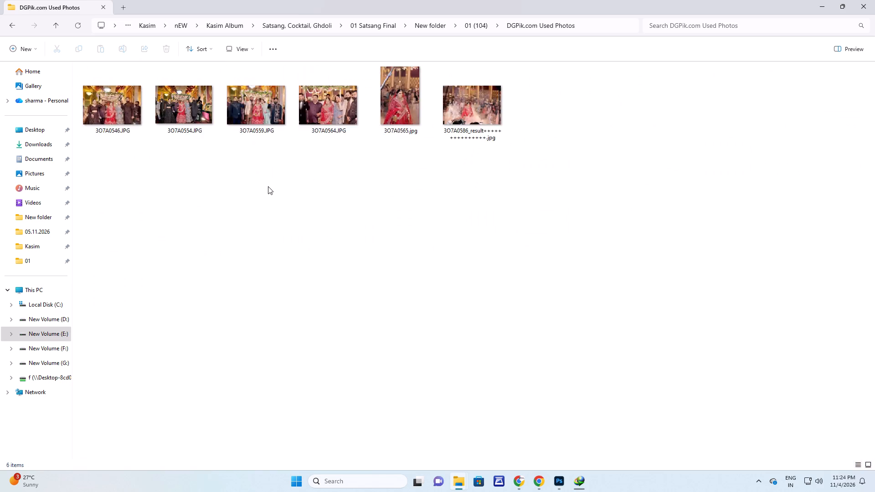
scroll(268, 186, "up", 18, "ctrl")
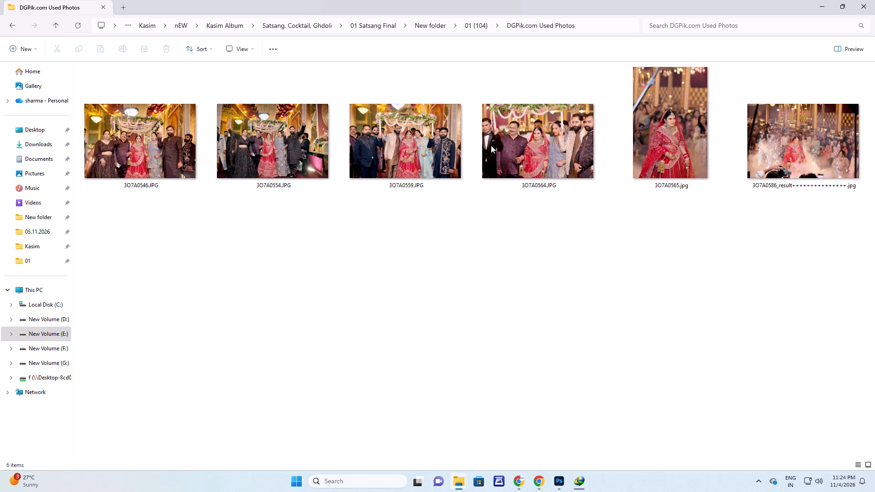
left_click(497, 145)
left_click(201, 191)
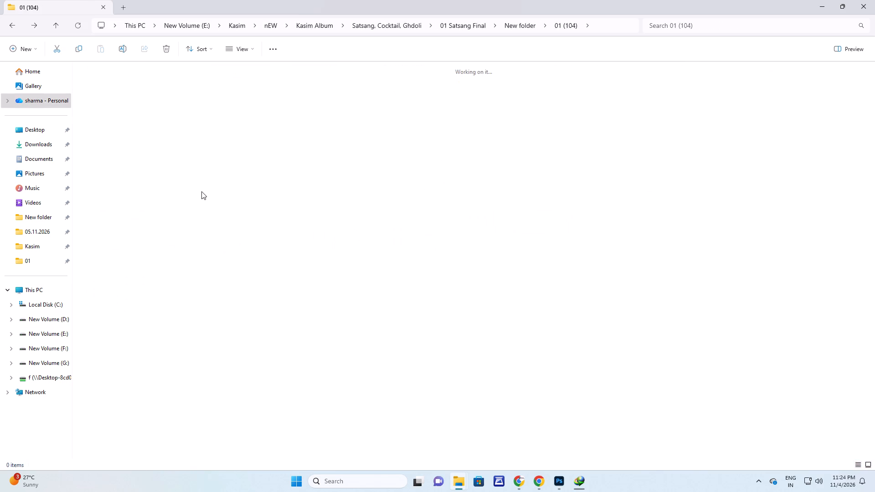
double_click(432, 149)
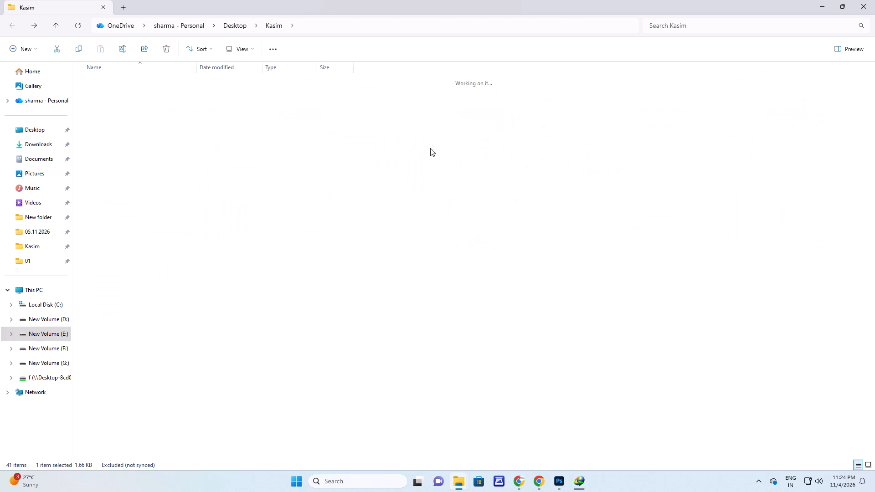
double_click(115, 85)
scroll(290, 200, "up", 12, "ctrl")
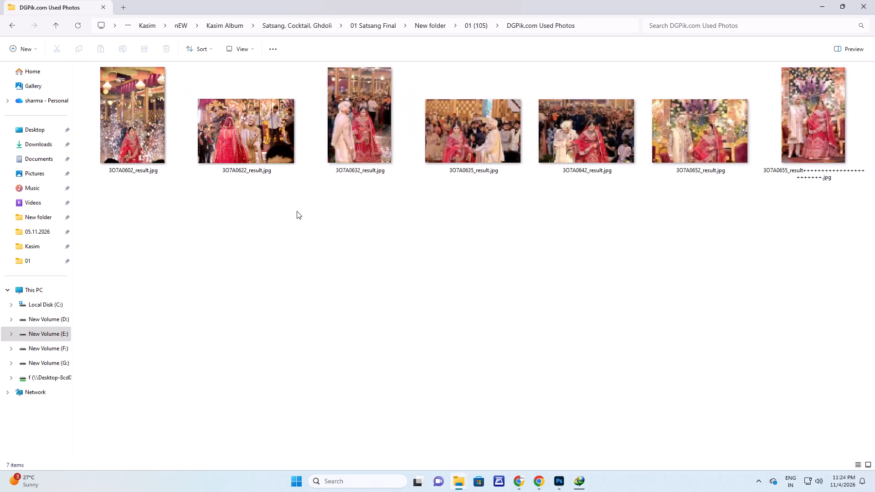
scroll(297, 211, "up", 7, "ctrl")
double_click(311, 211)
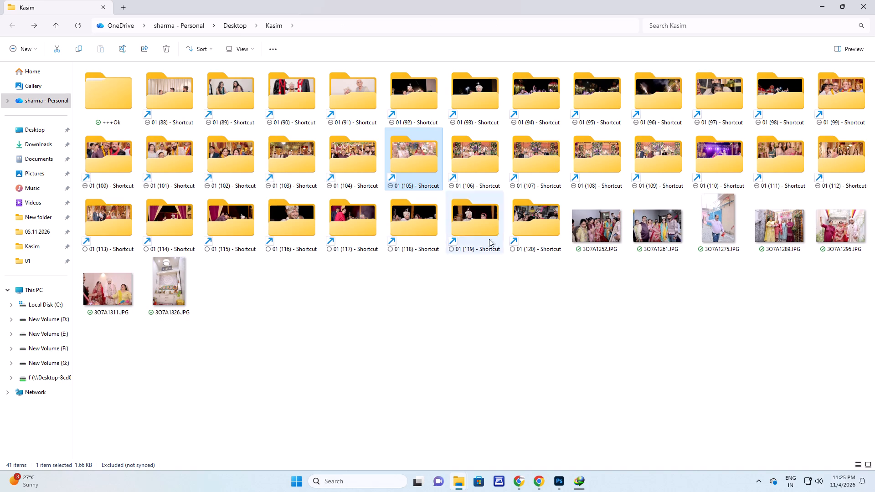
Look through the DGPik.com Used Photos folders of 01 (94) and 01 (95).
double_click(534, 86)
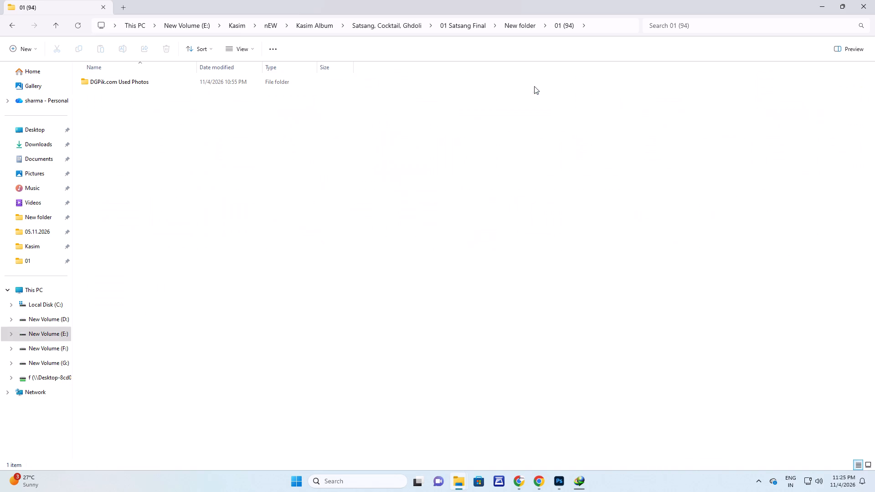
double_click(158, 82)
scroll(278, 221, "up", 10, "ctrl")
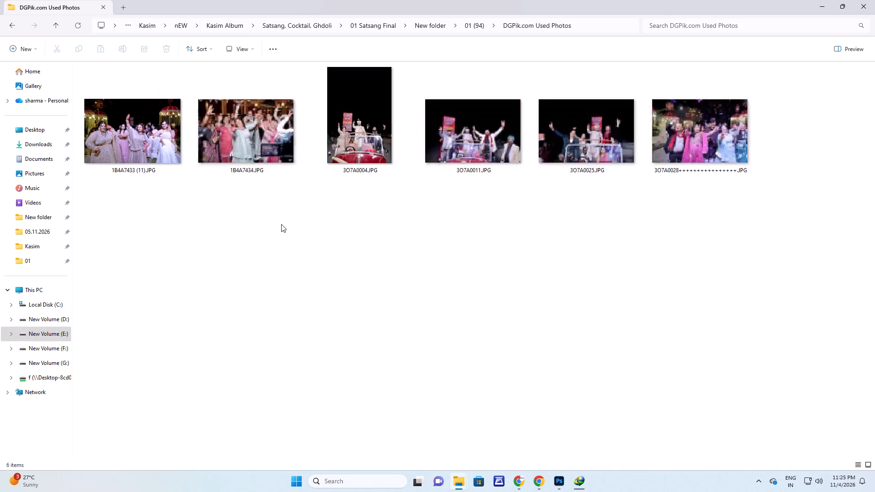
scroll(281, 224, "up", 15, "ctrl")
key("alt+Tab")
key("alt+Tab")
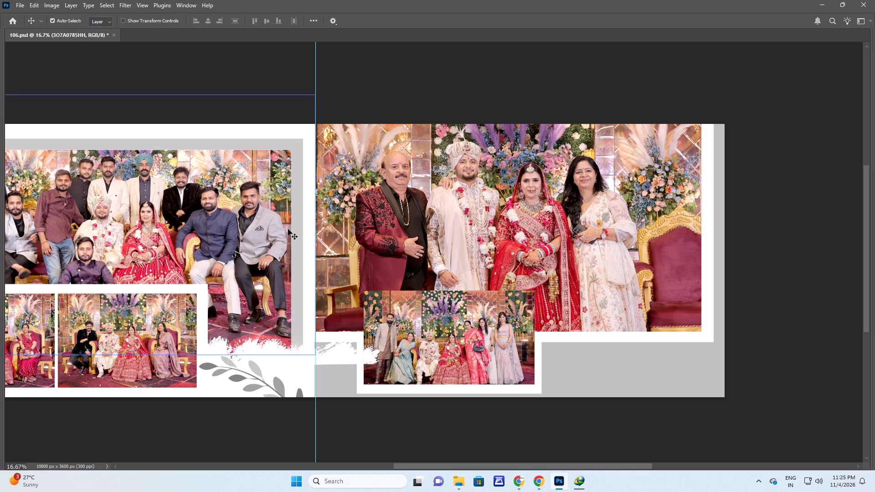
key("alt+Tab")
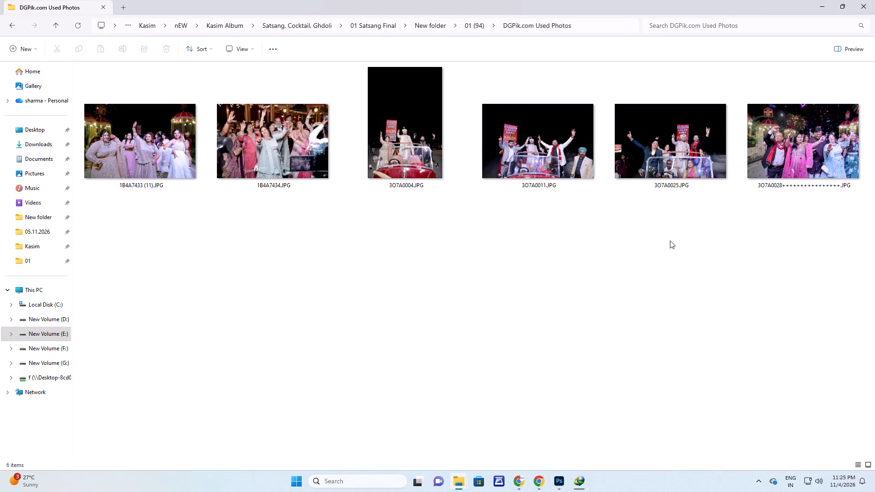
left_click(426, 168)
left_click(301, 113)
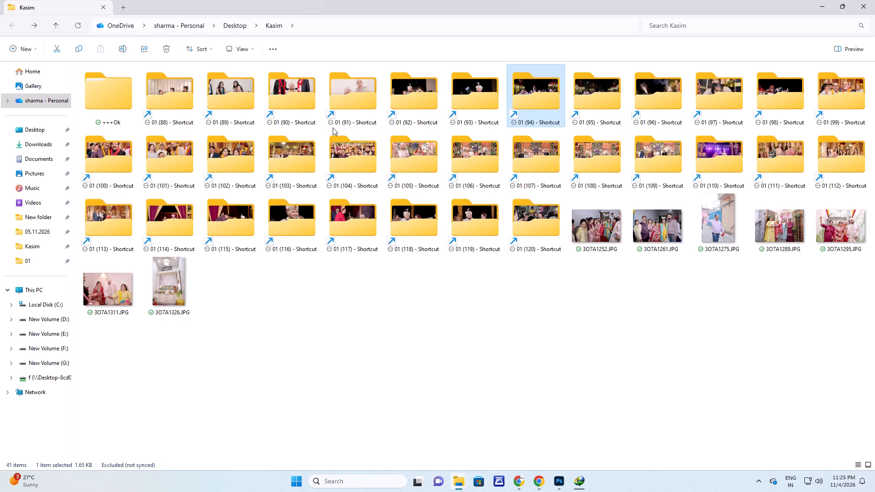
double_click(618, 96)
double_click(128, 82)
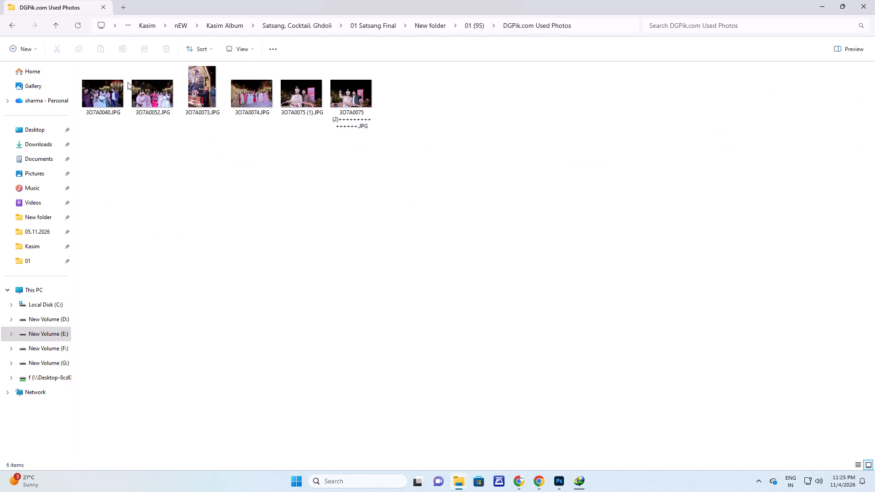
scroll(270, 161, "up", 18, "ctrl")
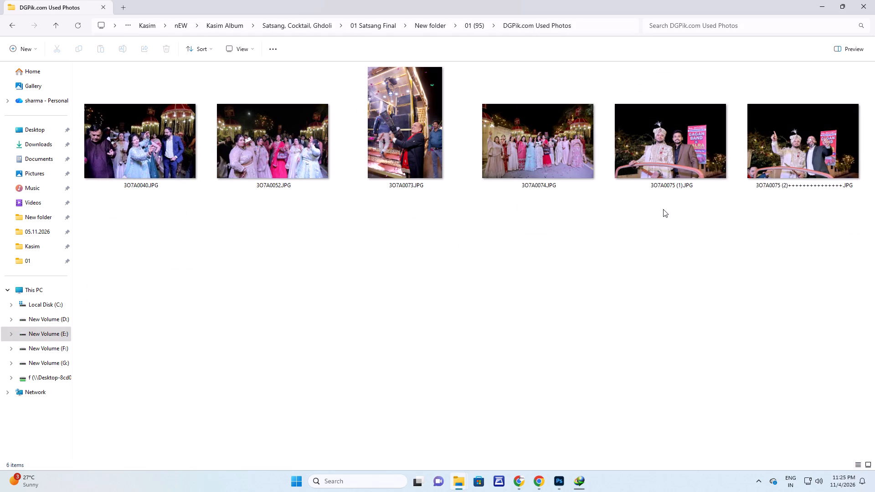
left_click(664, 208)
left_click(659, 204)
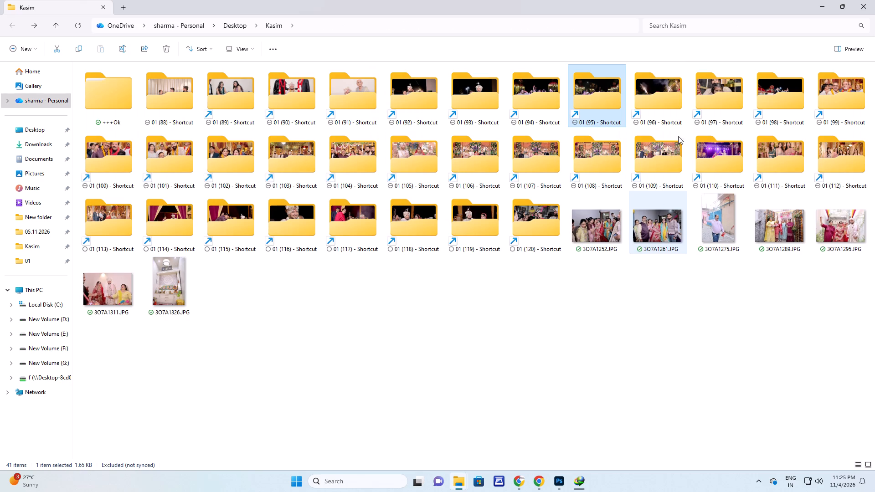
Open the DGPik.com Used Photos folder of 01 (96) and view its photos enlarged, starting with 3O7A0104.JPG.
double_click(650, 101)
double_click(176, 83)
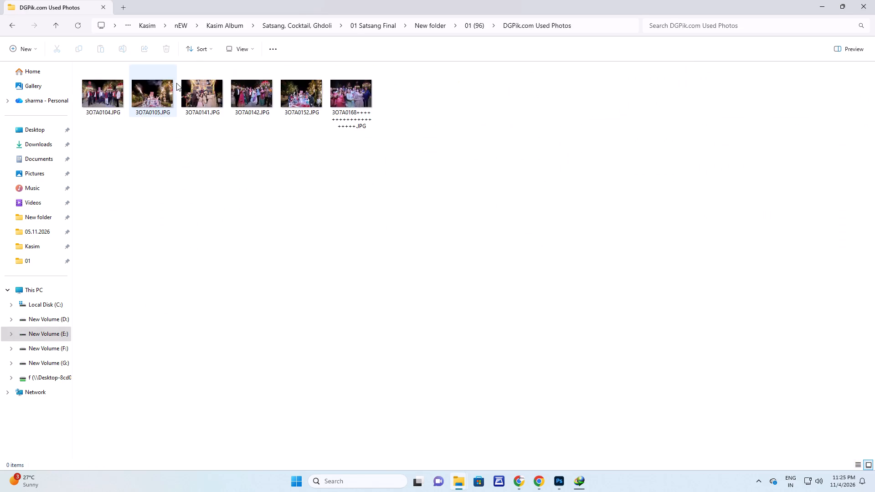
scroll(250, 227, "up", 19, "ctrl")
double_click(161, 120)
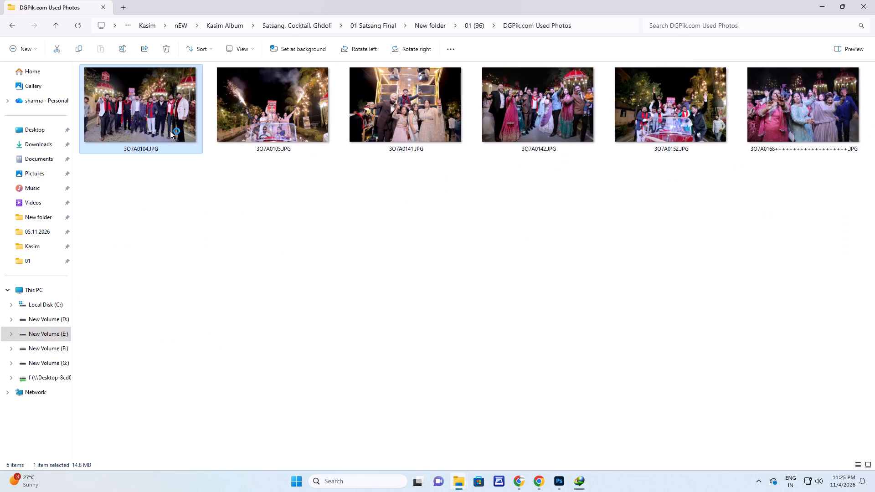
key("Right")
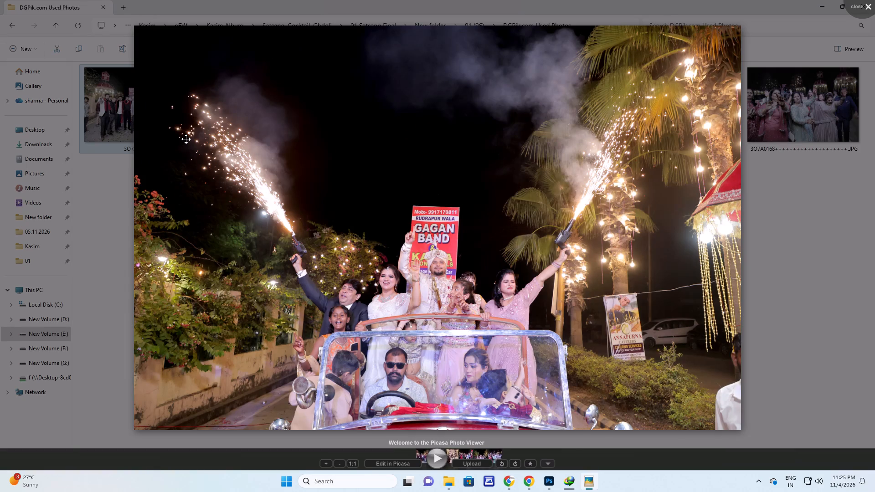
key("Right")
key("Right")
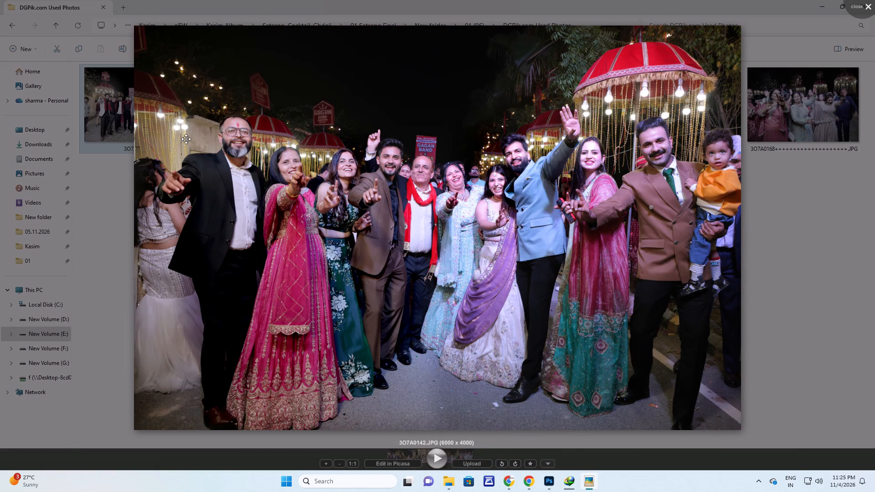
key("Right")
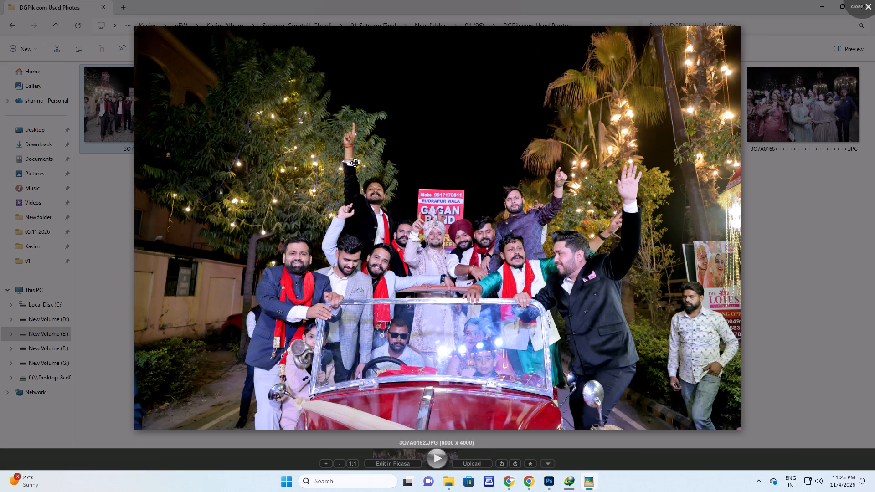
key("Escape")
Back in Photoshop, swap the large right-page photo with the small one below it using the SWAP PHOTOs action.
key("alt+Tab")
right_click_drag(554, 195, 562, 197)
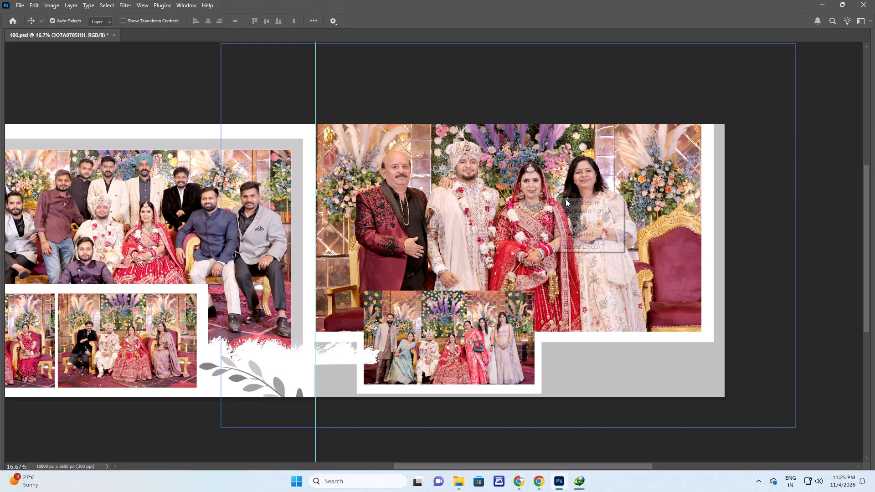
left_click(565, 199)
right_click(488, 319, "shift")
left_click(498, 323, "shift")
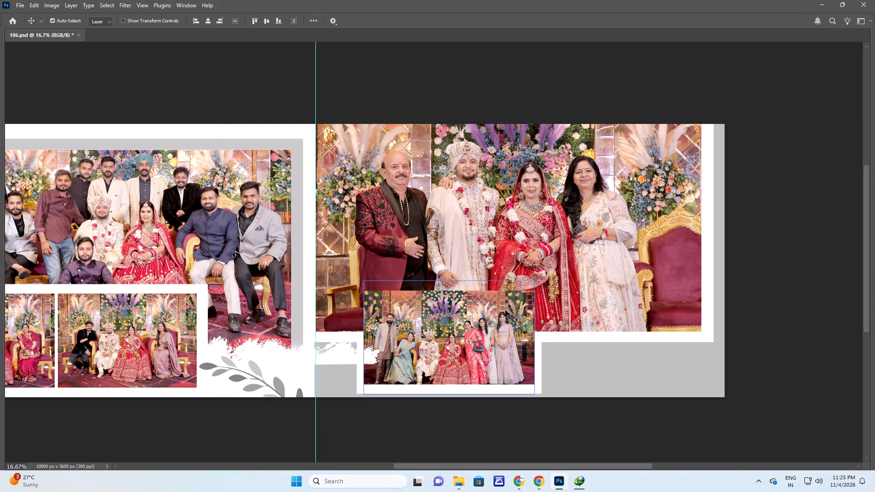
key("F9")
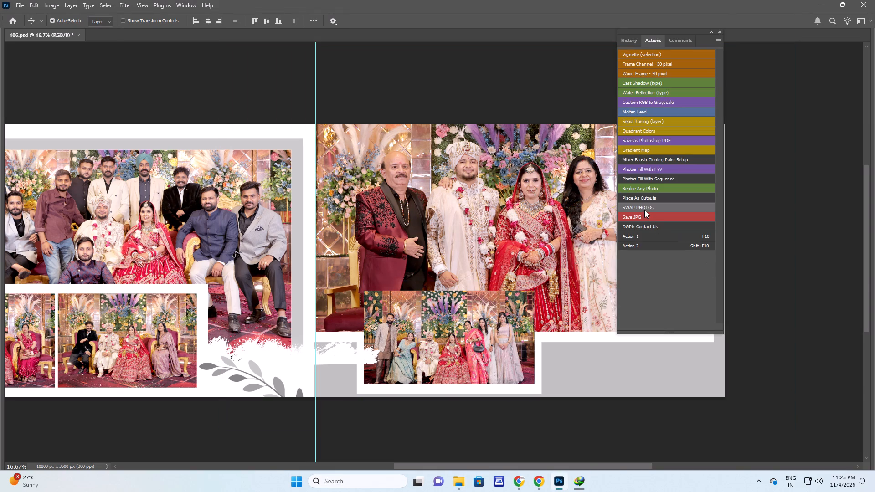
left_click(644, 207)
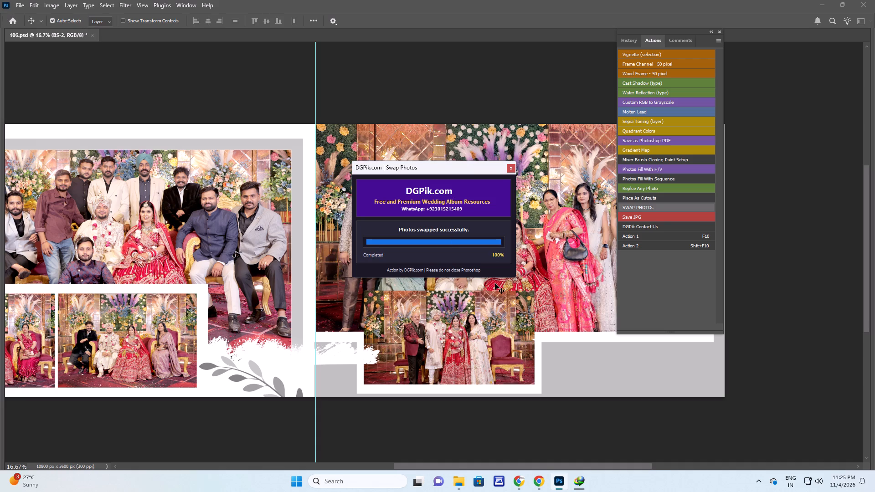
key("Tab")
key("Tab")
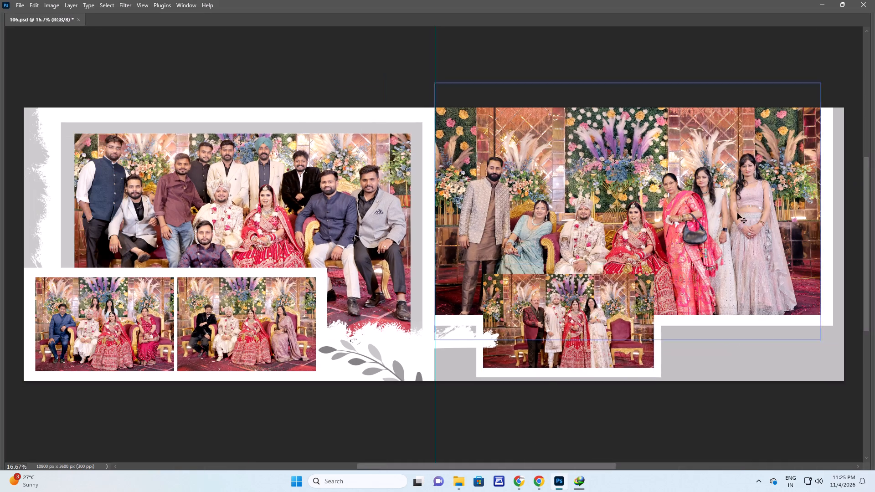
Enlarge the seven-person family photo in the large right-page frame and reposition it so everyone fits.
key("space")
left_click_drag(734, 200, 653, 225)
right_click_drag(619, 194, 623, 195)
left_click(634, 201)
key("ctrl+t")
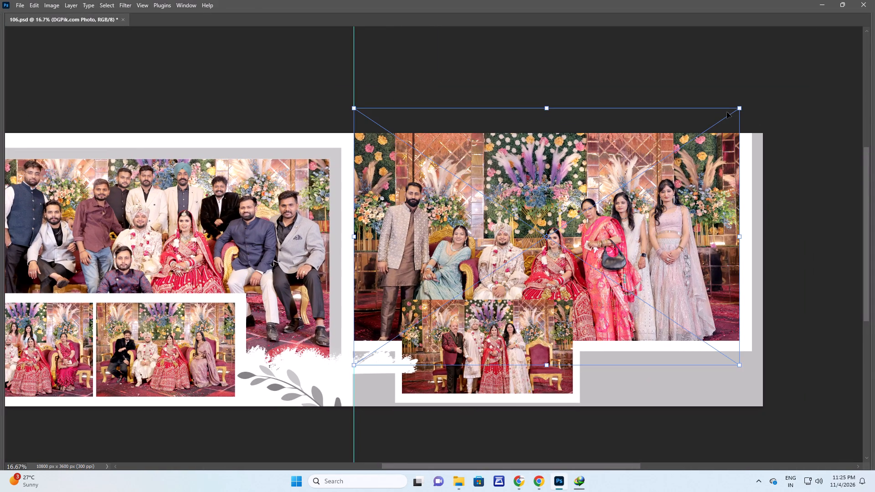
left_click_drag(736, 110, 801, 102, "shift")
left_click_drag(636, 158, 624, 156)
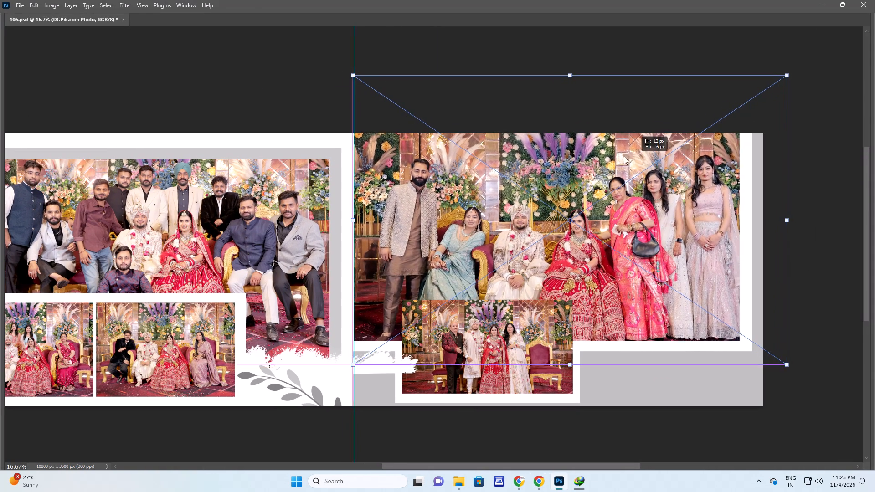
left_click_drag(624, 156, 616, 147)
key("Return")
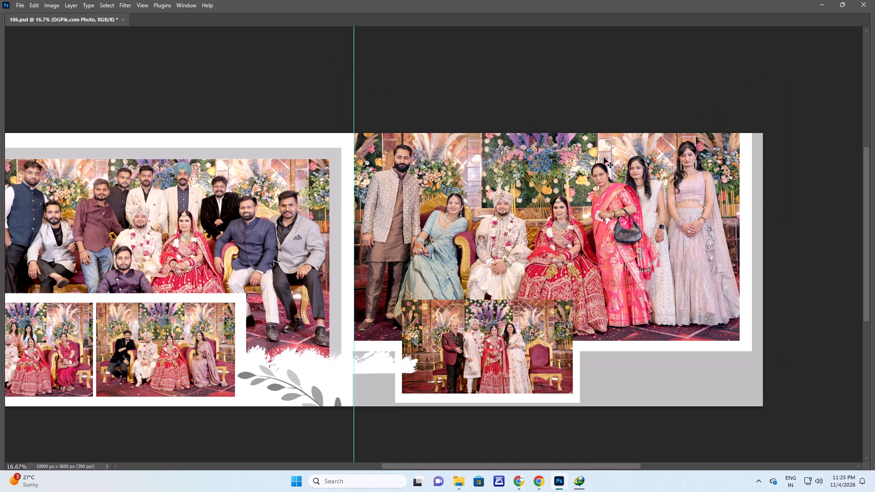
Enlarge the standing four-person photo in the small right-page frame and reposition it within the frame.
right_click_drag(498, 337, 507, 341)
left_click(517, 346)
key("ctrl+t")
left_click_drag(572, 291, 619, 267, "alt+shift")
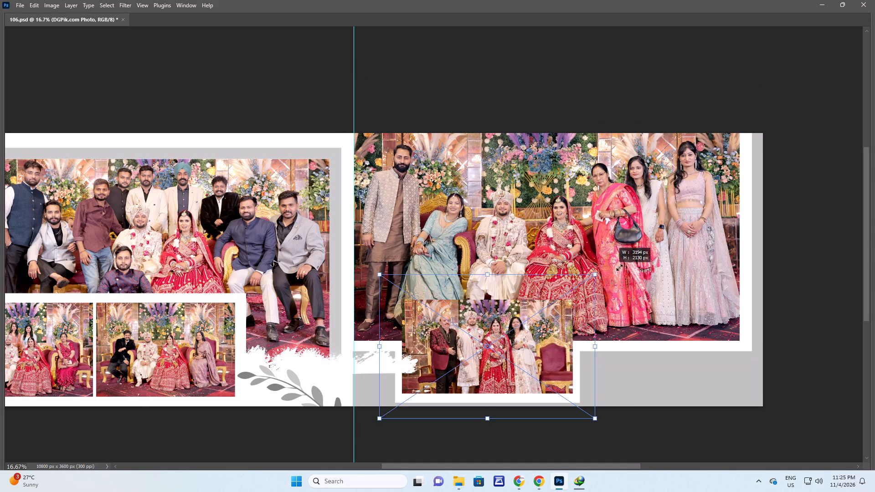
left_click_drag(619, 267, 630, 265, "alt+shift")
left_click_drag(510, 294, 510, 299)
key("Return")
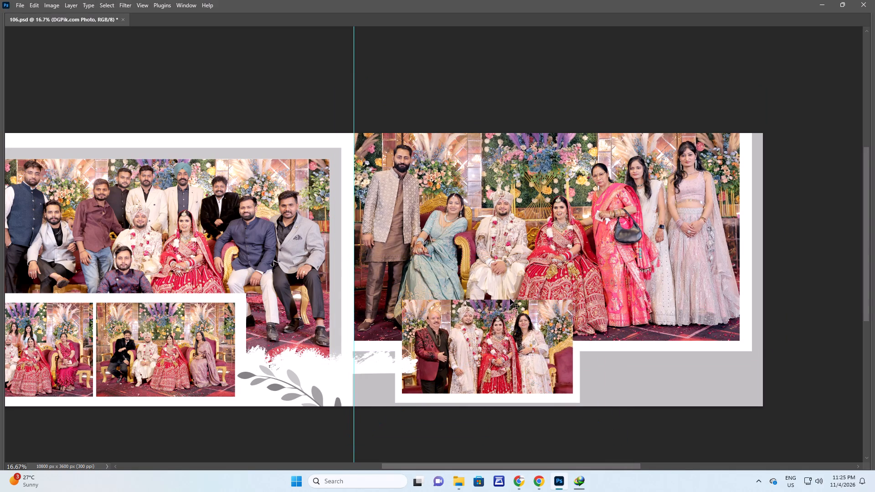
Select the DGPik.com Frames layer of the small right-page photo and run Action 1 on it.
right_click_drag(497, 321, 501, 322)
left_click(518, 333)
key("F10")
Check the whole spread, then save and close 106.psd.
key("space")
key("space")
left_click_drag(402, 321, 626, 287)
key("Tab")
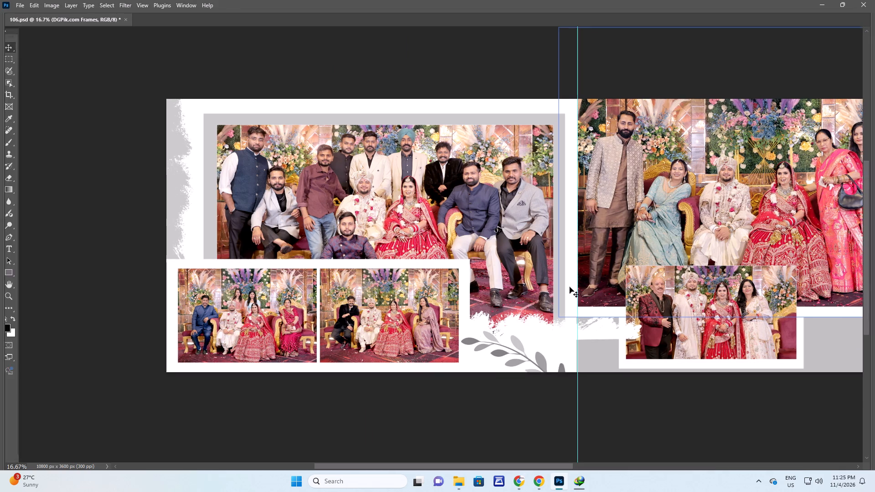
key("Tab")
key("Tab")
key("Tab")
key("ctrl+s")
key("ctrl+s")
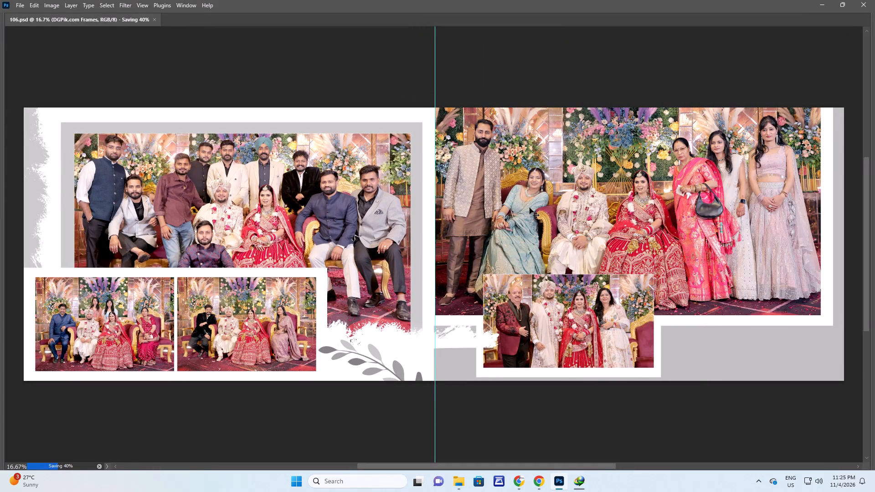
key("ctrl+w")
left_click(435, 178)
Switch to File Explorer and open the 107.PSD template from New folder (5) in Photoshop.
key("alt+Tab")
left_click_drag(367, 196, 380, 201)
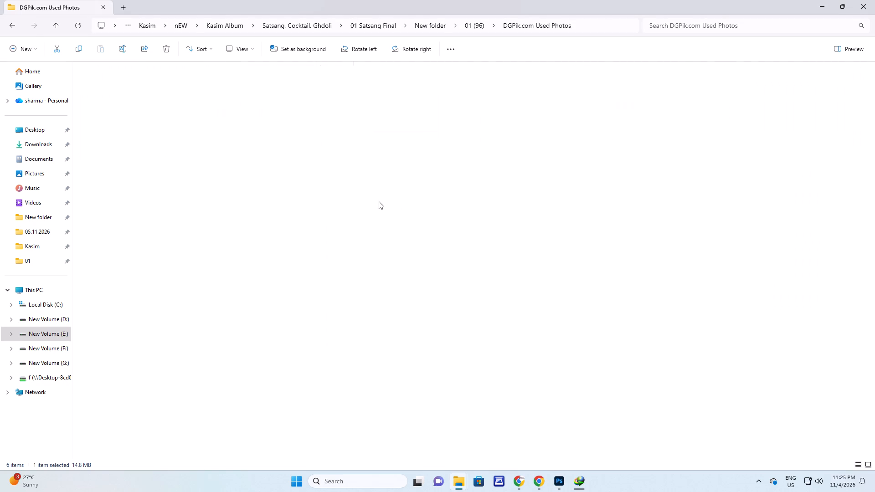
left_click(379, 201)
left_click(874, 0)
key("alt+Tab")
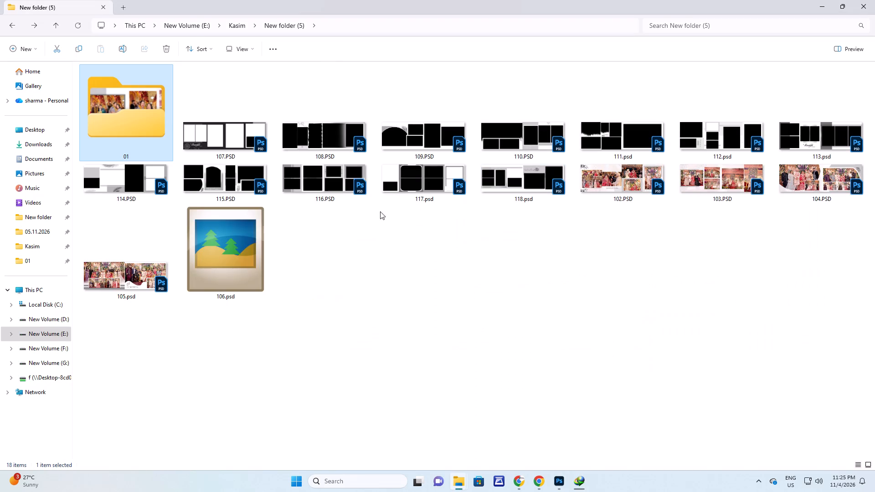
left_click(323, 221)
left_click_drag(242, 143, 98, 289)
key("alt+Tab")
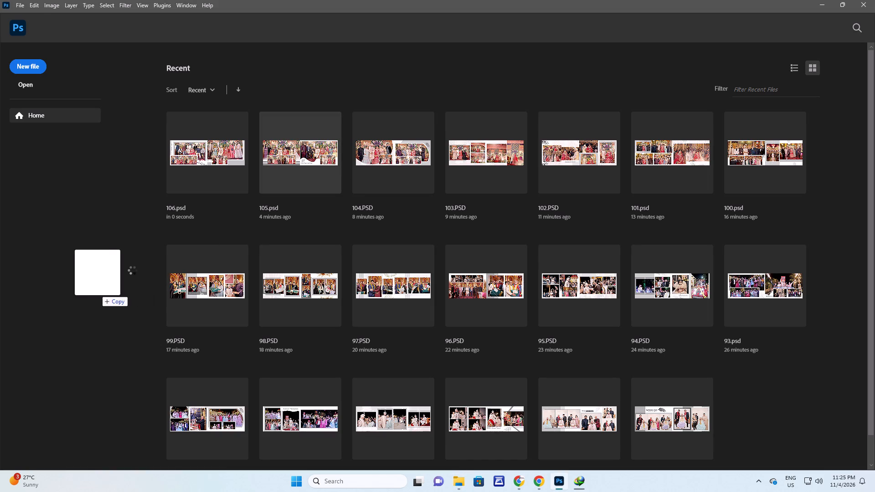
Select the six photo frame layers in order and run Photos Fill With Sequence using all photos from folder 01 (110).
right_click_drag(101, 200, 105, 203)
left_click(113, 208)
right_click_drag(177, 197, 181, 199, "shift")
left_click(188, 205, "shift")
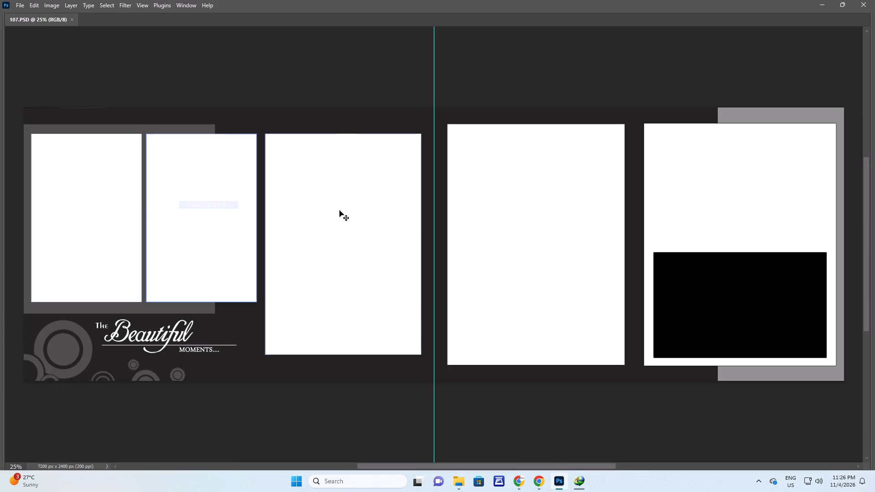
right_click(340, 210, "shift")
left_click(347, 214, "shift")
right_click_drag(551, 196, 558, 200, "shift")
left_click(563, 204, "shift")
right_click_drag(716, 182, 722, 184, "shift")
left_click(726, 187, "shift")
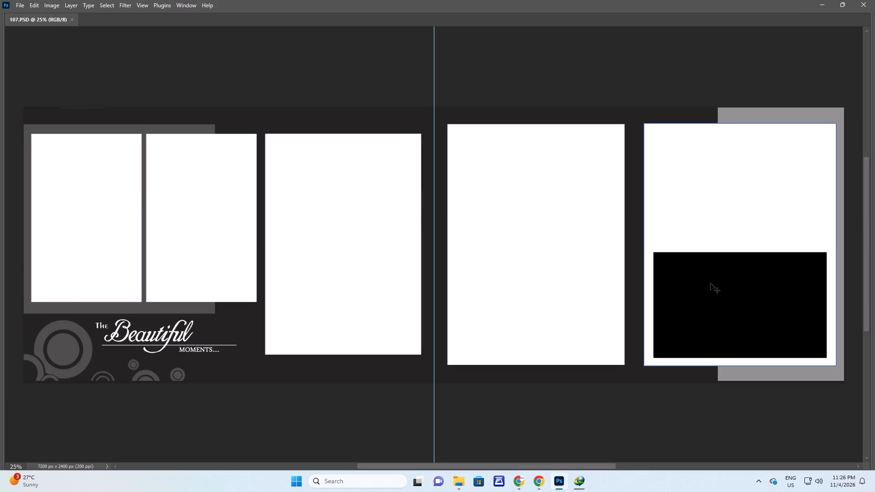
right_click(710, 283, "shift")
left_click(722, 288, "shift")
key("F9")
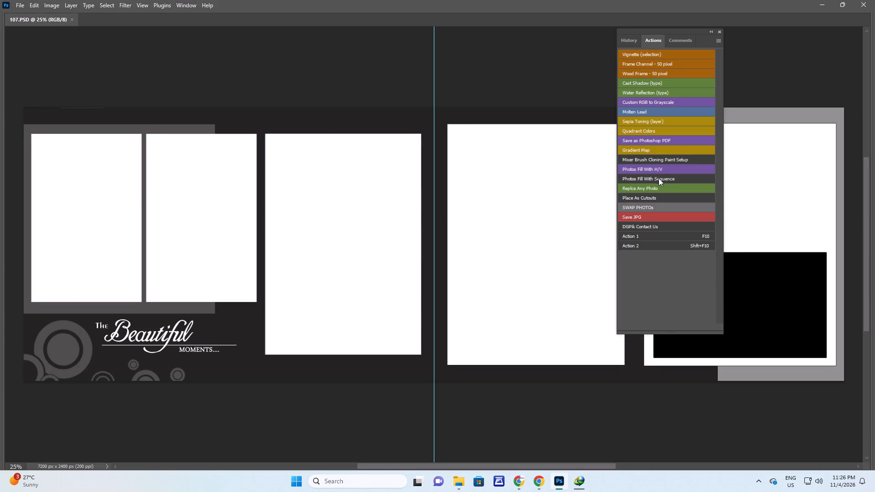
left_click(658, 177)
left_click(59, 29)
scroll(88, 72, "down", 2)
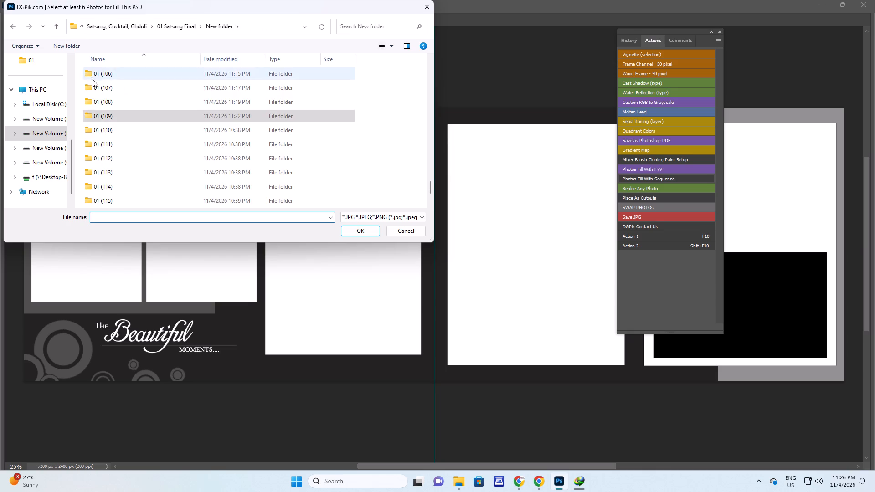
double_click(108, 129)
left_click(305, 160)
key("ctrl+a")
key("Return")
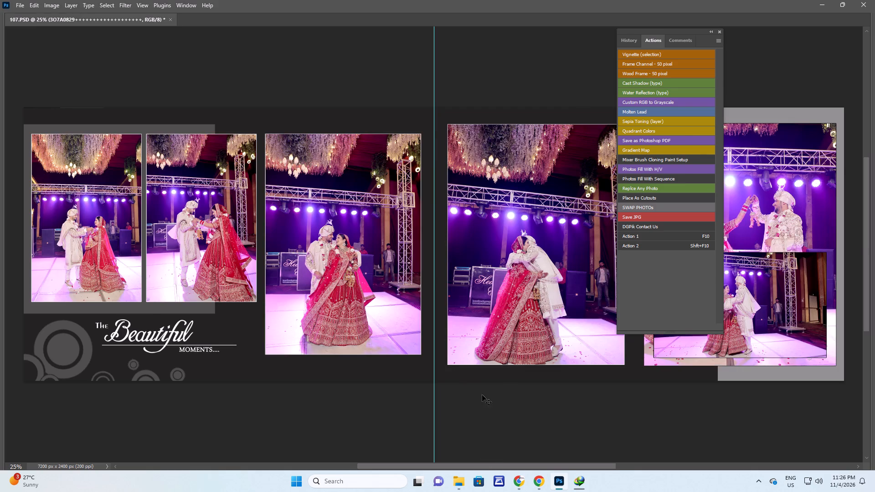
Slightly enlarge the couple photo in the second frame of the left page.
right_click_drag(217, 195, 227, 200)
left_click(232, 203)
key("ctrl+t")
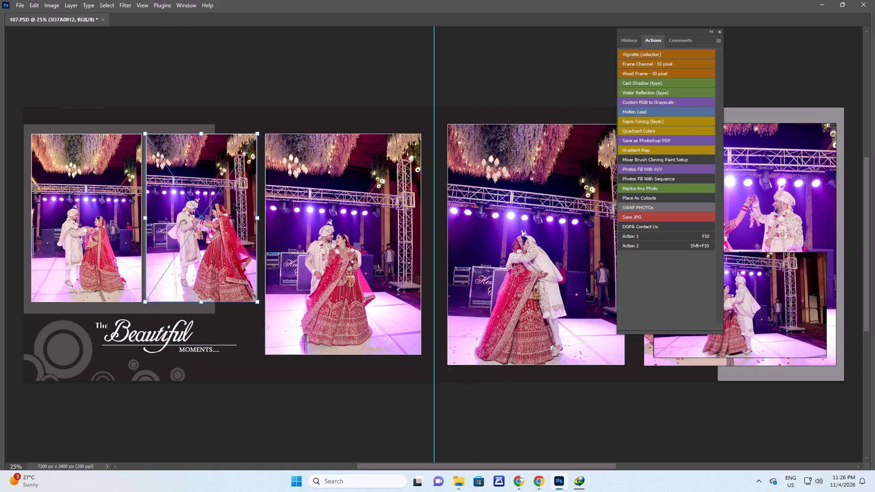
left_click_drag(149, 134, 143, 126, "shift")
key("shift+Return")
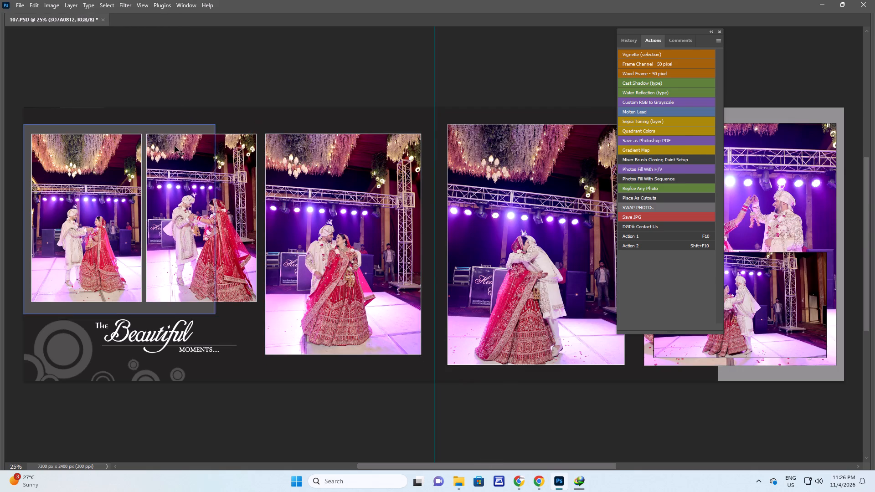
Enlarge the hugging couple photo 3O7A0815 in the tall right-page frame and shift it upward within the frame.
key("space")
key("space")
key("space")
key("space")
left_click_drag(474, 213, 240, 209)
right_click_drag(325, 192, 340, 200)
left_click(343, 202)
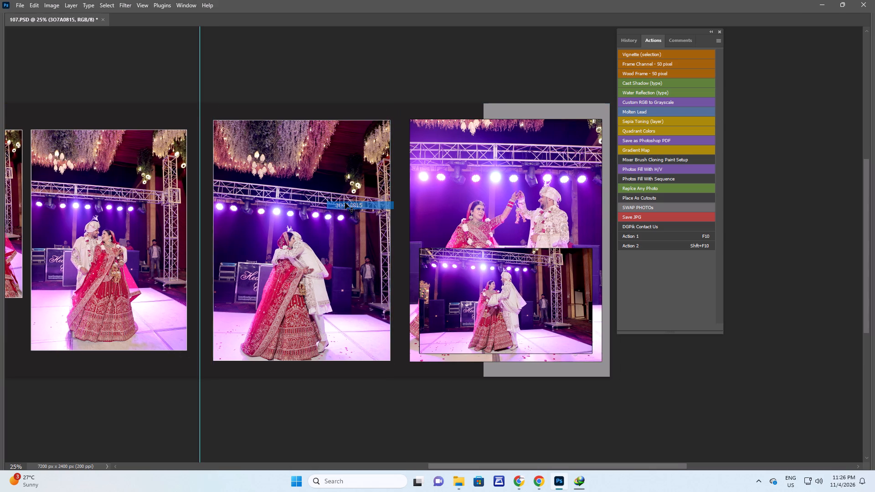
key("ctrl+t")
left_click_drag(390, 111, 429, 98, "alt+shift")
left_click_drag(366, 175, 369, 151)
key("Return")
Duplicate the hugging couple photo, send the copy two levels down behind its frame, and set its opacity to 10%.
key("alt+Left")
key("ctrl+bracketleft")
key("ctrl+bracketleft")
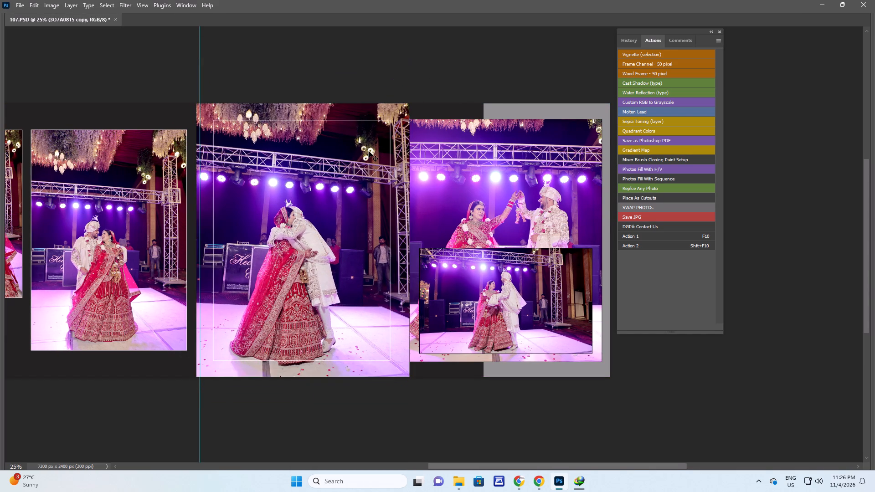
key("1")
Nudge the faded background copy of the hugging photo rightward to line up with the centre guide.
key("space")
key("space")
key("space")
key("space")
key("space")
left_click_drag(299, 164, 421, 168)
key("f")
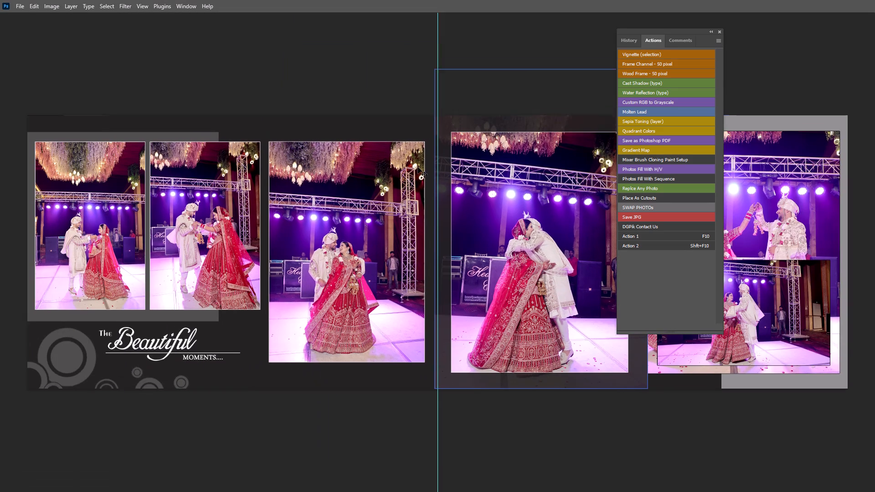
key("alt+shift+minus")
key("space")
key("space")
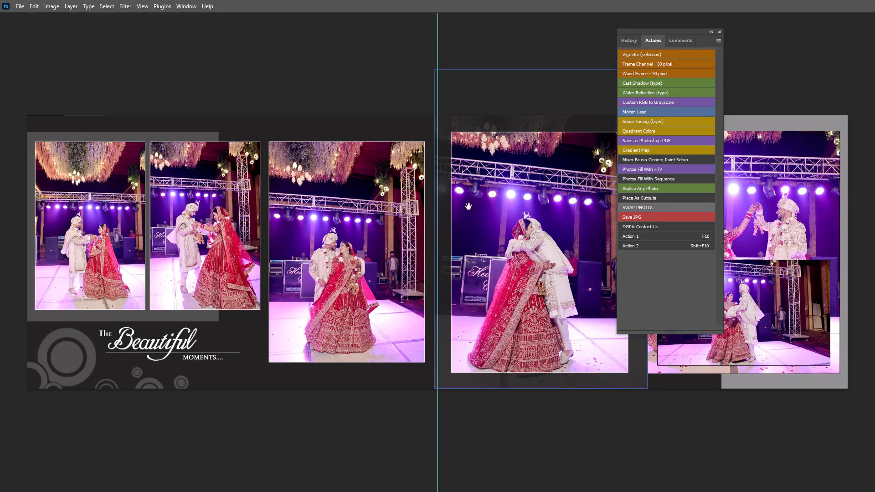
left_click(468, 206)
key("m")
key("v")
key("shift+Right")
key("shift+Right")
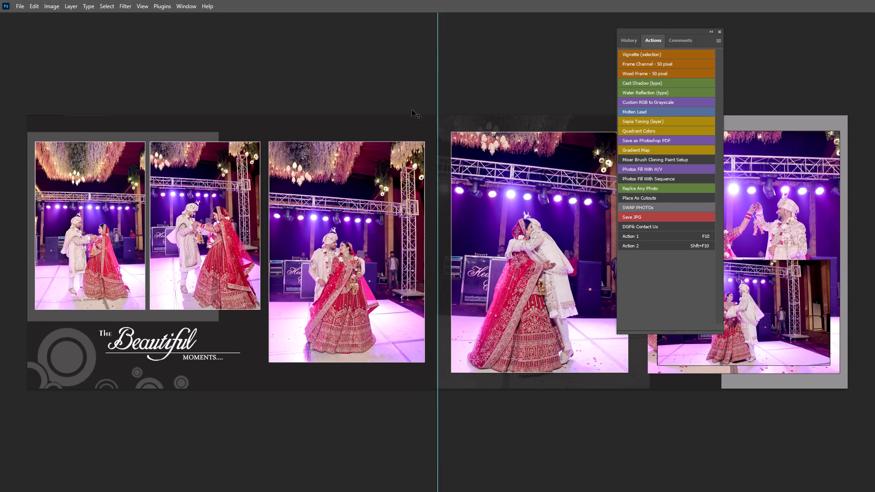
key("Right")
key("Right")
Rasterize the faded background copy and erase its hard outer edge near the large frame on the far right.
key("space")
key("space")
key("space")
key("space")
key("space")
key("space")
key("space")
key("space")
key("space")
key("space")
key("space")
left_click_drag(444, 121, 115, 130)
key("e")
left_click(324, 160)
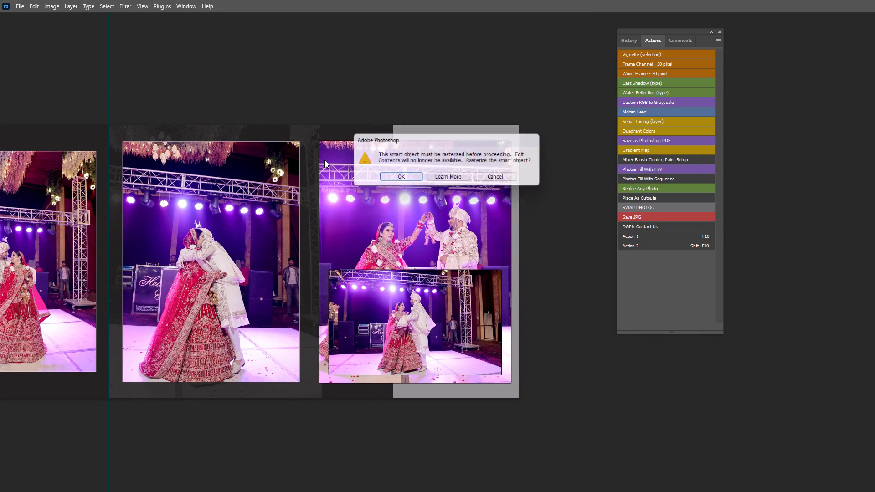
key("Return")
key("e")
left_click_drag(325, 105, 394, 94)
key("v")
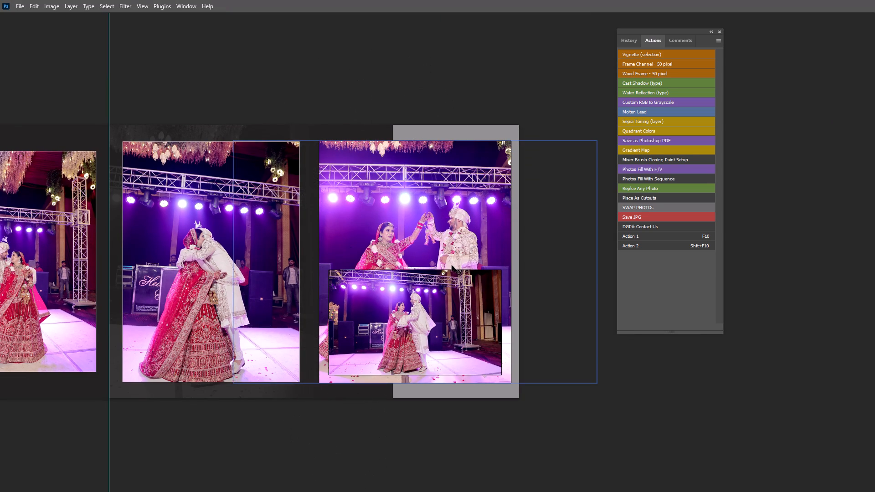
Select the DGPik.com Frames layer of the small lower photo on the right page and run Action 1 on it.
key("f")
key("space")
key("space")
key("space")
left_click_drag(593, 257, 324, 257)
right_click(465, 249)
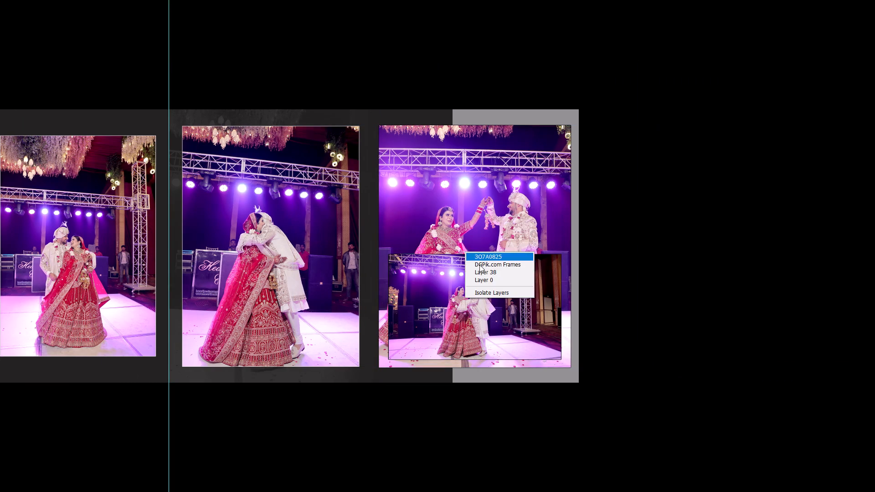
right_click(396, 275)
left_click(418, 289)
key("F10")
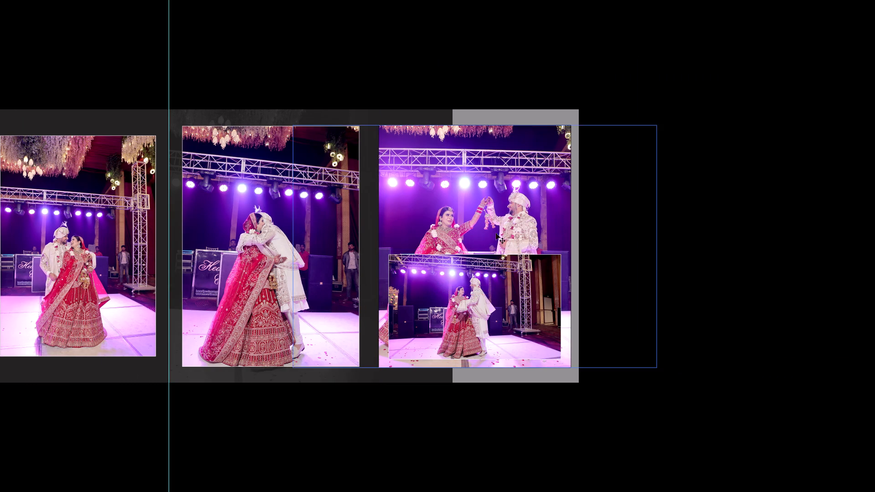
Move photo 3O7A0825 up within the large right-page frame so the couple sits above the small photo.
right_click_drag(479, 198, 489, 202)
left_click(493, 205)
key("ctrl+t")
left_click_drag(497, 210, 497, 162)
left_click_drag(497, 162, 495, 157)
key("Return")
Rasterize photo 3O7A0825 and erase its lower part around the small photo with a smaller eraser brush.
key("e")
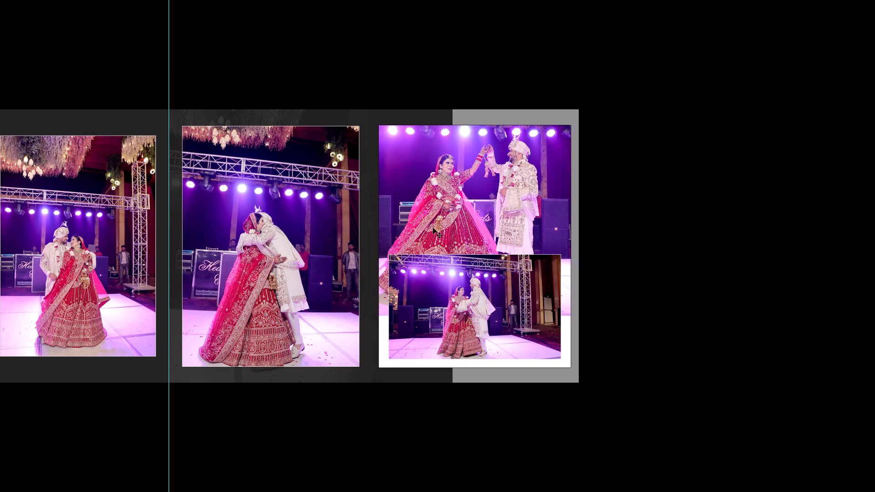
left_click(431, 265)
key("Return")
key("e")
key("bracketleft")
key("bracketleft")
key("bracketleft")
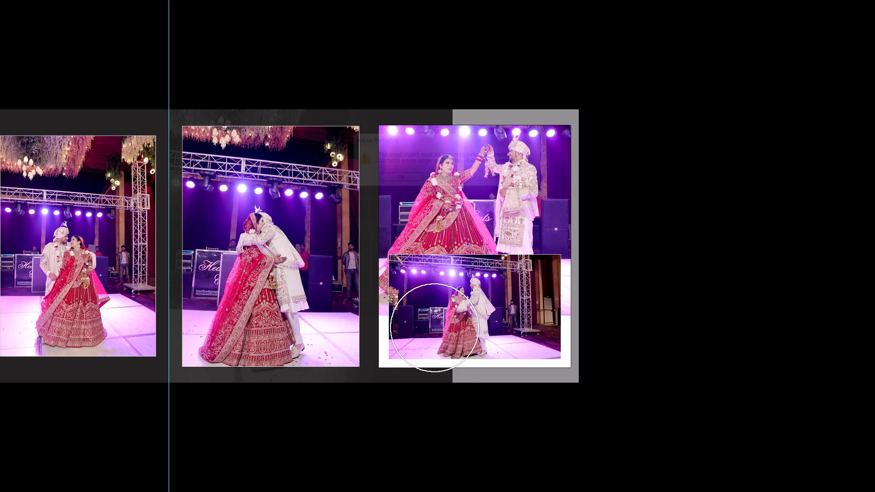
left_click_drag(449, 320, 515, 325)
left_click_drag(516, 325, 573, 315)
left_click_drag(545, 318, 590, 309)
left_click_drag(573, 319, 608, 314)
left_click_drag(576, 317, 482, 324)
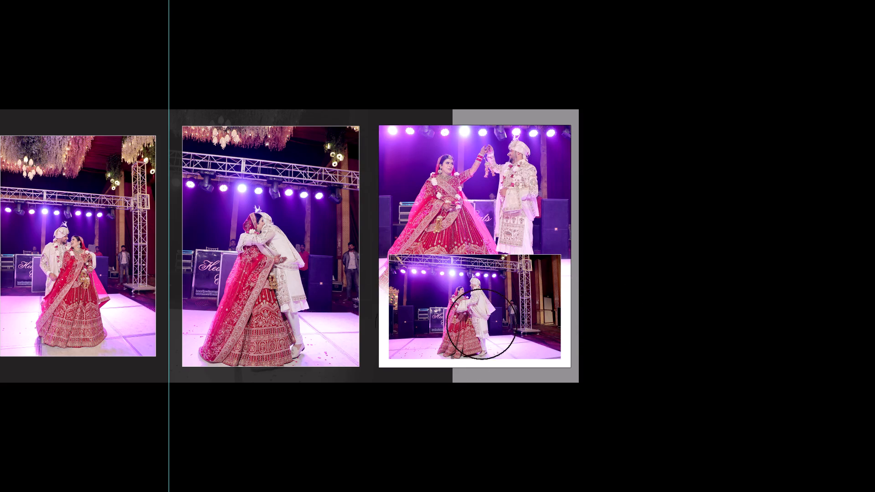
left_click_drag(482, 324, 189, 314)
Select the DGPik.com Frames layer of the large far-right photo and run Action 1 on it.
key("space")
left_click_drag(490, 298, 502, 299)
key("v")
right_click_drag(468, 167, 481, 174)
left_click(494, 186)
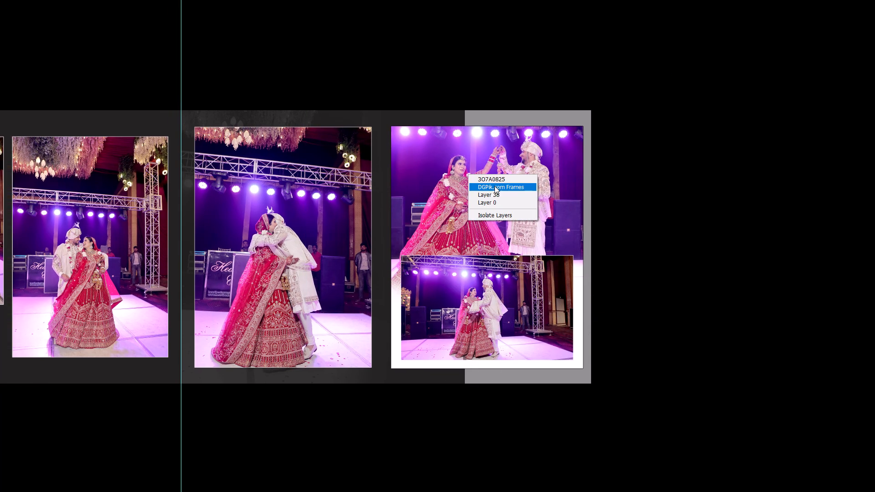
key("F10")
Check the whole spread, then save and close 107.PSD.
key("space")
key("space")
key("space")
key("space")
left_click_drag(271, 243, 475, 243)
key("space")
left_click_drag(192, 265, 399, 271)
key("f")
key("Tab")
key("Tab")
key("ctrl+s")
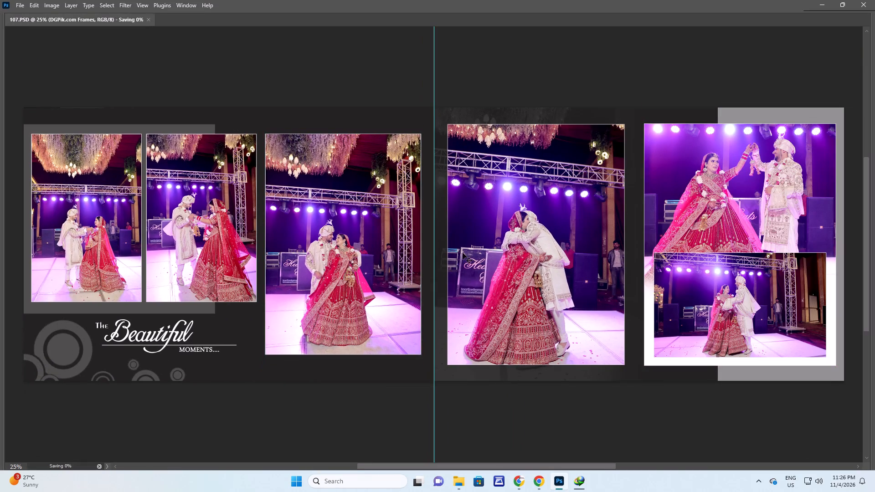
key("ctrl+s")
key("ctrl+w")
left_click(432, 175)
Switch to File Explorer and refresh the contents of New folder (5).
key("alt+Tab")
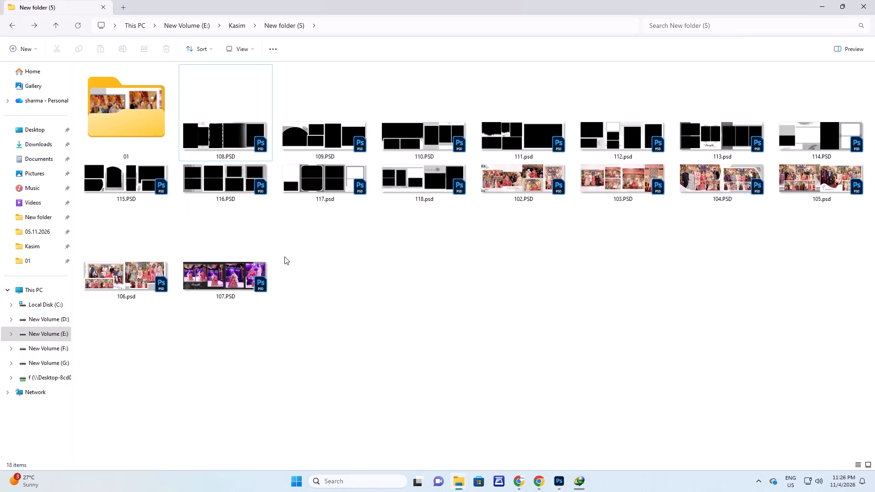
right_click(393, 278)
left_click_drag(424, 313, 427, 317)
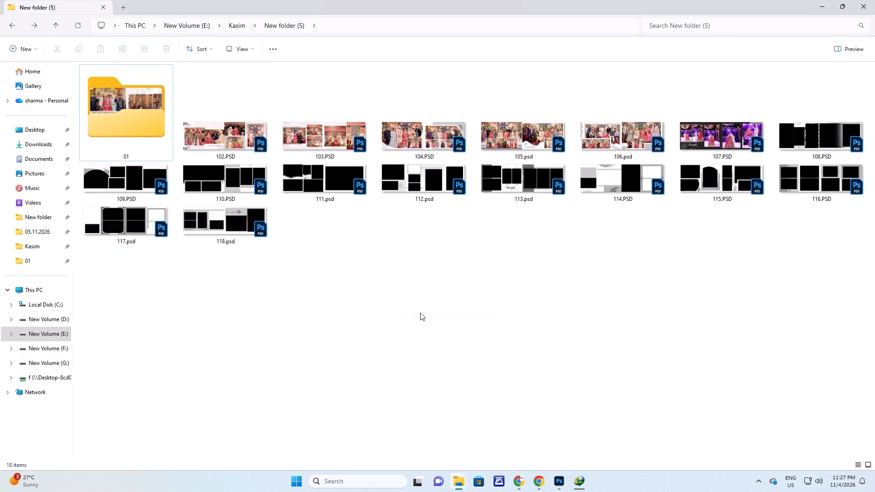
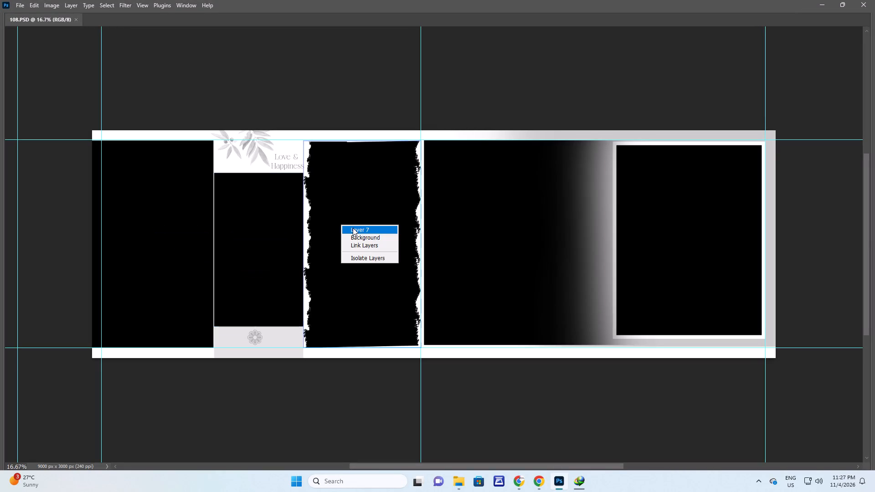
Select the remaining photo frame layers, including Layer 7 and Layer 1, and run Photos Fill With Sequence with all five photos from folder 01 (111).
left_click(353, 228, "shift")
right_click(525, 222, "shift")
right_click(506, 204, "shift")
left_click(516, 209, "shift")
right_click(669, 217, "shift")
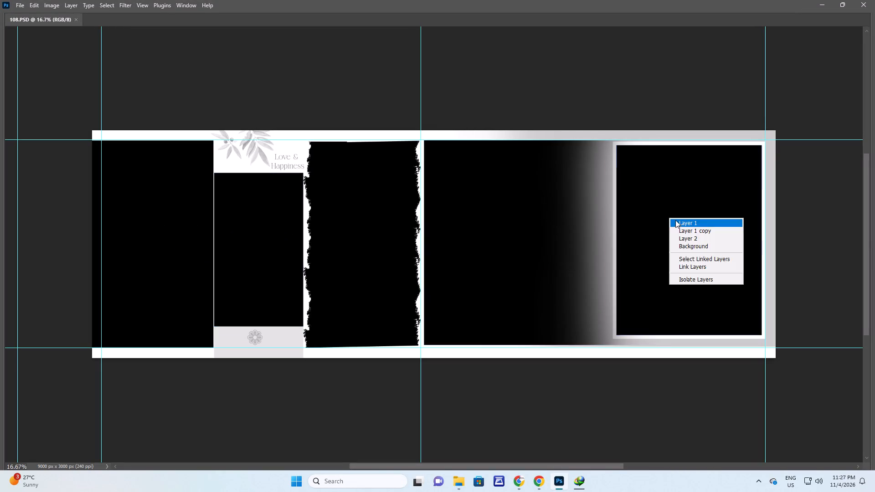
left_click(676, 220, "shift")
key("F9")
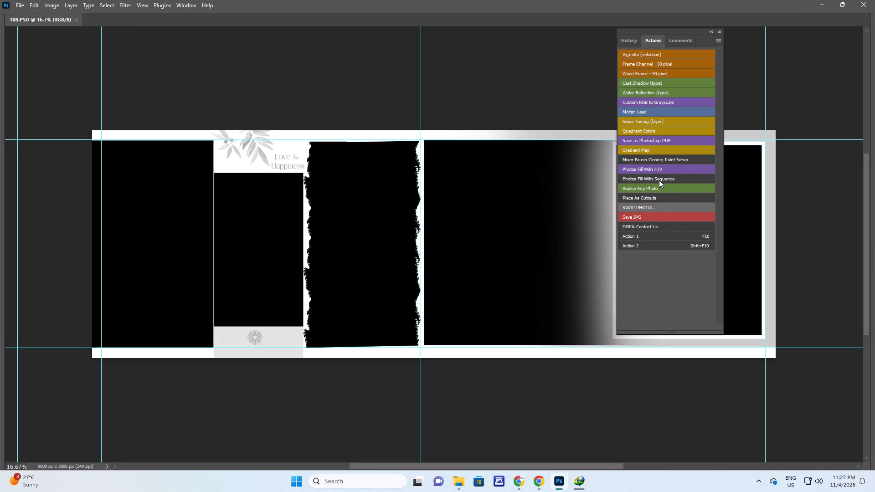
left_click(659, 179)
left_click(52, 28)
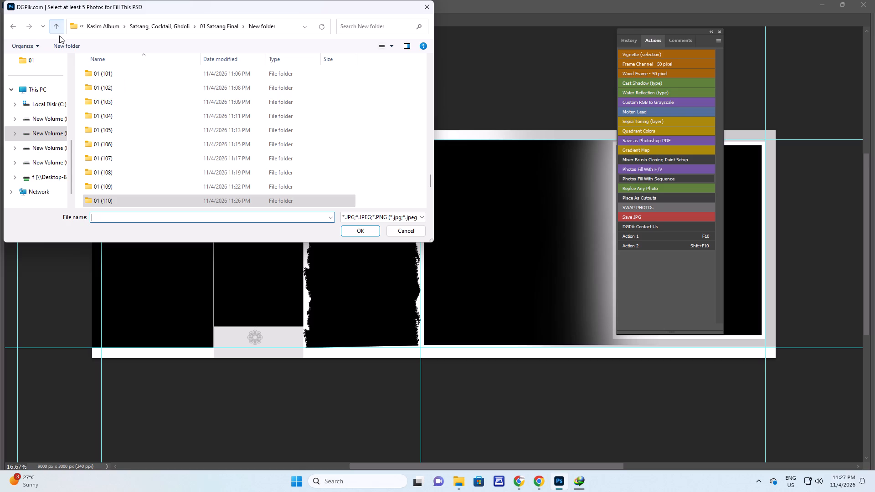
scroll(75, 59, "down", 1)
scroll(106, 138, "down", 2)
double_click(110, 132)
left_click(197, 153)
key("ctrl+a")
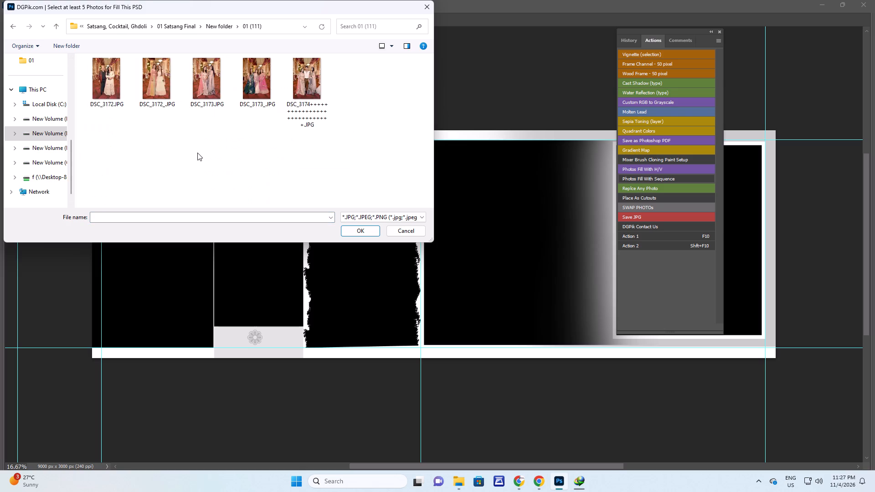
key("Return")
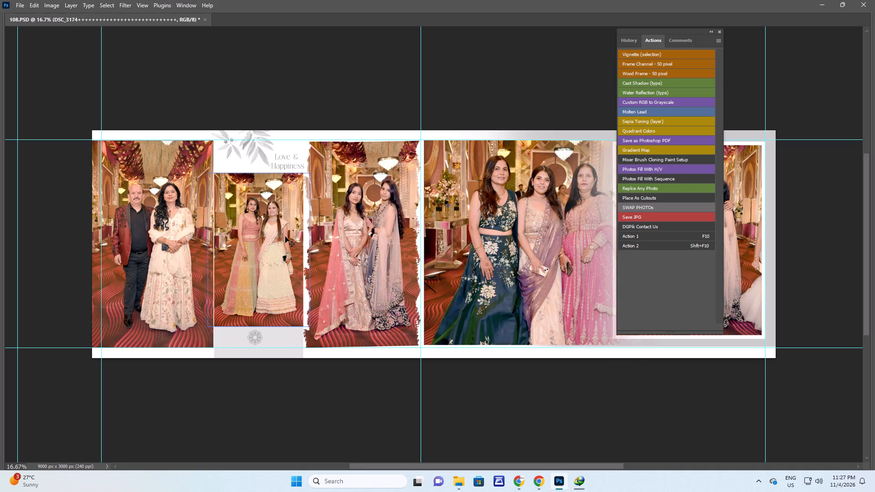
Select photo DSC_3172 of the couple in the far-left frame and scale it up slightly.
right_click_drag(165, 211, 177, 216)
left_click(180, 218)
key("space")
key("space")
key("space")
key("space")
key("space")
key("space")
key("space")
left_click_drag(177, 220, 253, 225)
key("ctrl+t")
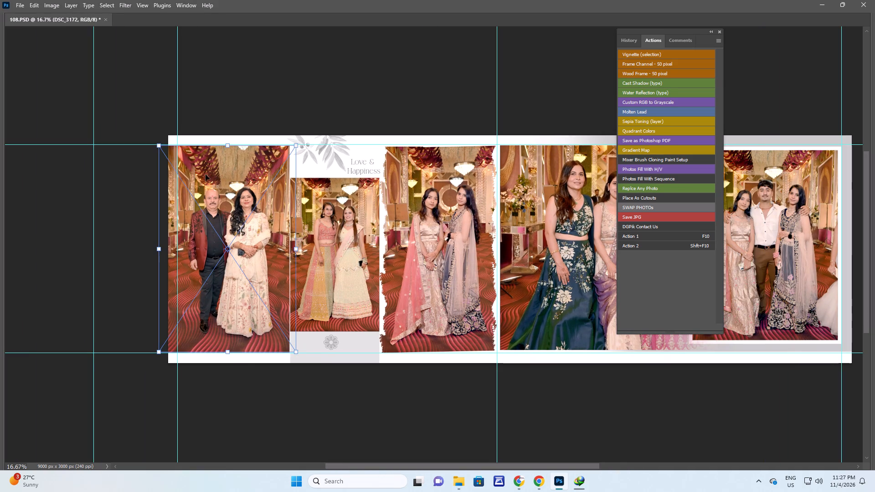
left_click_drag(158, 143, 147, 137, "shift")
key("Return")
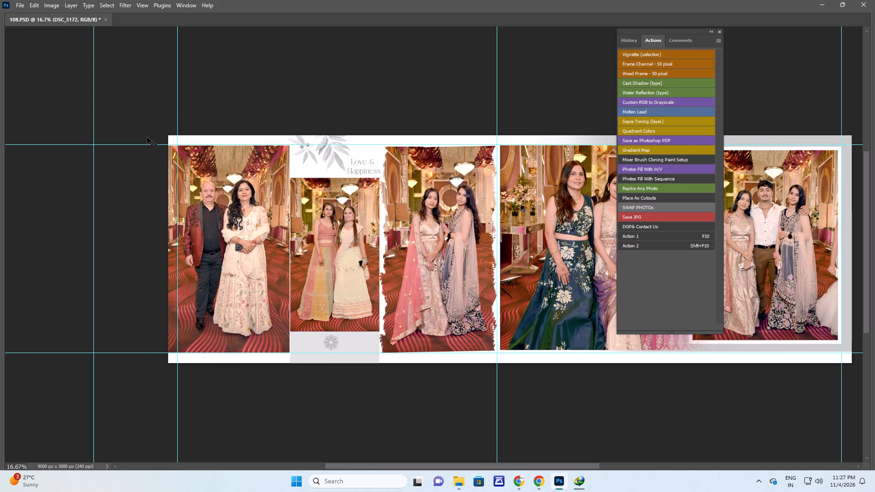
Select photo DSC_3173_ of the three women in the large faded frame, then shift it left and scale it down so all three fit.
key("space")
key("space")
key("space")
key("space")
key("space")
key("space")
key("space")
key("space")
key("space")
key("space")
key("space")
key("space")
key("space")
key("space")
key("space")
key("space")
key("space")
key("space")
key("space")
key("space")
left_click_drag(421, 224, 312, 212)
left_click_drag(365, 222, 260, 221)
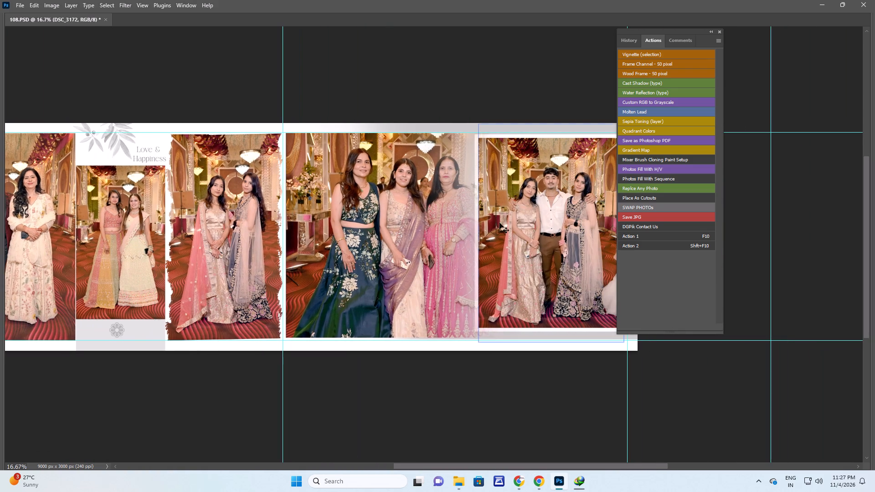
key("space")
key("space")
key("space")
key("space")
key("space")
key("space")
key("space")
key("space")
key("space")
key("space")
key("space")
key("space")
key("space")
key("space")
key("space")
key("space")
key("space")
key("space")
key("space")
key("space")
left_click_drag(416, 225, 335, 226)
left_click_drag(299, 223, 337, 225)
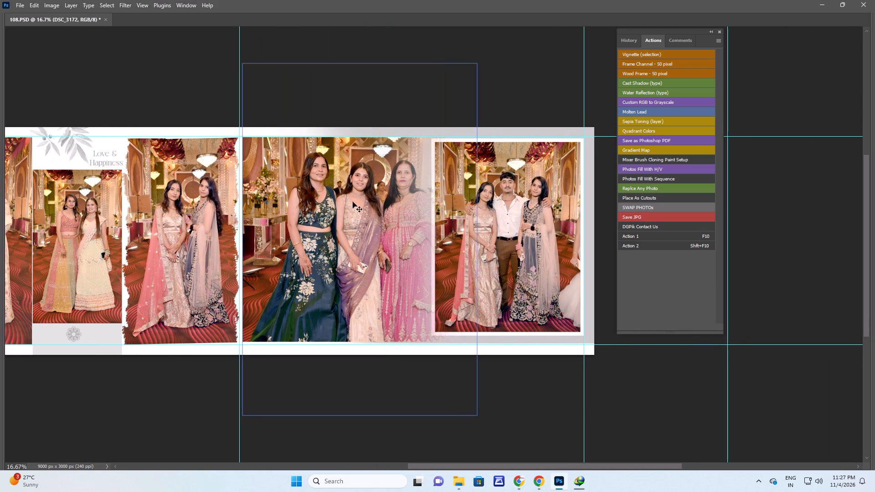
right_click(353, 202)
left_click(366, 209)
key("ctrl+t")
left_click_drag(409, 211, 376, 207)
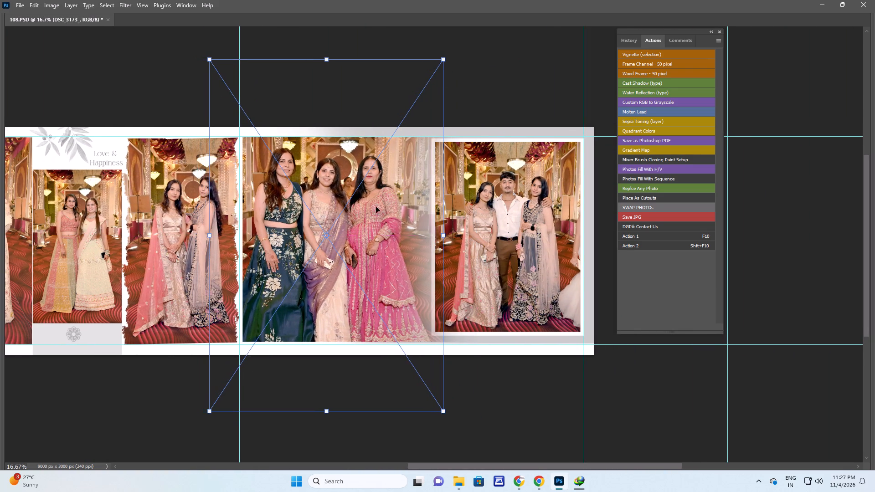
left_click_drag(442, 61, 436, 79, "alt+shift")
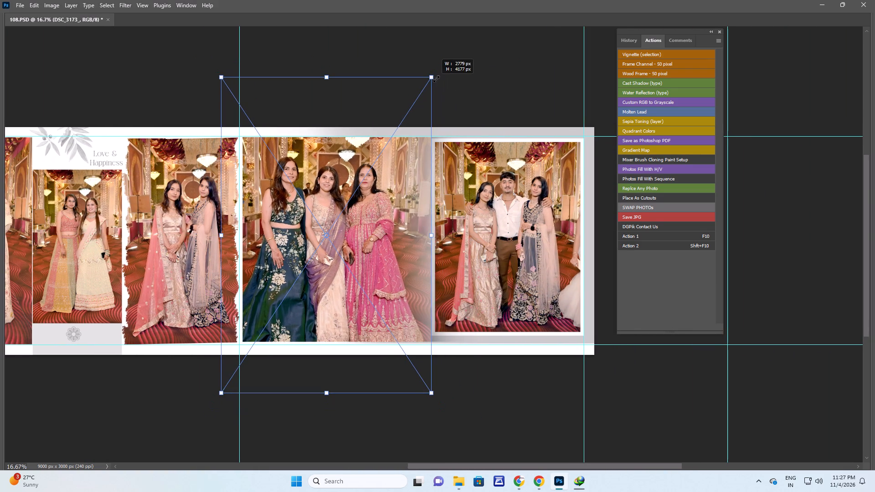
left_click_drag(436, 79, 438, 77, "alt+shift")
left_click_drag(341, 146, 346, 147)
key("Return")
Check the whole spread and save 108.PSD.
key("Tab")
key("Tab")
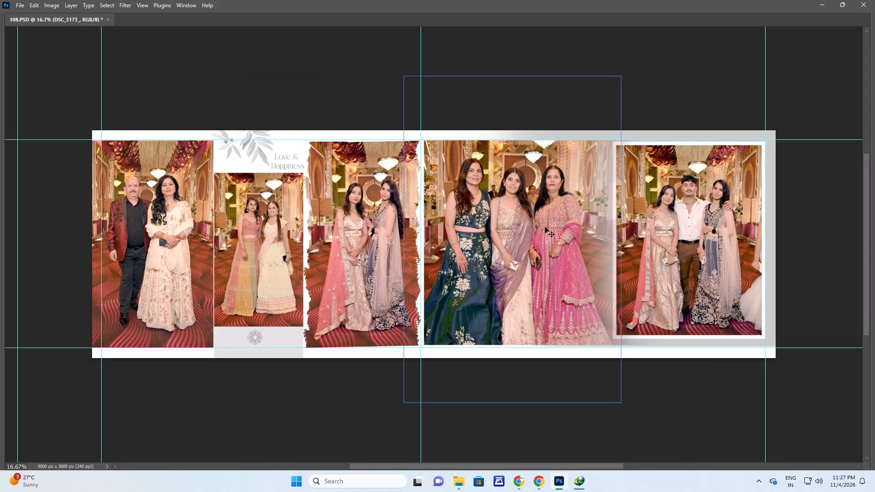
key("ctrl+s")
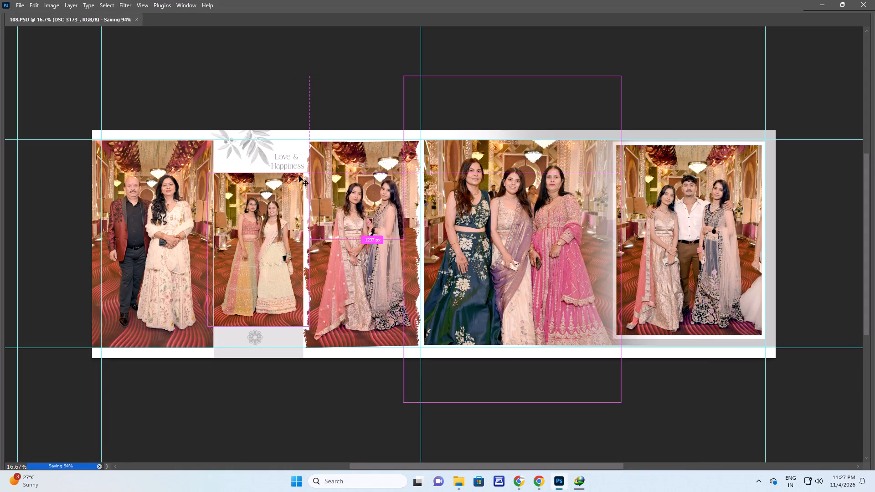
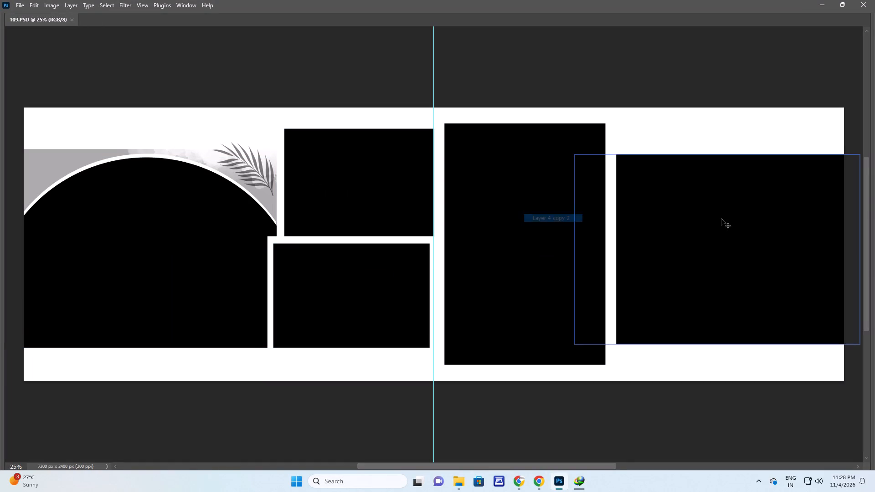
Add the large square frame at the spread's right end to the selection and run Photos Fill With Sequence with all photos from folder 01 (112).
right_click(721, 218)
left_click(729, 222)
key("F9")
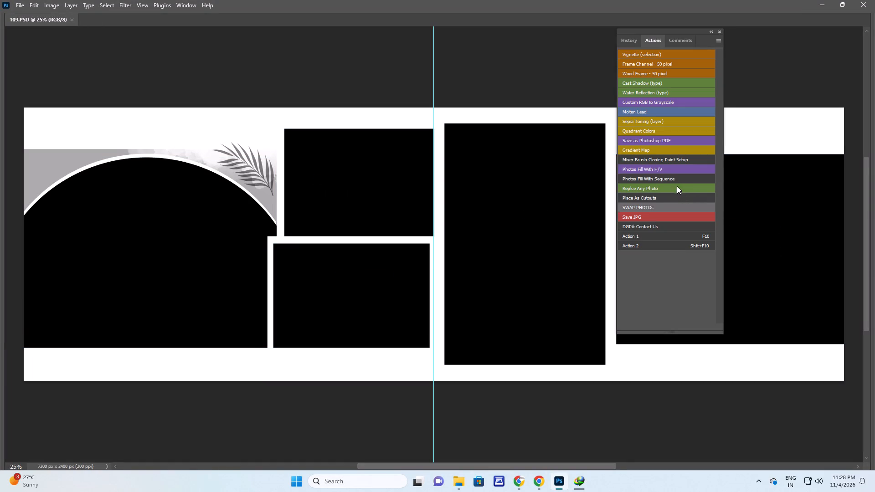
left_click(675, 178)
left_click(59, 23)
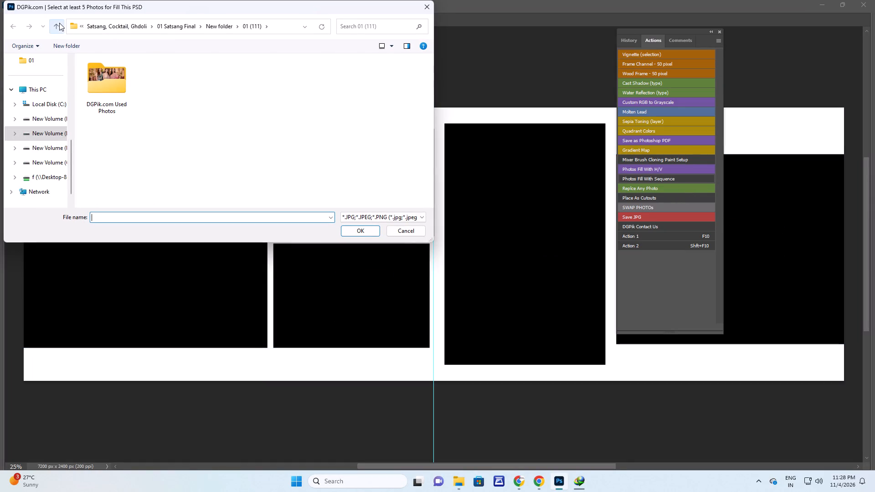
scroll(103, 163, "down", 2)
double_click(111, 131)
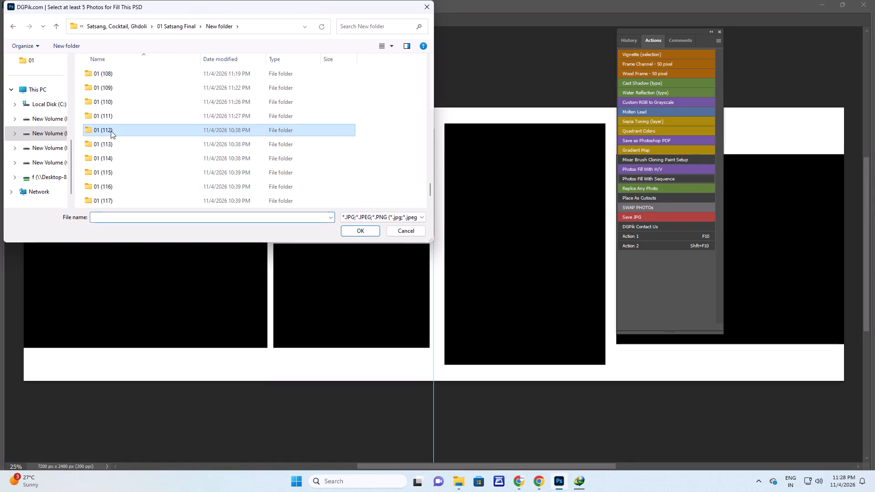
left_click(190, 159)
key("ctrl+a")
key("Return")
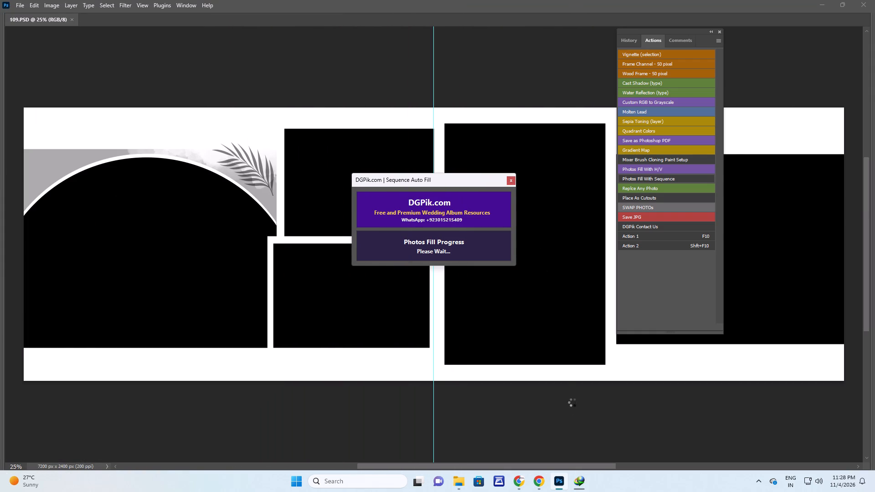
Select photo DSC_3178 of the couple in the arched frame, scale it up and shift it slightly left.
right_click(245, 253)
left_click(254, 257)
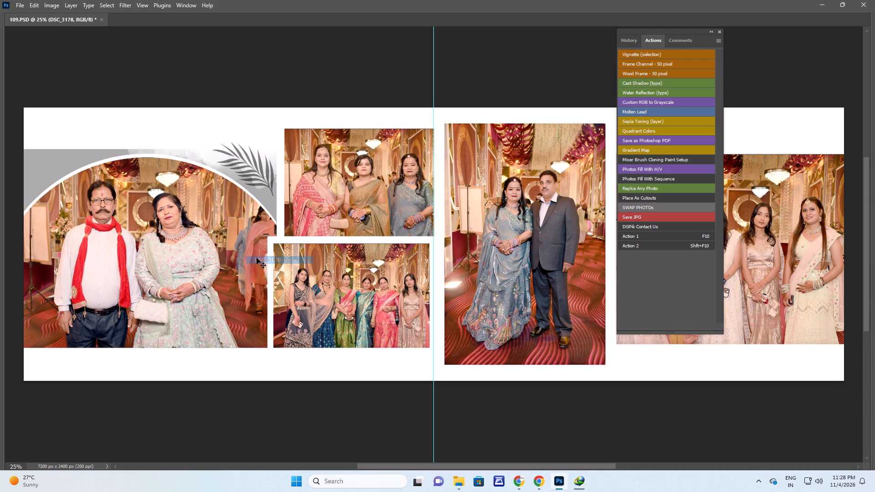
key("ctrl+t")
left_click_drag(276, 348, 331, 358, "shift")
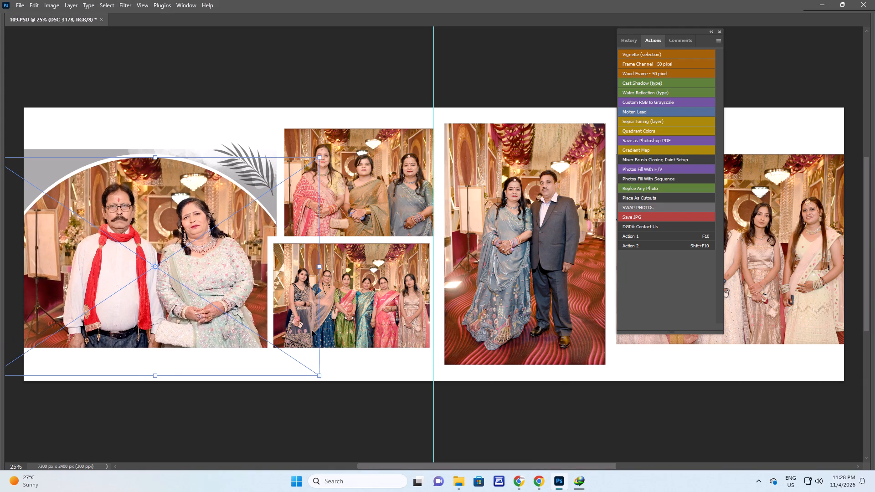
left_click_drag(299, 307, 294, 305)
key("Return")
key("v")
Select photo DSC_3180 of the three women in the upper frame and shift it slightly left.
right_click(424, 165)
left_click(438, 173)
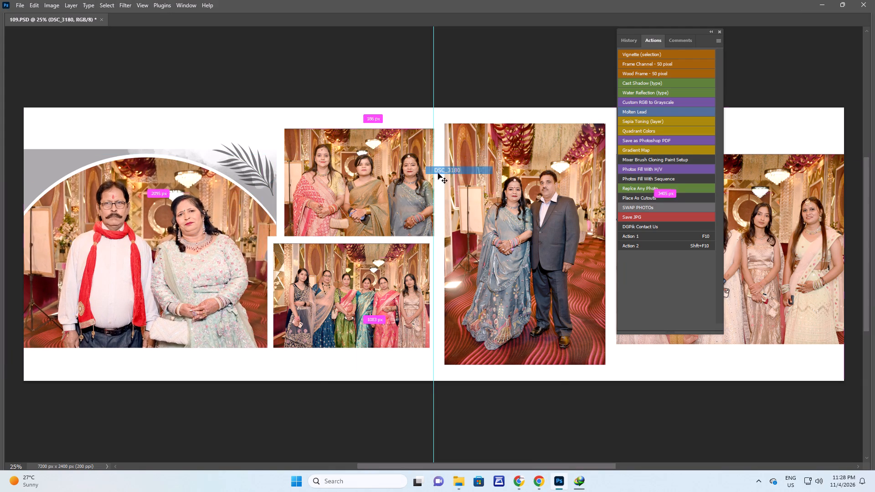
key("ctrl+t")
left_click_drag(424, 218, 420, 216)
key("Return")
key("v")
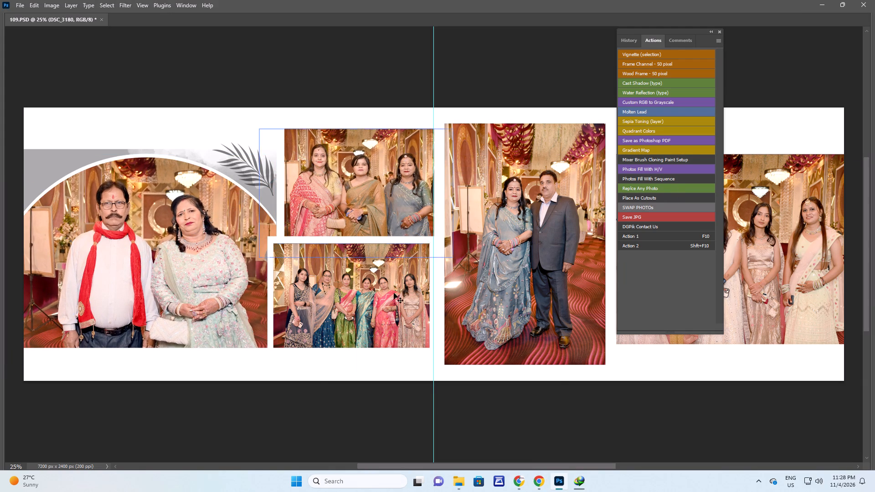
Select photo DSC_3179 of the six women in the lower frame and scale it up slightly.
right_click_drag(393, 293, 403, 297)
left_click(408, 300)
key("ctrl+t")
left_click_drag(277, 243, 267, 237, "shift")
key("Return")
Scale down photo DSC_3234 of the five women in the far-right frame and nudge it so all five fit.
key("space")
key("space")
key("space")
key("space")
key("space")
key("space")
key("space")
key("space")
key("space")
key("space")
key("space")
key("space")
key("space")
key("space")
key("space")
key("space")
key("space")
key("space")
key("space")
key("space")
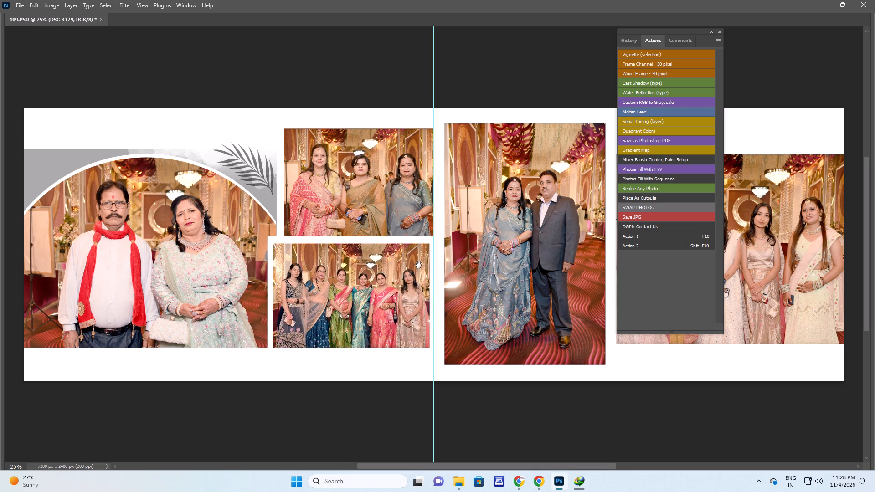
left_click_drag(458, 245, 269, 250)
left_click_drag(384, 252, 329, 248)
left_click_drag(478, 255, 422, 256)
right_click_drag(507, 237, 514, 239)
left_click(516, 240)
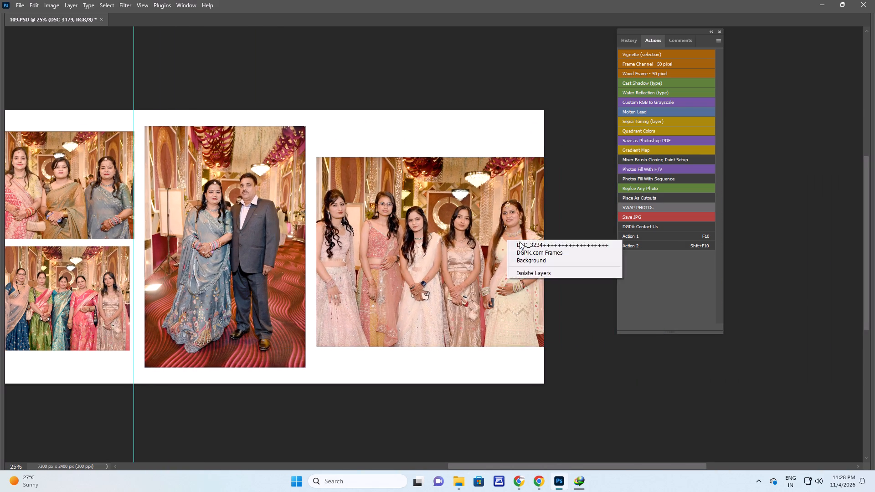
key("ctrl+t")
left_click_drag(511, 261, 531, 260)
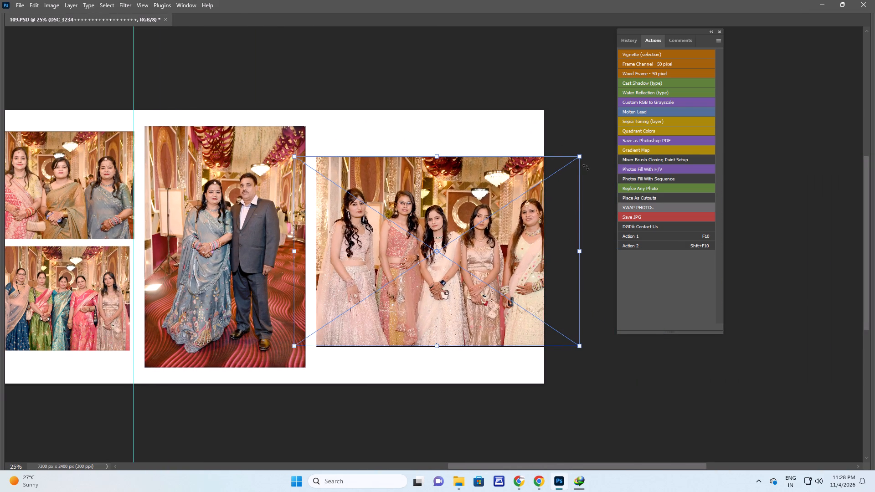
left_click_drag(580, 160, 556, 176, "shift")
key("shift+Left")
key("shift+Down")
key("shift+Down")
key("Return")
Rasterize the five-women photo and stretch its marquee-selected top strip upward to fill the frame's empty band, then deselect.
key("m")
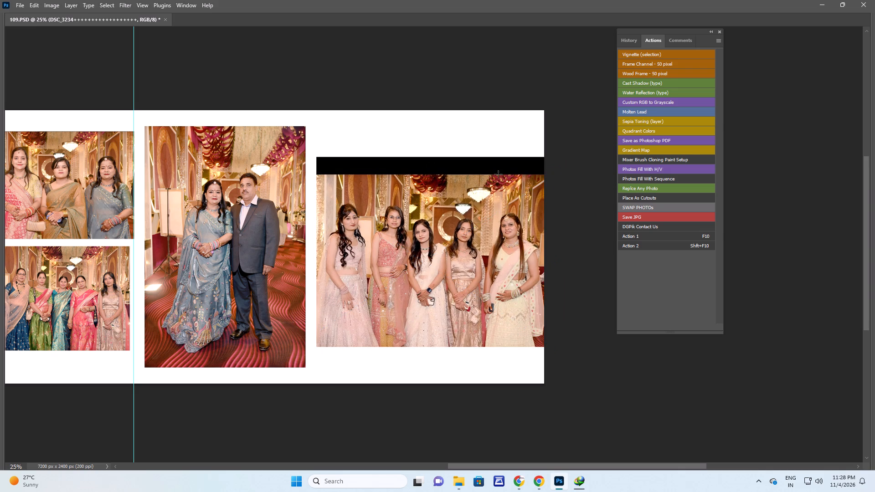
left_click_drag(301, 159, 563, 197)
key("space")
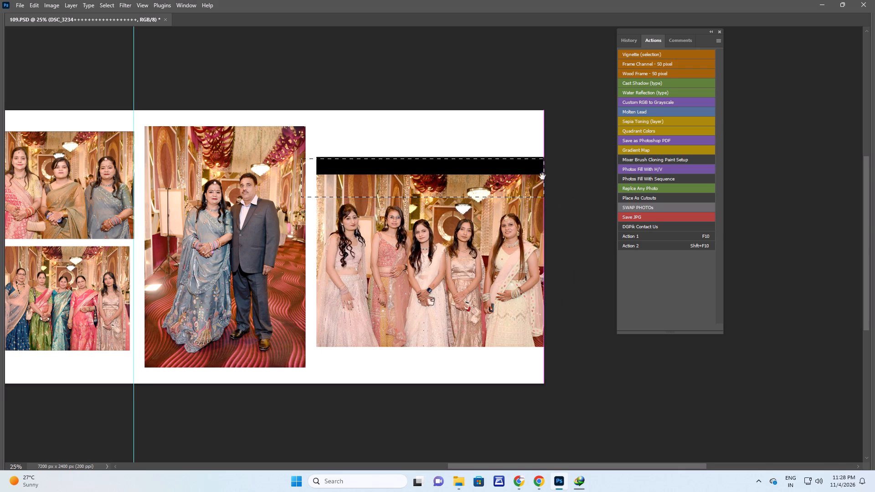
left_click_drag(518, 162, 511, 212)
key("e")
left_click(434, 349)
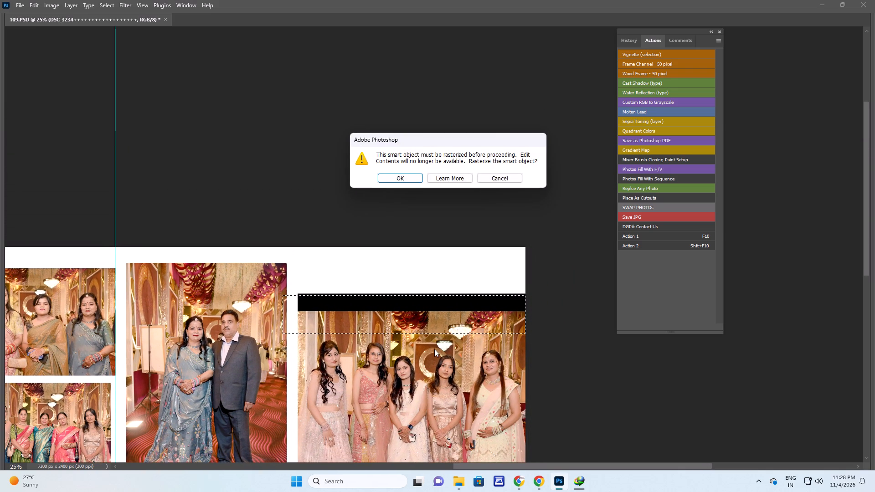
key("ctrl+Return")
key("ctrl+t")
left_click_drag(402, 293, 404, 267)
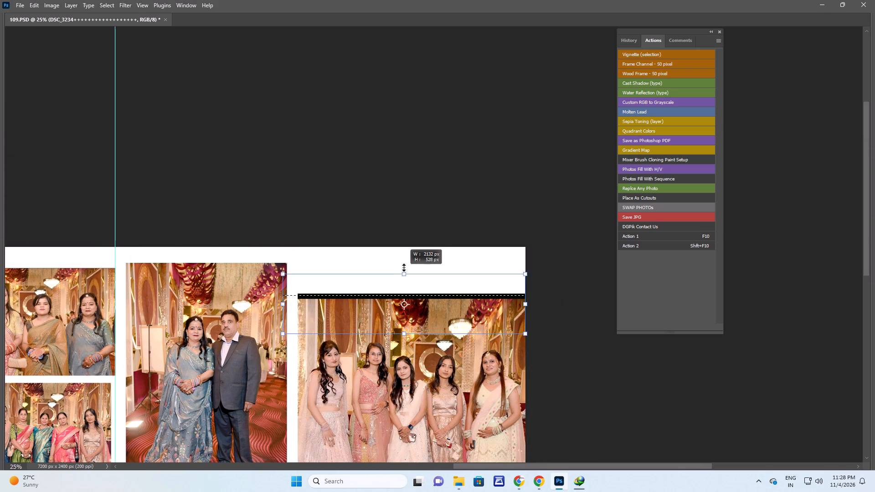
left_click_drag(404, 267, 405, 261)
key("Return")
key("ctrl+d")
Copy the couple photo DSC_3220 from the tall frame and paste it just above the background as a separate layer.
key("space")
key("space")
key("space")
key("space")
key("space")
key("space")
key("space")
key("space")
key("space")
key("space")
key("space")
key("space")
left_click_drag(387, 307, 400, 255)
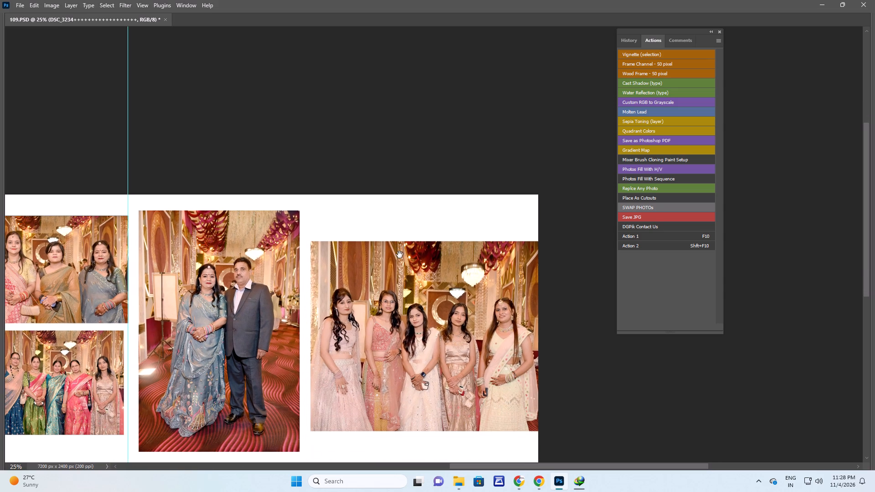
key("v")
right_click_drag(440, 293, 451, 298)
left_click(456, 301)
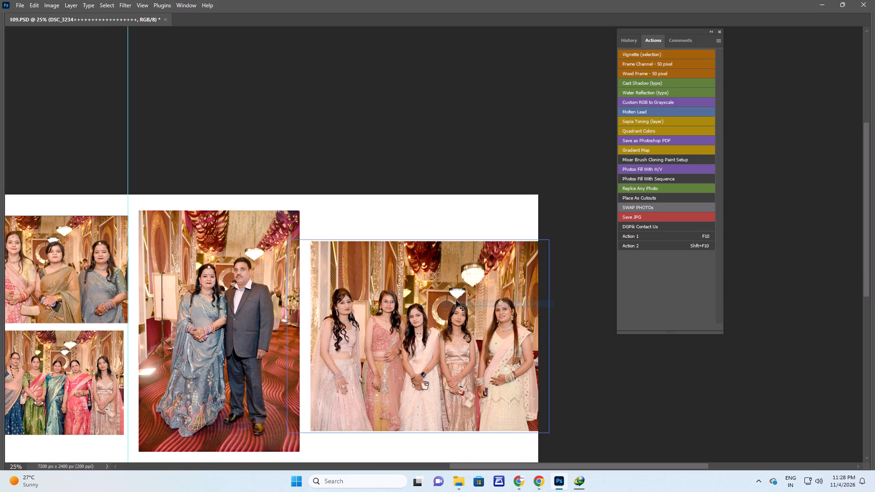
key("space")
key("space")
key("space")
key("space")
left_click_drag(345, 318, 427, 298)
right_click(336, 264)
left_click(343, 269)
key("ctrl+a")
key("ctrl+c")
key("ctrl+d")
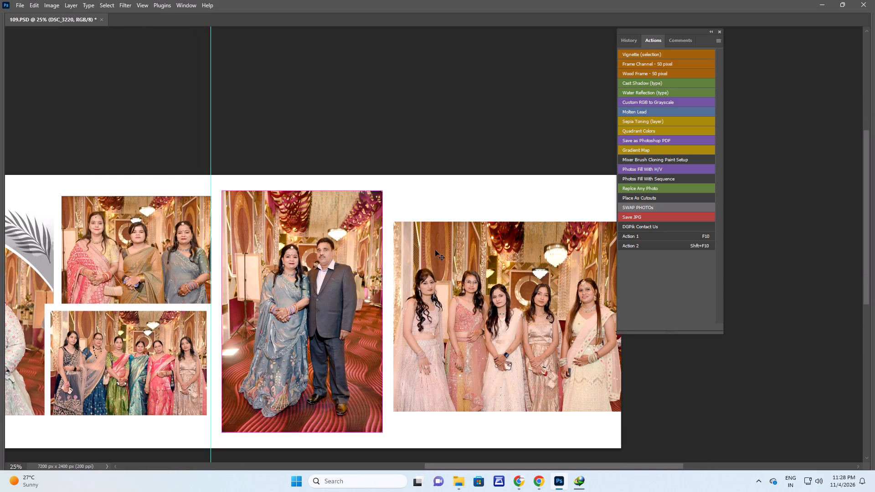
key("v")
right_click_drag(454, 200, 461, 202)
left_click(463, 203)
key("ctrl+v")
key("v")
key("ctrl+t")
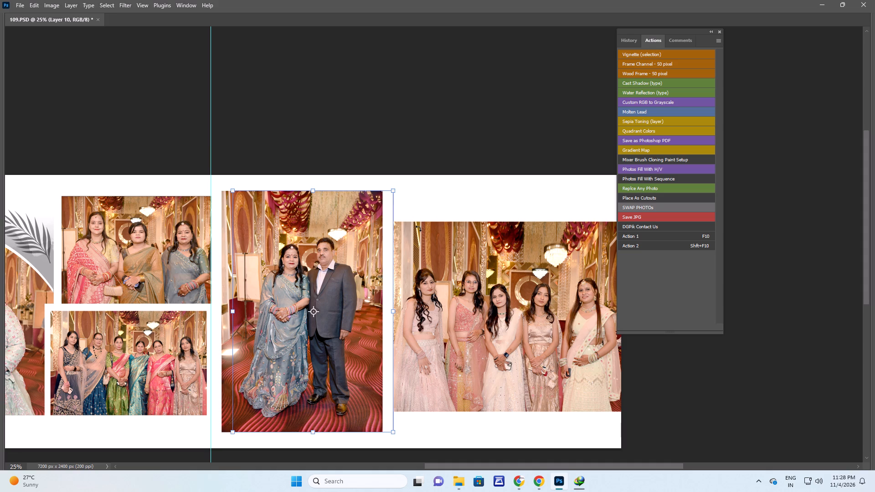
key("Return")
Move the pasted copy behind the five-women photo, enlarge it to about 2180 by 3280 px, and set its opacity to 10%.
key("ctrl+t")
left_click_drag(347, 254, 434, 246)
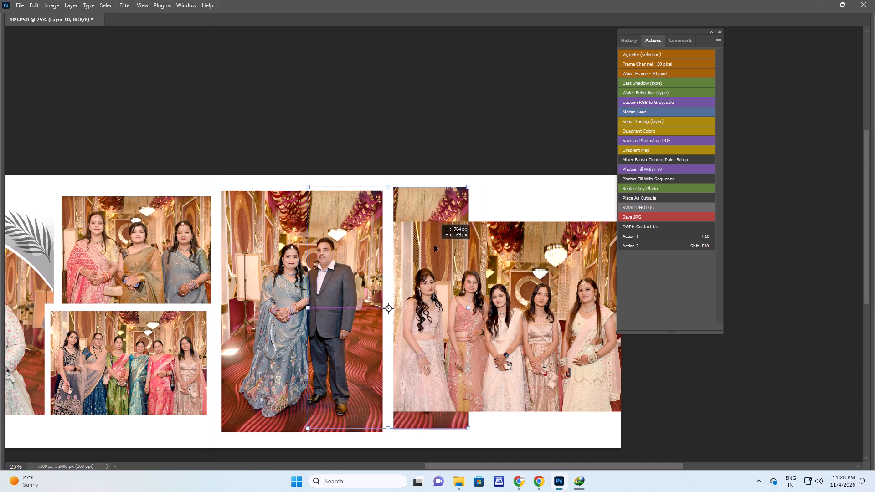
left_click_drag(434, 246, 540, 256)
left_click_drag(427, 191, 397, 175, "alt+shift")
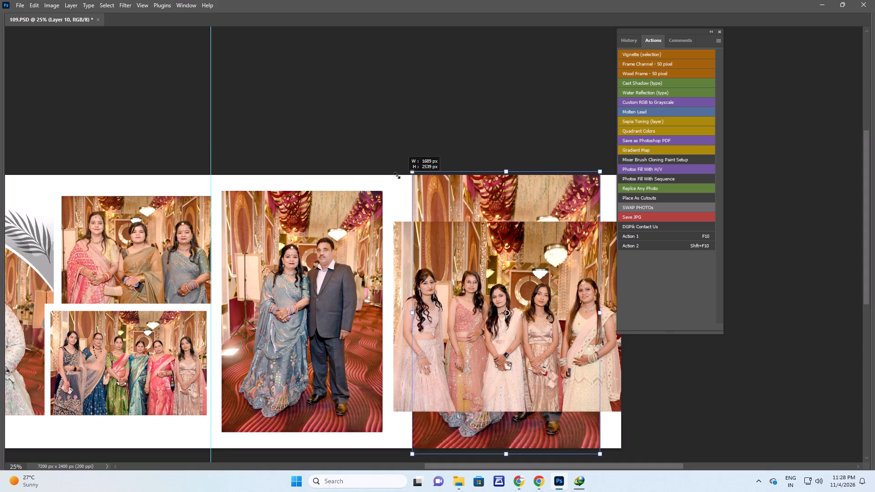
left_click_drag(397, 175, 350, 148, "alt+shift")
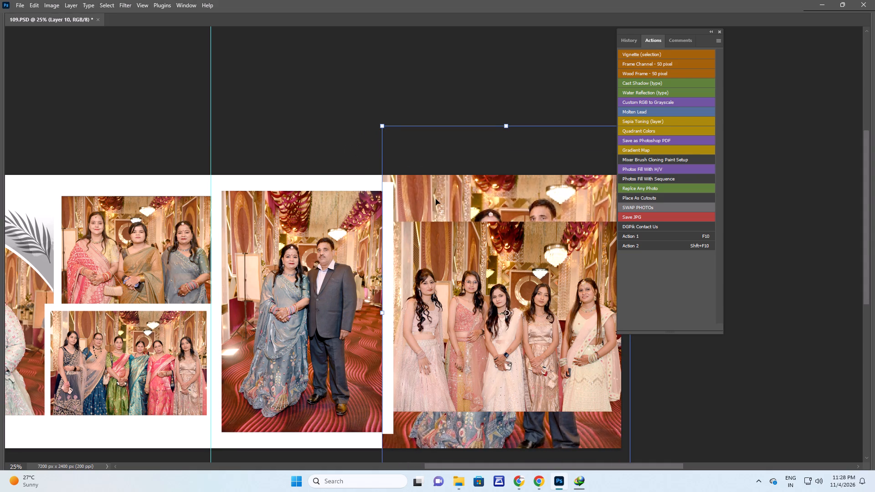
left_click_drag(486, 225, 488, 261)
key("Return")
type("1")
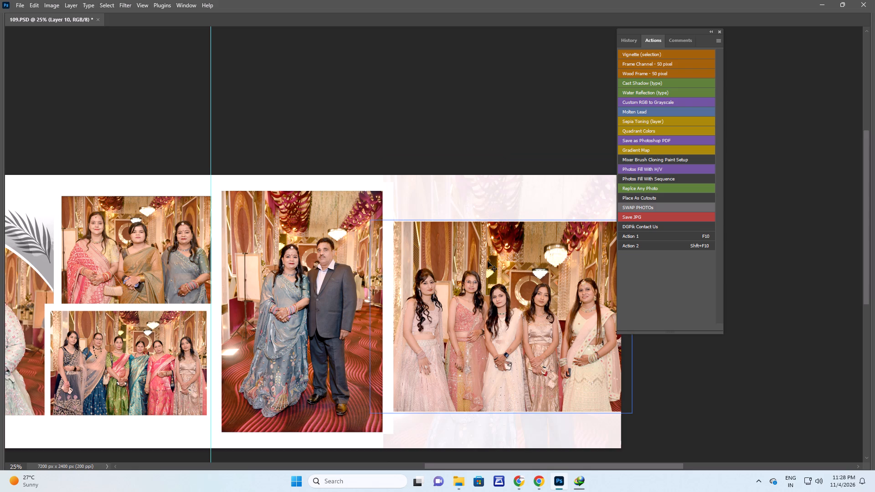
Erase the left and bottom edges of the faded background copy with a large soft eraser so they blend into white.
key("space")
left_click_drag(520, 285, 446, 267)
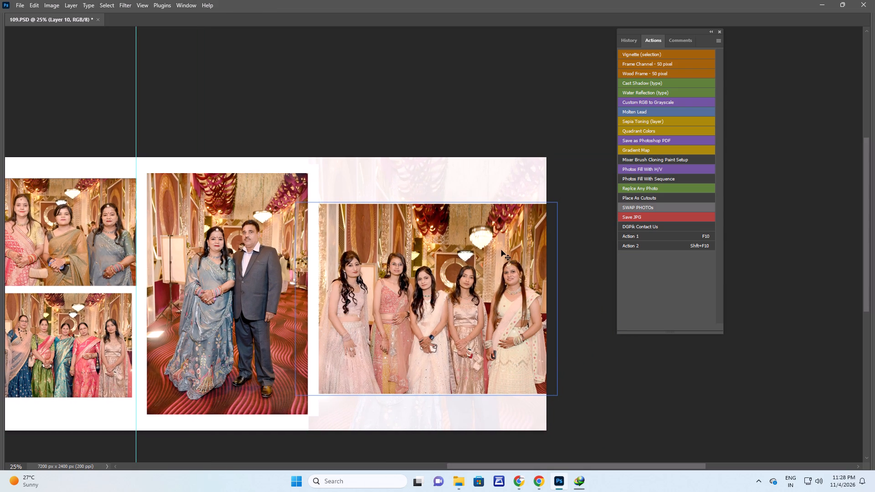
key("e")
left_click_drag(302, 150, 291, 447)
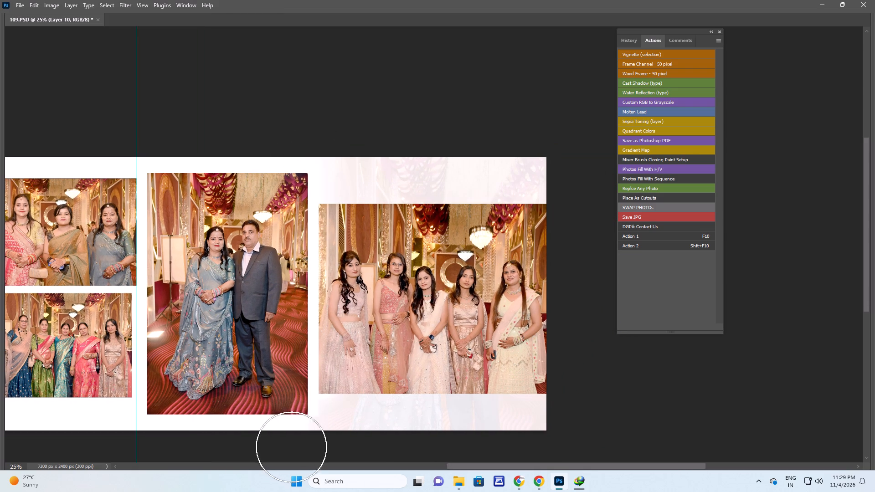
left_click_drag(291, 447, 288, 417)
left_click_drag(285, 410, 642, 422)
Check the arrangement of the photos and the faded background across the whole spread, with the panels shown.
key("space")
key("space")
key("space")
key("space")
key("space")
left_click_drag(355, 297, 451, 297)
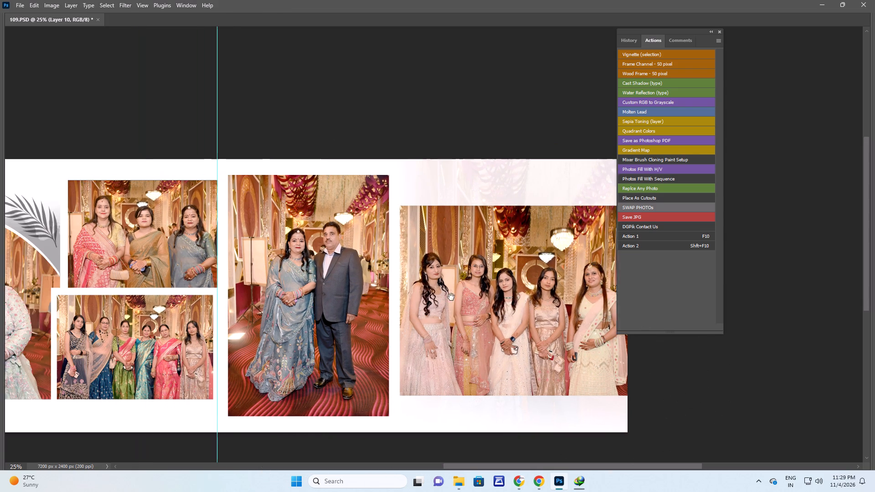
left_click_drag(451, 297, 458, 297)
key("Tab")
key("Tab")
key("space")
key("space")
key("space")
key("space")
key("space")
key("space")
key("space")
left_click_drag(384, 281, 459, 285)
key("Tab")
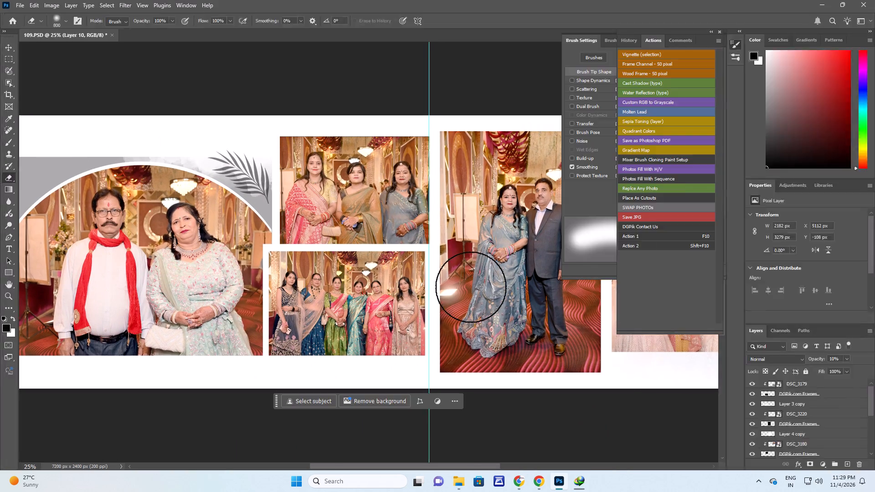
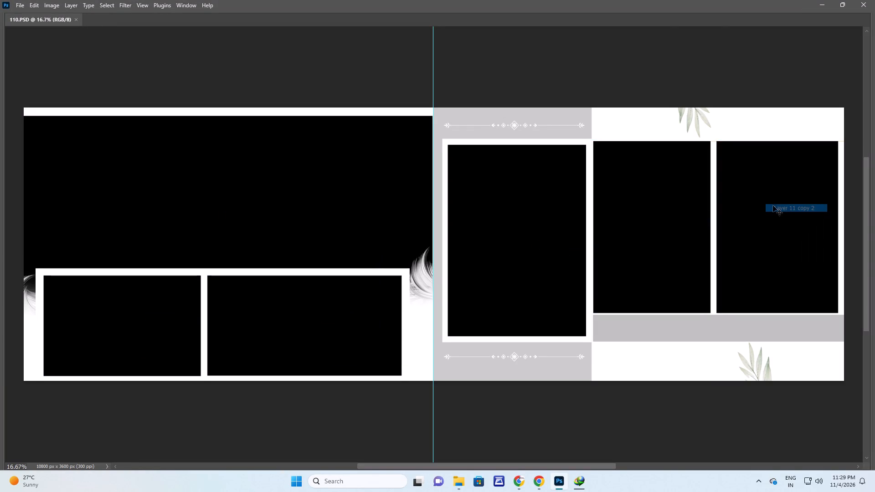
Fill the empty frames of 110.PSD with all photos from folder 01 (113) using the Photos Fill With Sequence action.
key("F9")
left_click(643, 177)
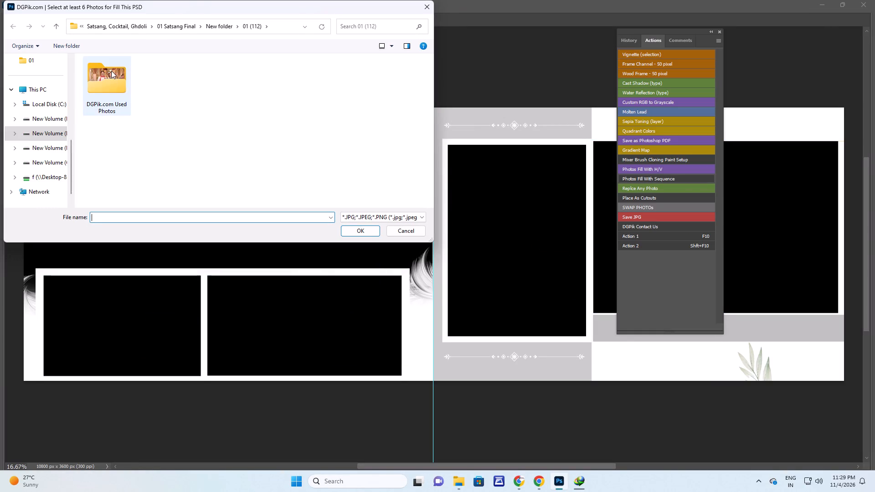
left_click(57, 26)
scroll(161, 121, "down", 1)
double_click(108, 174)
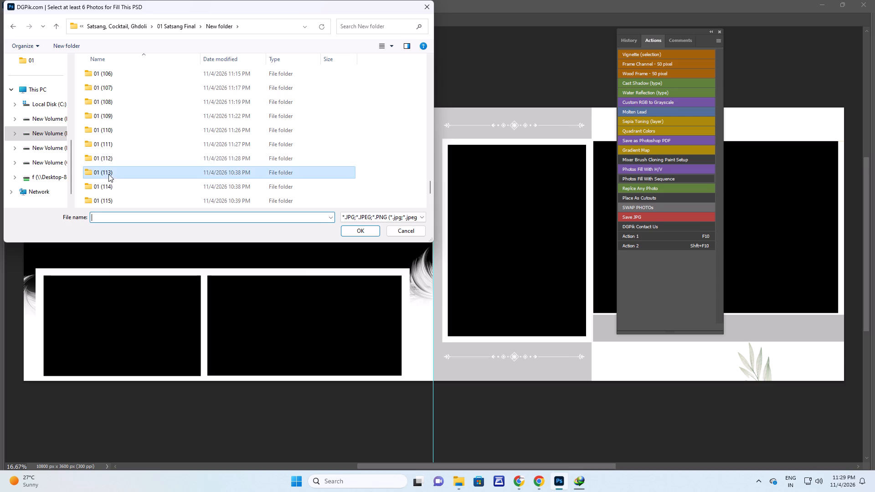
left_click(202, 168)
key("ctrl+a")
key("Return")
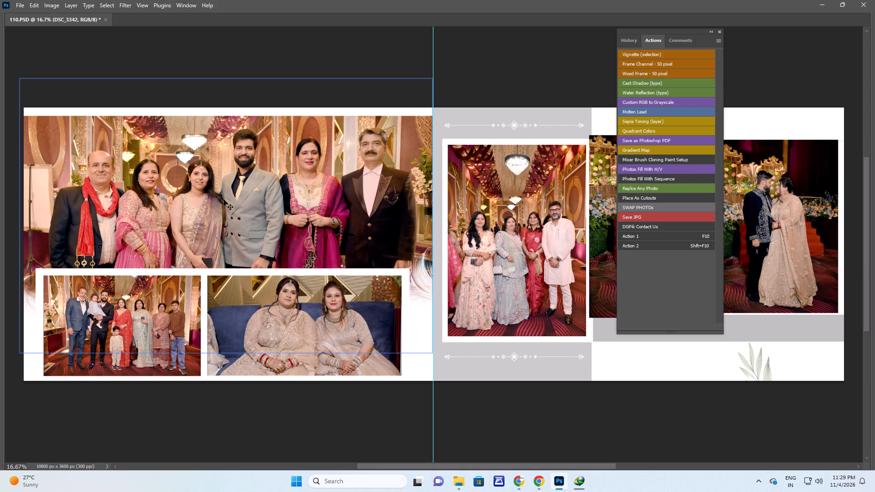
Enlarge the six-person group photo DSC_3288h slightly toward its upper-left corner within the large top frame.
right_click(306, 175)
left_click(316, 179)
key("ctrl+t")
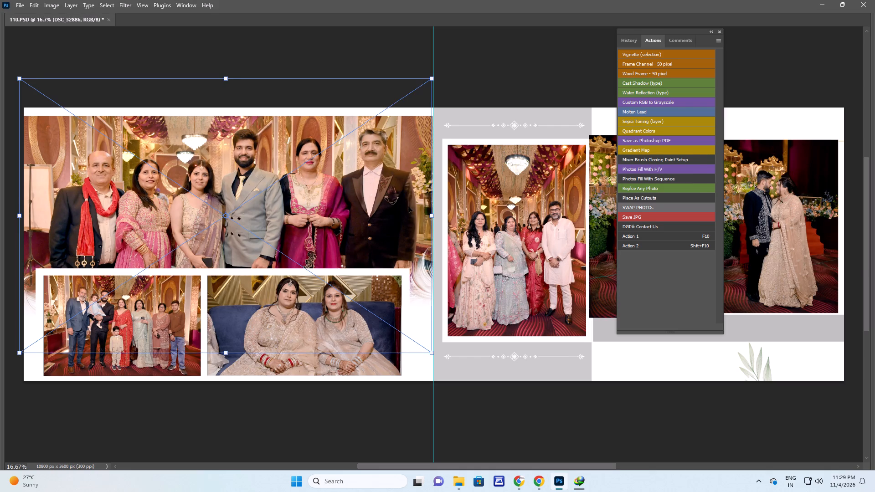
key("space")
key("space")
key("space")
key("space")
key("space")
left_click_drag(151, 204, 229, 223)
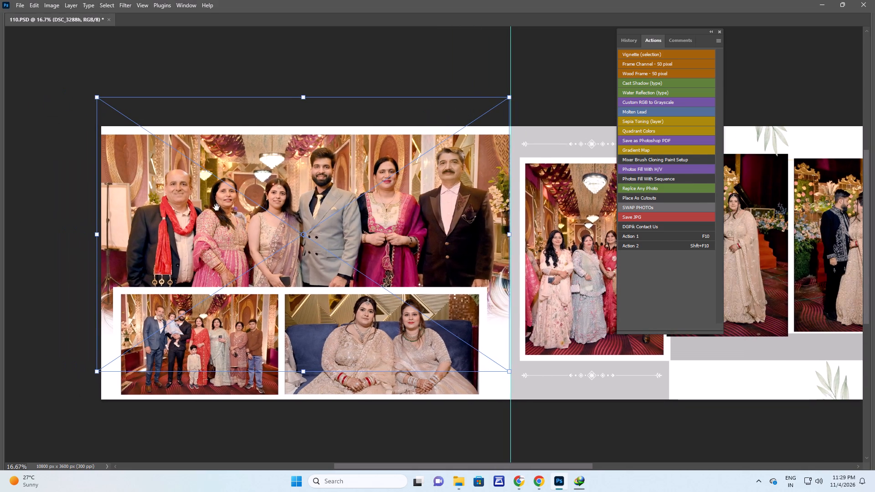
left_click_drag(98, 99, 77, 90, "shift")
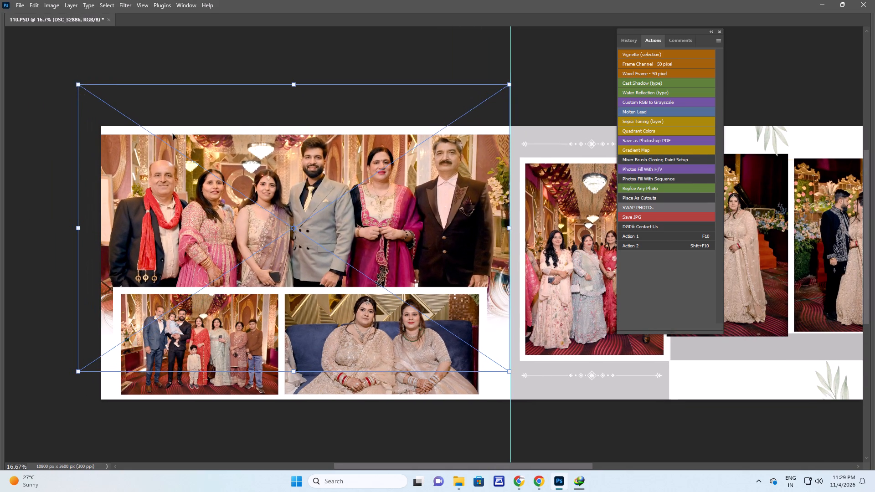
left_click(286, 163)
key("Return")
Enlarge the family group photo DSC_3289 in the small lower-left frame so the people fill more of it.
right_click_drag(222, 324, 226, 326)
left_click(237, 330)
key("ctrl+t")
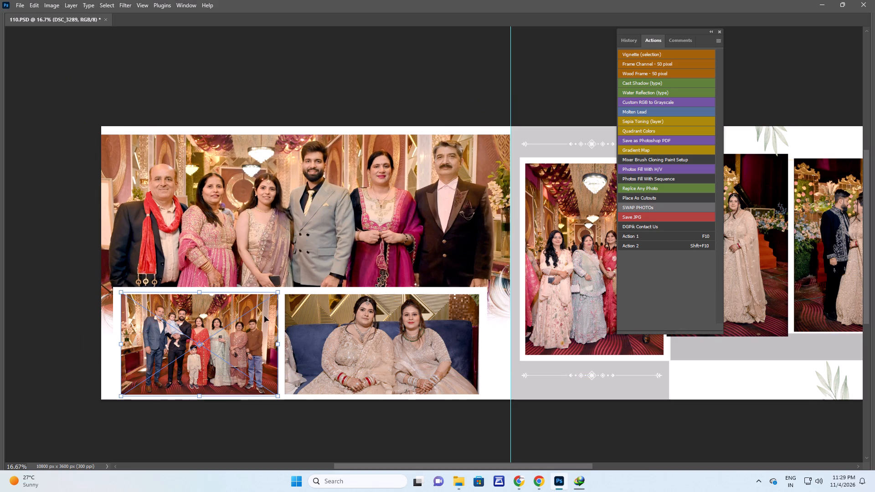
left_click_drag(278, 296, 299, 290, "alt+shift")
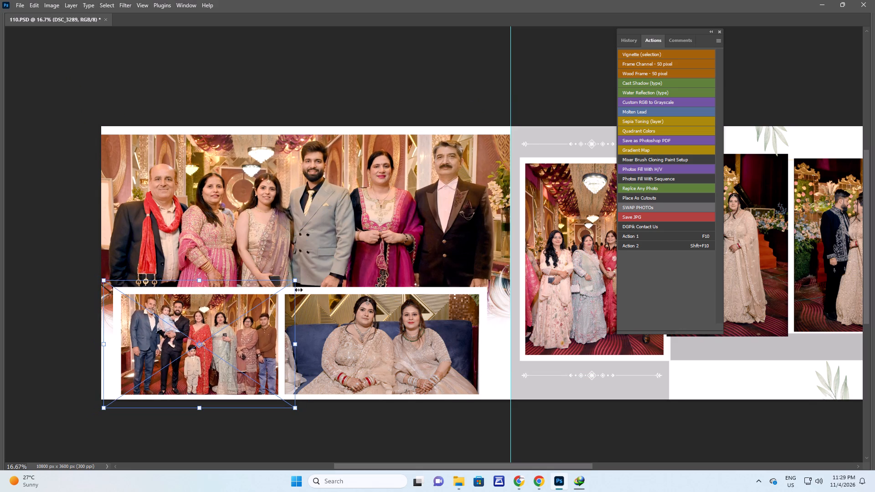
key("space")
key("space")
key("space")
left_click_drag(191, 336, 223, 331)
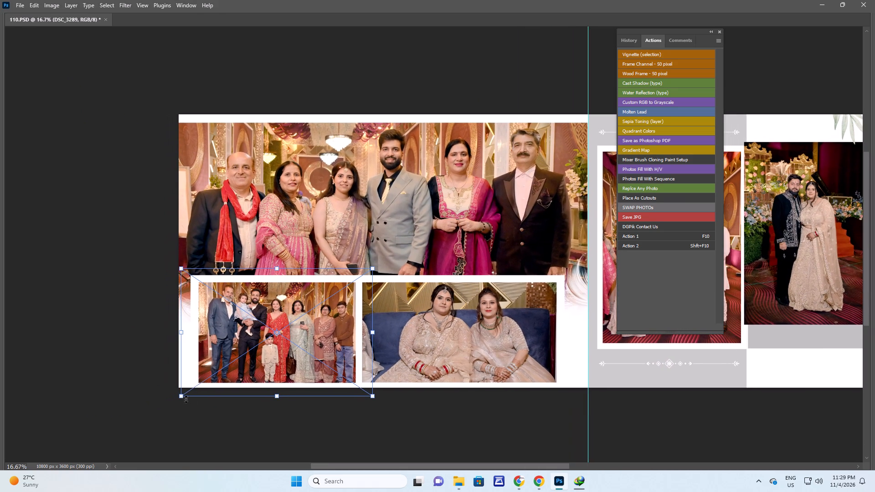
left_click_drag(185, 399, 176, 400, "shift")
key("Return")
Enlarge the four-person photo DSC_3318 in the tall white-bordered frame and shift it upward.
key("space")
key("space")
key("space")
key("space")
key("space")
key("space")
key("space")
key("space")
key("space")
key("space")
key("space")
key("space")
key("space")
key("space")
key("space")
key("space")
key("space")
key("space")
key("space")
key("space")
left_click_drag(378, 339, 228, 342)
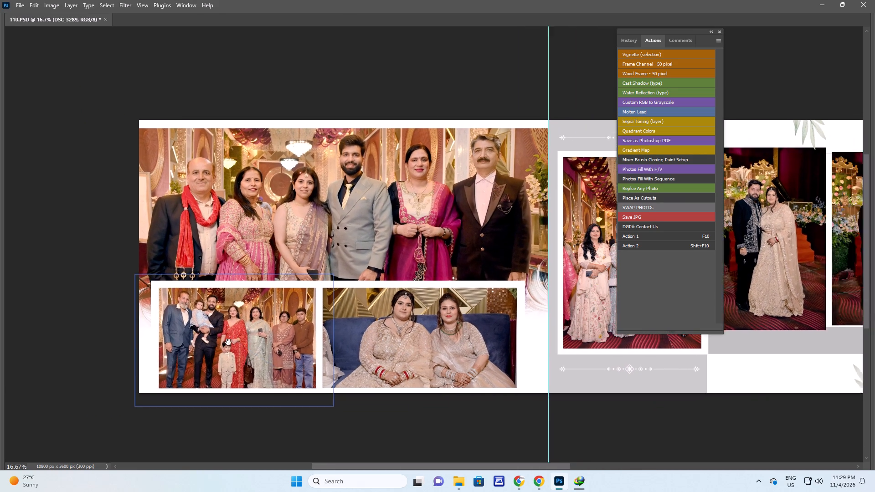
left_click_drag(228, 342, 166, 330)
left_click_drag(344, 296, 134, 303)
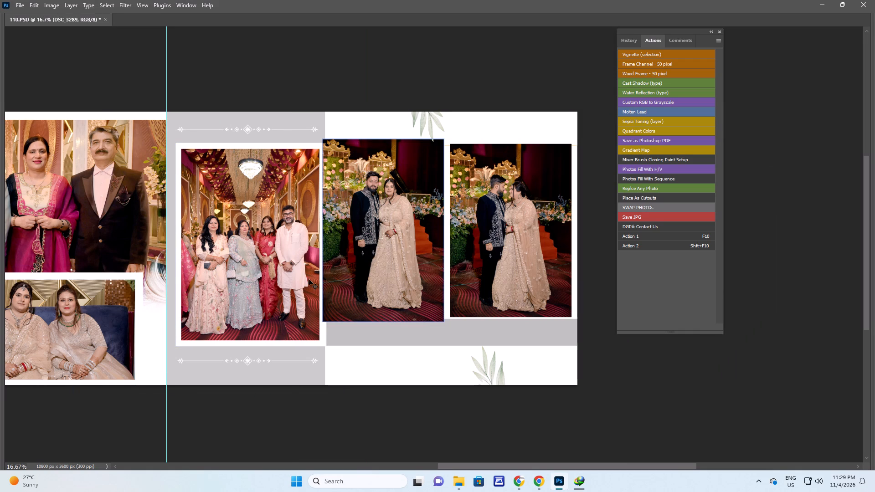
key("space")
key("space")
key("space")
key("space")
key("space")
key("space")
key("space")
left_click_drag(286, 257, 304, 258)
right_click_drag(292, 231, 304, 237)
left_click(309, 240)
key("ctrl+t")
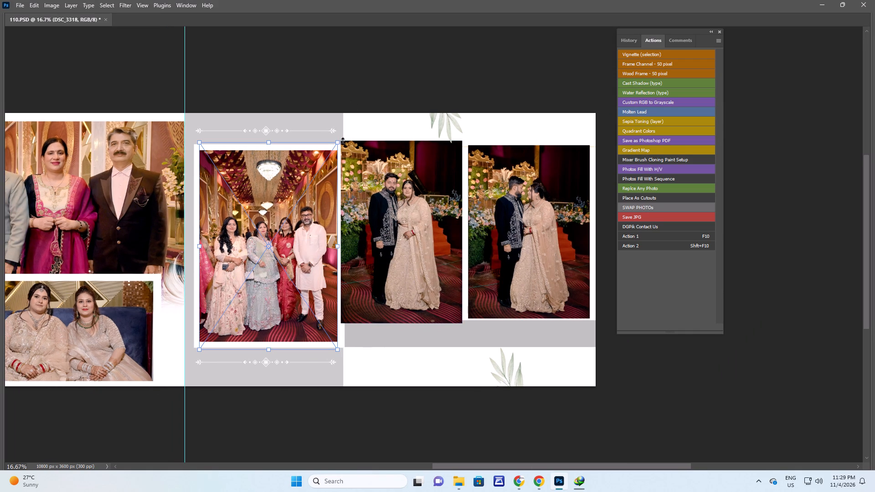
left_click_drag(337, 144, 362, 141, "alt+shift")
left_click_drag(320, 204, 320, 199)
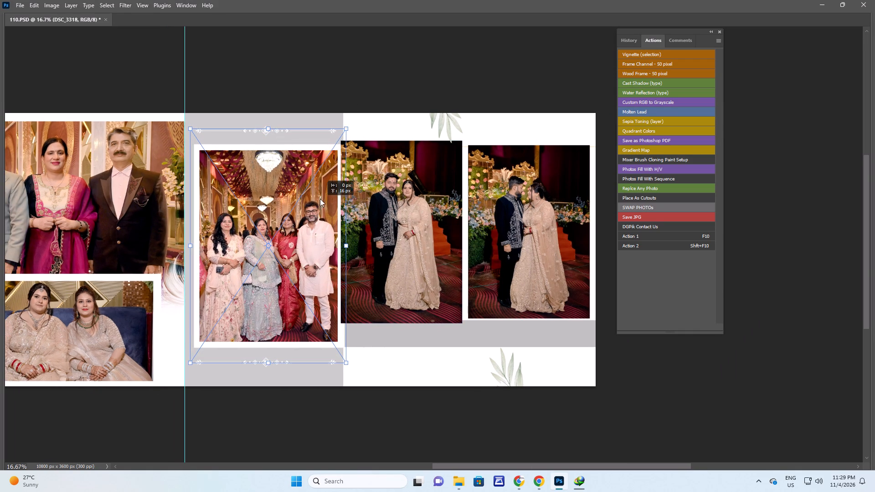
left_click_drag(320, 199, 320, 192)
key("Return")
Save the 110.PSD spread.
key("space")
key("space")
key("space")
left_click_drag(299, 230, 424, 225)
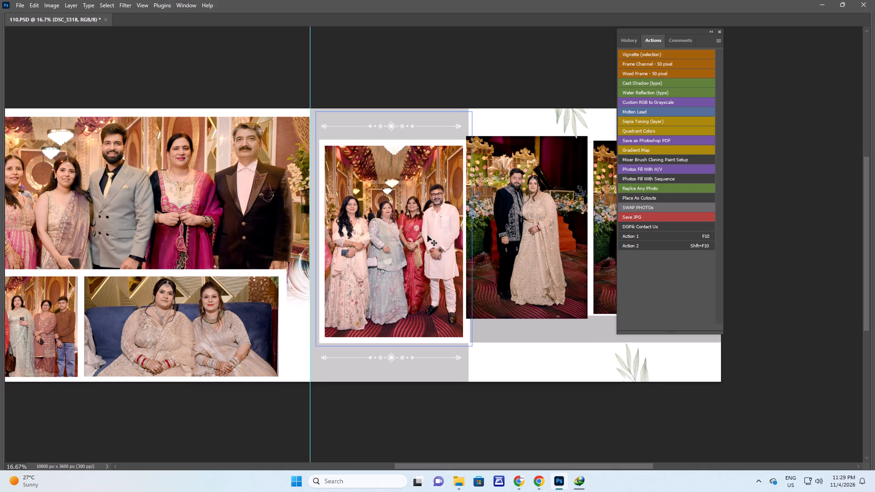
key("ctrl+s")
key("ctrl+s")
key("ctrl+s")
key("ctrl+s")
key("ctrl+s")
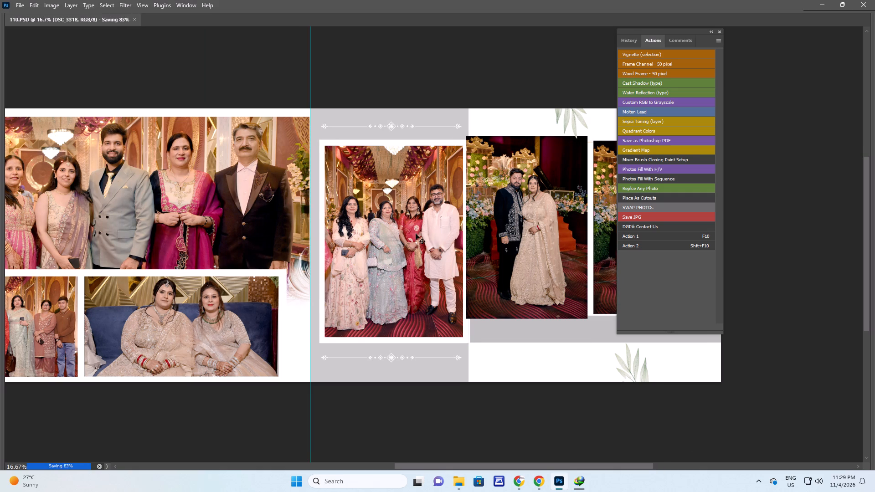
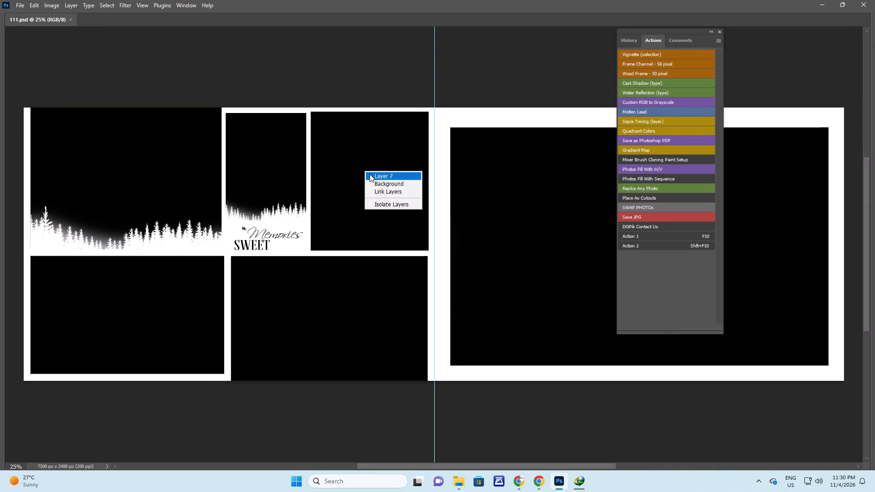
Fill the six selected frames of 111.psd in sequence with all photos from the numbered folder following 01 (113).
right_click(340, 295)
left_click(351, 299)
right_click_drag(507, 242, 513, 244)
left_click(520, 247)
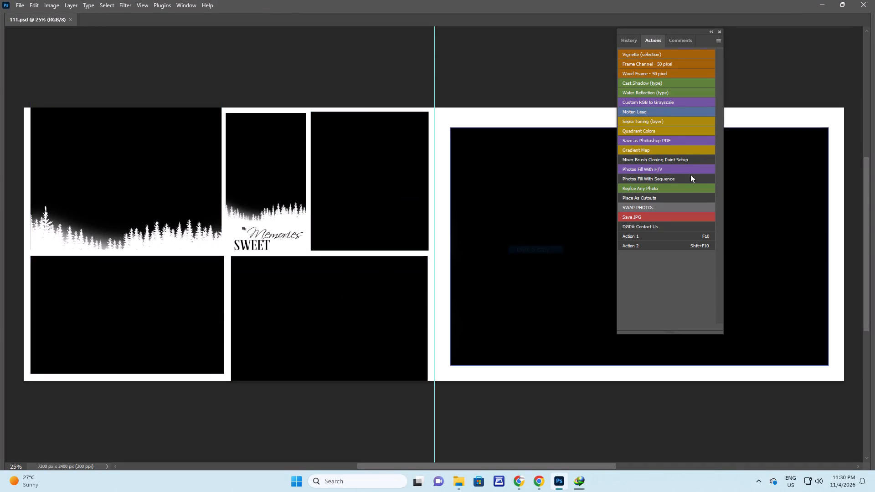
left_click(668, 178)
left_click(58, 25)
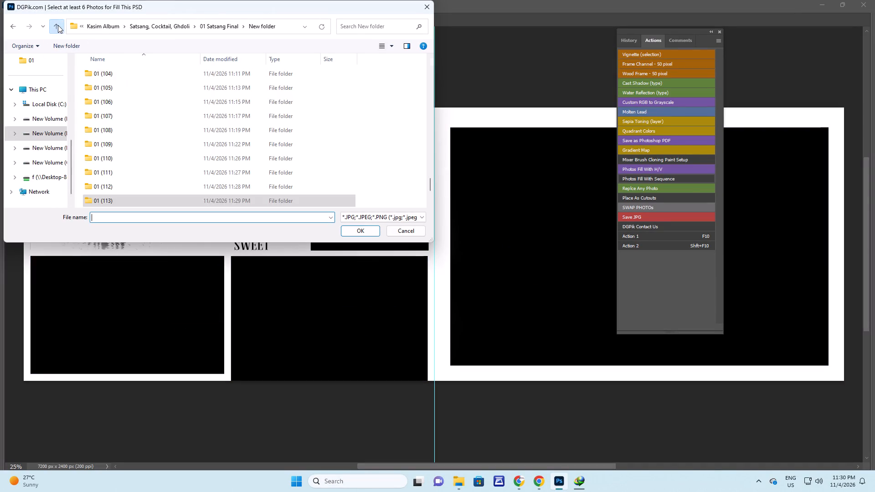
scroll(157, 128, "down", 2)
double_click(116, 131)
left_click(251, 163)
key("ctrl+a")
key("Return")
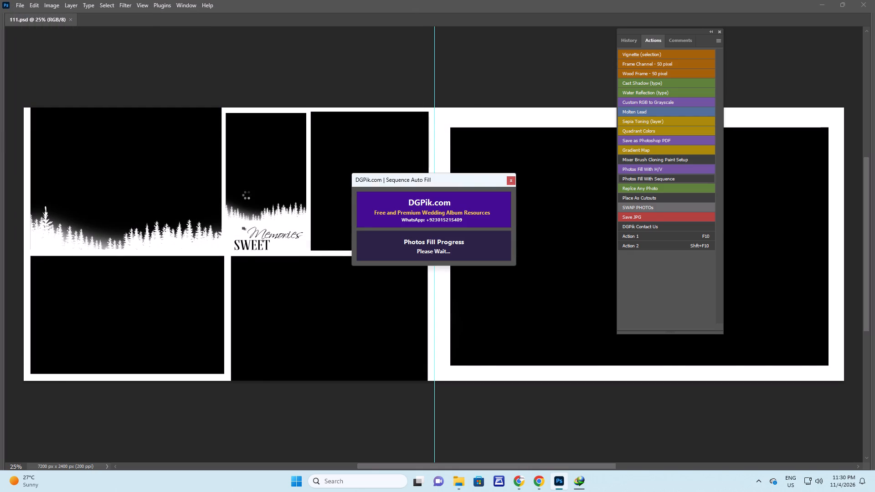
Enlarge the couple photo 307A0848, clip it to the large upper frame with the tree-line edge, and shift it upward.
right_click_drag(159, 157, 165, 160)
left_click(168, 162)
key("ctrl+t")
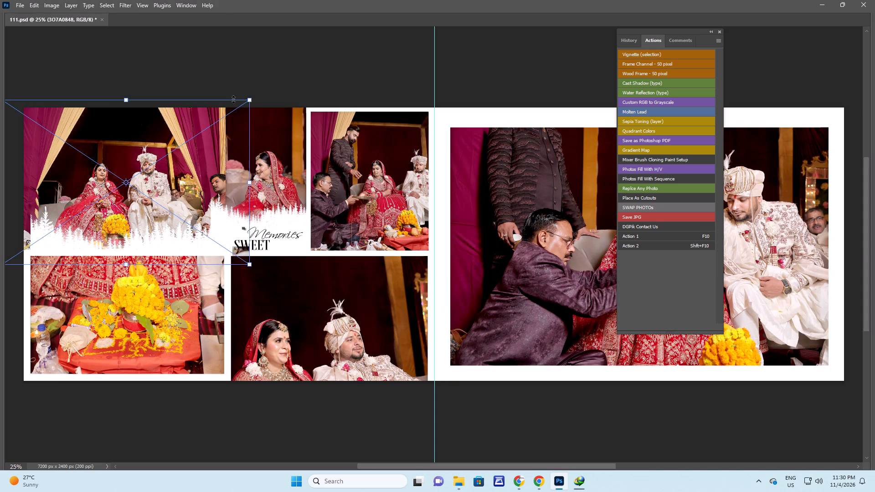
left_click_drag(246, 102, 297, 110, "alt+shift")
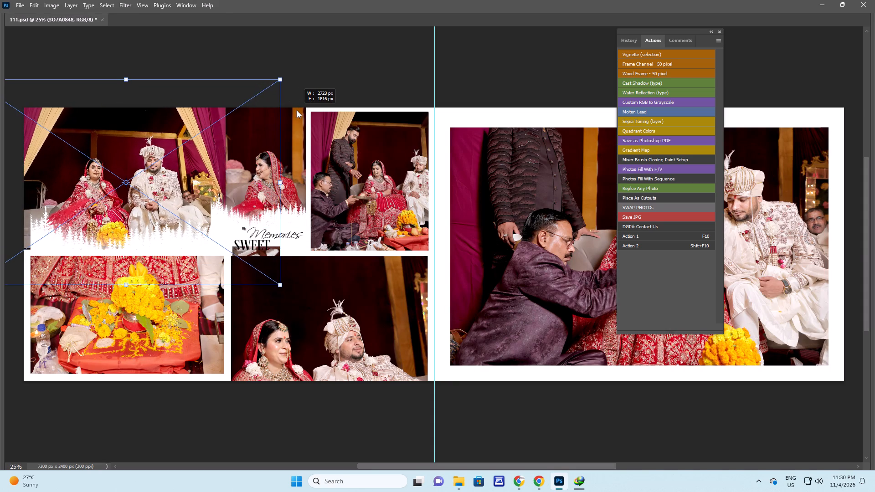
left_click_drag(297, 110, 296, 110, "alt+shift")
key("Return")
key("ctrl+g")
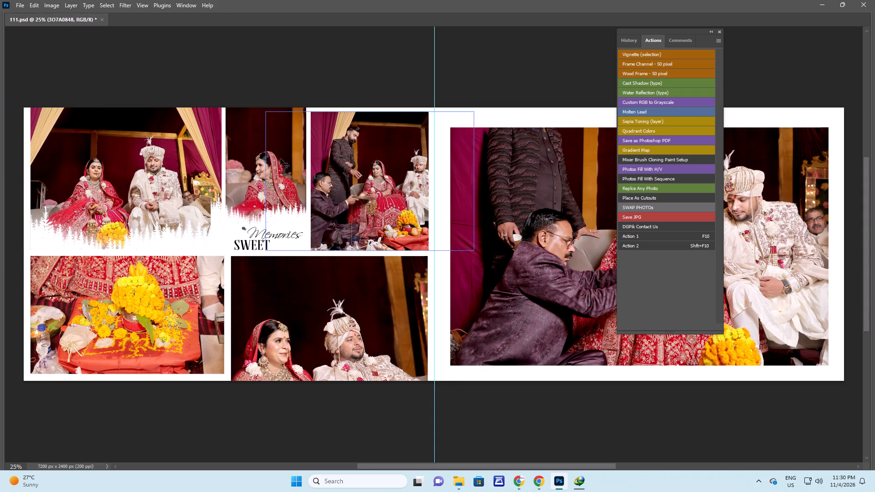
left_click_drag(236, 151, 233, 147)
left_click_drag(173, 166, 173, 152)
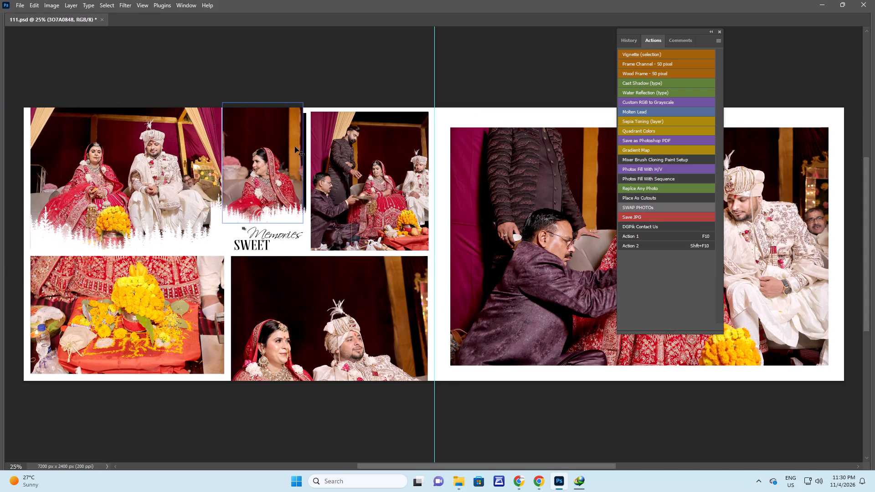
Enlarge the bride photo 307A0858 to cover its narrow frame above the Sweet Memories title and clip it there.
right_click(295, 146)
left_click(302, 150)
key("ctrl+t")
left_click_drag(305, 105, 321, 99, "shift")
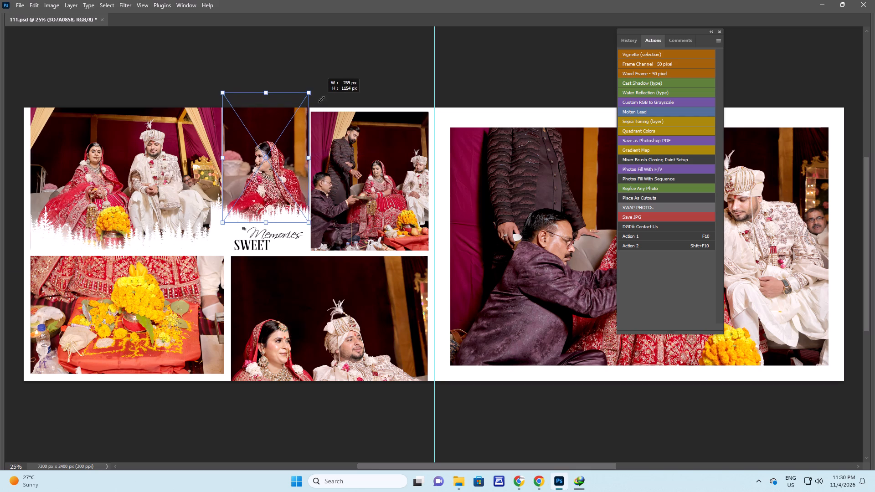
left_click_drag(321, 99, 325, 98, "shift")
key("Return")
key("ctrl+g")
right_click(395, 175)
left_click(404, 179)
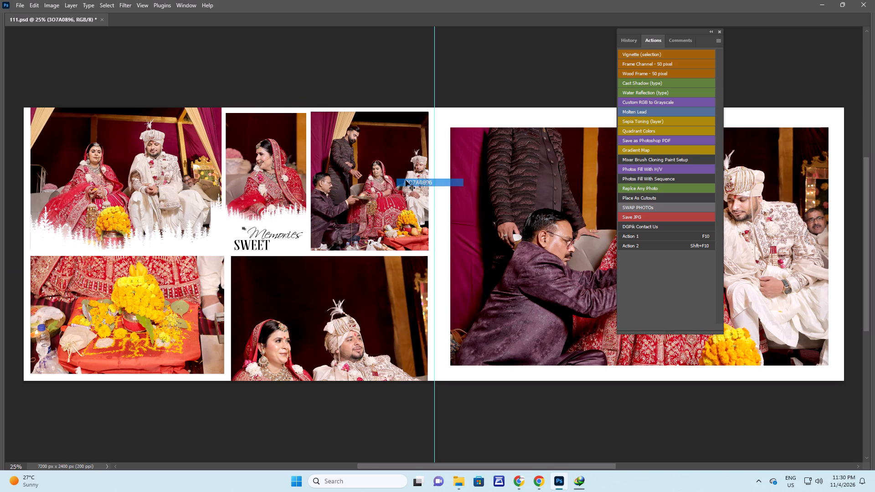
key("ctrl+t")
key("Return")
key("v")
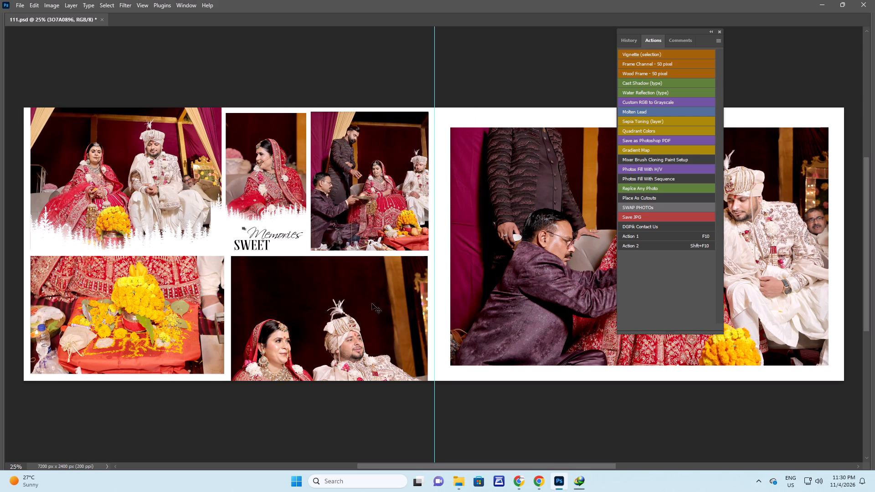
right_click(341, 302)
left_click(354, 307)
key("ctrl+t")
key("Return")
Swap the couple photo 307A0889 in the lower frame with the ceremony photo 307A0896 in the upper frame.
right_click(349, 305)
left_click(357, 309)
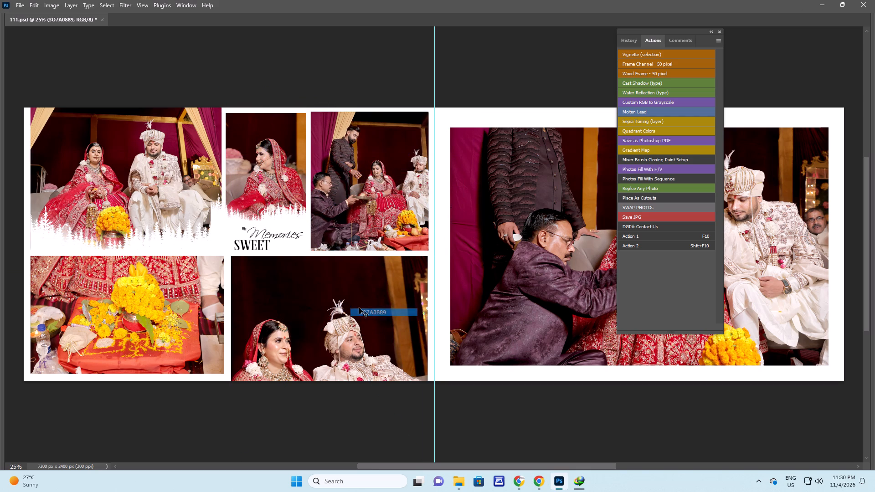
right_click(386, 205, "shift")
left_click(394, 210, "shift")
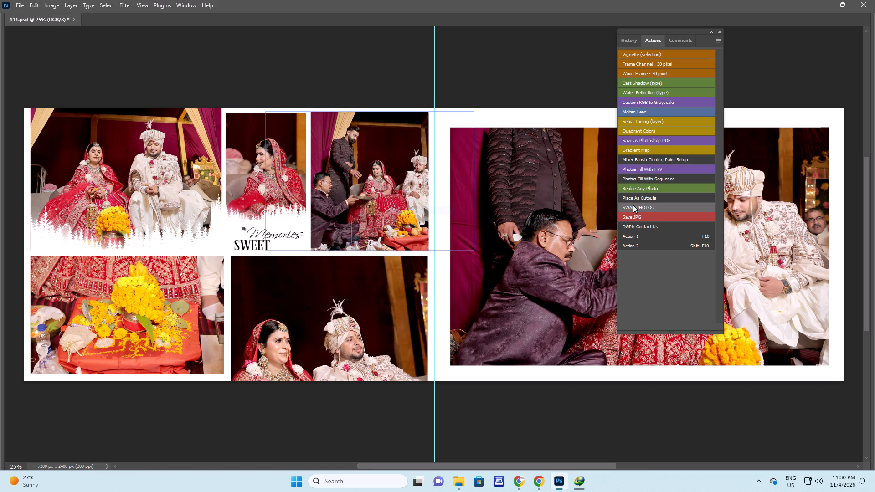
left_click(633, 205)
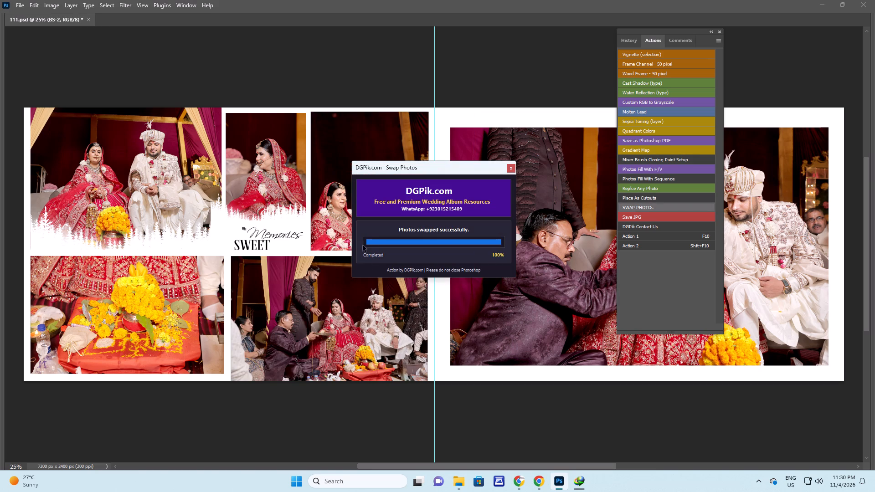
Move the swapped couple photo upward in the upper frame beside the guide so both people show fully.
right_click_drag(356, 188, 364, 191)
left_click(369, 194)
key("ctrl+t")
left_click_drag(378, 213, 377, 193)
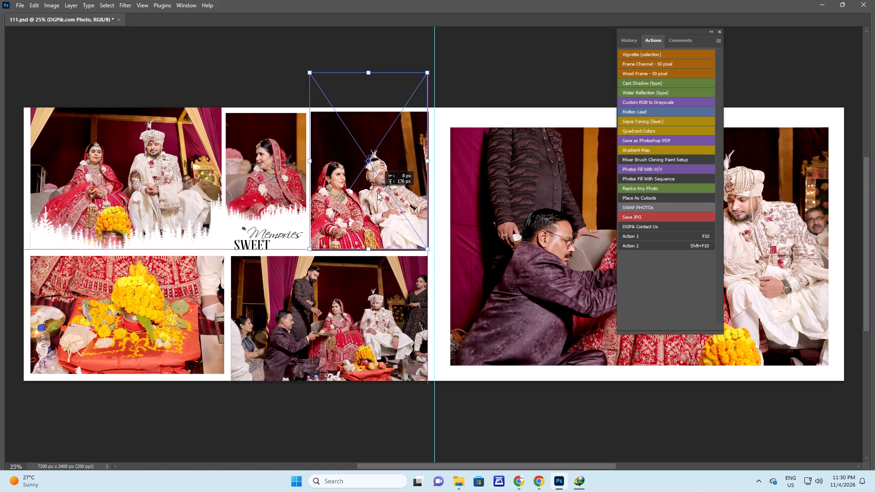
left_click_drag(377, 193, 377, 196)
key("Return")
Enlarge and reposition the swapped ceremony photo in the lower frame beside the guide so the people fill more of it.
right_click_drag(285, 316, 294, 319)
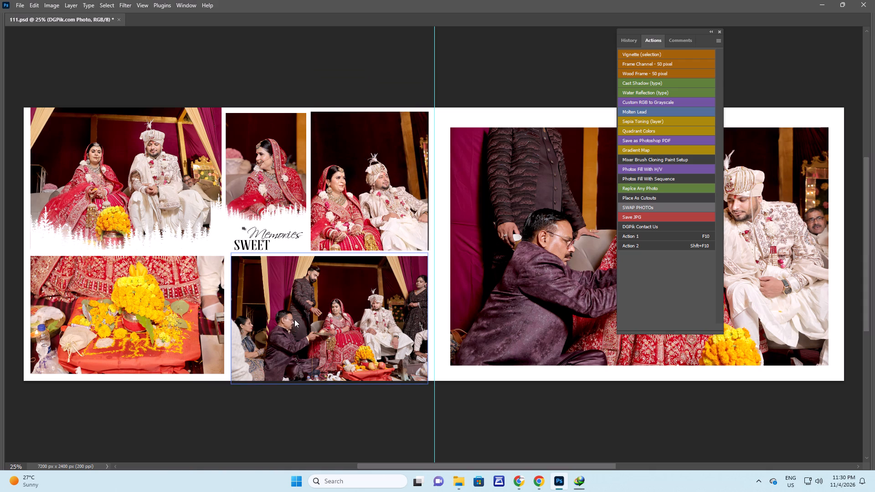
right_click_drag(294, 319, 293, 319)
left_click(302, 323)
key("ctrl+t")
left_click_drag(406, 287, 401, 300)
left_click_drag(421, 265, 434, 265, "alt+shift")
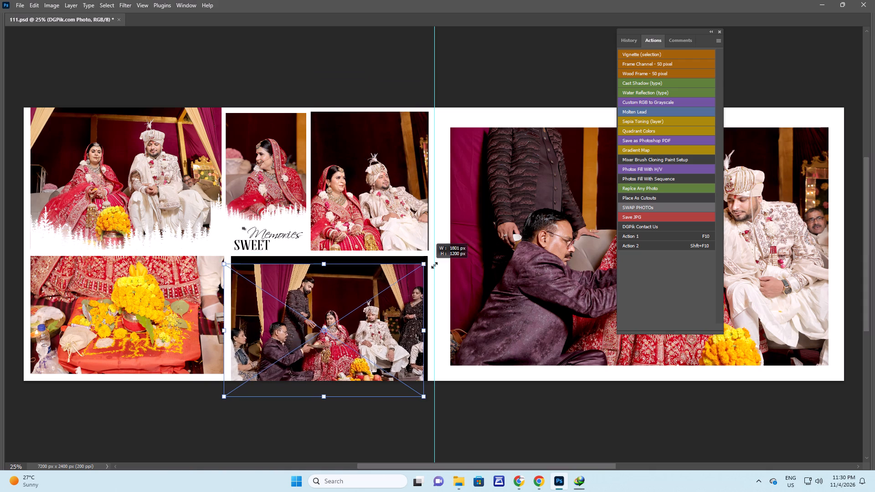
left_click_drag(434, 265, 463, 256, "alt+shift")
left_click(369, 281)
key("Return")
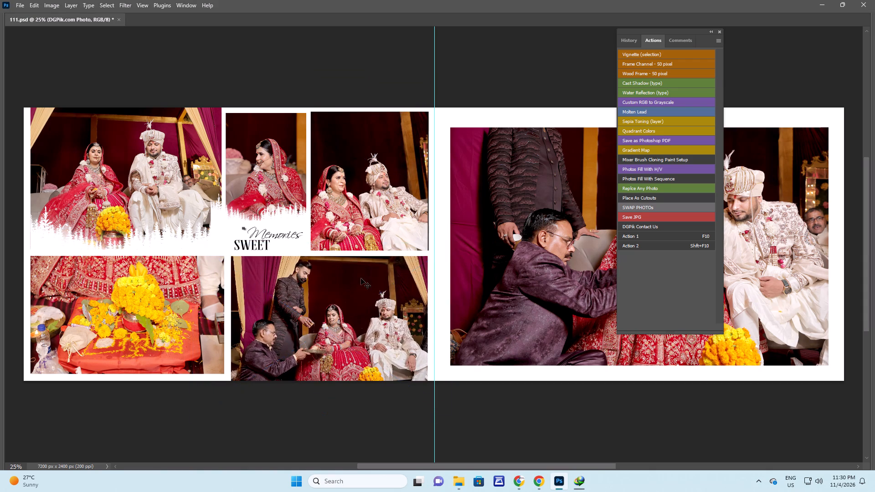
Enlarge the ritual photo 307A0907 in the large right-page frame, extending it toward the upper-left.
key("Tab")
key("Tab")
key("space")
key("space")
left_click_drag(159, 287, 272, 280)
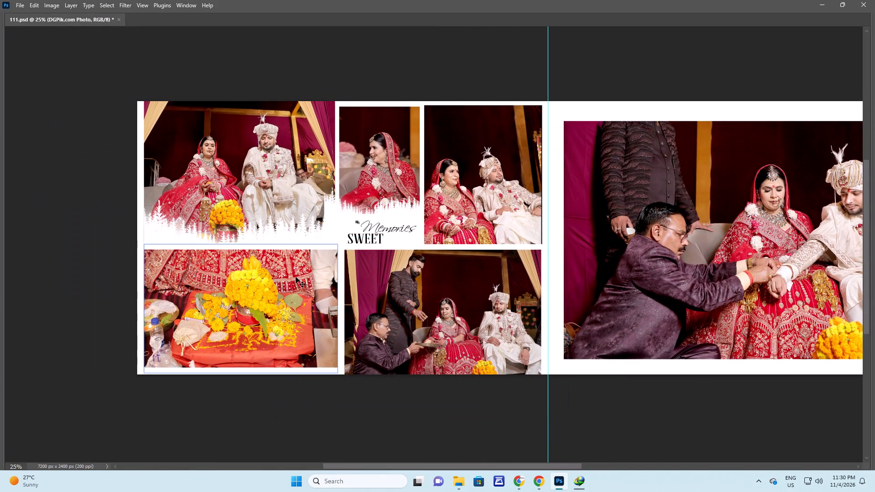
key("space")
key("space")
key("space")
key("space")
key("space")
key("space")
key("space")
key("space")
left_click_drag(474, 276, 199, 275)
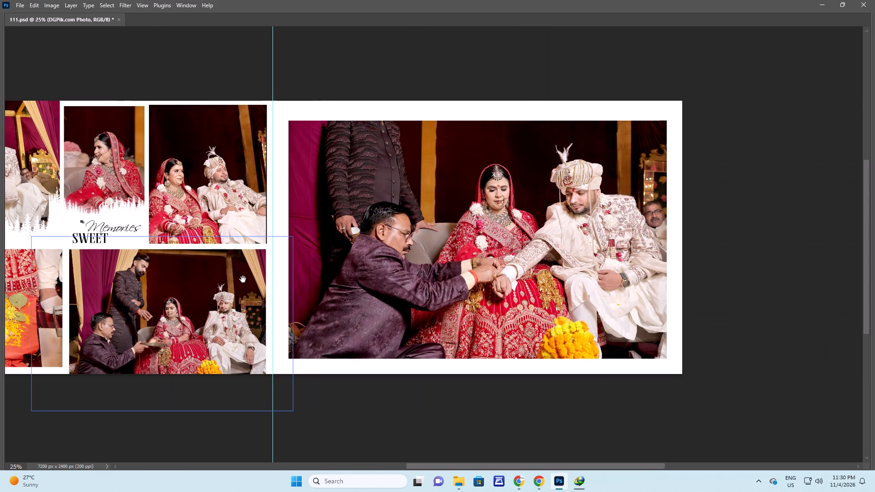
right_click_drag(453, 241, 458, 244)
left_click(463, 246)
key("ctrl+t")
left_click_drag(293, 114, 277, 96, "alt+shift")
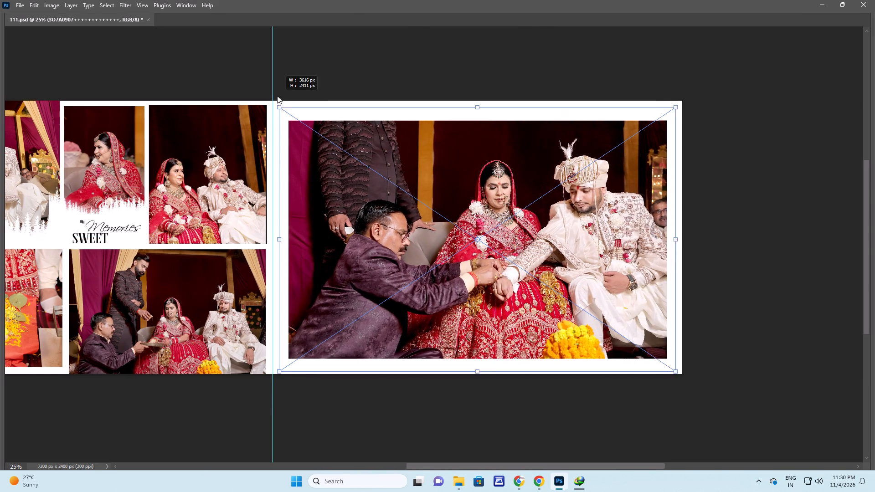
left_click_drag(277, 96, 266, 90, "alt+shift")
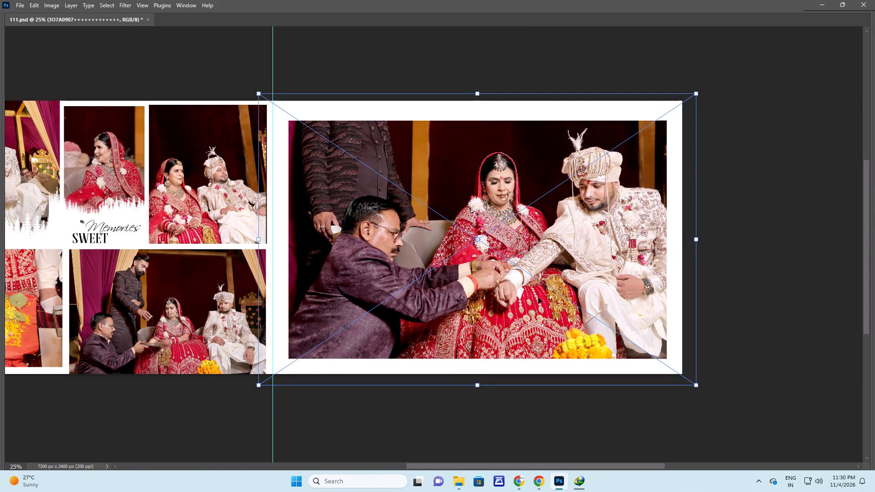
left_click_drag(697, 384, 685, 380, "shift")
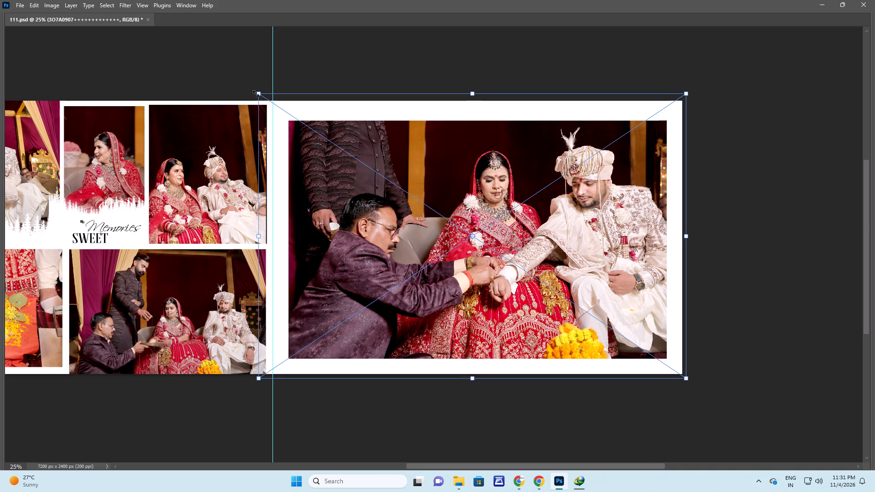
left_click_drag(258, 95, 243, 86, "shift")
key("Return")
Duplicate the right-page ritual photo, place the copy behind the frame, and set its opacity to 10% as a faded background.
key("alt+Left")
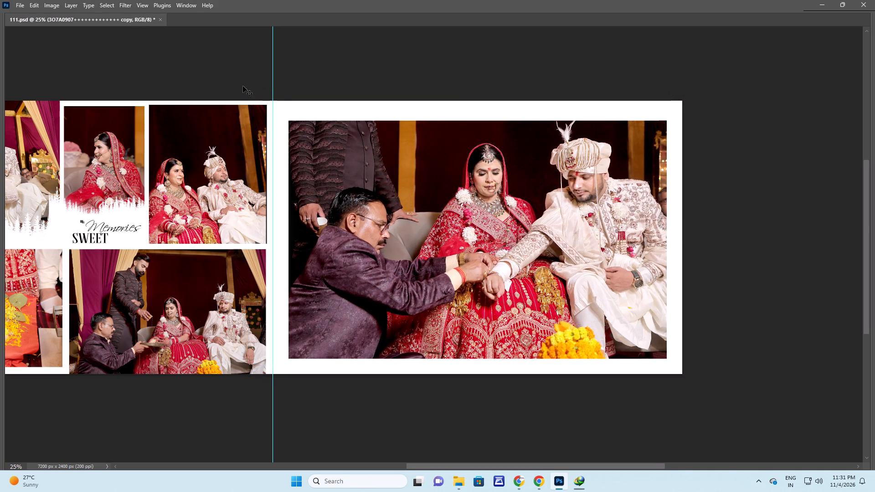
key("ctrl+bracketleft")
key("ctrl+bracketleft")
key("1")
key("space")
key("space")
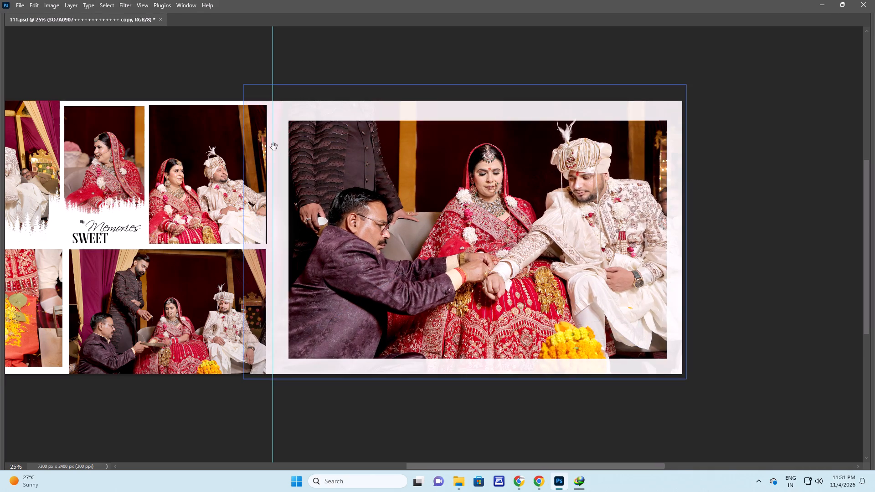
left_click(274, 147)
Delete the part of the faded background copy that spills past the centre guide onto the left page.
key("m")
left_click_drag(171, 70, 272, 410)
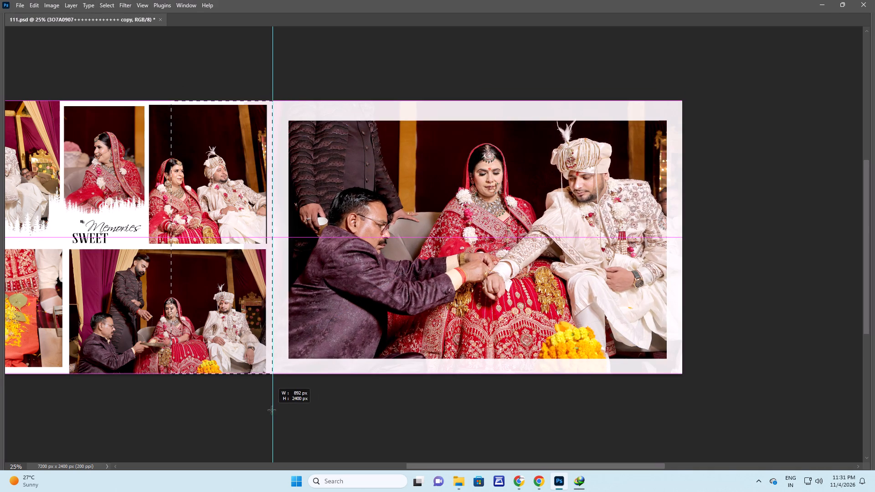
left_click_drag(272, 410, 271, 410)
key("Delete")
key("Return")
key("e")
left_click(298, 316)
key("Return")
key("e")
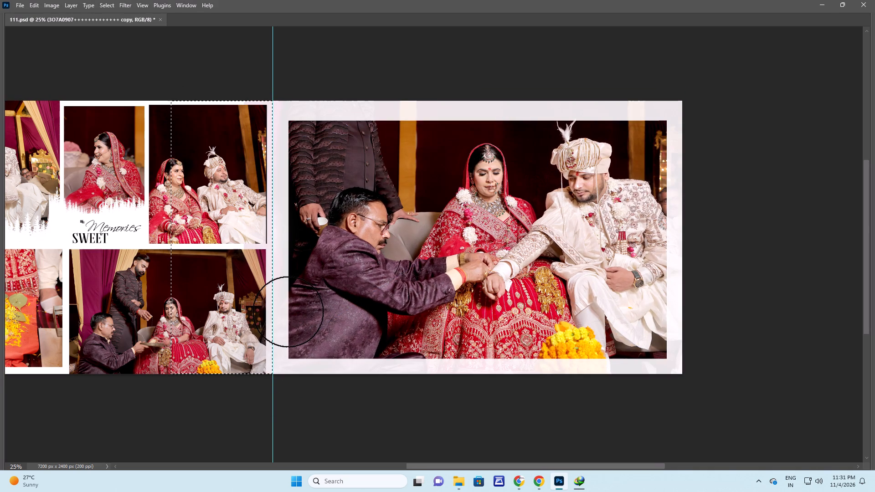
key("Delete")
key("ctrl+d")
Save the 111.psd spread.
key("space")
left_click_drag(299, 208, 419, 216)
key("ctrl+s")
key("ctrl+s")
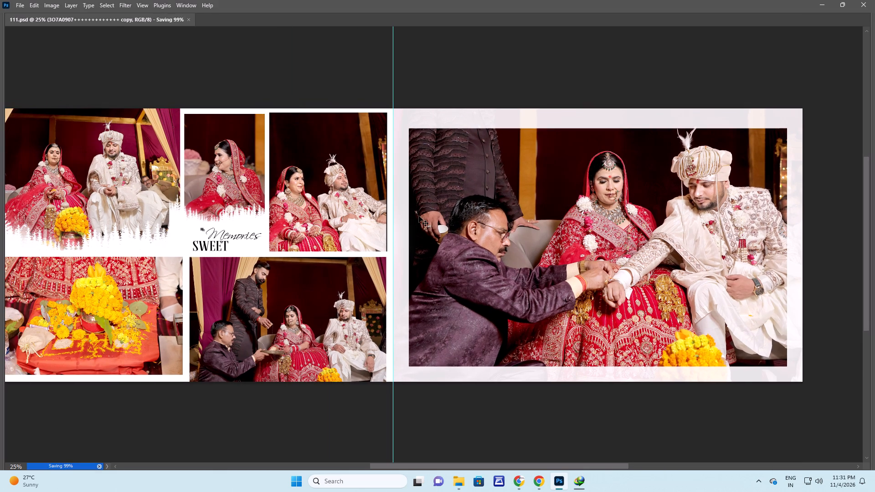
Nudge the couple photo in the upper frame beside the centre guide slightly to the right.
key("v")
right_click_drag(368, 191, 376, 195)
left_click(386, 201)
key("Right")
key("Right")
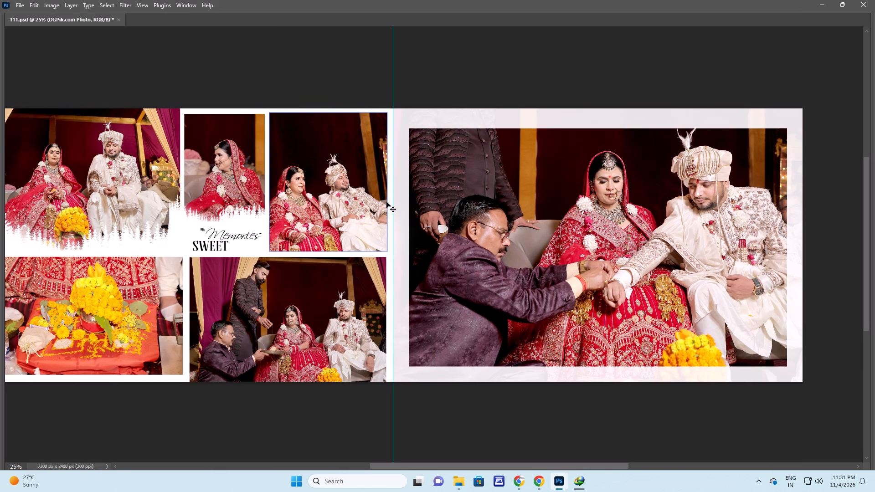
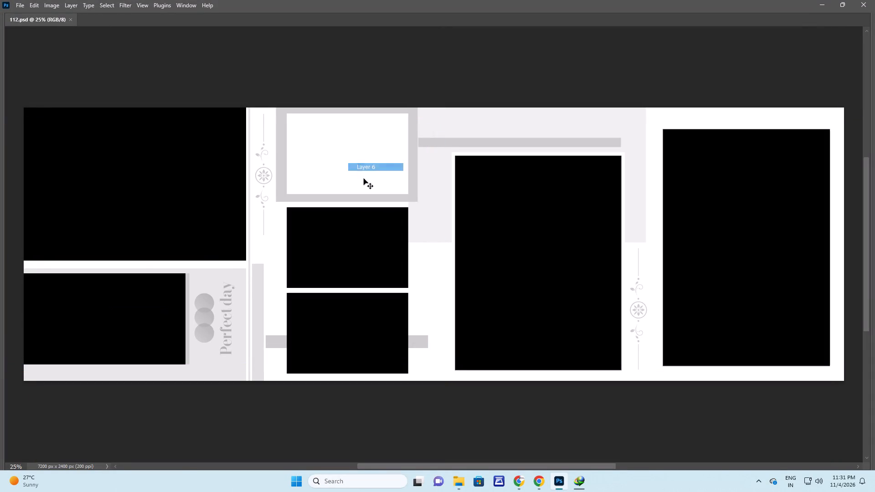
Select the remaining frames of 112.psd and run Photos Fill With Sequence with all photos from the next folder.
right_click(319, 241, "shift")
left_click(330, 246, "shift")
right_click(347, 323, "shift")
left_click(360, 328, "shift")
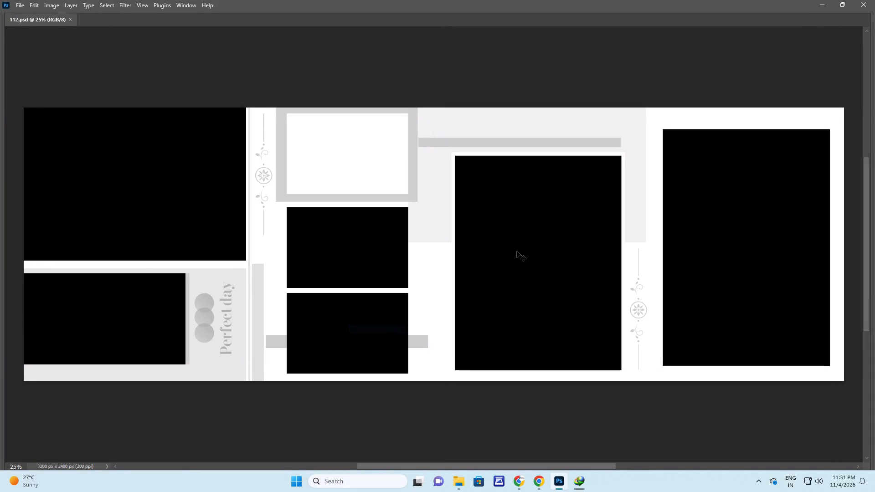
right_click(516, 240, "shift")
left_click(524, 244, "shift")
right_click(751, 184, "shift")
left_click(758, 189, "shift")
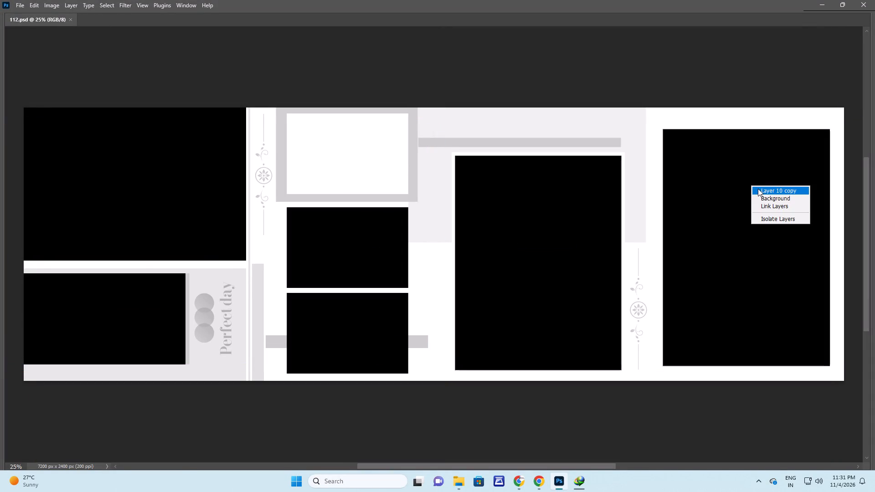
key("F9")
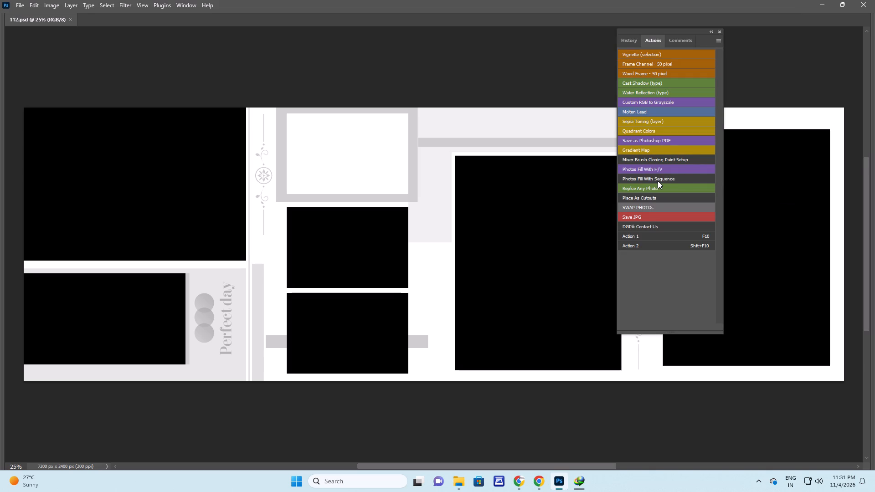
left_click(658, 181)
left_click(58, 25)
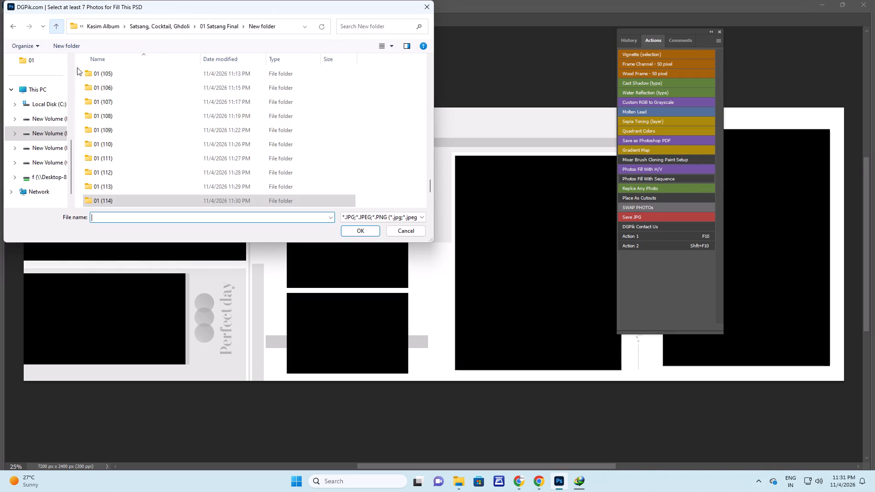
scroll(84, 81, "down", 2)
double_click(106, 133)
left_click(196, 161)
key("ctrl+a")
key("Return")
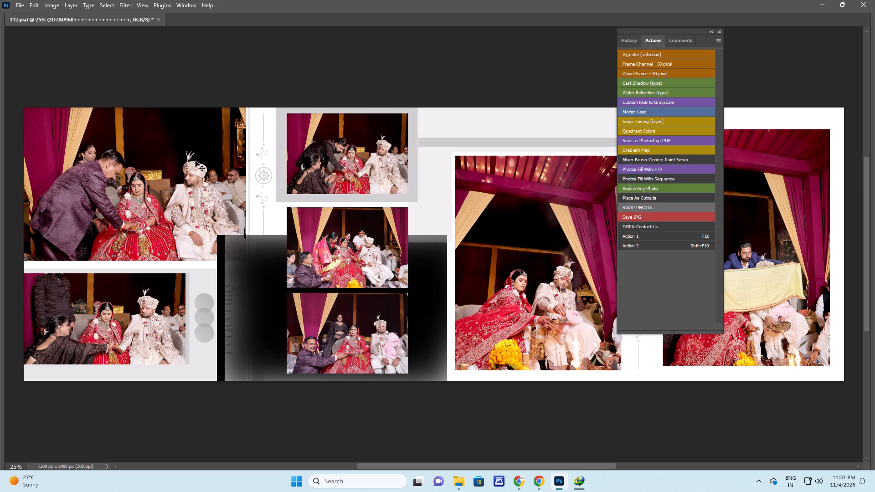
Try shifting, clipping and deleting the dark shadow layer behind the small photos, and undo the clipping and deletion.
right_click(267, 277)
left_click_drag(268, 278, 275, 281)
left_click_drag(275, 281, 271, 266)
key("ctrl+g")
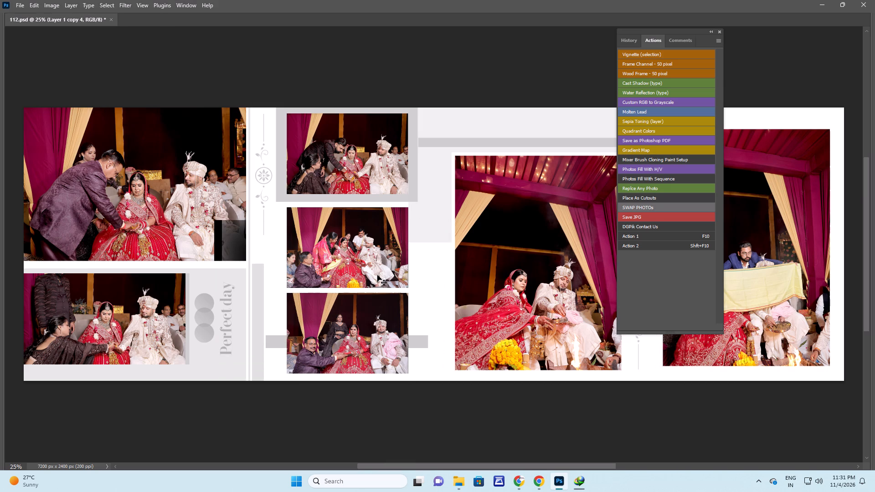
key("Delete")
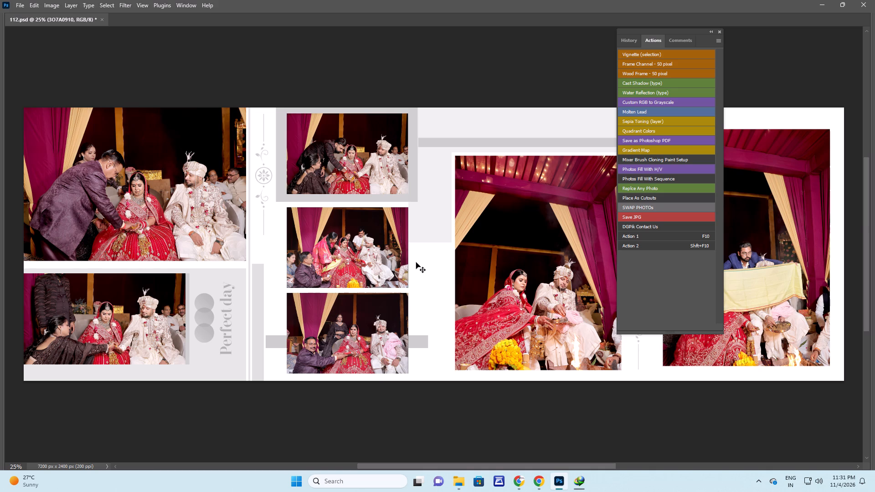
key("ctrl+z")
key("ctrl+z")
Delete the dark shadow layer, Layer 1 copy 4, behind the column of small photos.
right_click_drag(255, 252, 261, 256)
left_click(273, 264)
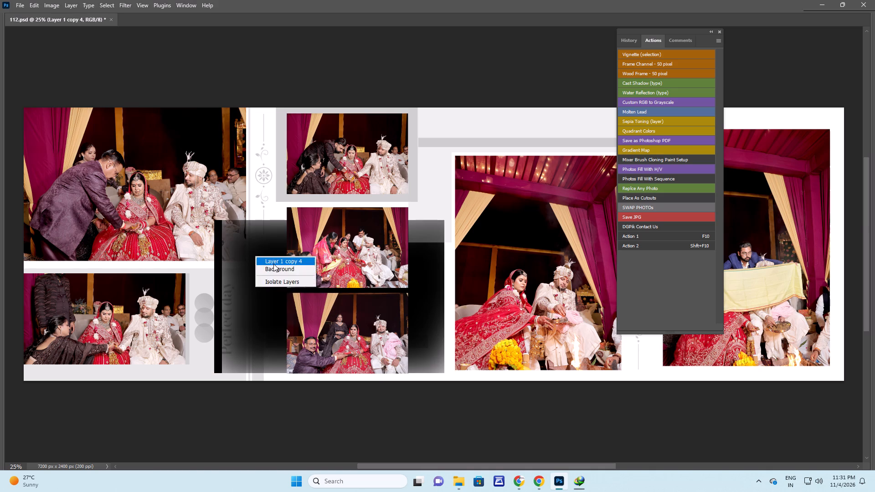
right_click(262, 257)
left_click_drag(265, 260, 269, 261)
key("Delete")
Run Action 1 on the top photo in the column of three small frames.
key("space")
key("space")
left_click_drag(170, 277, 196, 261)
right_click(203, 188)
left_click(208, 191)
key("space")
key("space")
key("space")
key("space")
key("space")
key("space")
key("space")
key("space")
key("space")
key("space")
key("space")
key("space")
key("space")
key("space")
key("space")
left_click(390, 160)
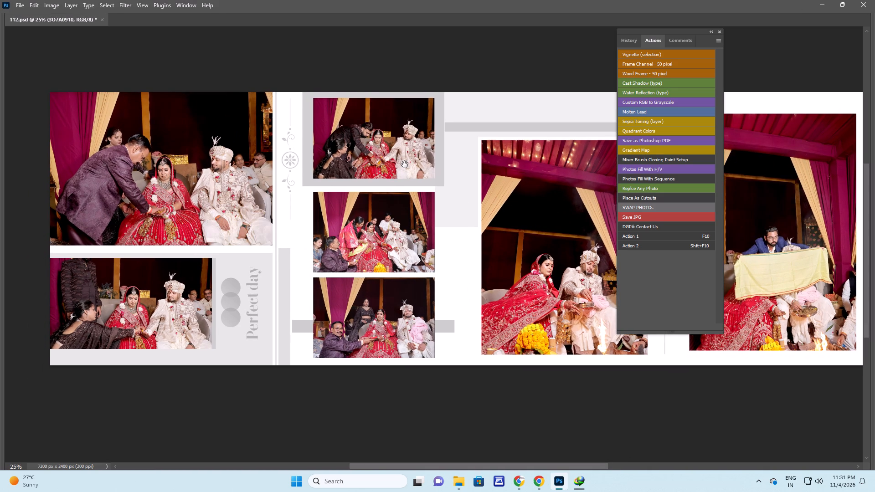
left_click_drag(441, 168, 335, 163)
right_click(291, 138)
left_click(305, 152)
key("F10")
Enlarge the couple's fire-ritual photo in its tall frame and shift it slightly upward.
key("space")
key("space")
key("space")
key("space")
key("space")
key("space")
key("space")
key("space")
key("space")
key("space")
key("space")
key("space")
key("space")
key("space")
key("space")
key("space")
key("space")
key("space")
key("space")
key("space")
left_click_drag(282, 256, 201, 234)
left_click_drag(314, 249, 239, 264)
right_click_drag(315, 217, 322, 220)
left_click(329, 224)
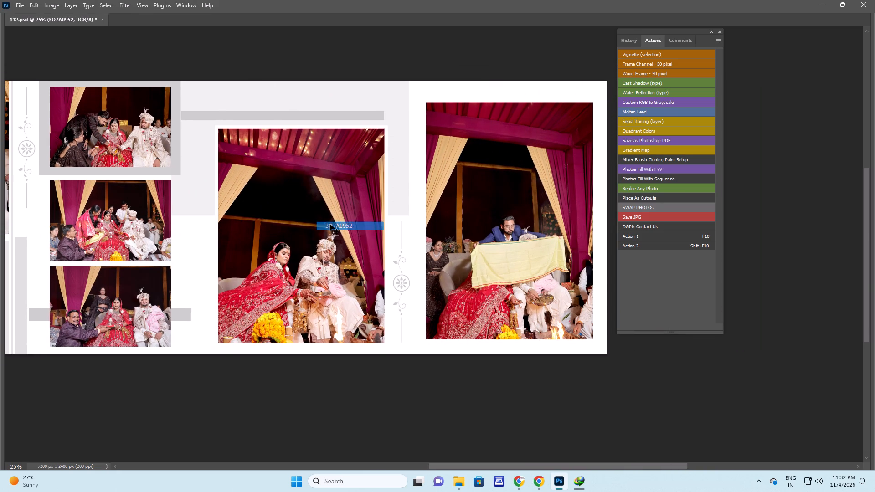
key("ctrl+t")
left_click_drag(387, 108, 420, 84, "shift")
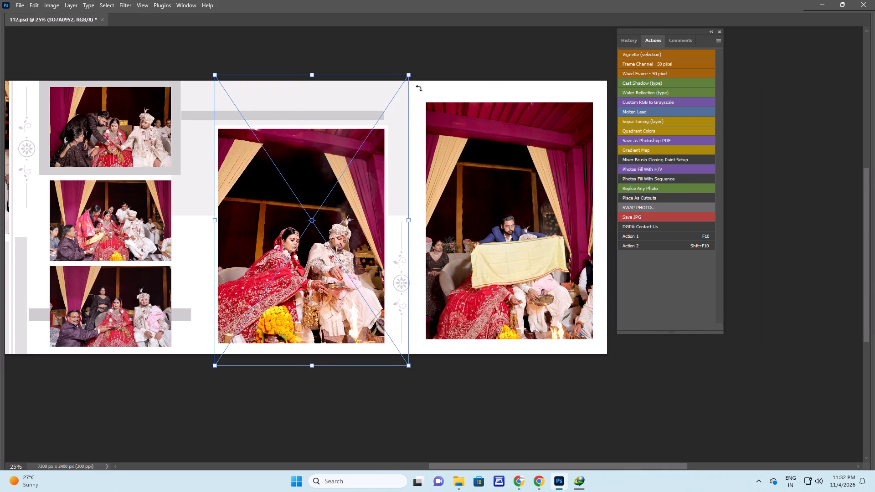
left_click_drag(373, 185, 370, 178)
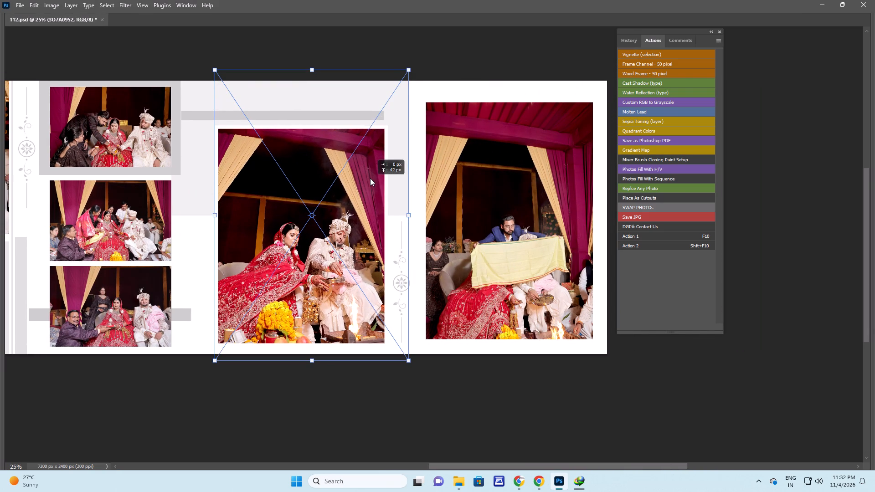
left_click_drag(370, 178, 370, 180)
key("Return")
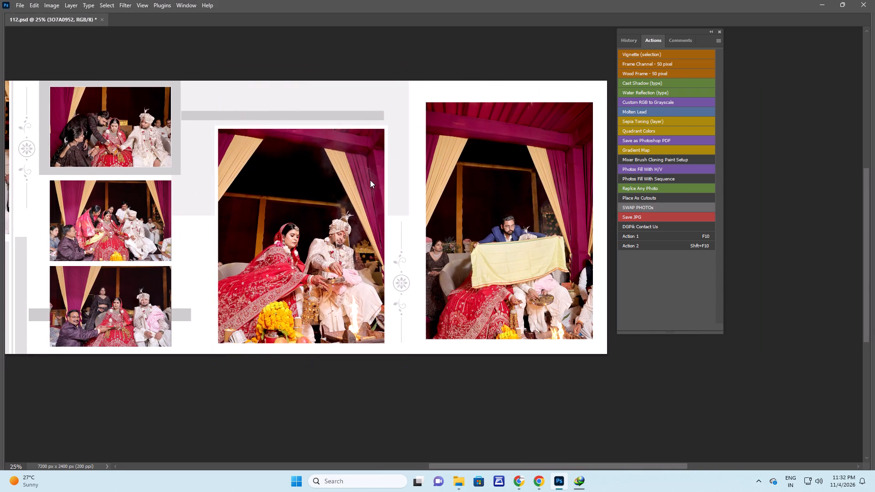
Duplicate the fire-ritual photo, place the copy behind its frame, and set its opacity to 10% as a faded background.
key("alt+Left")
key("ctrl+bracketleft")
key("ctrl+bracketleft")
key("1")
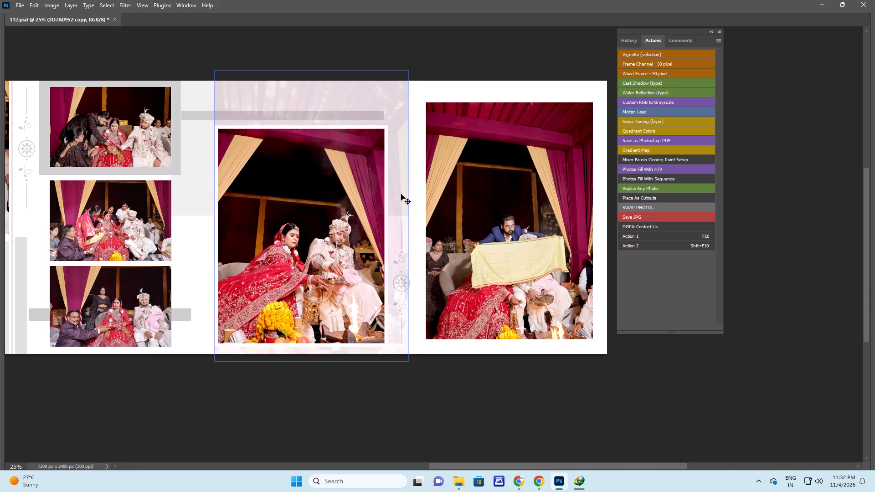
Rasterize the faded fire-ritual copy and softly erase its left and right edges.
key("e")
left_click(240, 141)
key("Return")
key("e")
left_click_drag(200, 87, 198, 226)
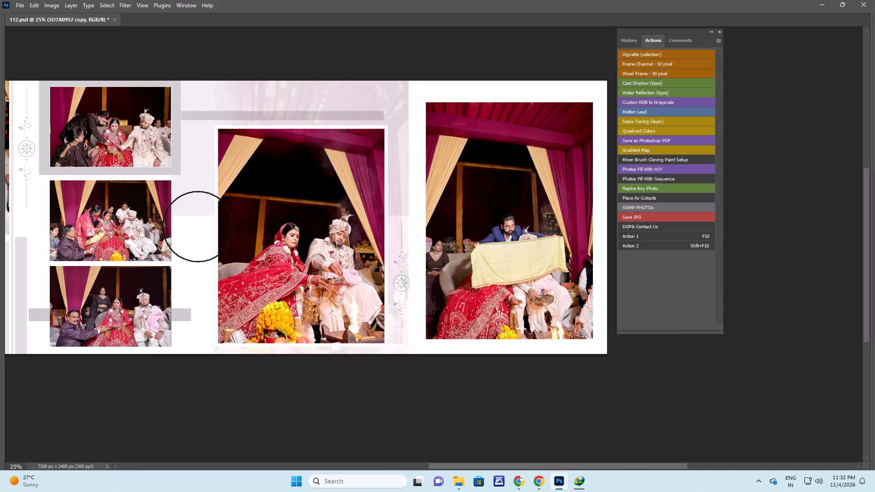
left_click_drag(198, 226, 241, 294)
left_click_drag(417, 87, 440, 56)
left_click_drag(444, 109, 474, 301)
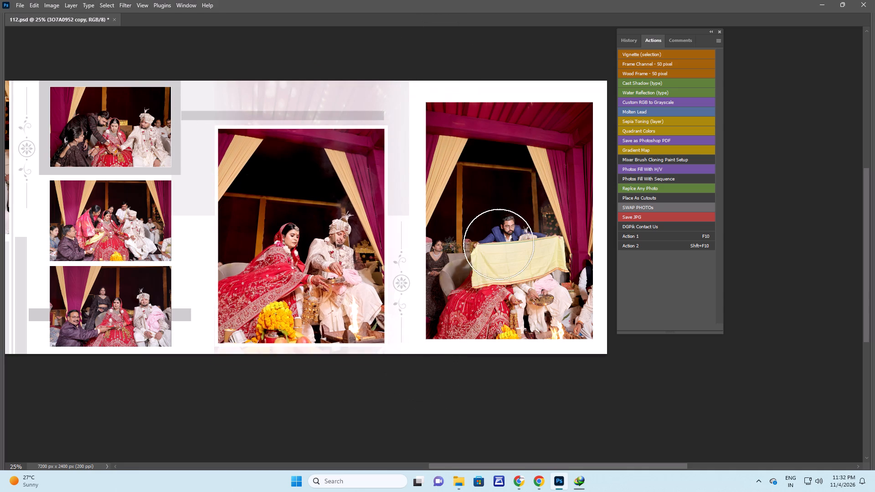
Enlarge the yellow-cloth ritual photo in the far-right tall frame and move it upward within the frame.
key("v")
right_click(498, 182)
left_click(508, 188)
key("space")
left_click_drag(534, 174, 422, 192)
key("ctrl+t")
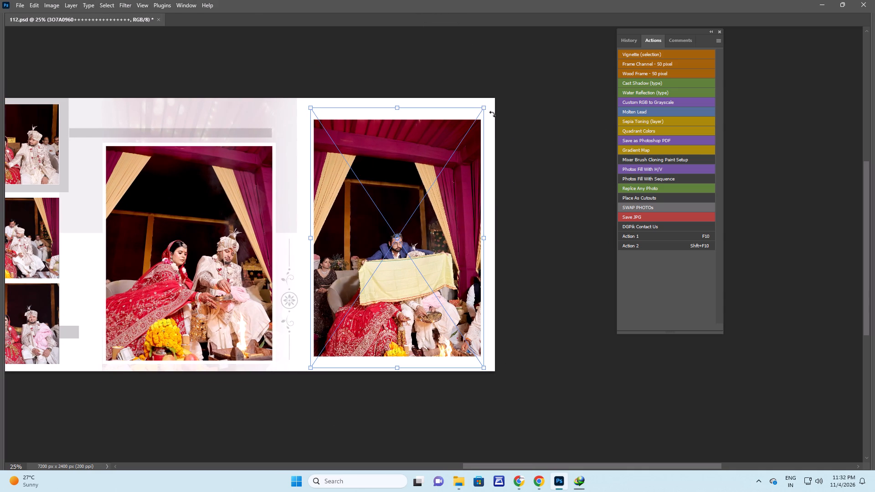
left_click_drag(484, 110, 520, 93, "alt+shift")
left_click_drag(453, 165, 453, 149)
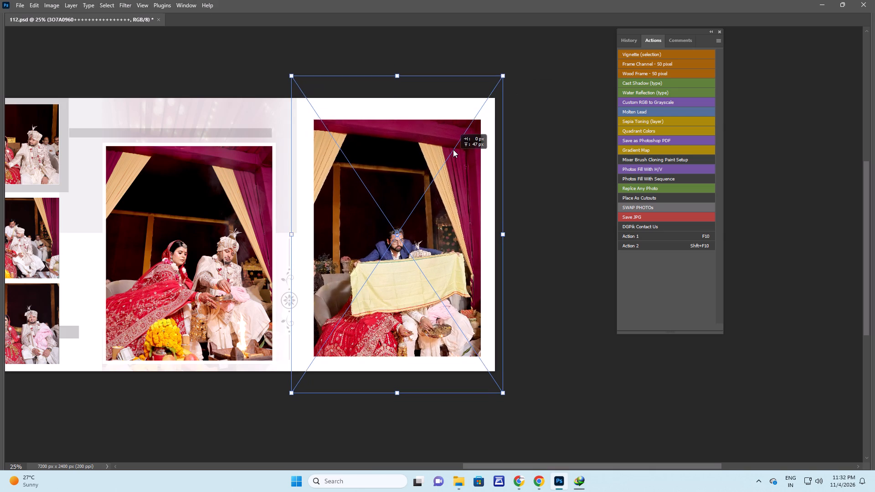
left_click_drag(453, 149, 453, 146)
key("Return")
Duplicate the yellow-cloth photo, place the copy behind its frame, and set its opacity to 10% as a faded background.
key("alt+Left")
key("ctrl+bracketleft")
key("ctrl+bracketleft")
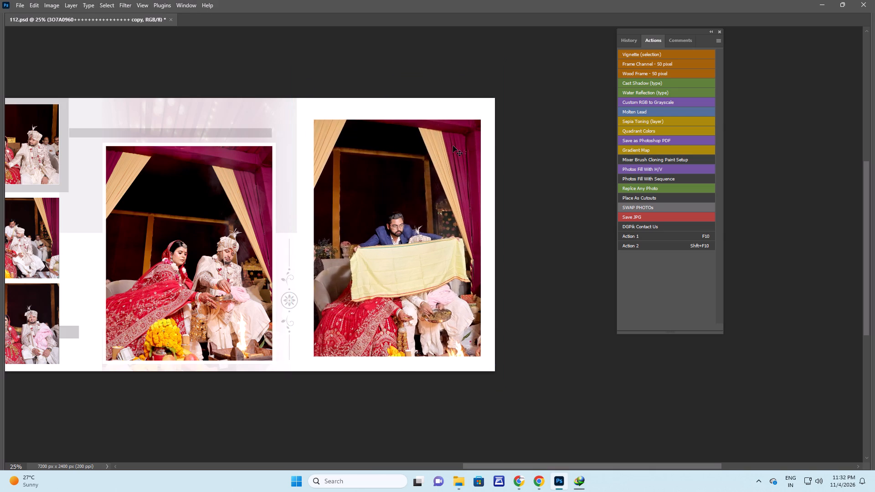
key("1")
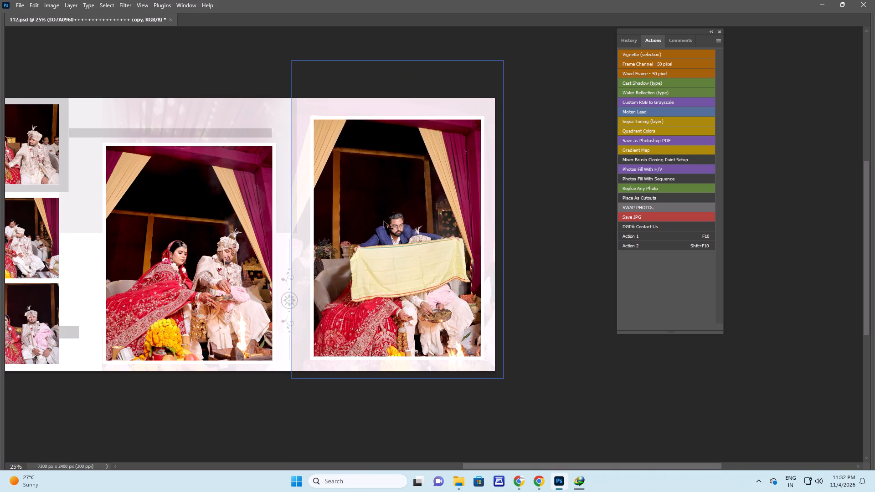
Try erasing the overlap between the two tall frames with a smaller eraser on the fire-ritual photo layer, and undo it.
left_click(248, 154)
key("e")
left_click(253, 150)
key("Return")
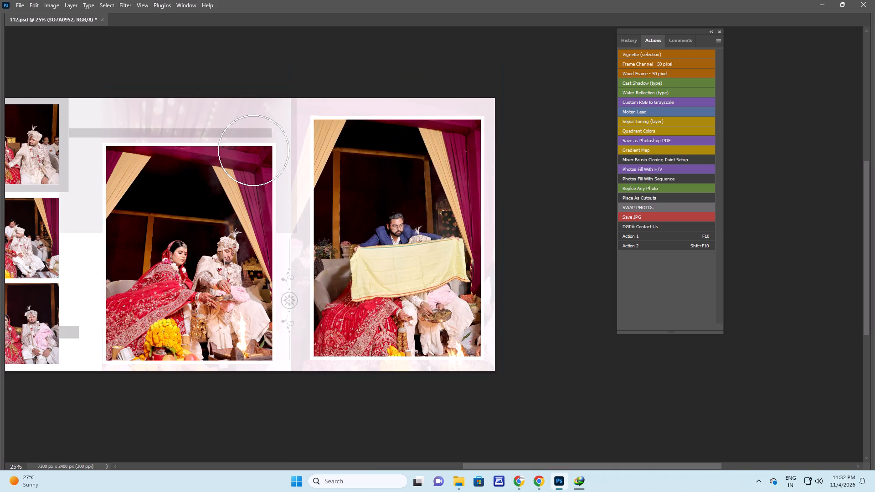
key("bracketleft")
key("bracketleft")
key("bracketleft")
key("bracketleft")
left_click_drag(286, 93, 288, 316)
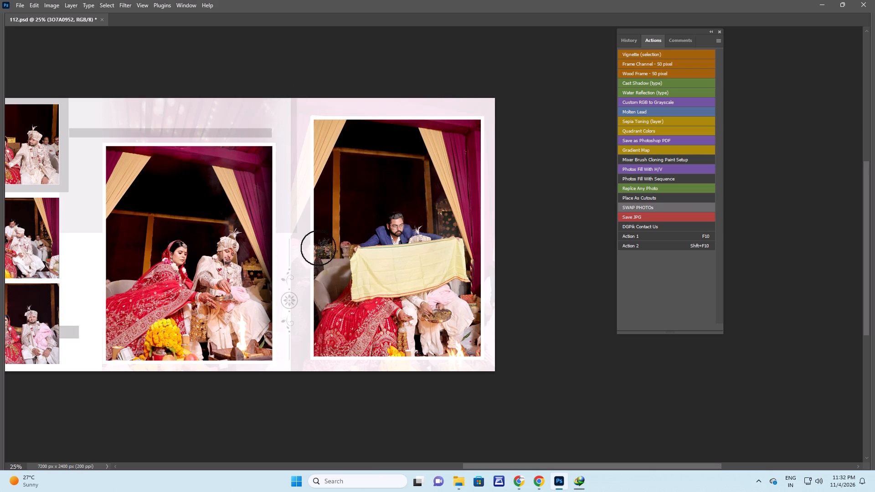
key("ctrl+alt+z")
Select and rasterize the faded yellow-cloth copy, and softly erase its left edge over the ornament between the tall frames.
key("v")
right_click_drag(363, 104, 367, 106)
left_click(374, 109)
key("e")
left_click(376, 110)
key("Return")
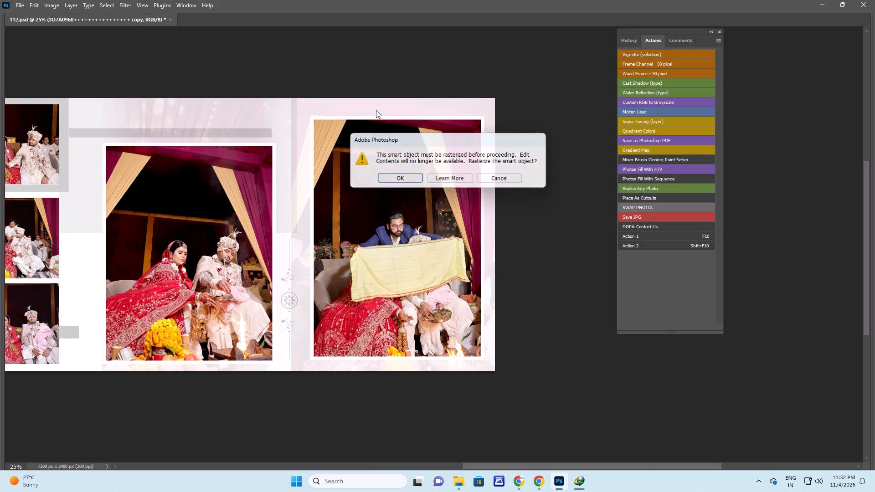
key("e")
left_click_drag(301, 86, 278, 389)
left_click_drag(276, 359, 280, 379)
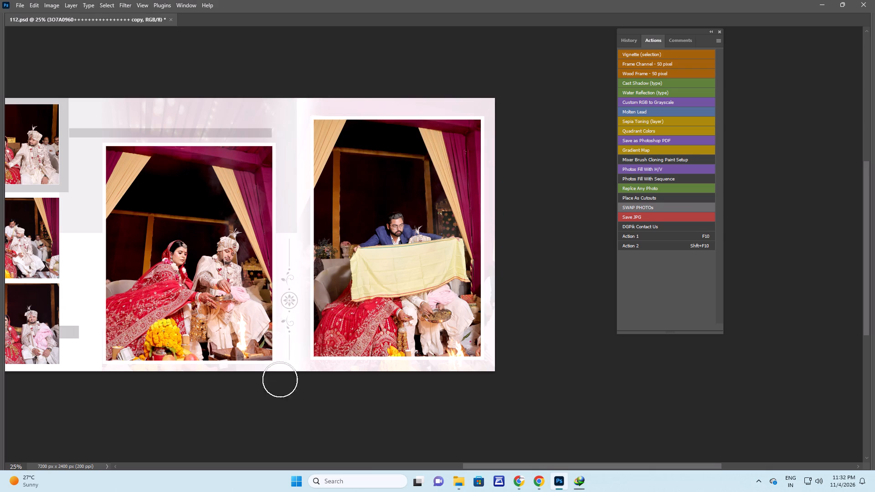
left_click_drag(280, 379, 293, 442)
Hide the floating Actions palette and look over the whole 112.psd spread.
key("space")
key("space")
key("space")
key("space")
left_click_drag(317, 256, 508, 257)
key("Tab")
key("Tab")
key("space")
left_click_drag(405, 224, 429, 221)
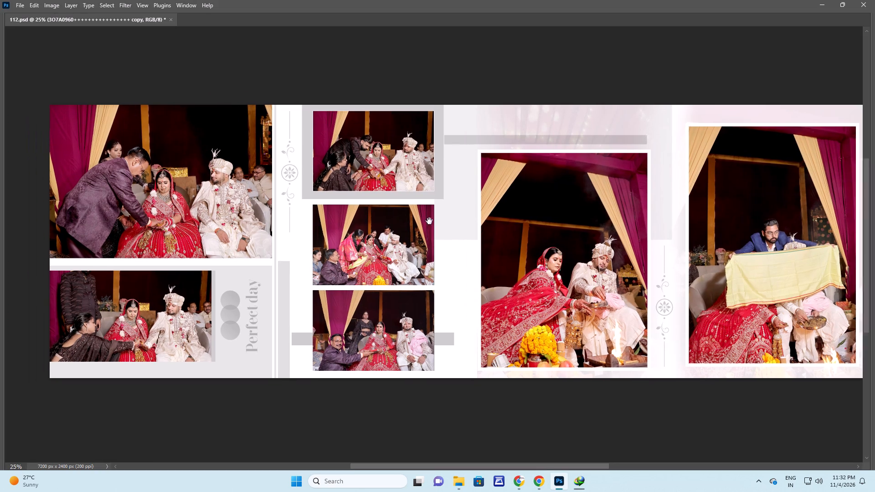
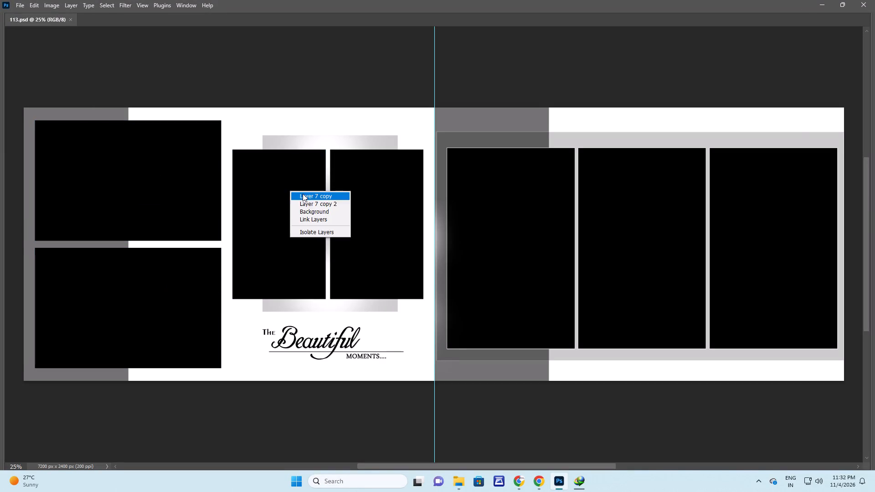
Select the remaining frame layers of 113.psd and fill them using Photos Fill With Sequence with all photos from folder 01 (116).
left_click(303, 194, "shift")
right_click(401, 196, "shift")
left_click(408, 199, "shift")
right_click_drag(512, 206, 516, 208, "shift")
left_click(522, 213, "shift")
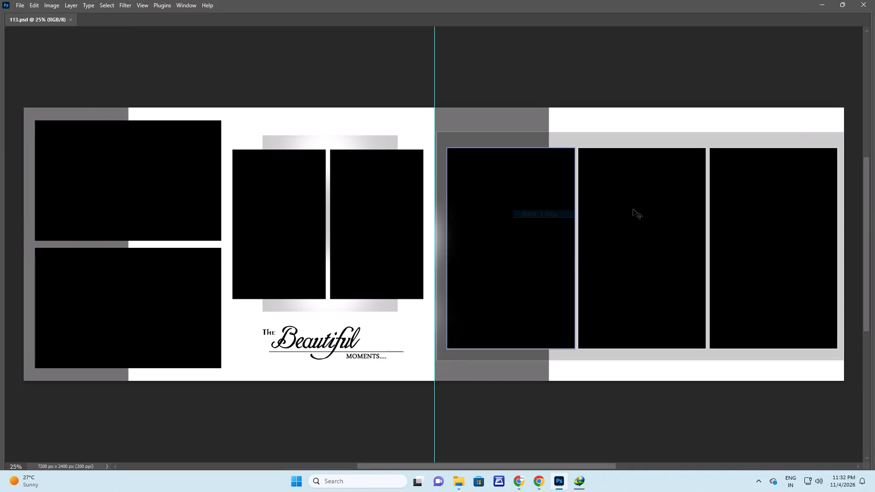
right_click(631, 206, "shift")
left_click(642, 214, "shift")
right_click(769, 213, "shift")
left_click(775, 216, "shift")
key("F9")
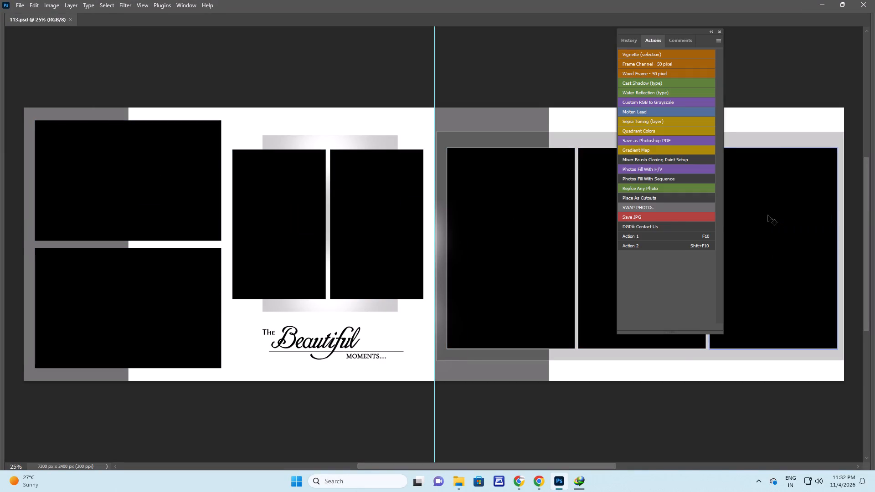
left_click(654, 179)
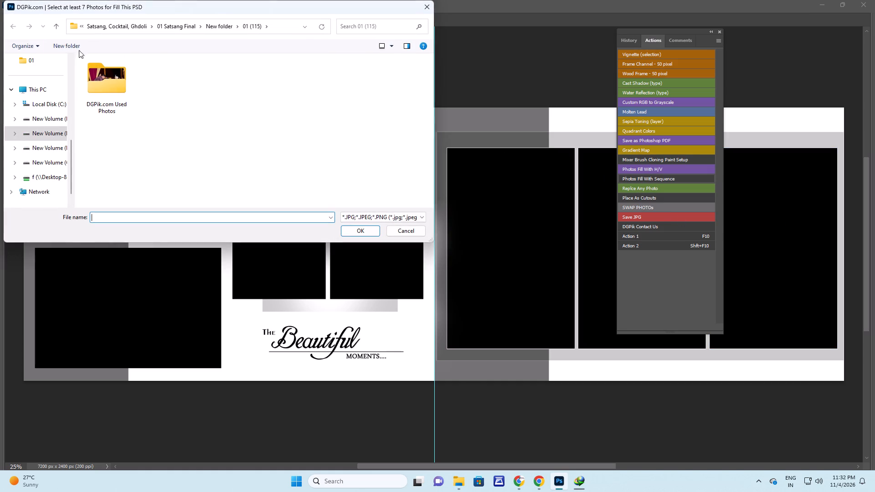
left_click(56, 26)
scroll(124, 98, "down", 2)
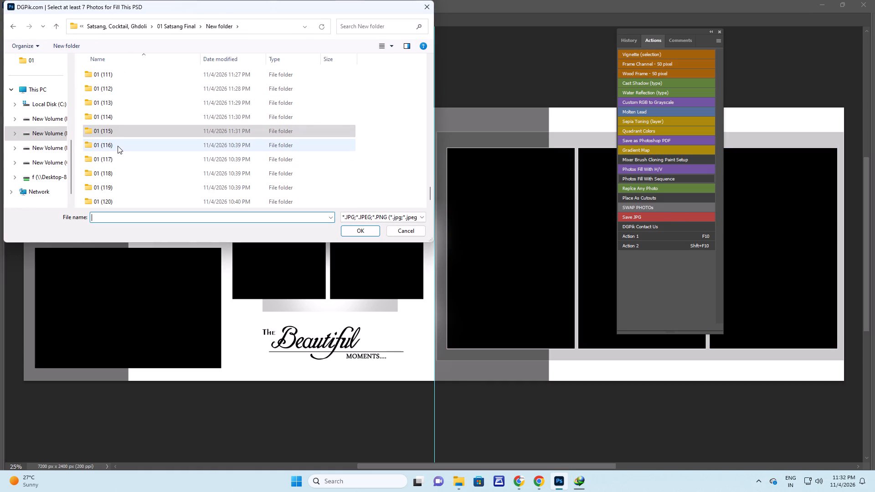
double_click(117, 146)
left_click(189, 154)
key("ctrl+a")
key("Return")
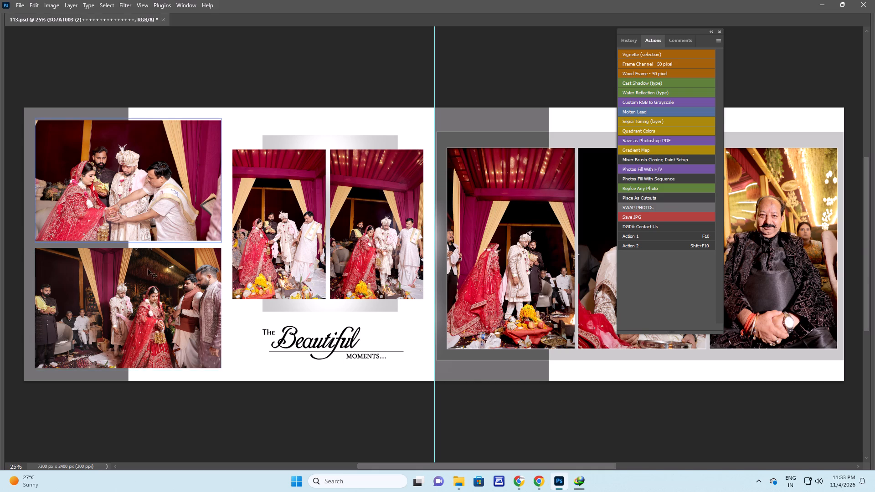
Scale up the hand-ritual photo in the upper wide frame, extending it past the frame's top and right edges.
key("space")
key("space")
key("space")
left_click_drag(146, 289, 216, 286)
right_click_drag(241, 196, 246, 198)
left_click(251, 200)
key("ctrl+t")
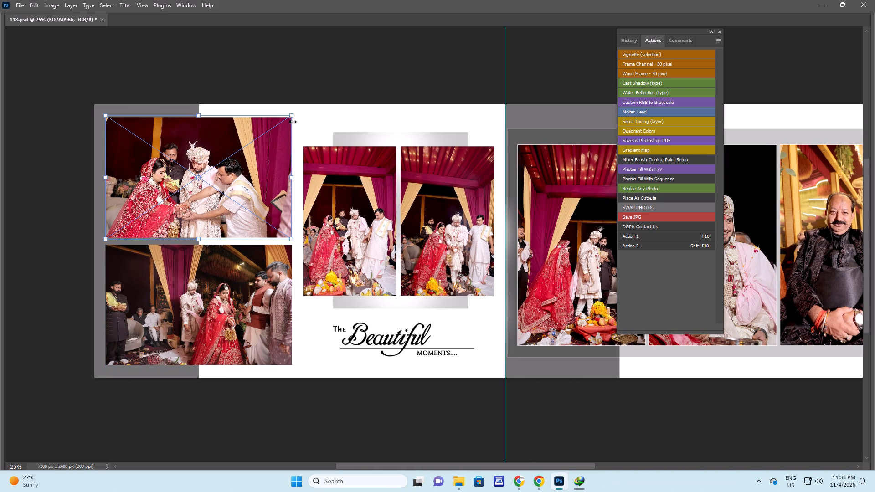
left_click_drag(293, 120, 319, 118, "shift")
key("Return")
key("v")
Run Action 1 on the enlarged hand-ritual photo in the upper wide frame.
right_click(187, 187)
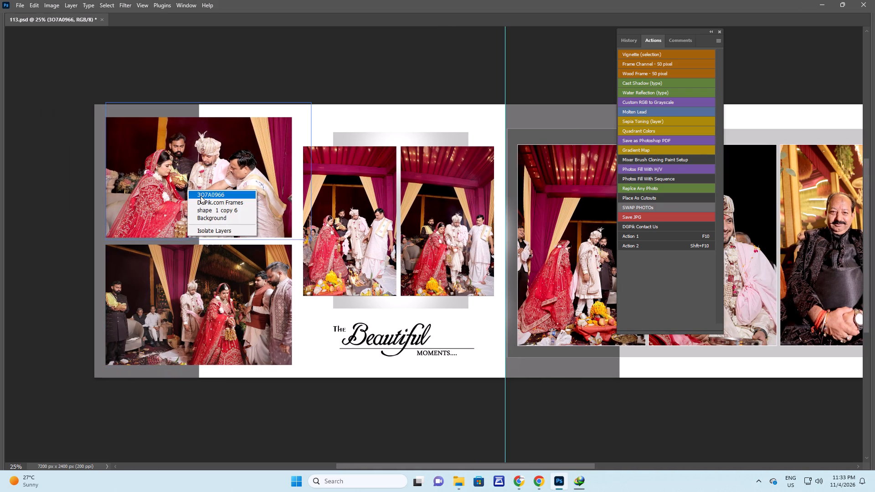
left_click(201, 196)
key("F10")
Run Action 1 on the DGPik.com Frames layer in the lower wide frame, and select that frame's photo layer.
right_click(186, 289)
left_click(202, 304)
key("F10")
right_click(190, 292)
left_click(196, 296)
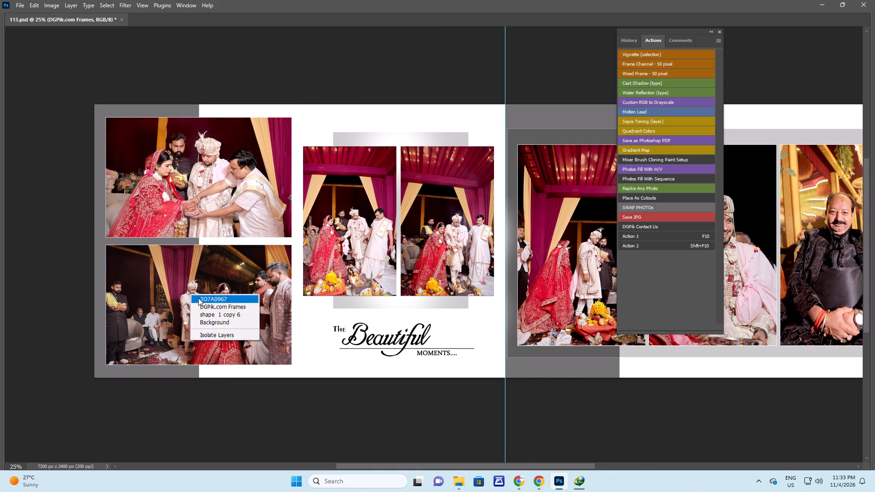
Look over the filled 113.psd spread from end to end, checking the framing of each photo, and hide the floating Actions palette.
key("space")
key("space")
left_click_drag(456, 210, 337, 217)
key("space")
key("space")
key("space")
key("space")
key("space")
left_click_drag(443, 218, 335, 212)
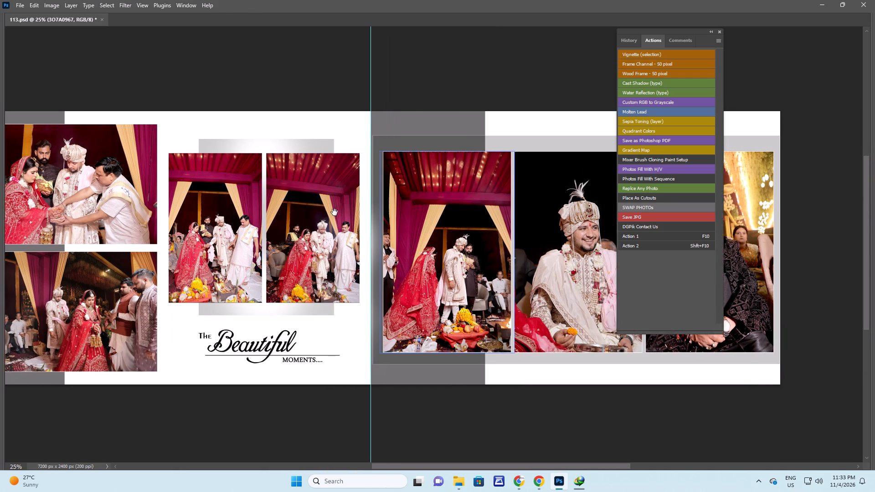
left_click_drag(335, 212, 295, 212)
right_click(314, 216)
left_click_drag(323, 220, 327, 222)
key("space")
key("space")
key("space")
key("space")
key("space")
key("space")
key("space")
key("space")
key("space")
key("space")
key("space")
key("space")
left_click_drag(487, 176, 365, 175)
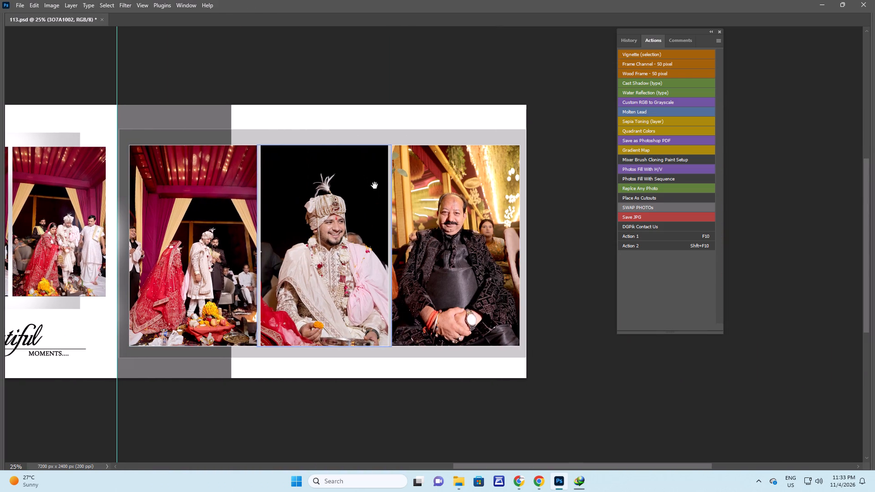
key("space")
key("space")
key("space")
key("space")
key("space")
key("space")
key("space")
key("space")
key("space")
left_click_drag(250, 227, 392, 214)
key("Tab")
key("Tab")
key("space")
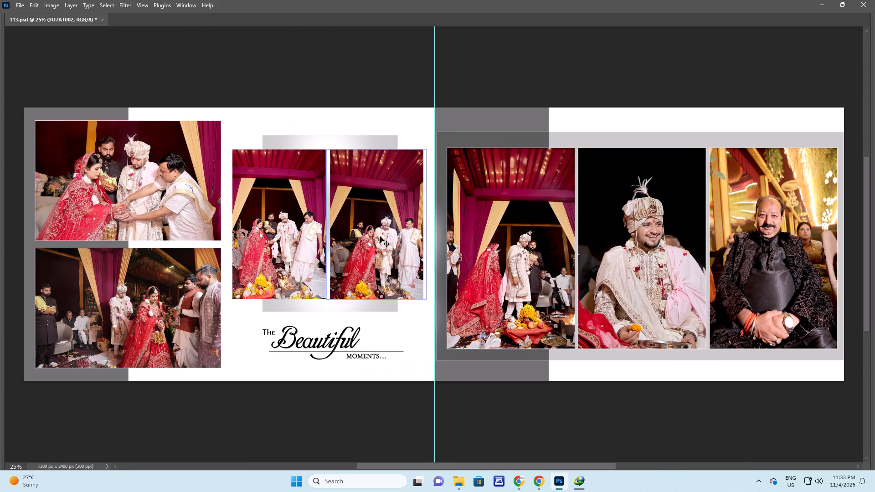
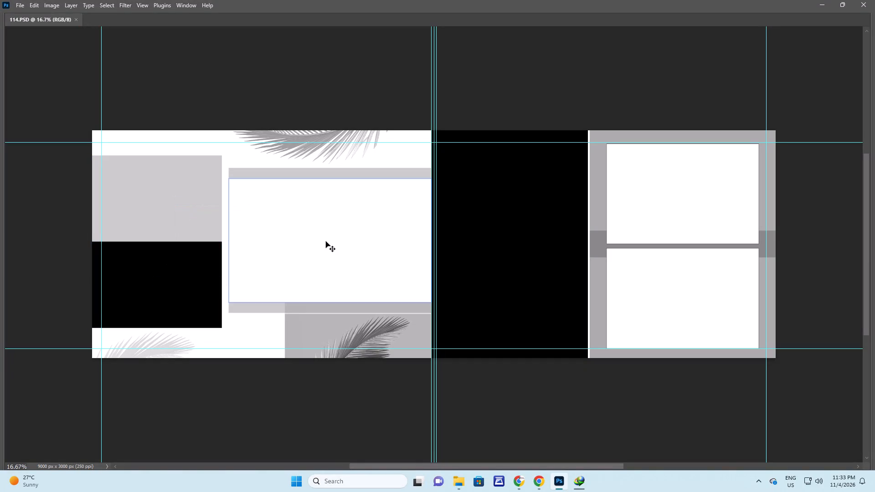
Check the placeholder layers of the wide frame, the tall black frame and the two stacked frames in 114.PSD.
right_click_drag(326, 241, 329, 243, "shift")
left_click(338, 248, "shift")
right_click_drag(524, 204, 528, 206, "shift")
left_click(536, 211, "shift")
right_click(675, 197, "shift")
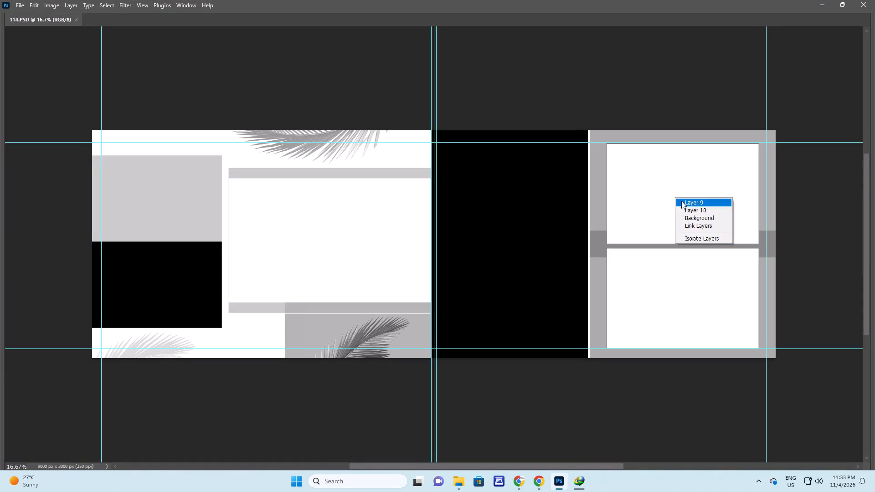
left_click(681, 201, "shift")
right_click(658, 278, "shift")
left_click(669, 284, "shift")
Run the Photos Fill With Sequence action on 114.PSD using all the photos in the next numbered folder.
key("F9")
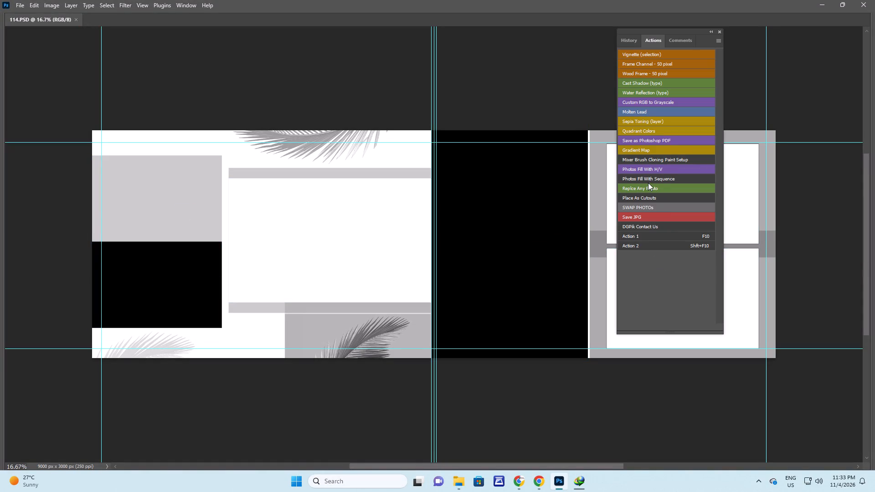
left_click(654, 180)
left_click(58, 25)
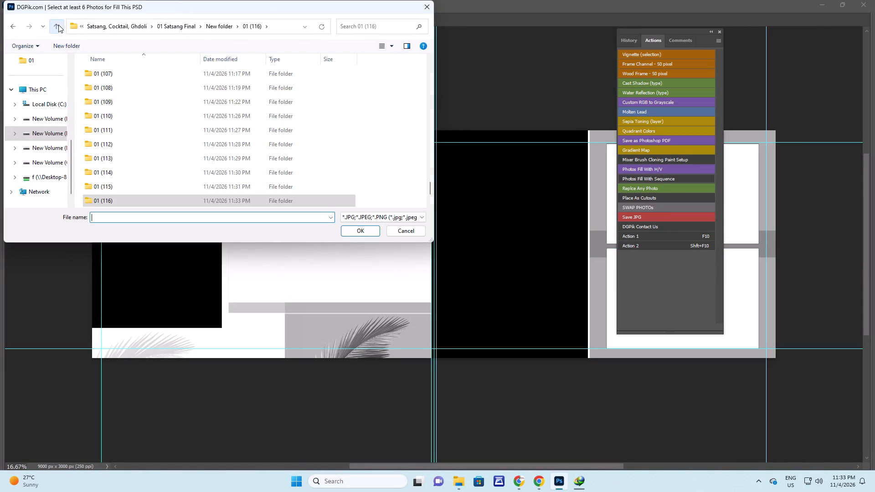
scroll(133, 104, "down", 3)
double_click(115, 161)
left_click(223, 167)
key("ctrl+a")
key("Return")
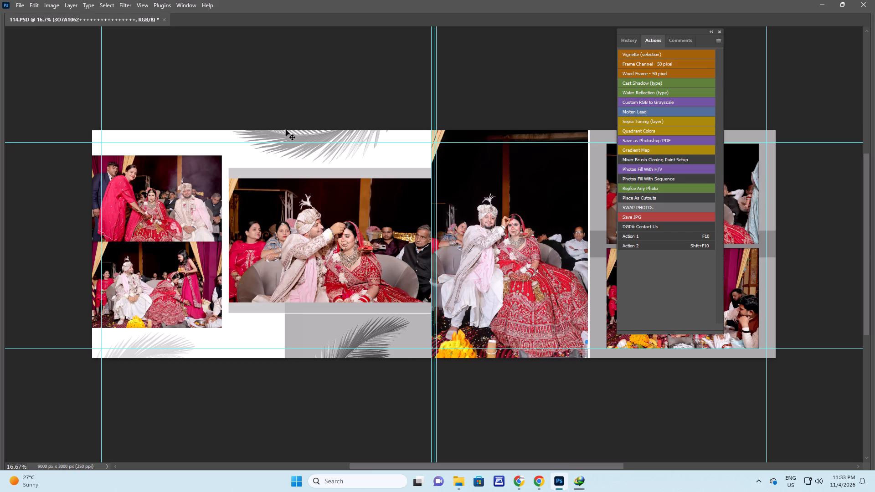
Run Action 1 on the upper small frame's DGPik.com Frames layer and slightly enlarge its photo 3O7A1007.
right_click(175, 205)
left_click(191, 215)
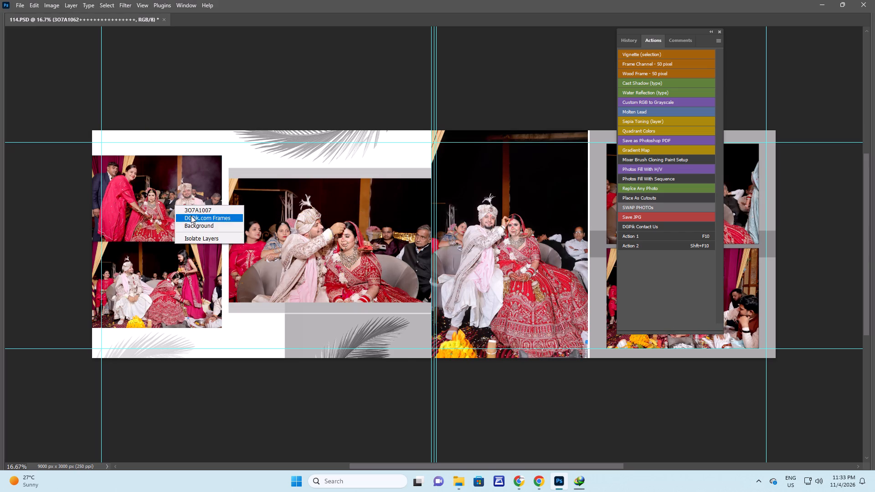
key("F10")
right_click_drag(186, 200, 192, 203)
left_click(198, 206)
key("ctrl+t")
left_click_drag(221, 155, 230, 156, "shift")
key("Return")
key("v")
Enlarge photo 3O7A1034 in the lower small frame, extending it past the frame's left and right edges.
right_click_drag(167, 275, 172, 276)
left_click(176, 278)
key("space")
key("space")
left_click_drag(130, 294, 258, 273)
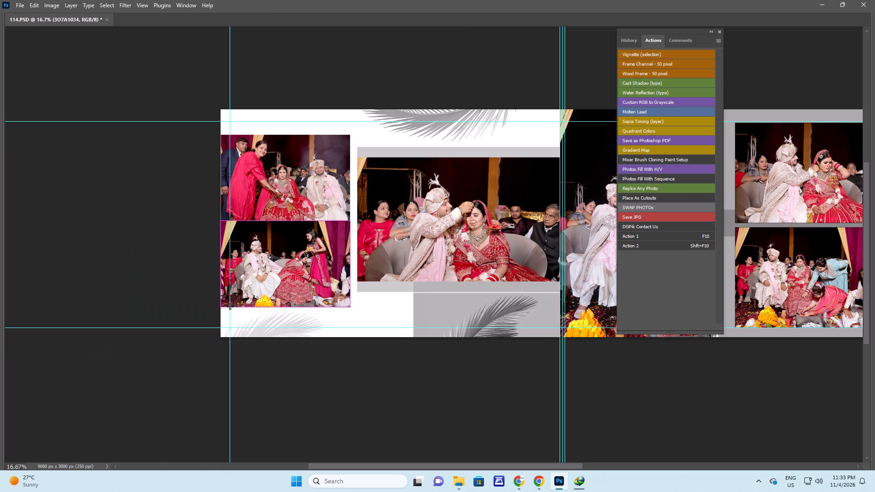
key("ctrl+t")
left_click_drag(221, 304, 201, 308, "shift")
key("Return")
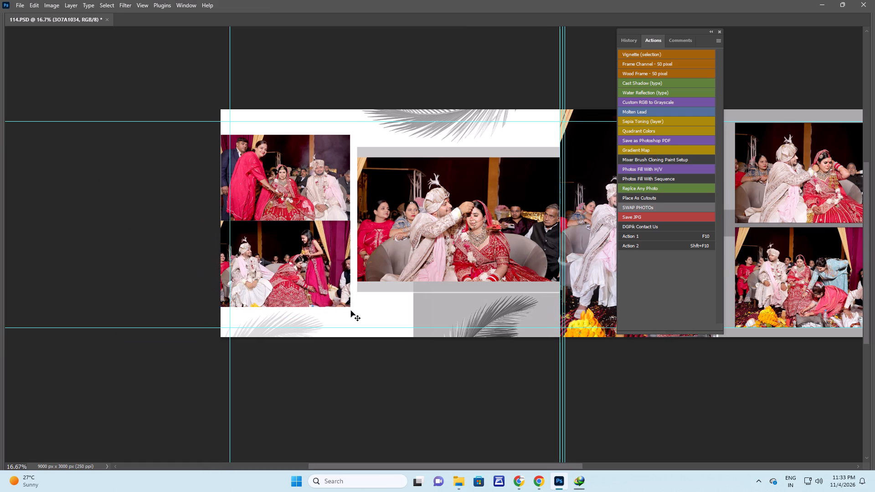
key("ctrl+t")
left_click_drag(350, 317, 367, 321, "shift")
key("Return")
Run Action 1 on the wide frame's DGPik.com Frames layer and enlarge its photo 3O7A1039 past the frame's right edge.
key("space")
key("space")
key("space")
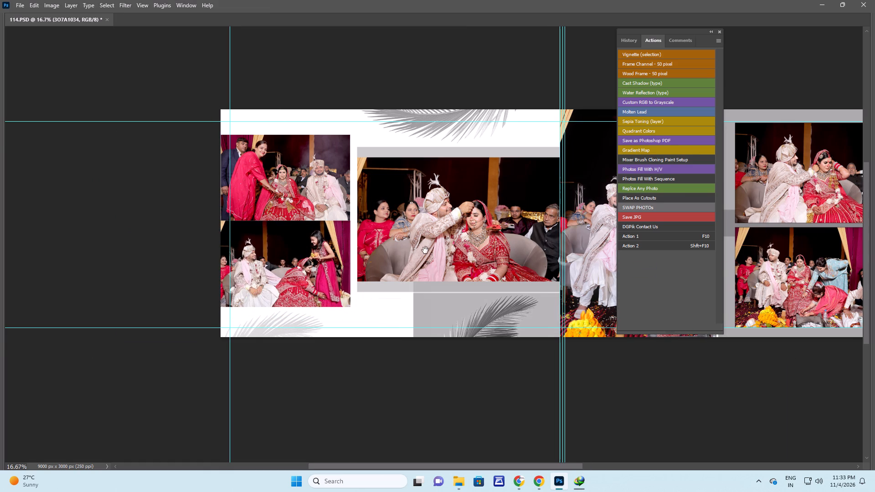
left_click_drag(427, 246, 267, 253)
right_click(293, 192)
left_click(314, 206)
key("F10")
right_click(309, 191)
left_click(319, 197)
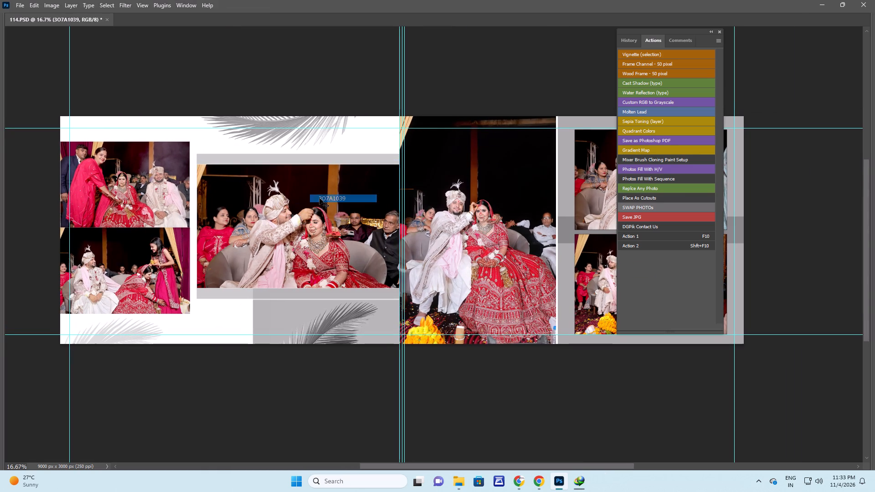
key("ctrl+t")
left_click_drag(399, 160, 453, 163, "alt+shift")
key("Return")
Select the tall couple photo 3O7A1048, and run Action 1 on the upper stacked frame's DGPik.com Frames layer.
key("space")
key("space")
key("space")
key("space")
left_click_drag(468, 210, 221, 202)
right_click(280, 184)
left_click(288, 187)
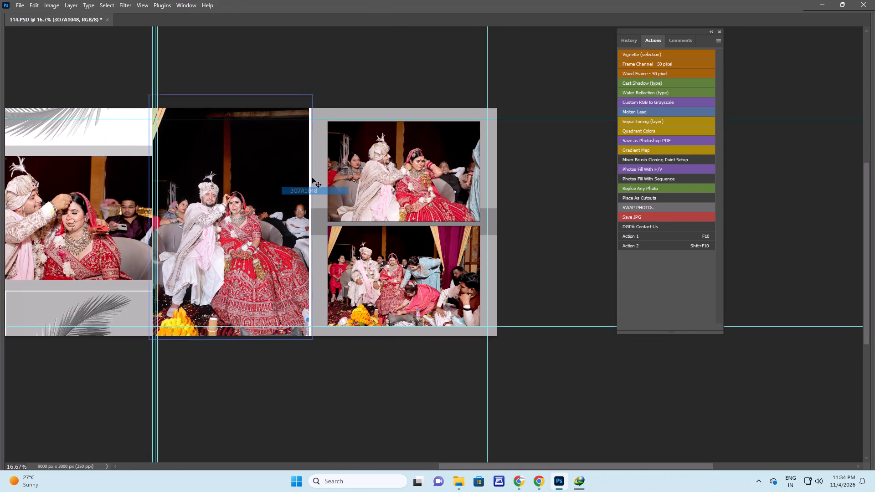
right_click(424, 164)
left_click(445, 178)
key("F10")
Run Action 1 on the lower stacked frame's DGPik.com Frames layer and enlarge its group photo past the frame's upper-left corner.
right_click(405, 246)
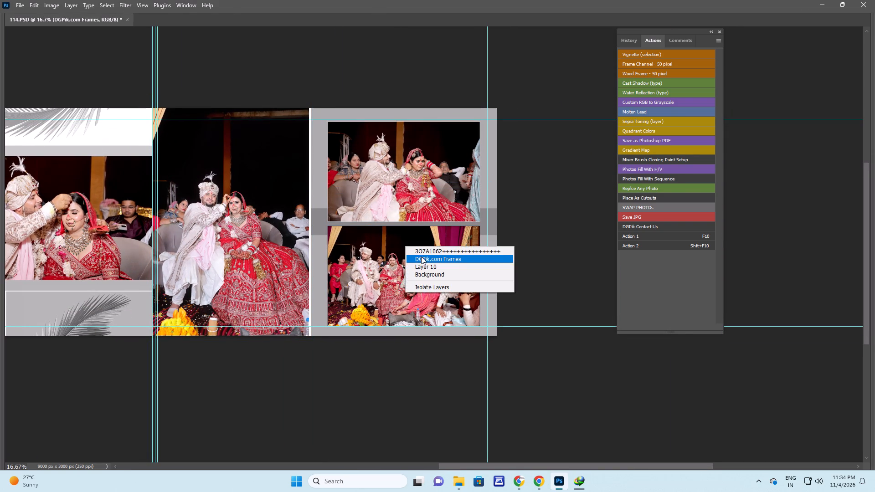
left_click(423, 259)
key("F10")
right_click(422, 251)
left_click(433, 258)
key("ctrl+t")
left_click_drag(328, 224, 319, 220, "alt+shift")
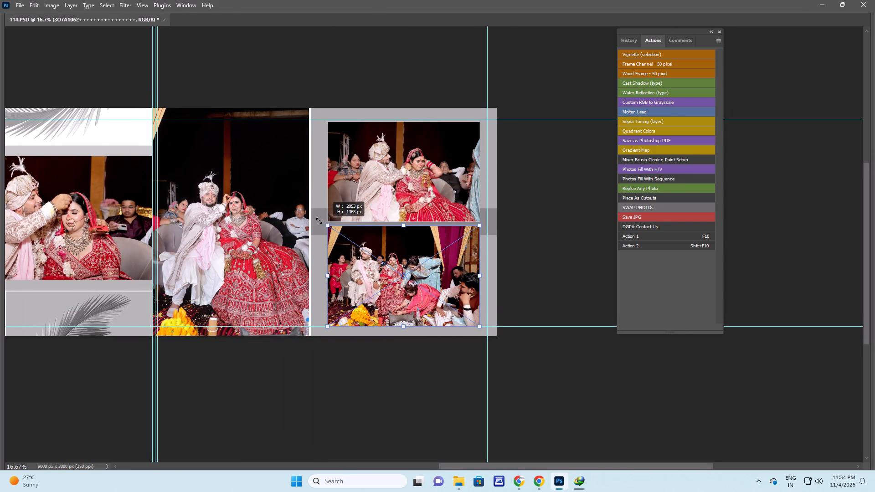
left_click_drag(319, 220, 307, 214, "alt+shift")
key("Return")
Enlarge photo 3O7A1053 in the upper stacked frame past the right edge and reposition it to frame the couple.
key("space")
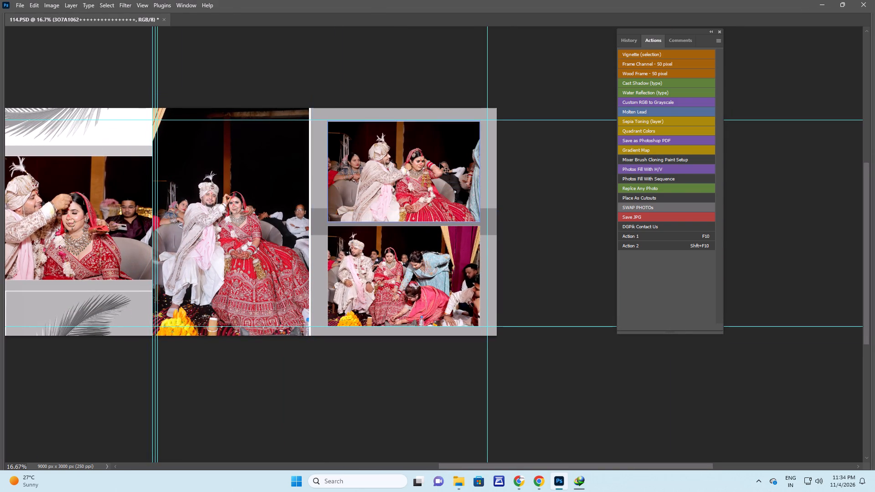
right_click(440, 163)
left_click(453, 170)
key("ctrl+t")
left_click_drag(477, 121, 519, 118, "shift")
left_click_drag(460, 148, 450, 153)
key("Return")
Look over the whole filled 114.PSD spread with the floating Actions palette and the guides hidden.
key("space")
key("space")
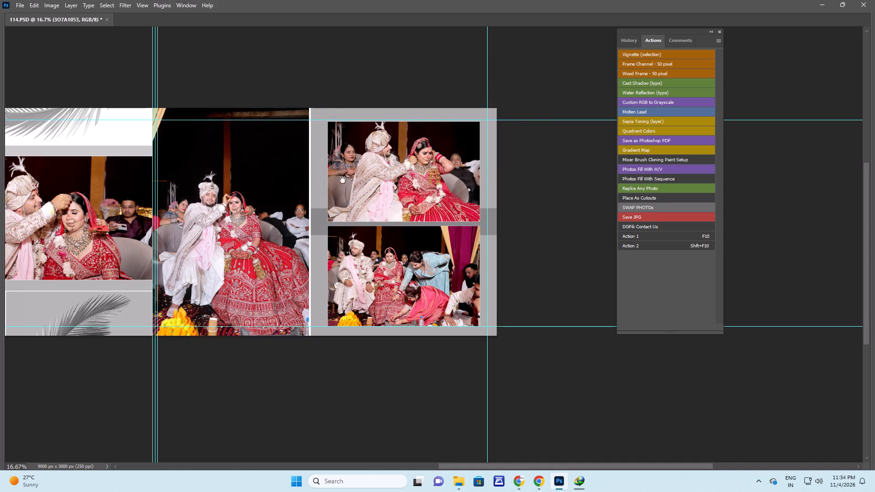
left_click_drag(232, 195, 528, 204)
key("Tab")
key("Tab")
key("ctrl+h")
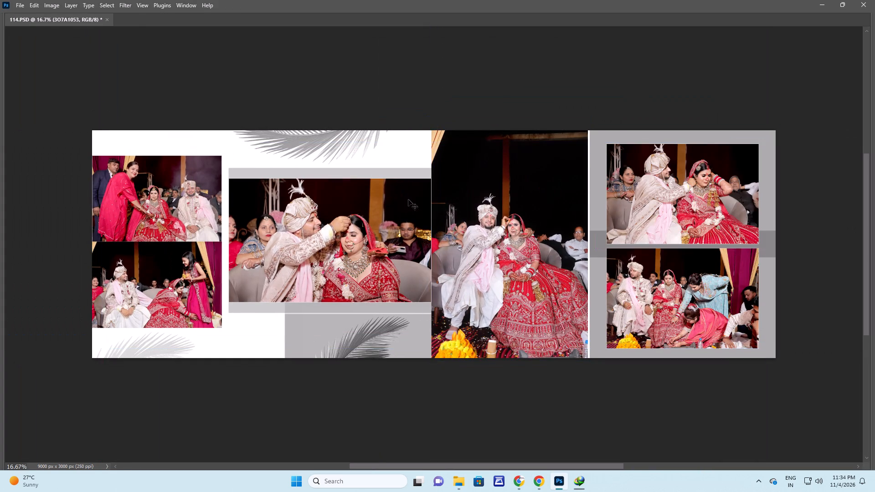
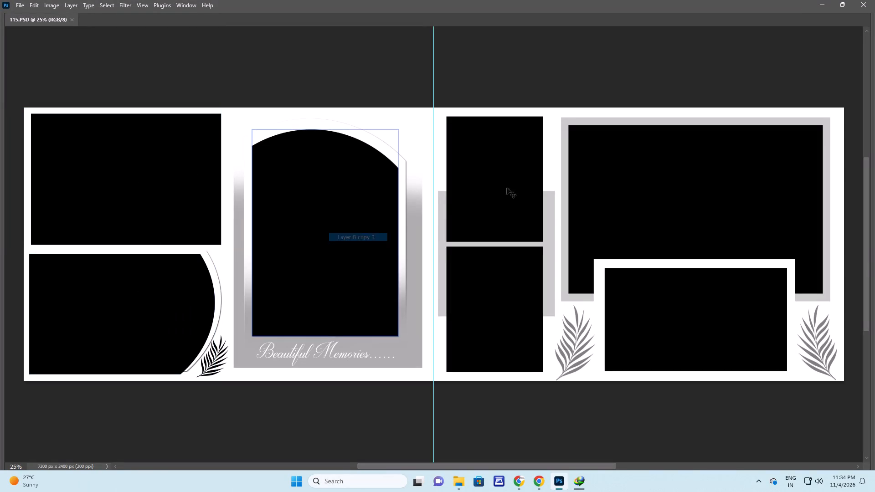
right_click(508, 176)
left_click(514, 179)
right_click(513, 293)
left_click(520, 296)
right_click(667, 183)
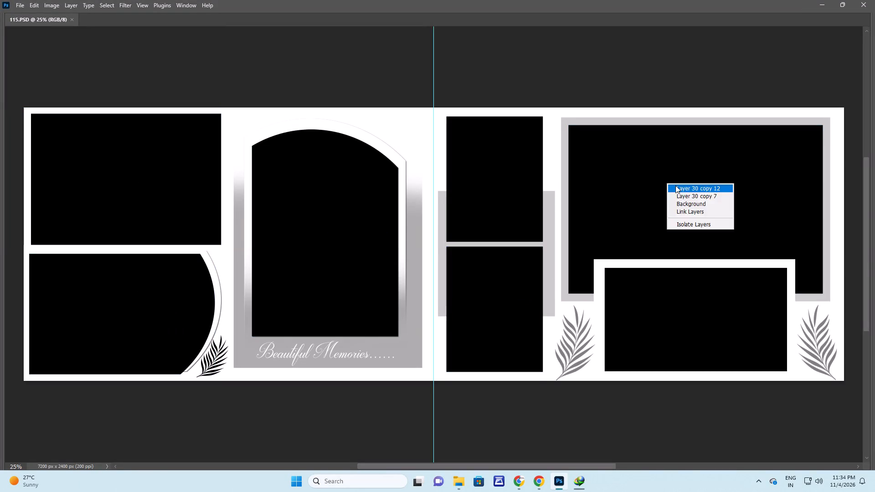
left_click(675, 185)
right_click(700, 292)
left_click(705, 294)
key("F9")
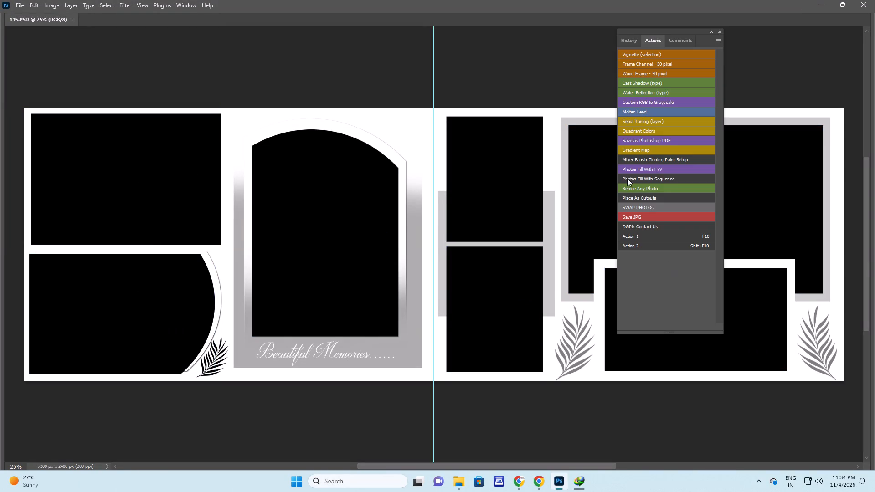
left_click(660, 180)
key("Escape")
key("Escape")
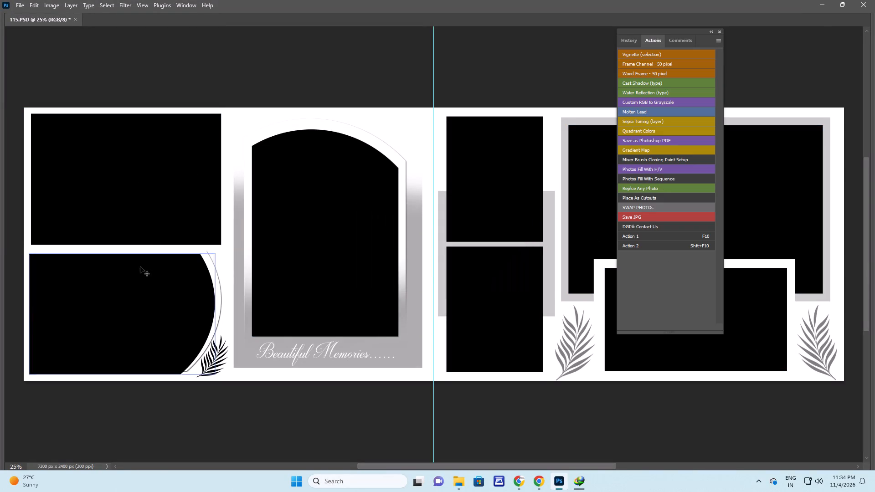
Select the seven black photo frames in order across the spread, and run Photos Fill With Sequence, browsing up to New folder for the photos.
right_click(151, 189)
left_click(161, 194)
right_click(139, 295, "shift")
left_click(150, 300, "shift")
right_click_drag(324, 209, 328, 210, "shift")
left_click(335, 213, "shift")
right_click(493, 184, "shift")
left_click(503, 189, "shift")
right_click(500, 294, "shift")
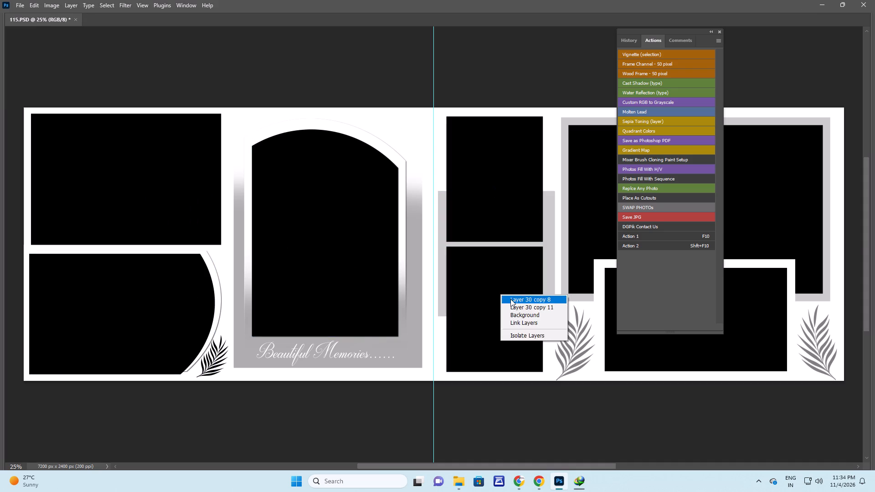
left_click(510, 299, "shift")
right_click(599, 182, "shift")
left_click(605, 187, "shift")
right_click(762, 299, "shift")
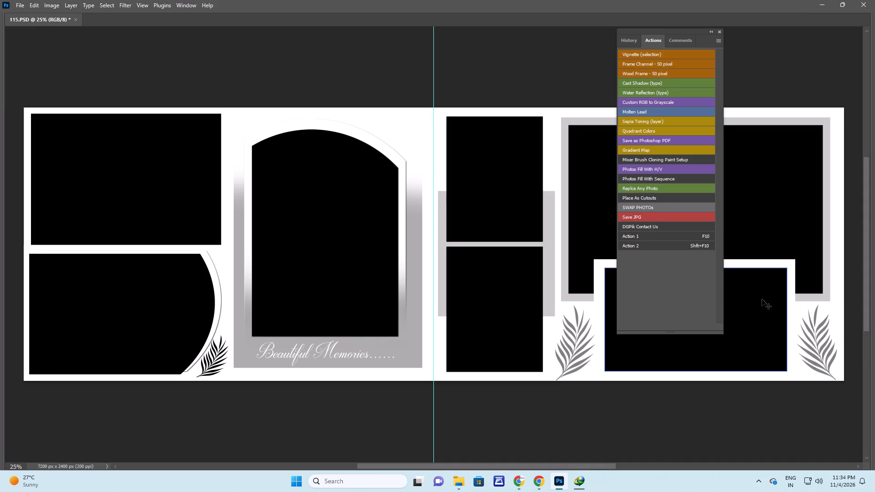
left_click(769, 303, "shift")
left_click(671, 177)
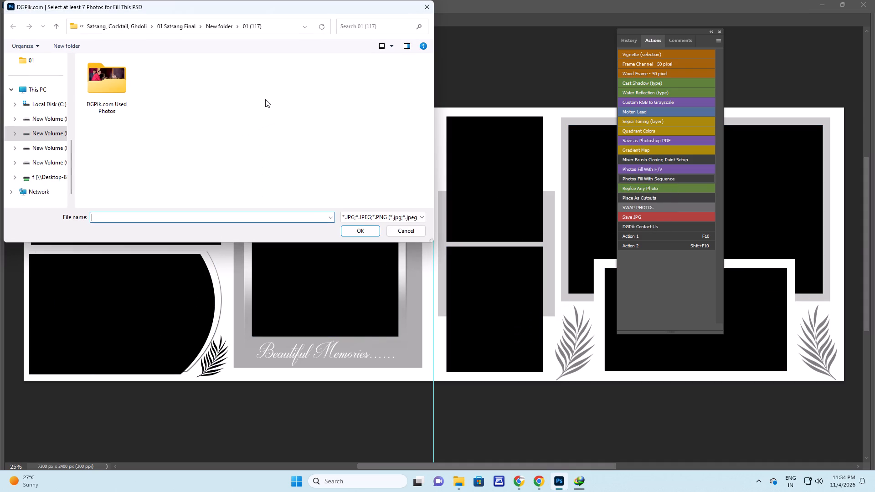
left_click(57, 25)
scroll(101, 102, "down", 3)
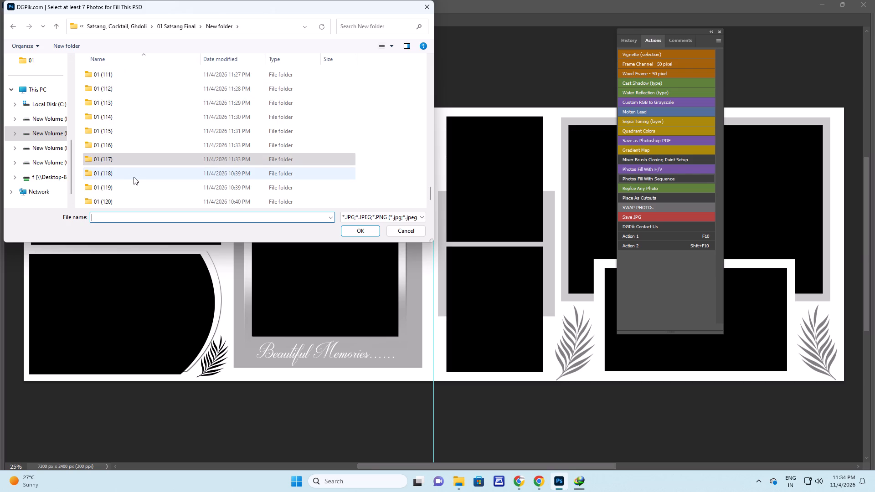
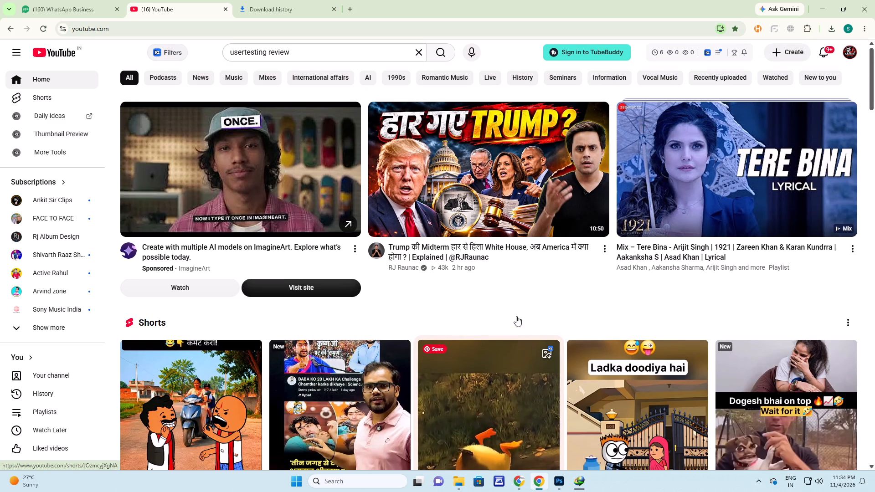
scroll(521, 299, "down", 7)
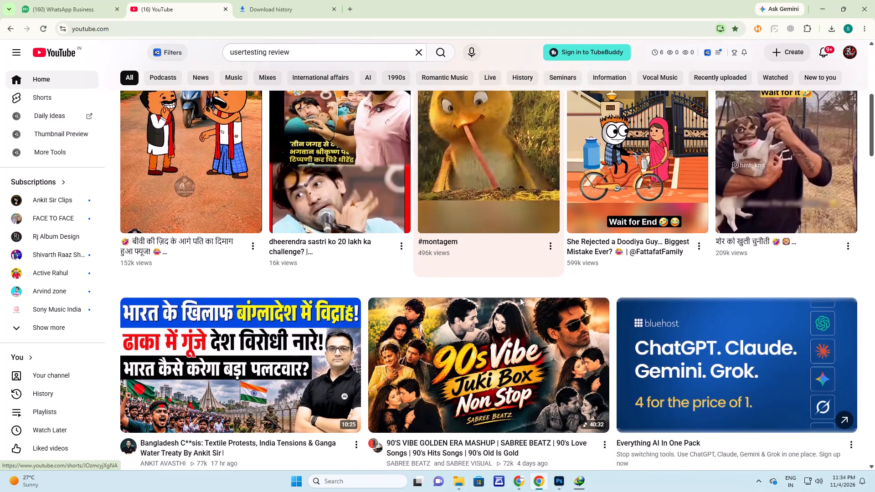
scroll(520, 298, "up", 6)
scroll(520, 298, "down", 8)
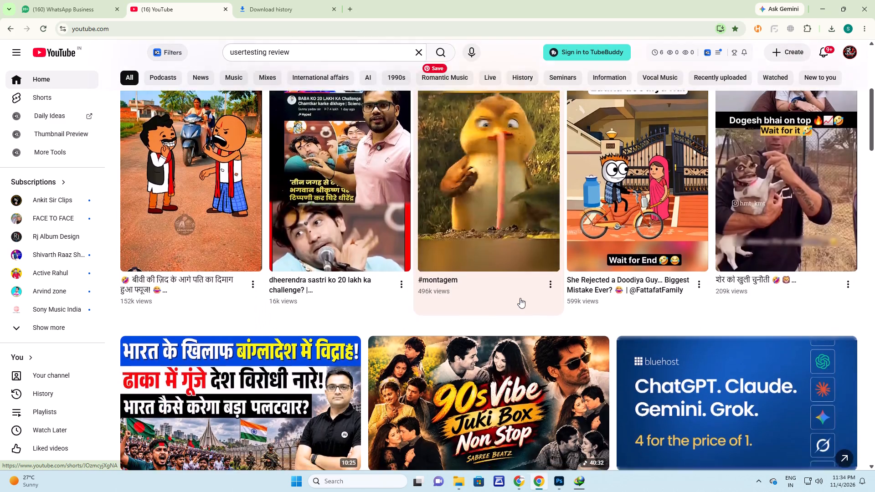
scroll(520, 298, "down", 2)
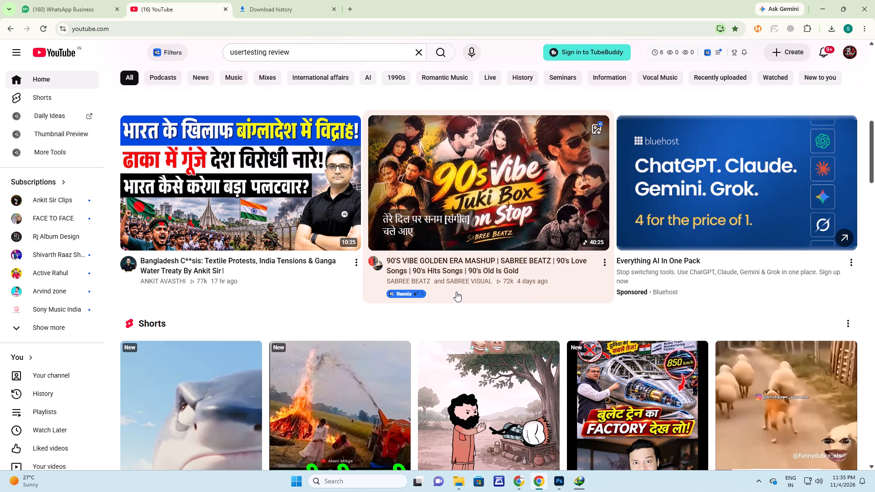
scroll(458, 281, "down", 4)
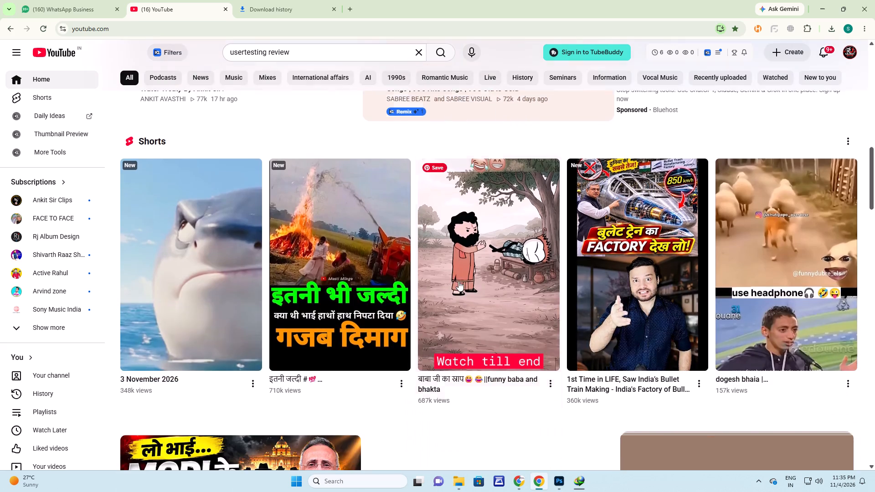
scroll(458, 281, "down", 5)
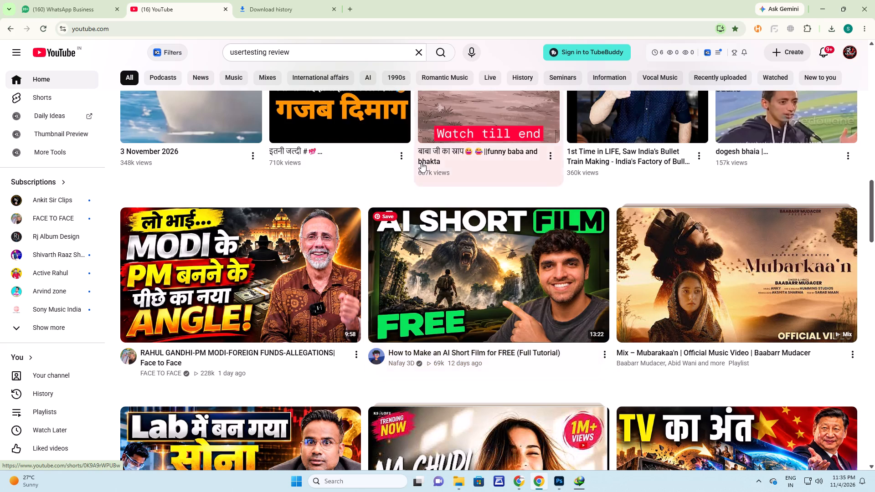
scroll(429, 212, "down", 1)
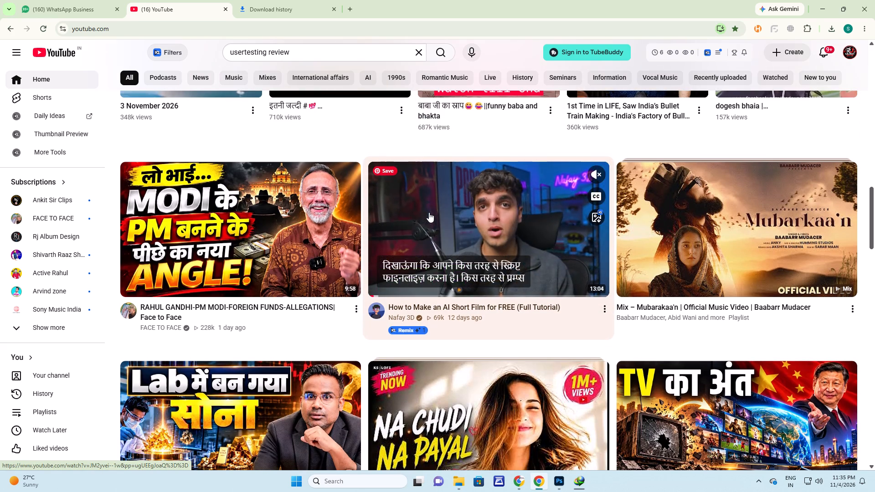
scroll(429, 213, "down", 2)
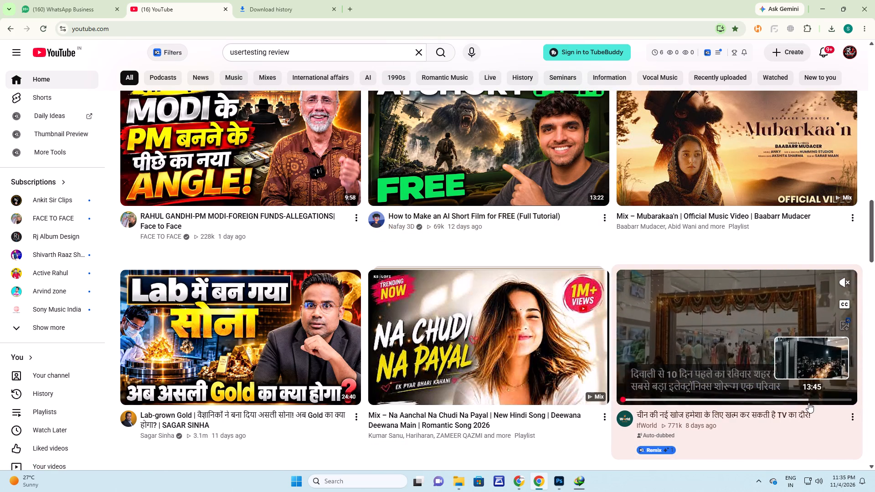
Switch to Photoshop and enlarge the couple photo inside the arched frame of the 115.PSD spread.
key("alt+Tab")
right_click(335, 208)
left_click(348, 213)
key("ctrl+t")
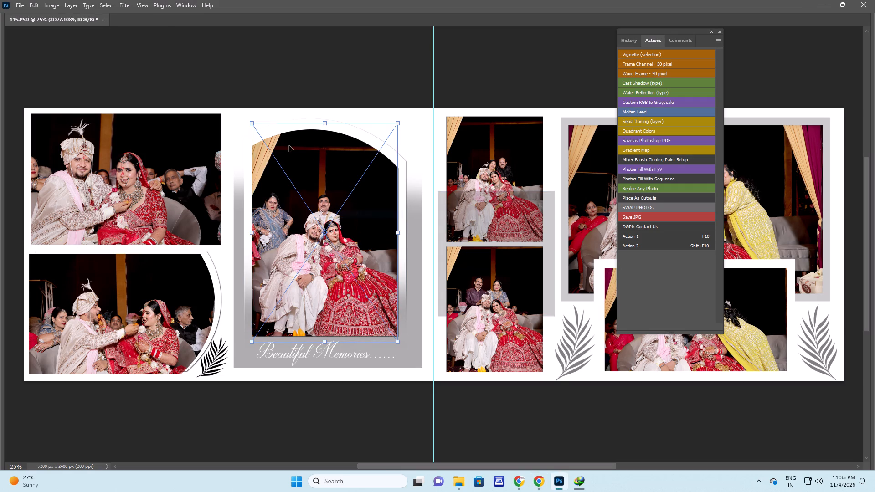
left_click_drag(253, 123, 237, 108, "shift")
key("Return")
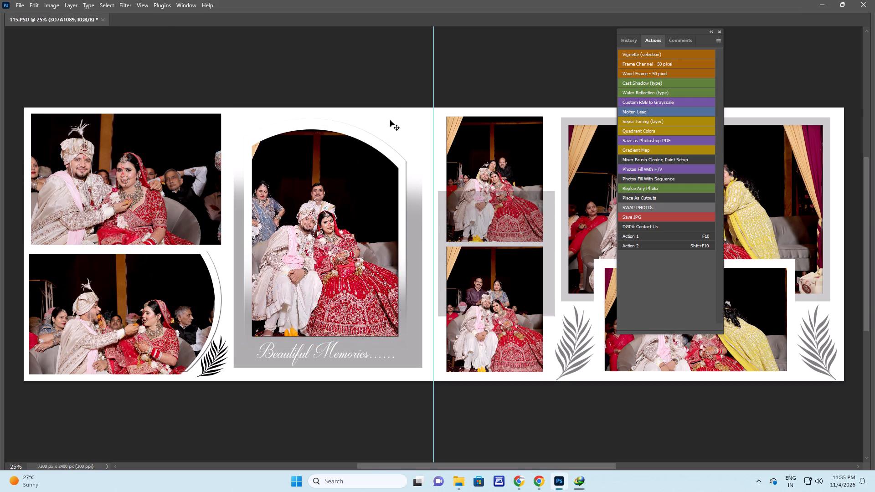
Shift the photo in the left page's upper landscape frame sideways and enlarge it to fill the frame more closely.
right_click_drag(172, 187, 179, 190)
left_click(185, 194)
key("ctrl+t")
left_click_drag(186, 195, 204, 195)
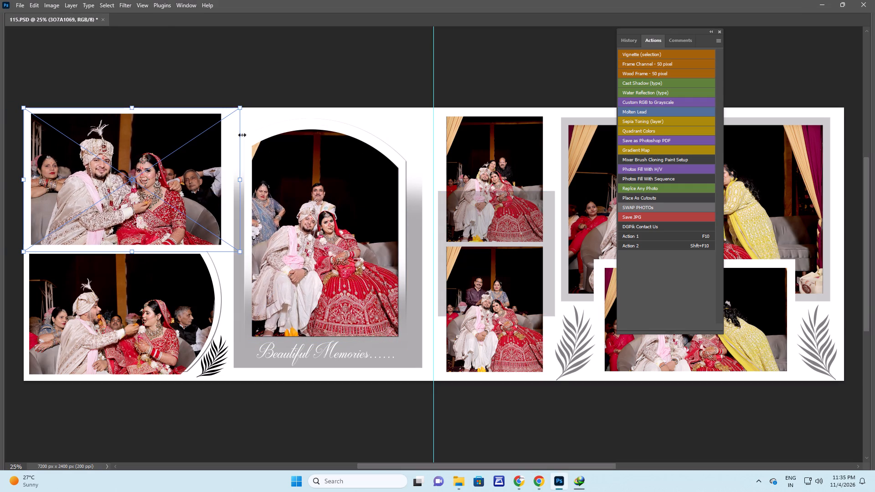
left_click_drag(237, 107, 262, 109, "alt+shift")
key("Return")
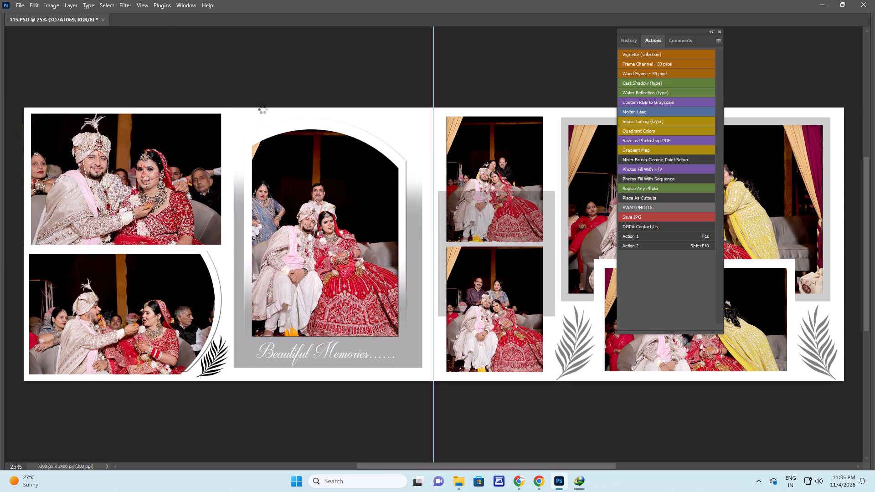
Enlarge the photo in the left page's lower landscape frame with the curved edge.
right_click_drag(158, 300, 162, 301)
left_click(172, 307, "ctrl")
key("ctrl+t")
left_click_drag(217, 252, 234, 249, "alt+shift")
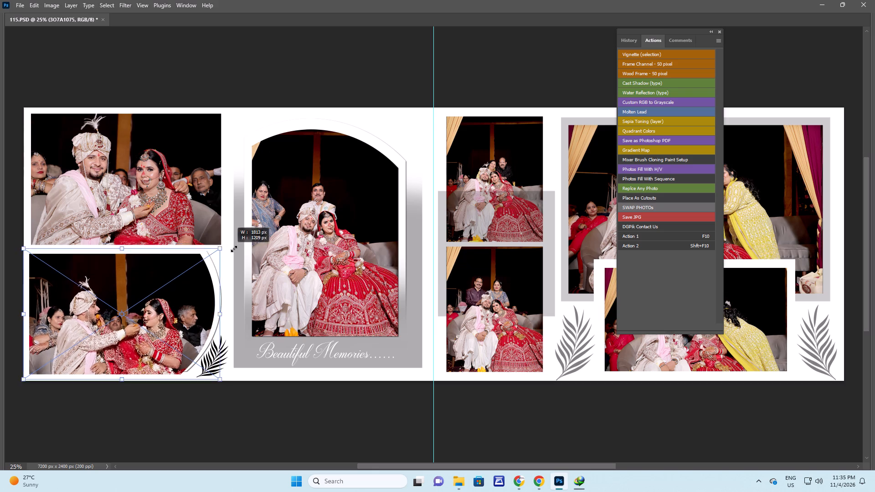
left_click_drag(234, 249, 256, 247, "alt+shift")
key("Return")
Send the grey rectangle behind the two stacked portrait photos to the back of the layer order.
key("space")
key("space")
key("space")
key("space")
key("space")
key("space")
left_click_drag(439, 224, 193, 226)
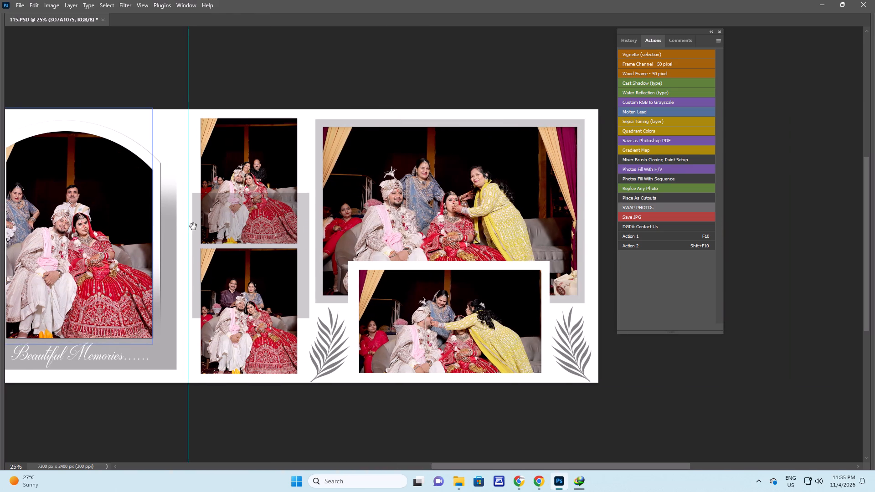
left_click_drag(193, 226, 193, 226)
right_click(303, 237)
left_click(310, 241)
key("ctrl+shift+bracketleft")
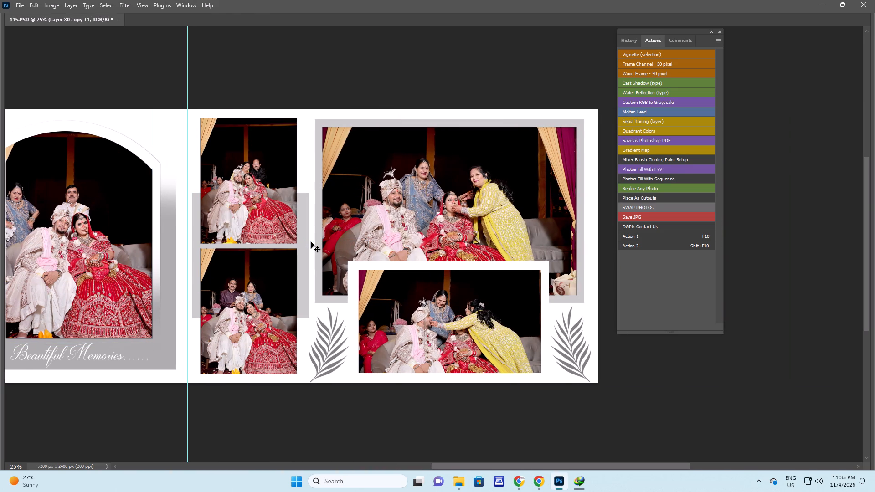
Run Action 1 on the DGPik.com Frames layers of the upper and lower stacked portrait photos.
right_click_drag(234, 166, 242, 170)
left_click_drag(254, 179, 257, 184)
key("F10")
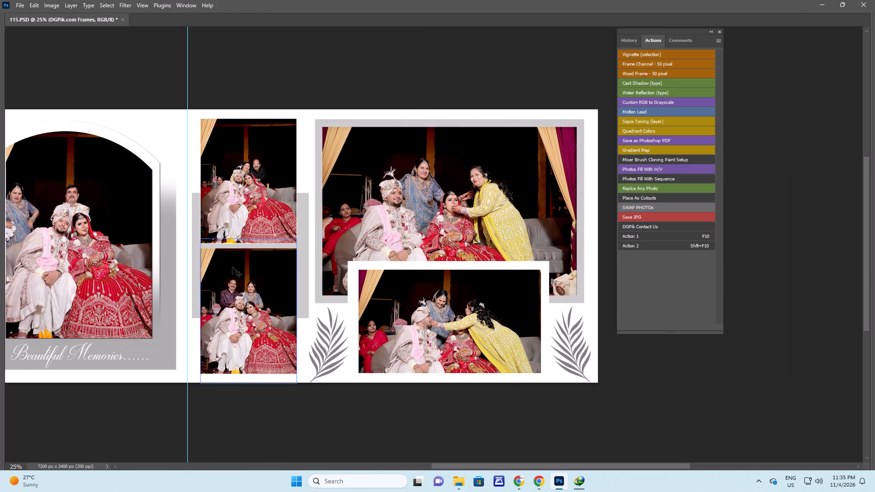
right_click_drag(232, 267, 237, 271)
left_click(251, 287)
key("F10")
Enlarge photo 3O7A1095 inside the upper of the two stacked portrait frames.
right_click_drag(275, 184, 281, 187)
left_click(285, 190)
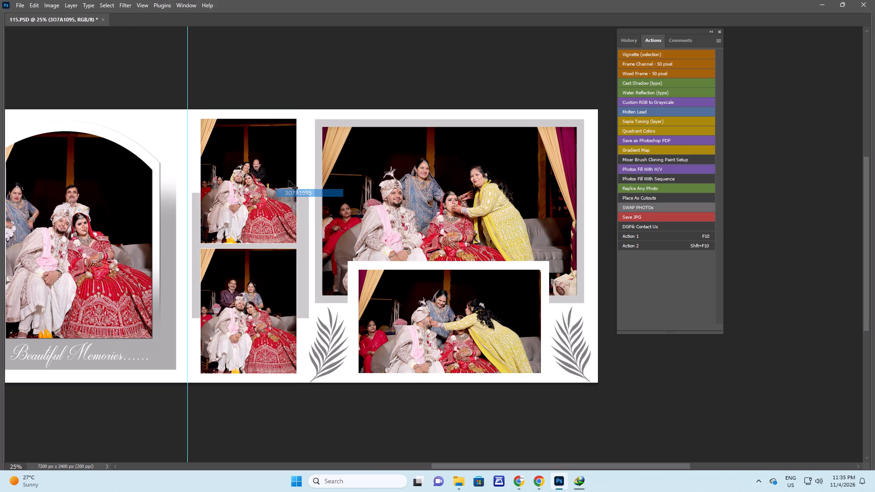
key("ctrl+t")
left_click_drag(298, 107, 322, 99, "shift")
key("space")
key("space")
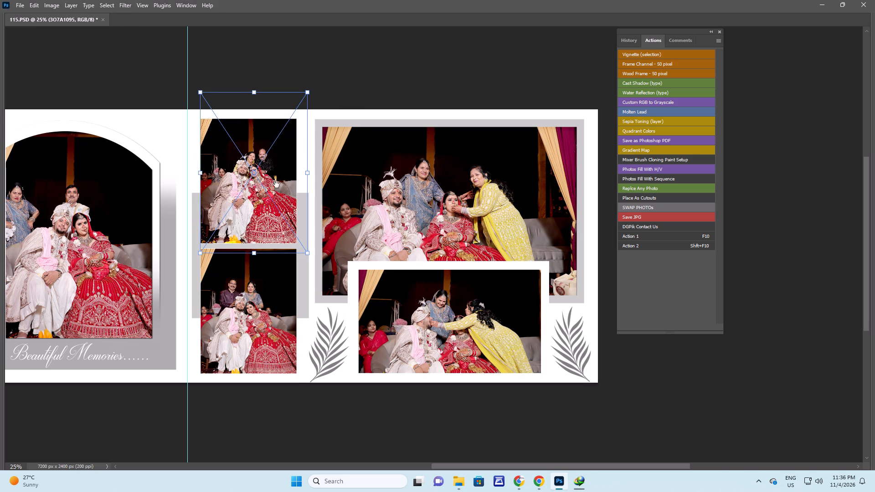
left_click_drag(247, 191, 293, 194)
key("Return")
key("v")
Swap the arched frame's photo with the upper stacked portrait photo using the SWAP PHOTOs action.
right_click(140, 193)
left_click(147, 196)
right_click(299, 156, "shift")
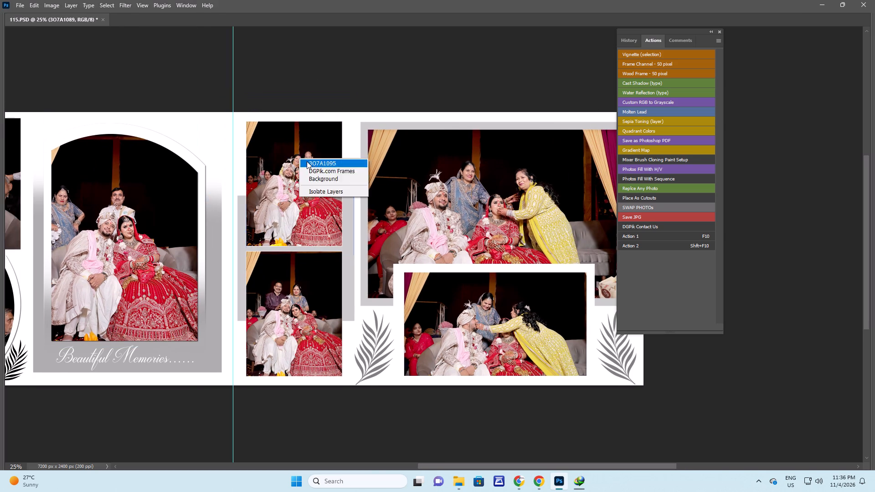
left_click(307, 161, "shift")
left_click(637, 208)
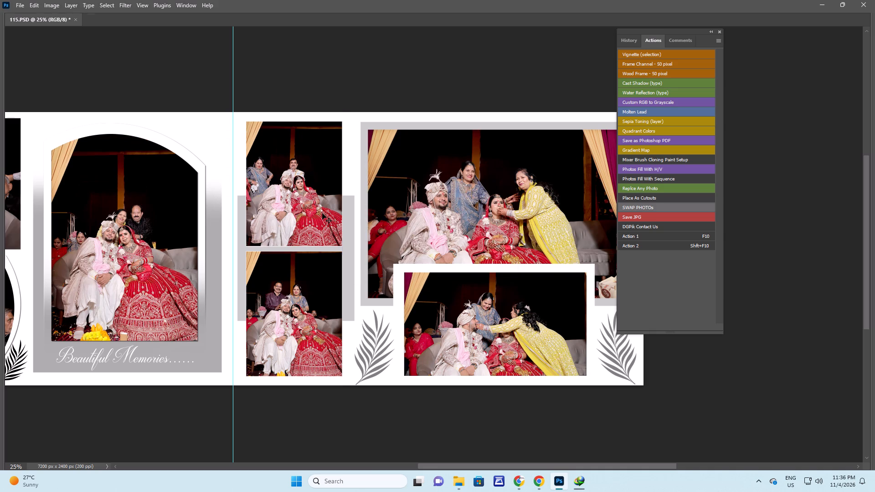
Swap the upper and lower stacked portrait photos with each other using the SWAP PHOTOs action.
right_click(289, 289)
left_click(299, 294)
right_click(288, 206, "shift")
left_click(292, 210, "shift")
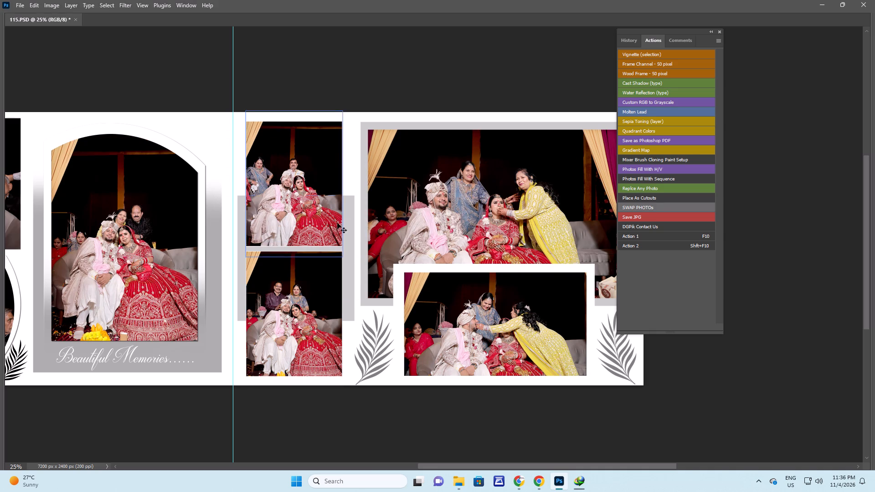
left_click(650, 206)
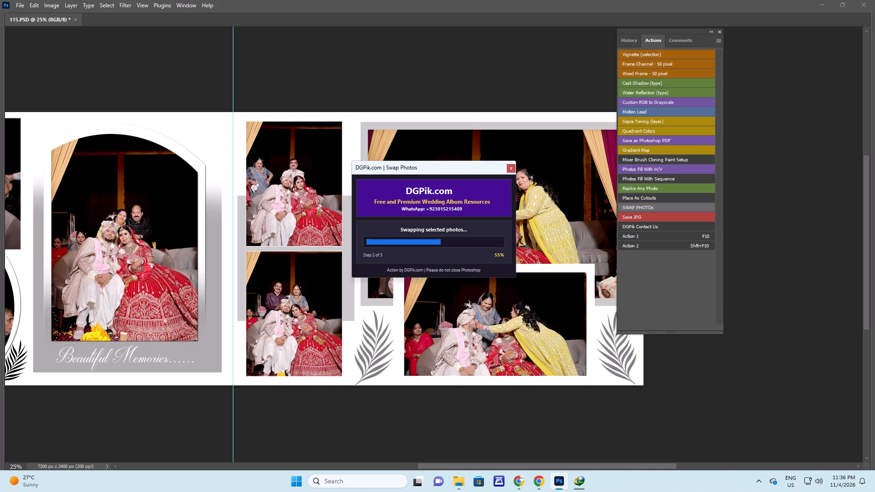
Enlarge the swapped-in photo inside the arched frame so the couple and the relatives fill it.
right_click_drag(156, 207, 164, 212)
left_click(173, 217)
right_click(145, 198)
left_click(155, 203)
key("ctrl+t")
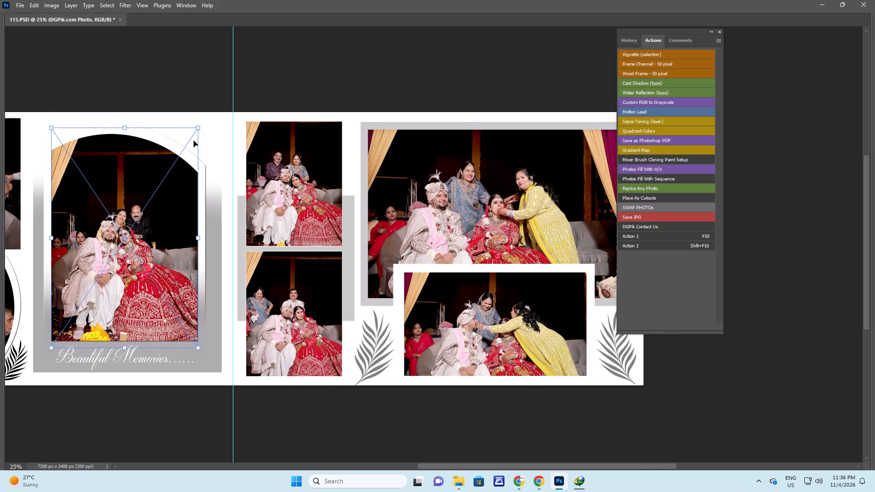
left_click_drag(196, 126, 276, 127, "alt+shift")
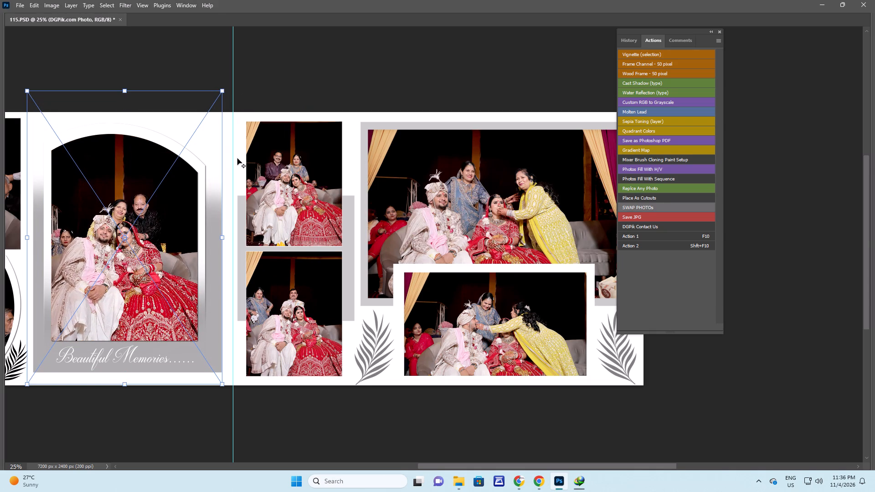
left_click_drag(223, 95, 241, 81, "shift")
key("Return")
Duplicate the arched frame's photo, move the copy three levels back, and set its opacity to 10%.
key("alt+Left")
key("ctrl+bracketleft")
key("ctrl+bracketleft")
key("ctrl+bracketleft")
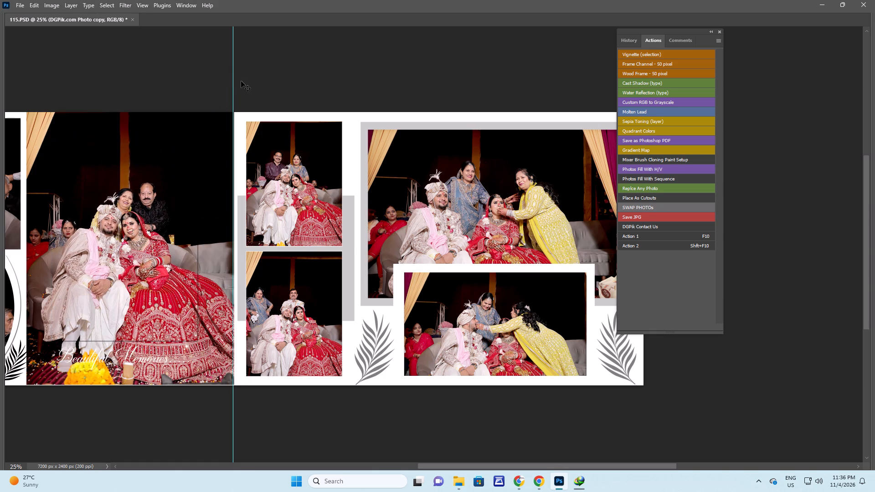
key("1")
Rasterize the faded background copy behind the arched frame and erase its side and bottom edges with a larger soft eraser.
key("space")
key("space")
key("space")
key("space")
key("space")
left_click_drag(149, 162, 195, 172)
key("e")
left_click(107, 190)
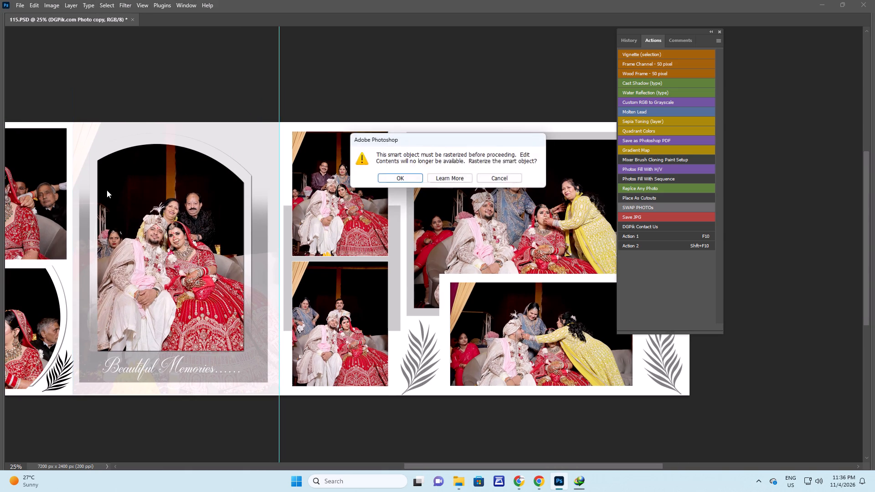
key("Return")
key("e")
key("bracketright")
key("bracketright")
key("bracketright")
left_click_drag(71, 240, 81, 266)
key("bracketright")
left_click_drag(66, 286, 69, 355)
key("bracketright")
left_click_drag(73, 369, 112, 400)
left_click_drag(101, 391, 237, 398)
left_click_drag(160, 402, 395, 390)
Enlarge and reposition photo 3O7A1101 inside the large landscape frame on the right page.
key("space")
key("space")
key("space")
key("space")
key("space")
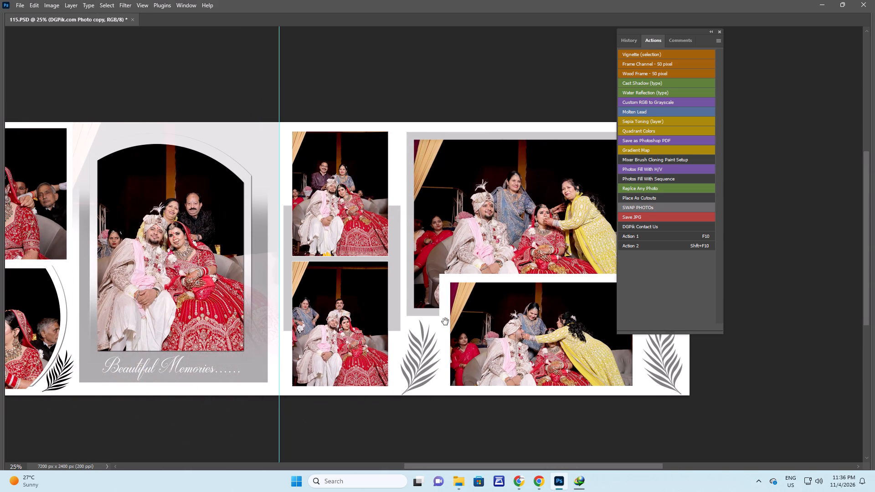
left_click_drag(433, 318, 331, 328)
key("v")
right_click_drag(435, 214, 441, 216)
left_click(449, 220)
key("ctrl+t")
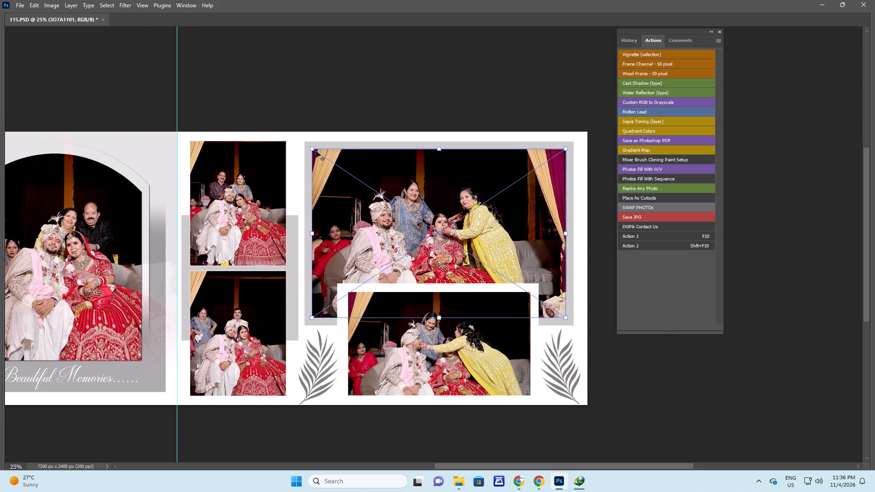
left_click_drag(311, 153, 272, 126, "alt+shift")
left_click_drag(417, 199, 425, 198)
key("Return")
key("v")
Duplicate photo 3O7A1101, move the copy three levels back, and set its opacity to 10%.
key("alt+Left")
key("ctrl+bracketleft")
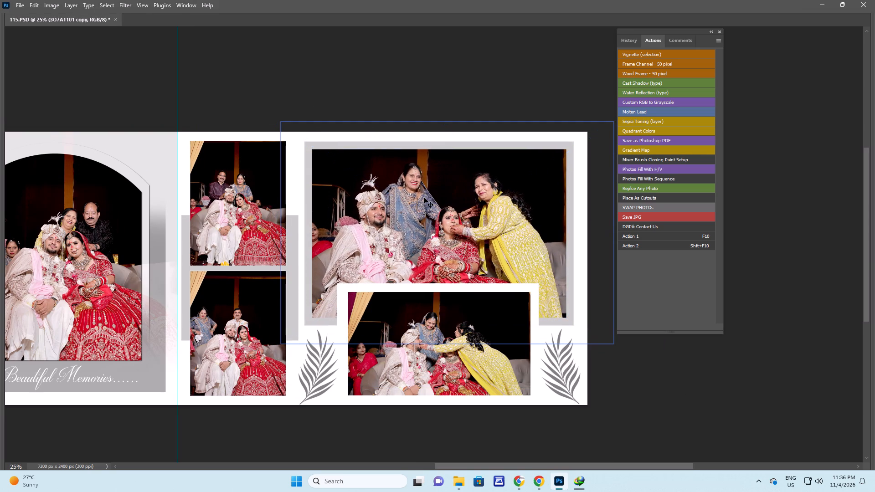
key("ctrl+bracketleft")
key("ctrl+bracketleft")
key("1")
Rasterize the faded copy of 3O7A1101 and erase its lower edge to blend it into the page background.
key("e")
left_click(453, 260)
key("Return")
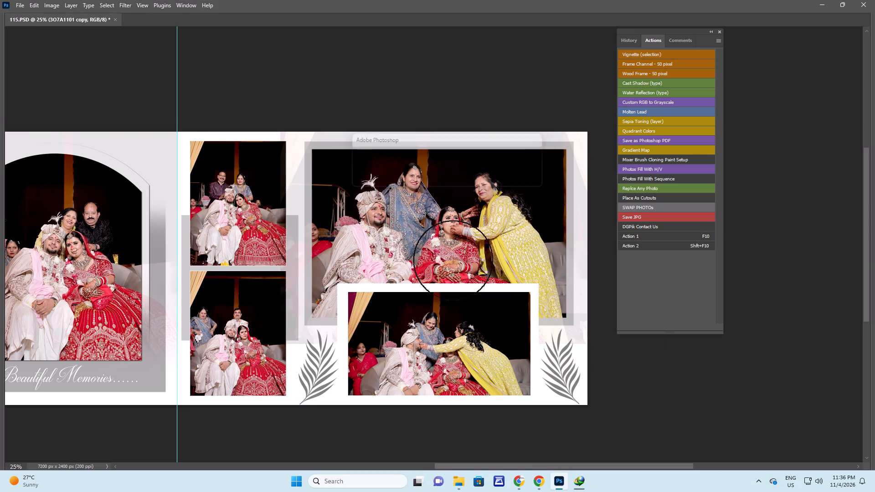
key("e")
left_click_drag(232, 316, 410, 338)
left_click_drag(291, 342, 607, 343)
key("v")
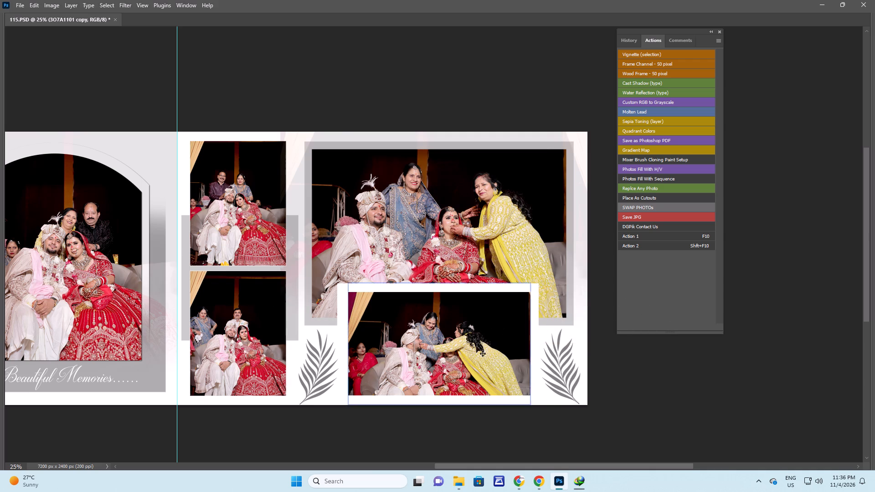
Enlarge the photo in the right page's lower landscape frame that overlaps the large frame.
right_click_drag(468, 336, 477, 339)
left_click(482, 342)
key("ctrl+t")
left_click_drag(532, 286, 570, 277, "alt+shift")
key("Return")
Run Action 1 on the DGPik.com Frames layer behind photo 3O7A1101 in the right page's large landscape frame.
key("space")
key("space")
key("space")
key("space")
key("space")
key("space")
key("space")
key("space")
key("space")
left_click_drag(365, 276, 398, 279)
right_click(419, 212)
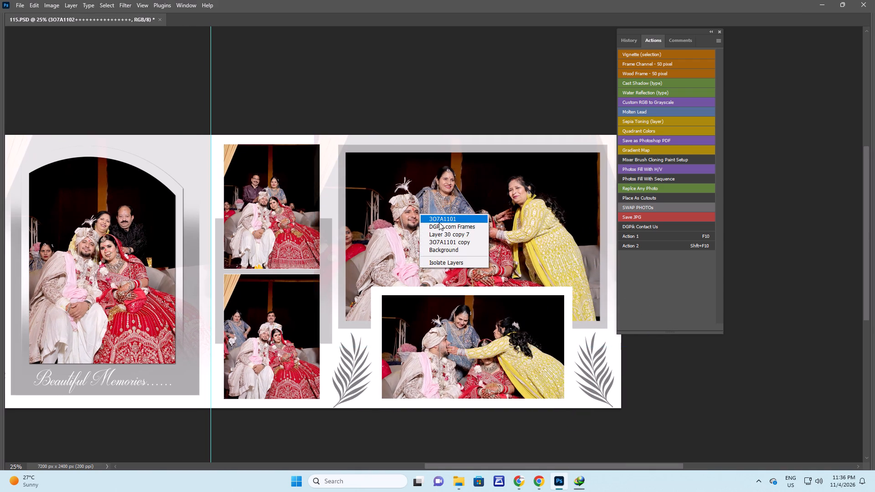
left_click(439, 223)
key("F10")
Save the completed 115.PSD spread and close the document.
key("space")
key("space")
key("space")
key("space")
key("space")
key("space")
key("space")
key("space")
key("space")
key("space")
key("space")
key("space")
key("space")
key("space")
key("space")
key("space")
key("space")
key("space")
key("space")
key("space")
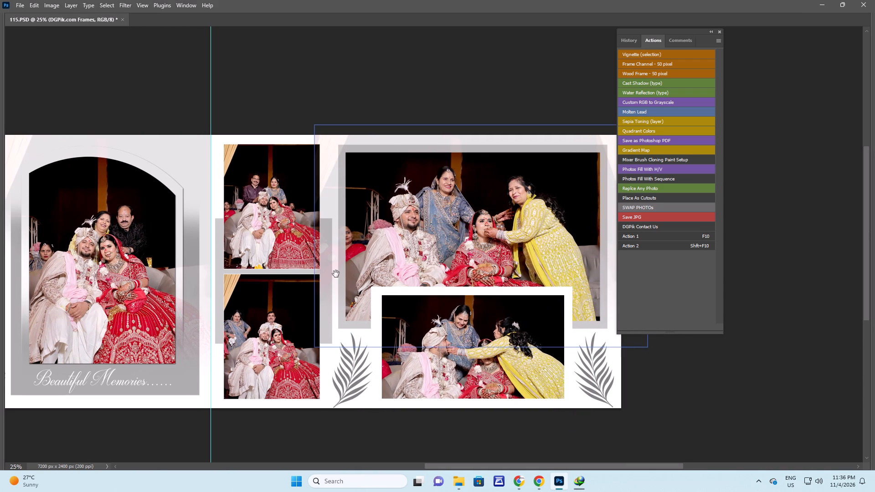
left_click_drag(271, 285, 334, 273)
left_click_drag(217, 313, 340, 311)
key("Tab")
key("Tab")
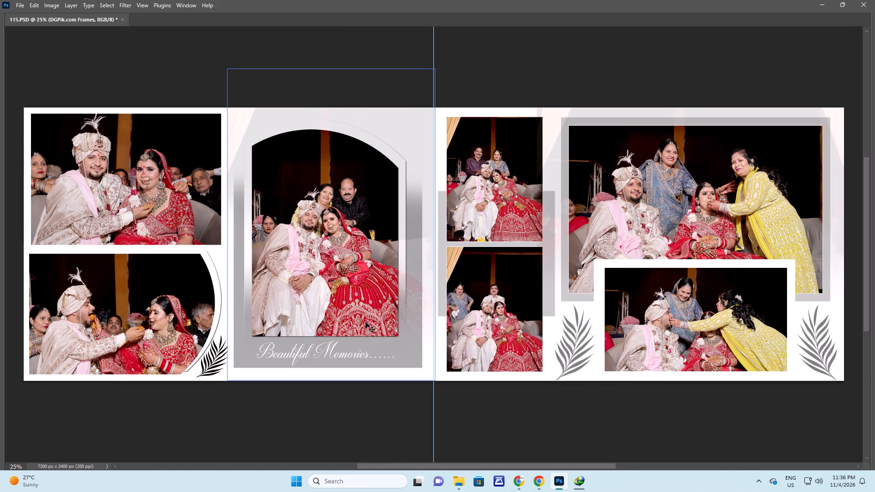
key("ctrl+s")
key("ctrl+s")
key("ctrl+s")
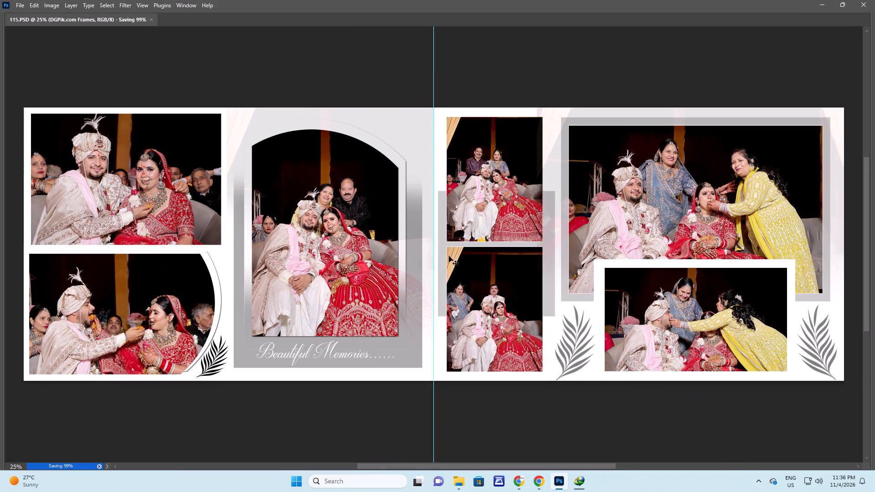
key("ctrl+w")
left_click(438, 179)
Switch to the file folder and open the next spread template, 116.PSD, in Photoshop.
key("alt+Tab")
key("alt+Tab")
key("alt+Tab")
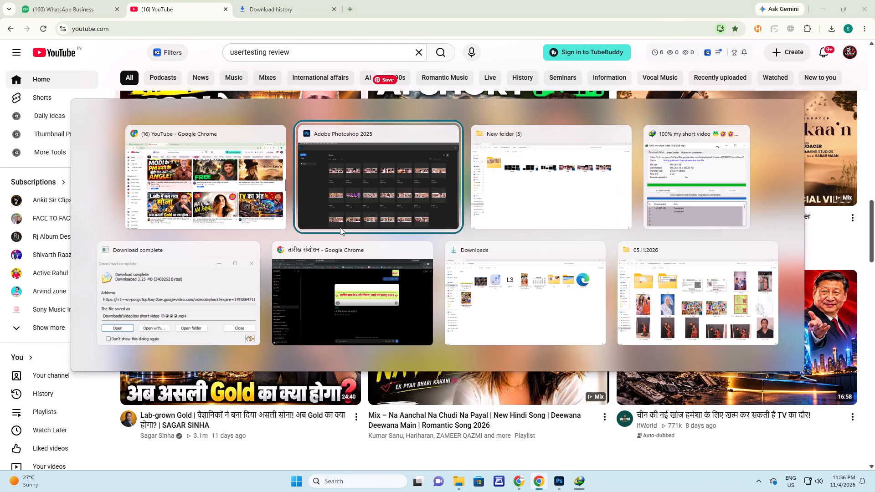
left_click(275, 217)
left_click(243, 203)
left_click_drag(228, 138, 172, 267)
key("alt+Tab")
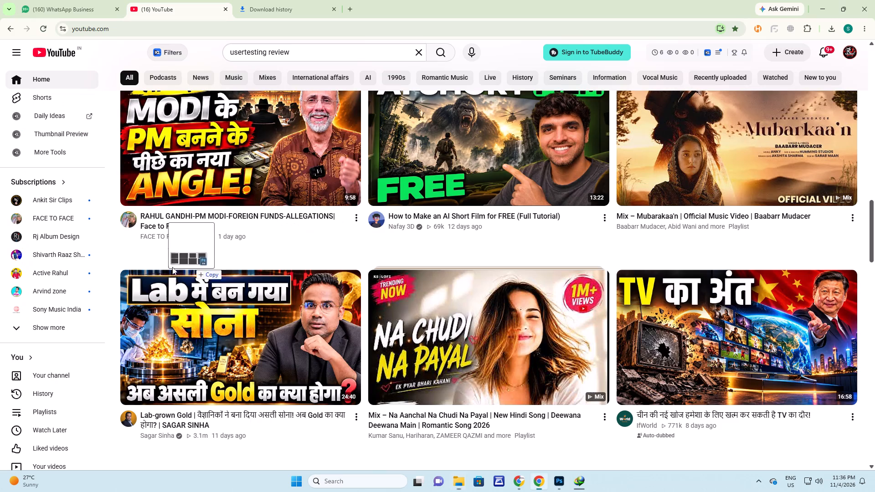
left_click_drag(172, 267, 119, 276)
key("alt+Tab")
key("alt+Tab")
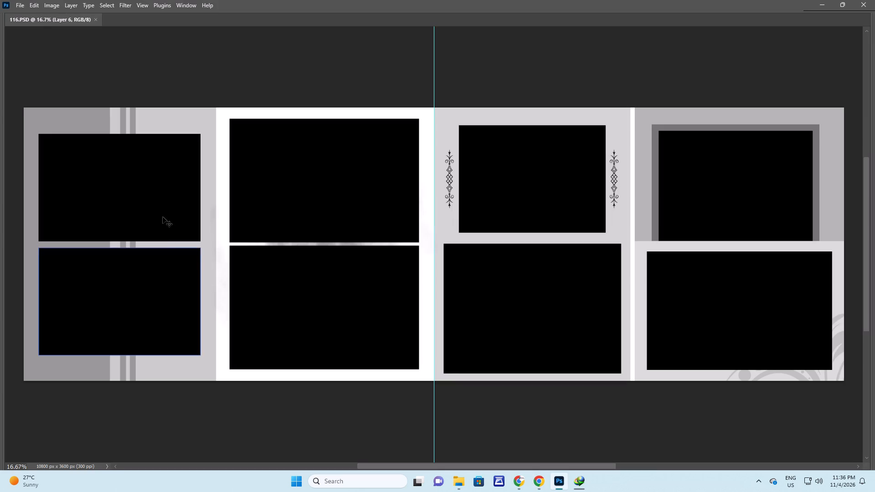
Select the eight black placeholders column by column, upper before lower, and fill them in sequence with all photos from folder 01 (119).
right_click(151, 182)
left_click(162, 187, "shift")
right_click(120, 266, "shift")
left_click(128, 270, "shift")
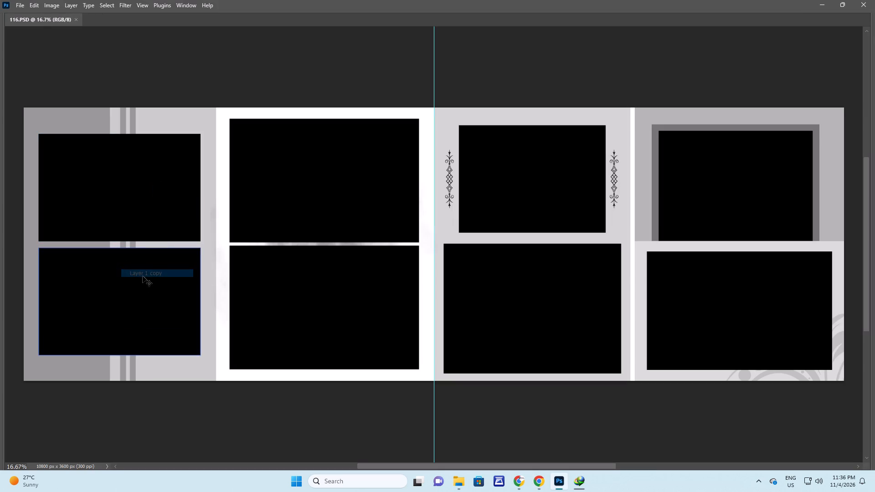
right_click_drag(327, 176, 331, 178, "shift")
left_click(339, 182, "shift")
right_click(339, 274, "shift")
left_click(346, 279, "shift")
right_click_drag(536, 181, 540, 184, "shift")
left_click(546, 186, "shift")
right_click(556, 272, "shift")
left_click(563, 276, "shift")
right_click(728, 179, "shift")
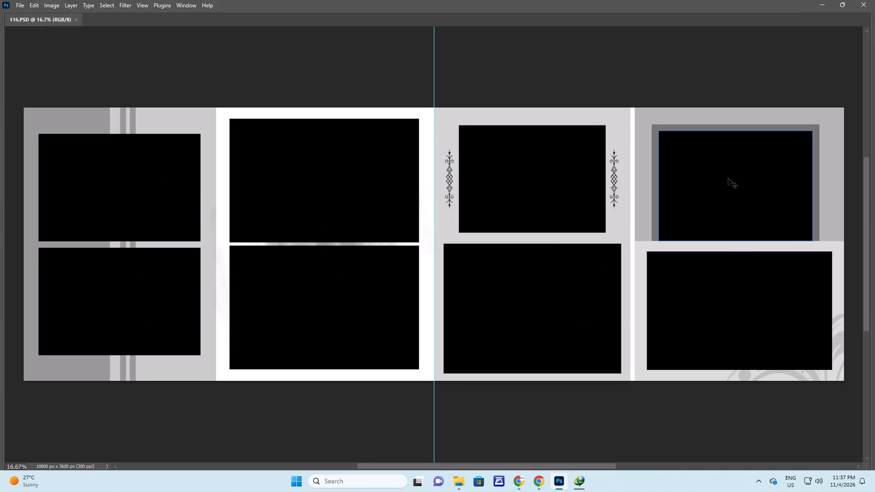
left_click(735, 183, "shift")
right_click(735, 278, "shift")
left_click(741, 283, "shift")
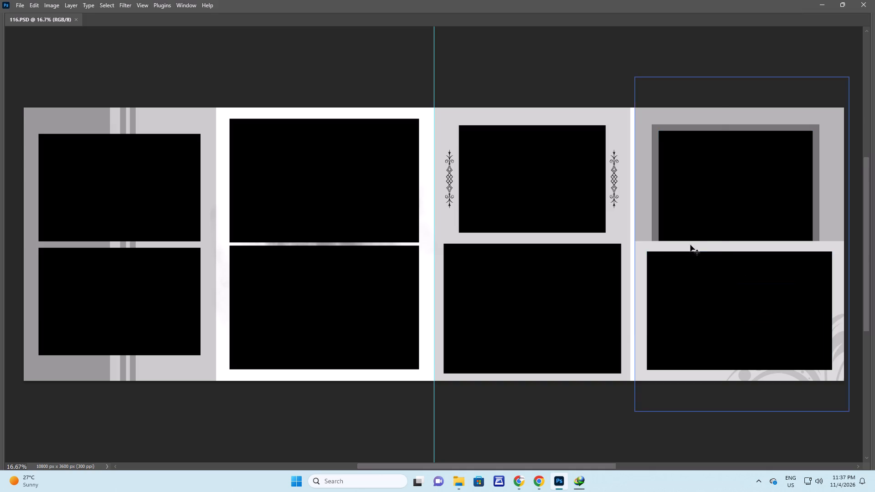
key("F9")
left_click(651, 179)
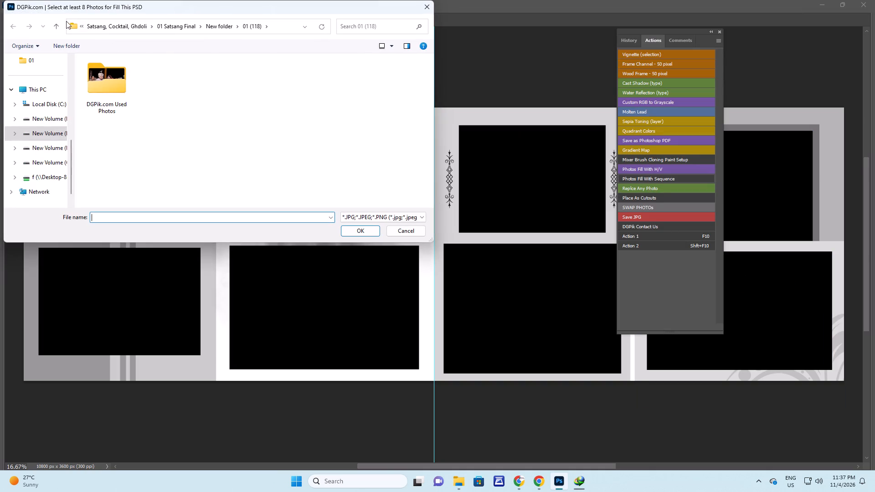
left_click(57, 24)
scroll(190, 149, "down", 3)
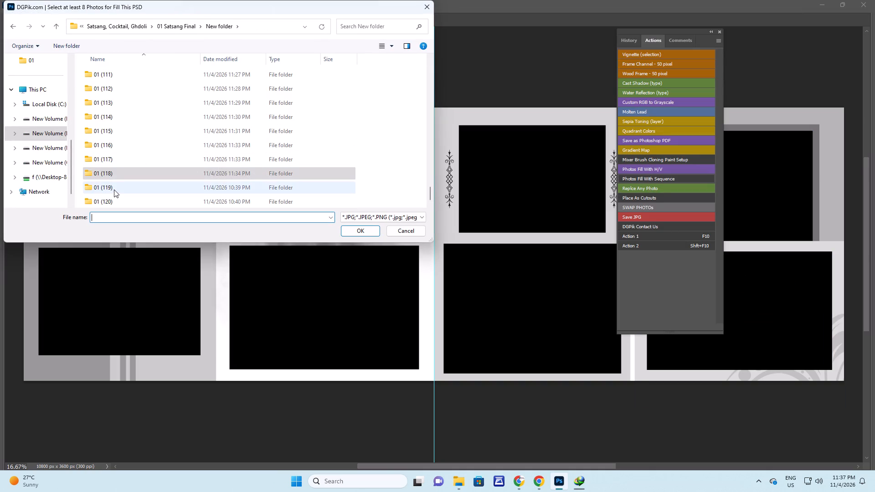
double_click(114, 190)
left_click(190, 164)
key("ctrl+a")
key("Return")
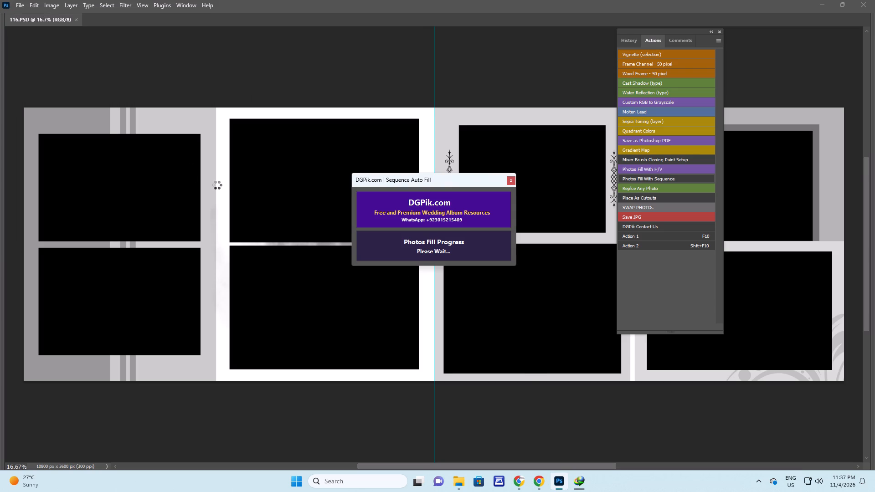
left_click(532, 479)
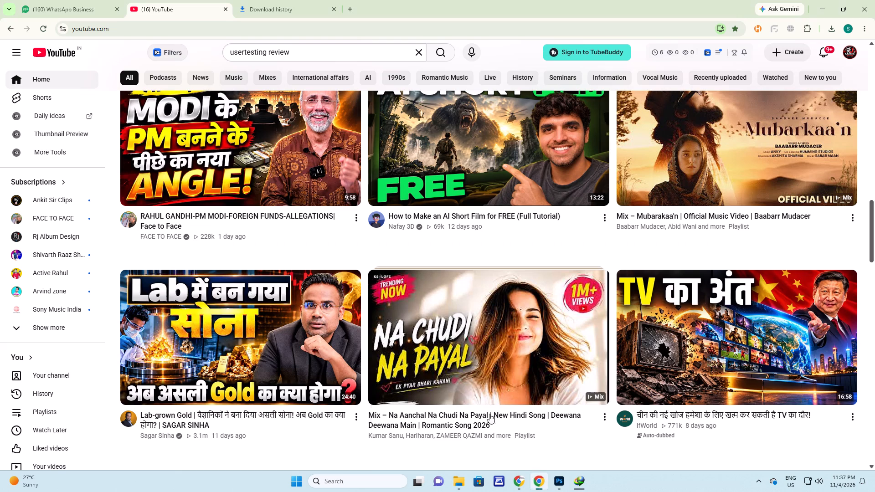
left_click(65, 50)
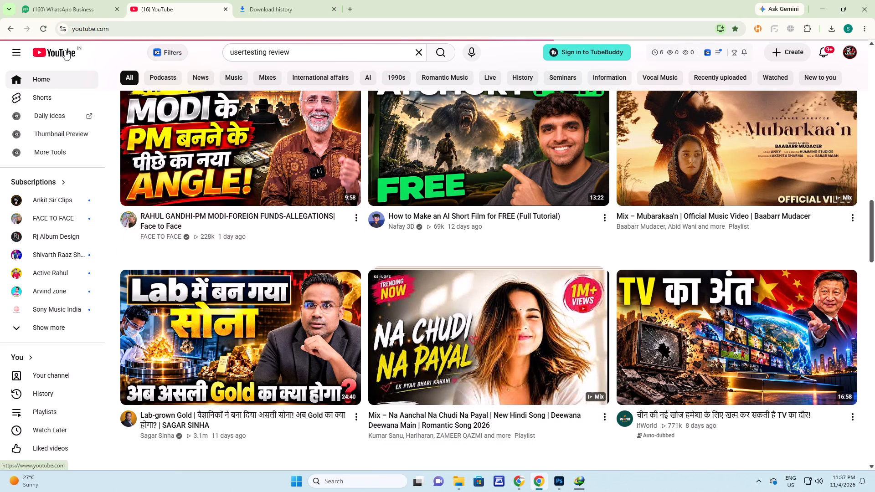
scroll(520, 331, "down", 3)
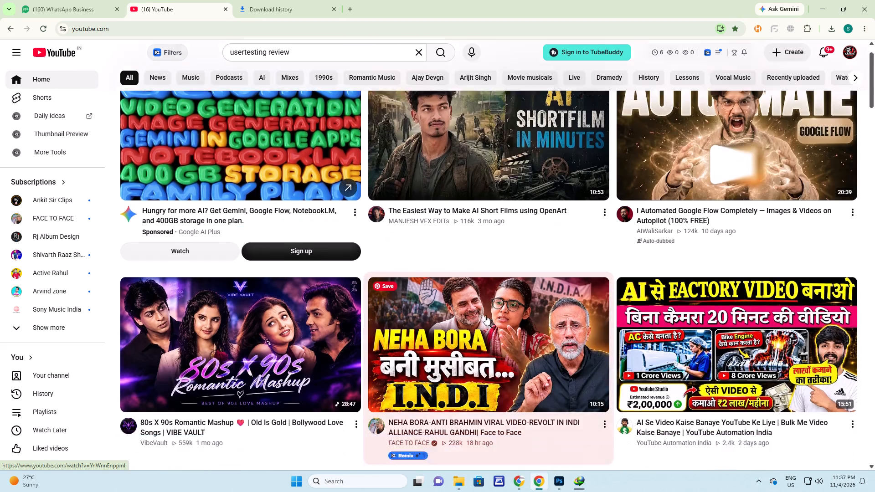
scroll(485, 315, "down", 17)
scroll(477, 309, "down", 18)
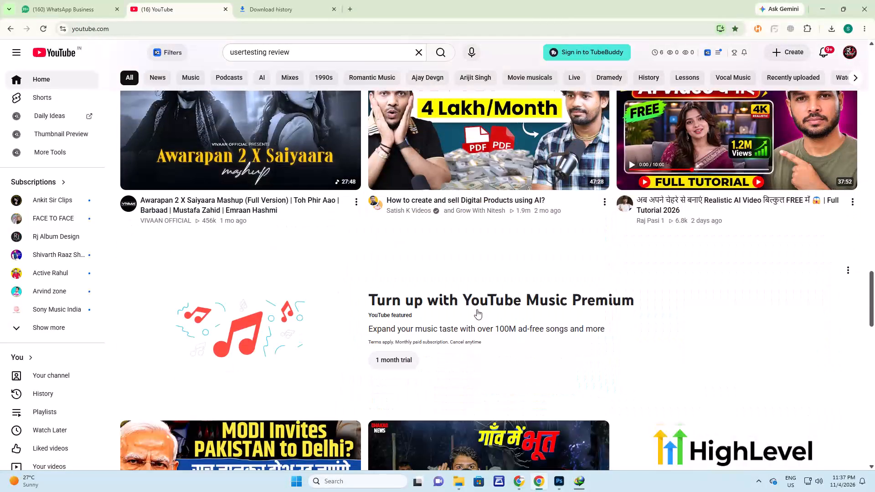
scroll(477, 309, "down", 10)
Return to Photoshop and slightly enlarge photo 3O7A1112 in the upper frame of the spread's first column.
key("alt+Tab")
right_click_drag(132, 186, 137, 187)
left_click(141, 190)
key("ctrl+t")
left_click_drag(202, 132, 215, 132, "shift")
key("Return")
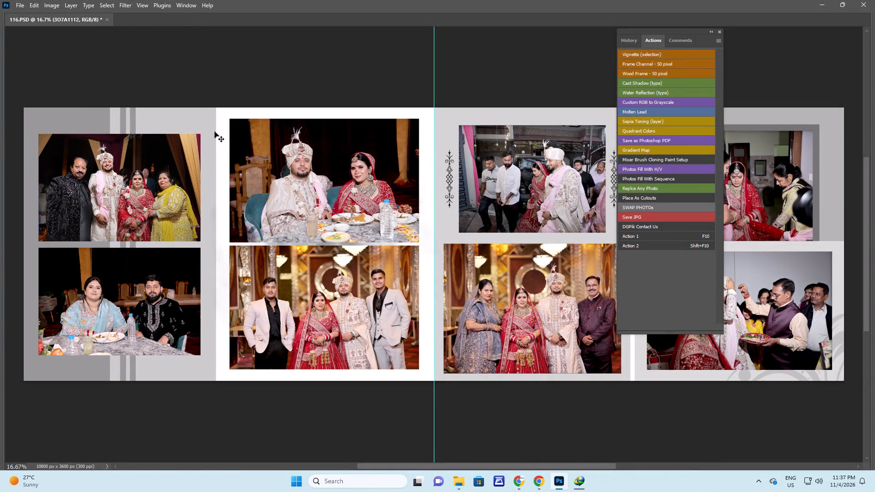
Enlarge photo 3O7A1117 of the seated couple inside the lower frame of the first column.
right_click_drag(140, 302, 144, 303)
left_click(150, 306)
key("ctrl+t")
left_click_drag(200, 248, 215, 251, "alt+shift")
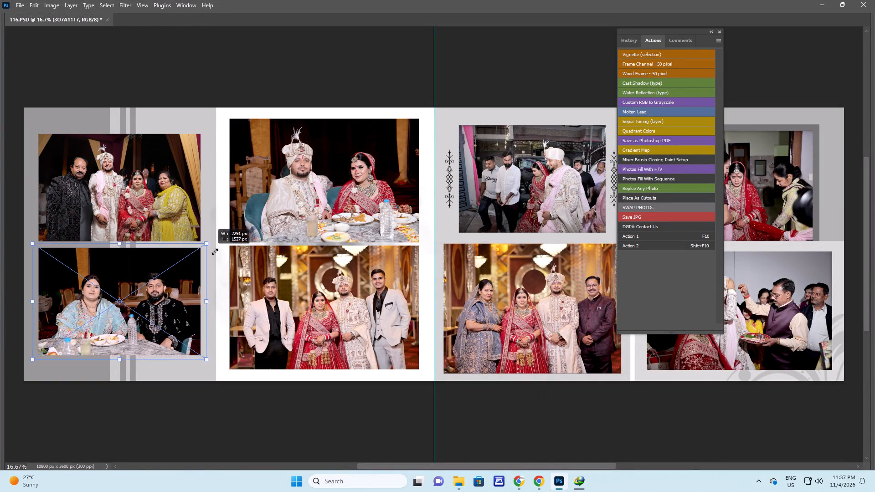
left_click_drag(215, 251, 224, 252, "alt+shift")
key("Return")
Run Action 1 on the DGPik.com Frames layers of both first-column photos and the upper second-column photo.
key("v")
right_click(160, 199)
left_click(171, 210)
key("F10")
right_click(145, 272)
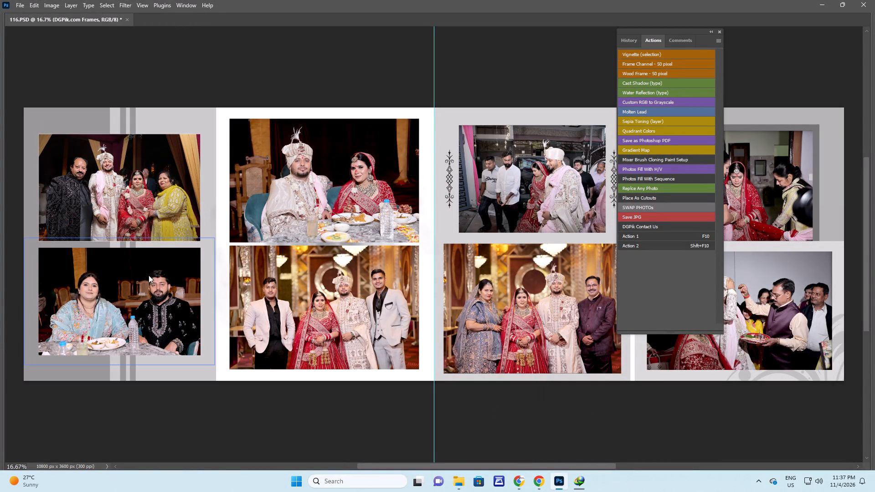
left_click(165, 286)
key("F10")
right_click_drag(308, 187, 314, 190)
left_click(328, 200)
key("F10")
Enlarge photo 3O7A1188_result inside the lower frame of the second column.
right_click(303, 298)
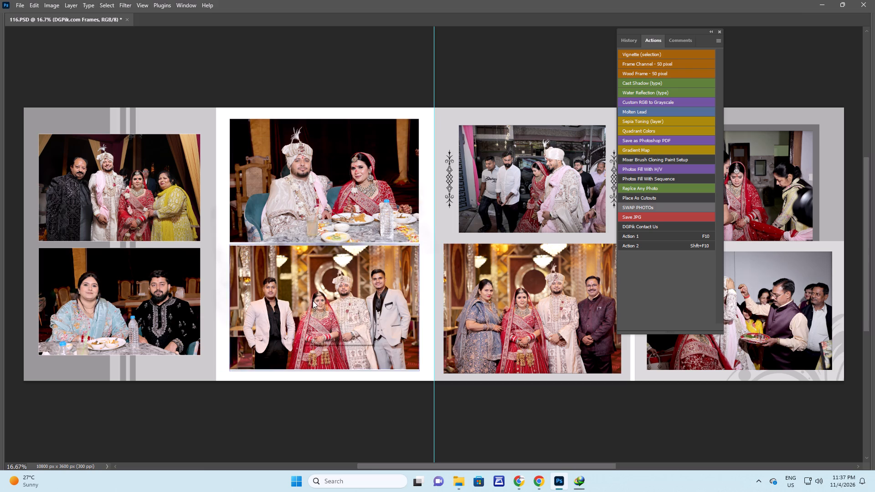
left_click(323, 310)
key("space")
right_click_drag(349, 296, 355, 299)
left_click(363, 302)
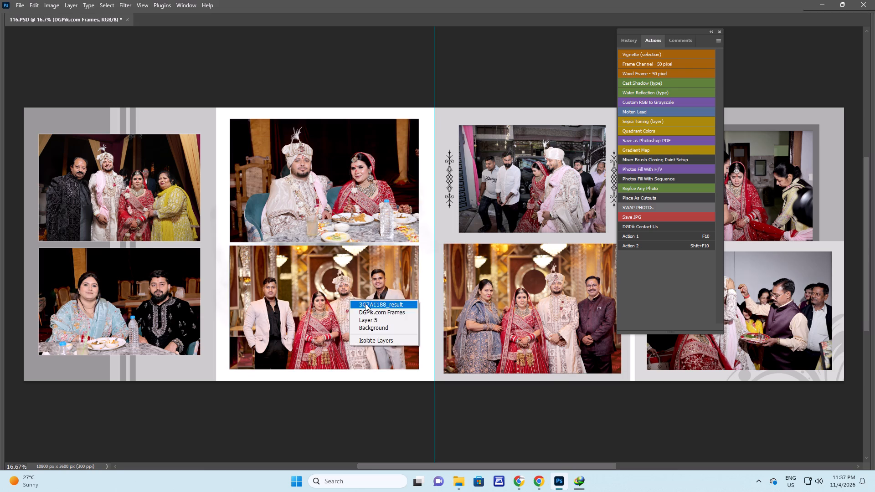
key("ctrl+t")
left_click_drag(228, 246, 217, 239, "shift")
key("Return")
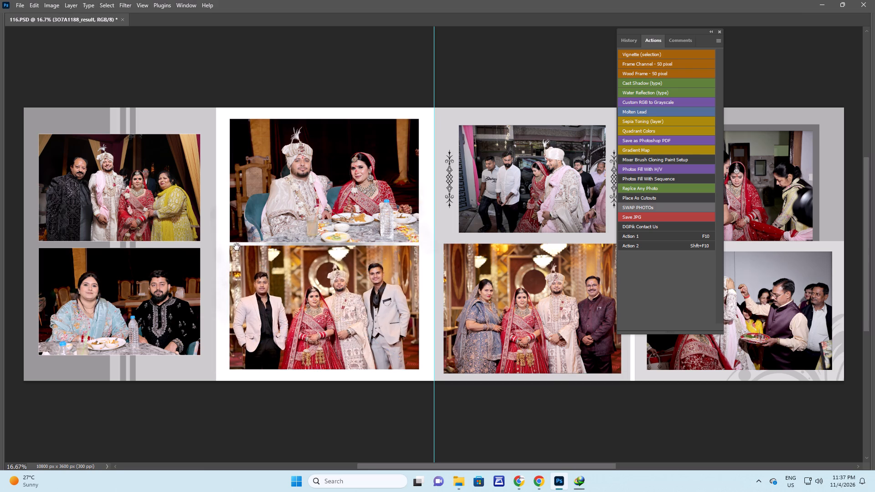
Run Action 1 on the DGPik.com Frames layer of the upper photo in the third column.
key("space")
key("space")
key("space")
key("space")
key("space")
left_click_drag(430, 256, 230, 266)
right_click(369, 181)
left_click(390, 195)
key("F10")
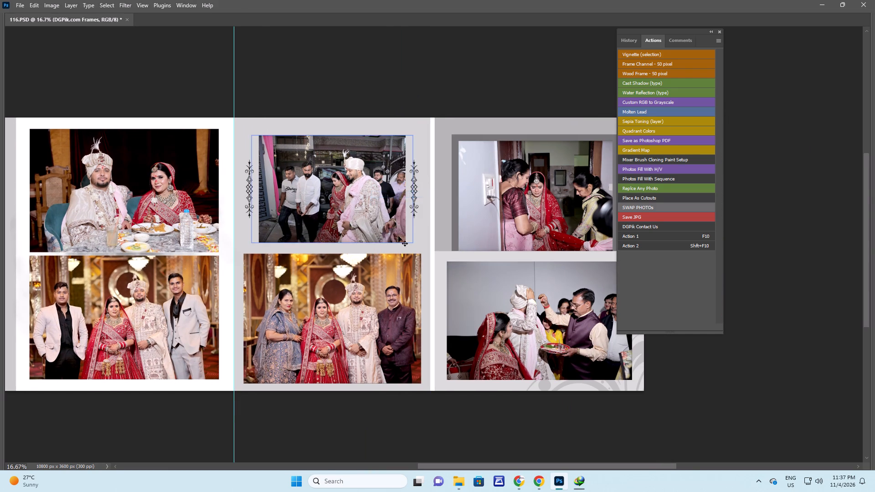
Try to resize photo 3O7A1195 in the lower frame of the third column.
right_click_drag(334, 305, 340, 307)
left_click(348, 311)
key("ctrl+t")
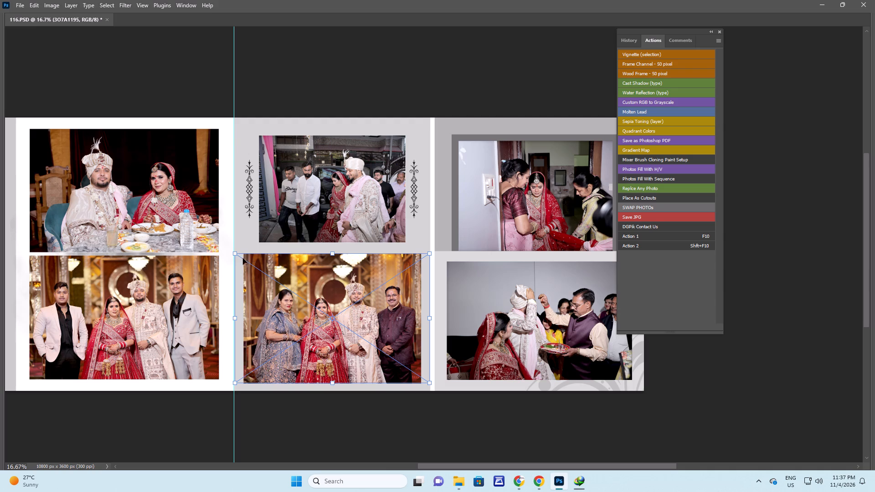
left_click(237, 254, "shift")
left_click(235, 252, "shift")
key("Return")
Run Action 1 on the frame layer of the upper photo in the fourth column.
key("space")
key("space")
key("space")
key("space")
left_click_drag(438, 258, 252, 260)
right_click_drag(360, 169, 370, 174)
left_click(380, 183)
key("F10")
Enlarge photo 3O7A1207 in the upper frame of the fourth column and shift it slightly left.
right_click_drag(374, 181, 381, 187)
left_click(388, 192)
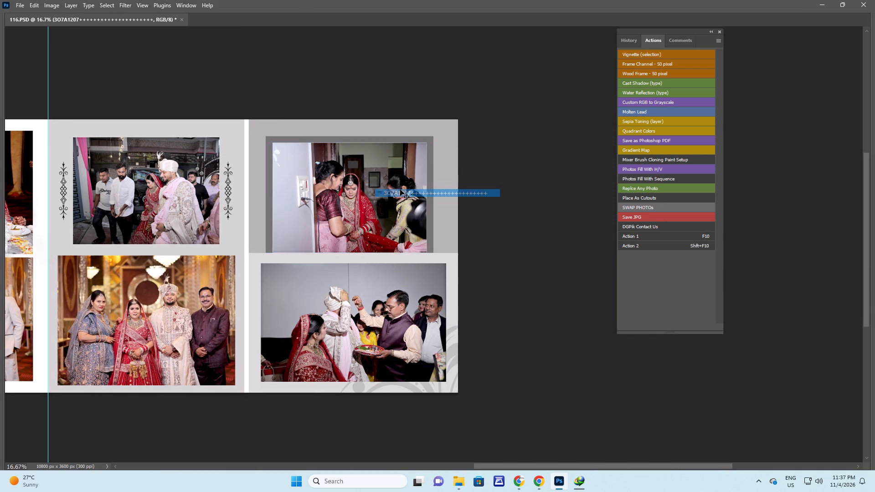
key("ctrl+t")
left_click_drag(432, 145, 479, 145, "alt+shift")
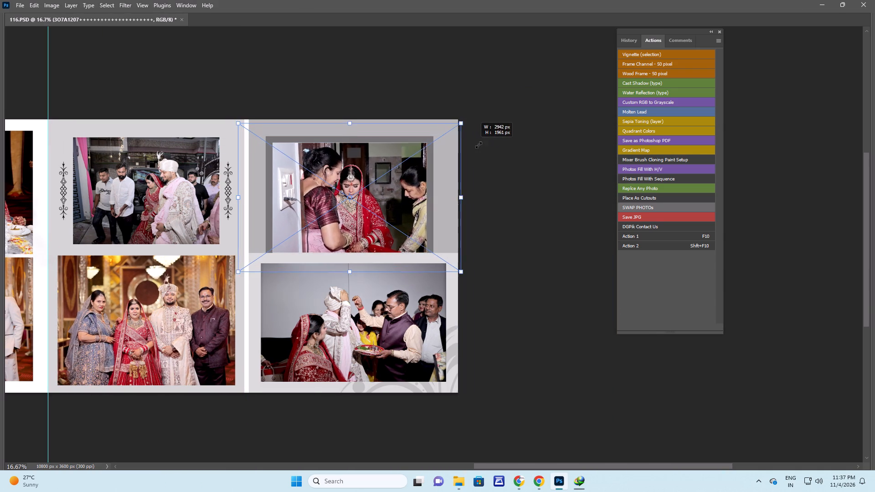
left_click_drag(479, 145, 484, 147, "alt+shift")
left_click_drag(418, 183, 409, 182)
key("Return")
Duplicate photo 3O7A1207, move the copy three levels back, and set its opacity to 10%.
key("alt+Left")
key("ctrl+bracketleft")
key("ctrl+bracketleft")
key("ctrl+bracketleft")
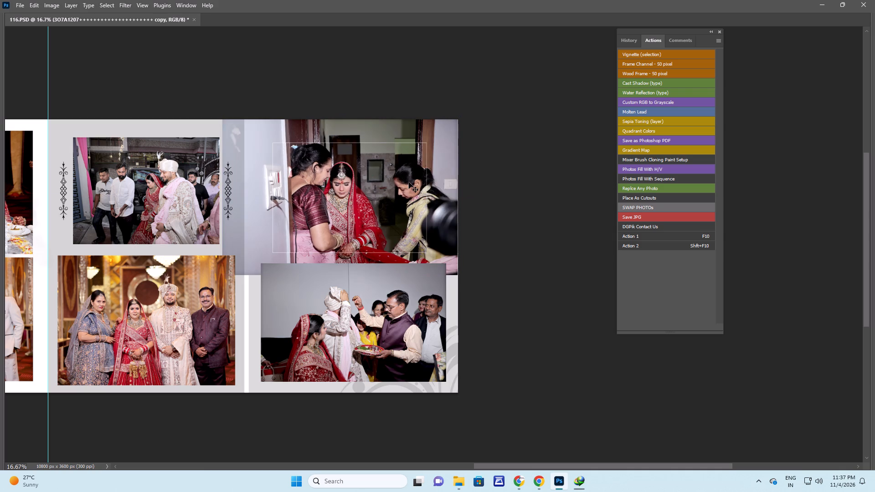
key("1")
Rasterize the faded copy of photo 3O7A1207 and erase its edges where they spill over the third column and lower fourth column.
key("e")
left_click(218, 245)
key("Return")
key("e")
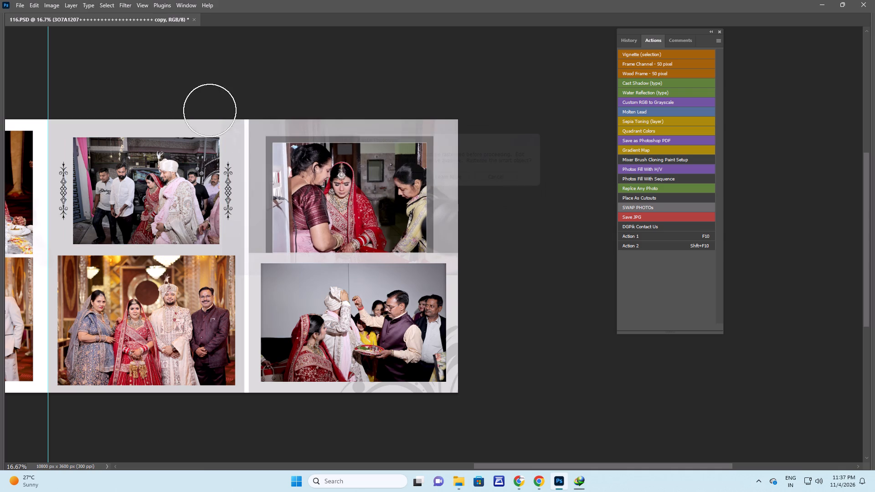
left_click_drag(210, 103, 238, 317)
left_click_drag(228, 283, 296, 302)
left_click_drag(225, 292, 460, 403)
Run Action 1 on the frame layer of the lower photo in the fourth column.
key("v")
right_click_drag(328, 303, 334, 307)
left_click(353, 319)
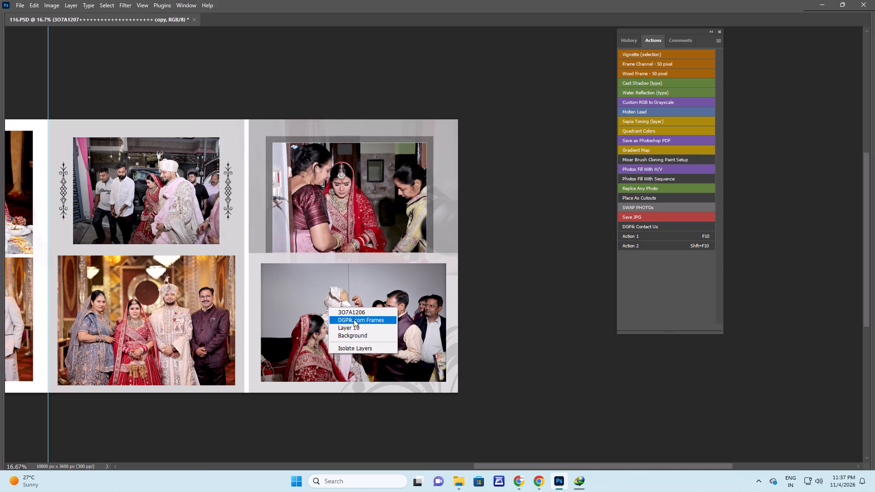
key("F10")
Enlarge photo 3O7A1206 toward the lower left in the lower frame of the fourth column.
right_click_drag(362, 326, 366, 327)
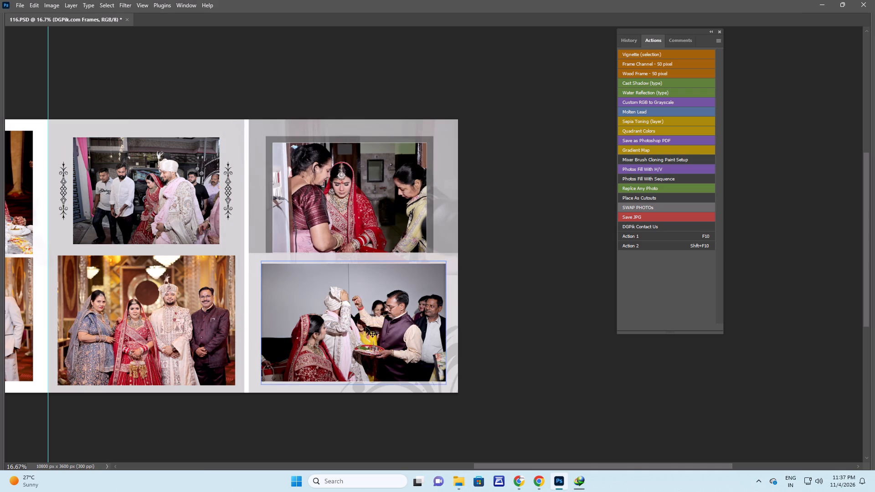
right_click_drag(366, 327, 369, 328)
left_click(372, 331)
key("ctrl+t")
left_click_drag(260, 385, 225, 386, "shift")
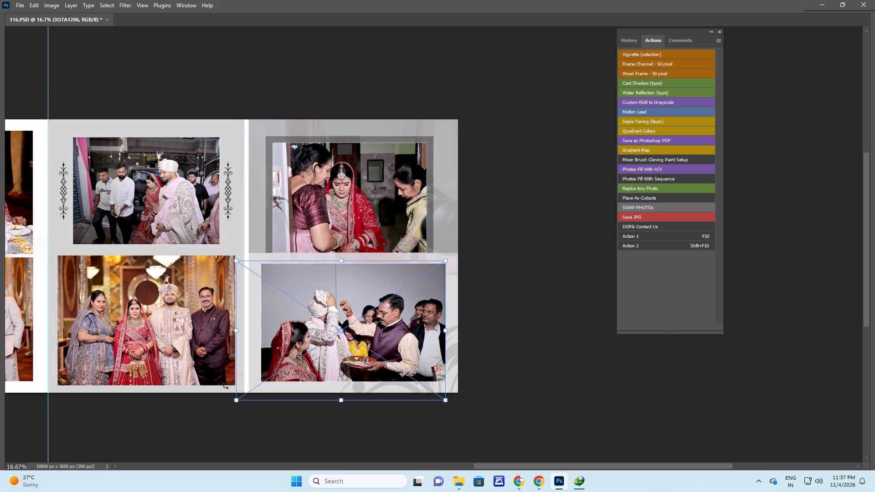
key("Return")
Run Action 1 on the frame layer of photo 3O7A1195 in the lower third column.
key("space")
key("space")
key("space")
left_click_drag(139, 298, 401, 303)
right_click(390, 194)
right_click_drag(354, 295, 361, 299)
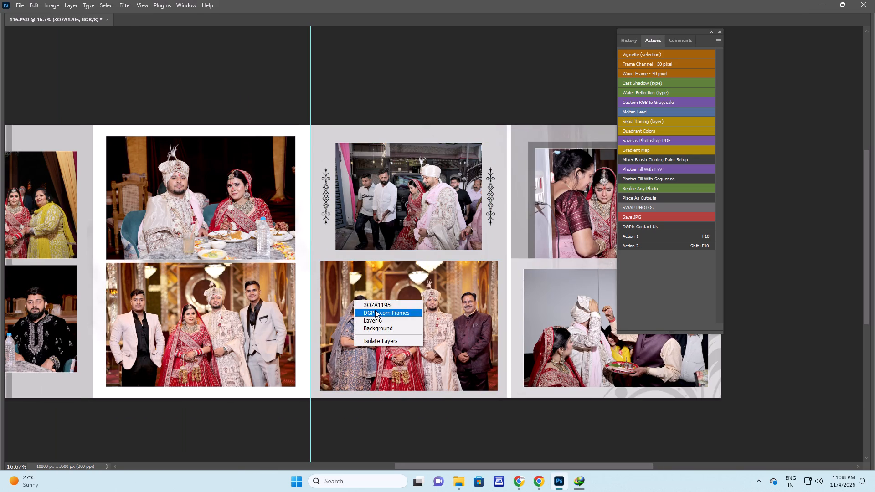
left_click(375, 310)
key("F10")
key("Tab")
key("Tab")
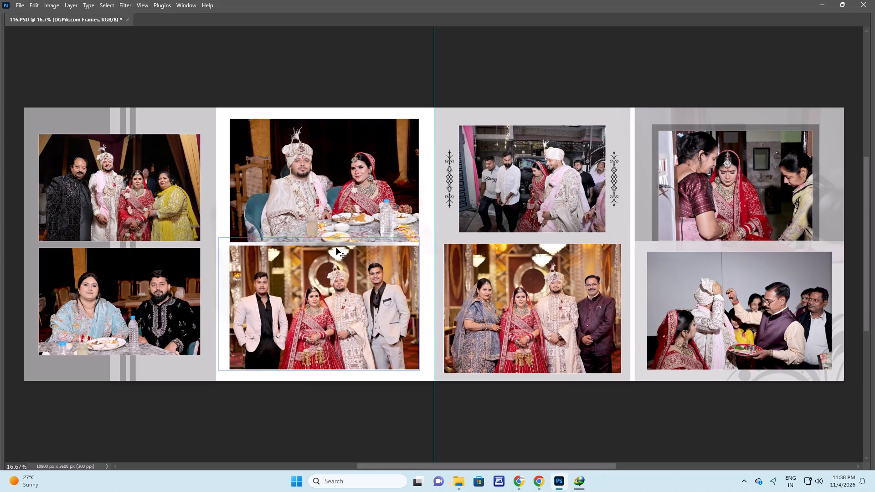
Delete the layer picked at the gap between the two photos of the second column.
right_click(339, 244)
left_click(346, 247)
key("Delete")
Save 116.PSD and close it.
key("space")
key("space")
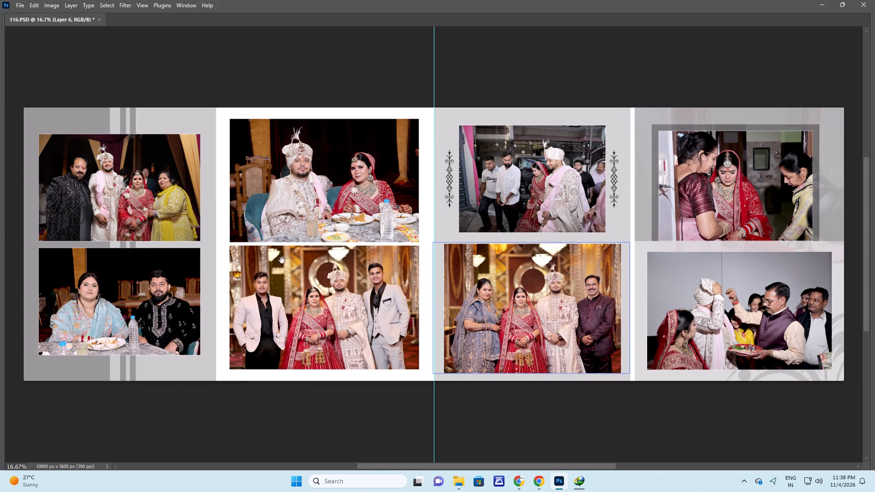
left_click_drag(282, 260, 374, 249)
key("ctrl+s")
key("ctrl+s")
key("ctrl+s")
key("ctrl+w")
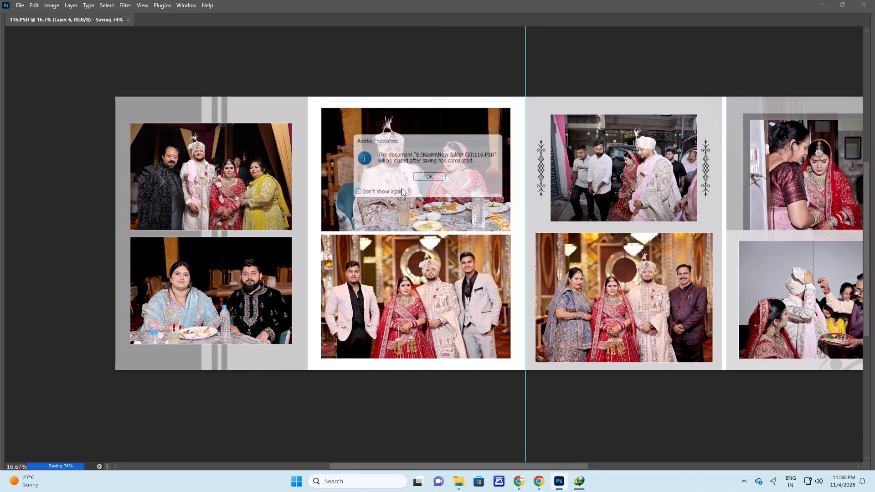
left_click(420, 178)
Switch to File Explorer, refresh New folder (5), and move the finished files 113 to 116 into folder 01.
key("alt+Tab")
key("alt+Tab")
key("alt+Tab")
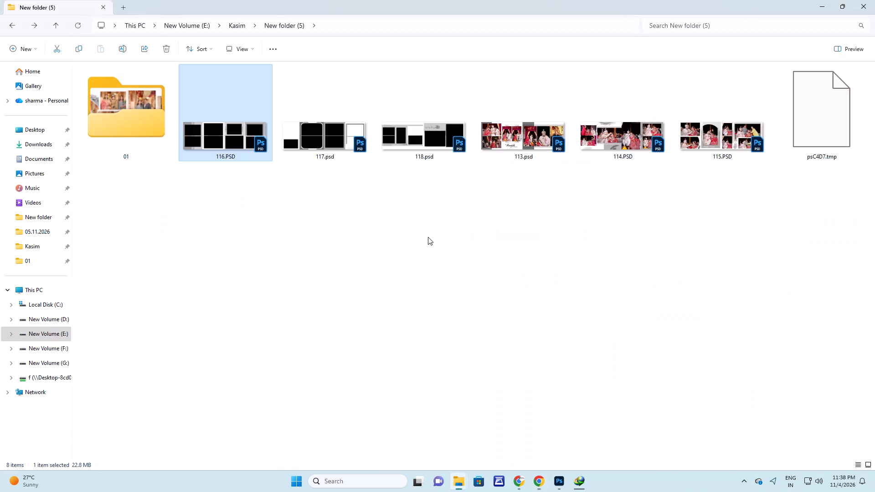
left_click(290, 200)
right_click_drag(294, 195, 302, 197)
left_click_drag(335, 229, 336, 233)
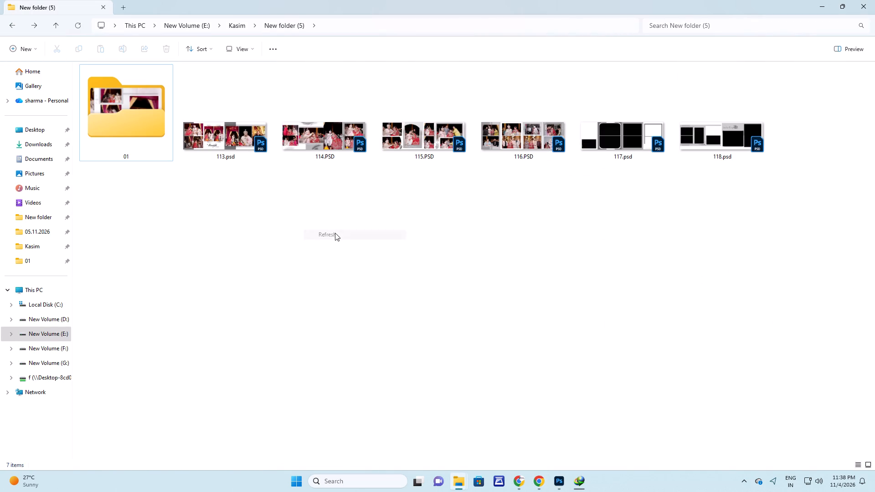
left_click_drag(541, 175, 233, 128)
left_click_drag(235, 128, 134, 122)
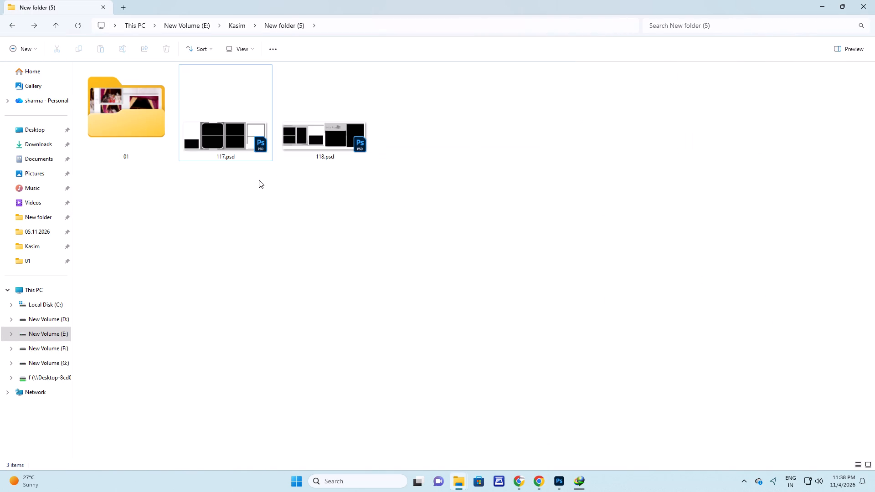
Open 117.psd from the folder in Photoshop.
left_click_drag(259, 180, 255, 174)
left_click_drag(233, 134, 90, 244)
key("alt+Tab")
key("alt+Tab")
key("alt+Tab")
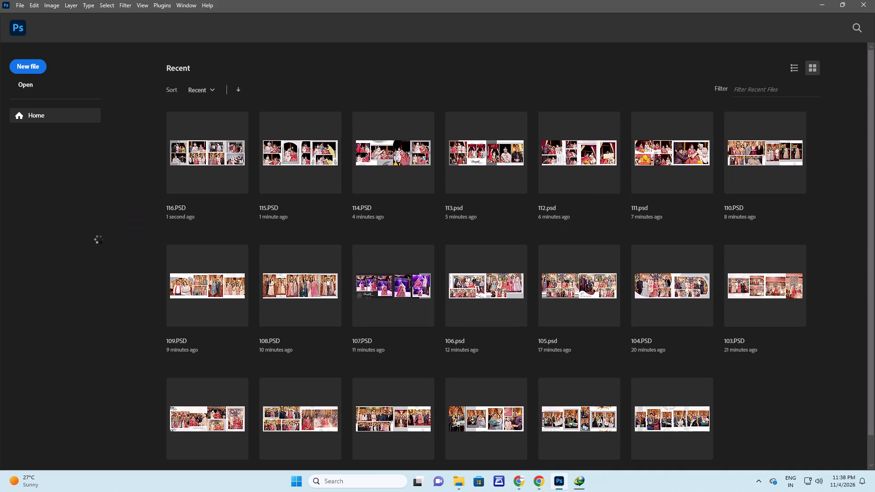
Select the eight photo placeholder layers of 117.psd together, two in each of the four columns.
right_click_drag(118, 187, 124, 190)
left_click(131, 194)
right_click(99, 317, "shift")
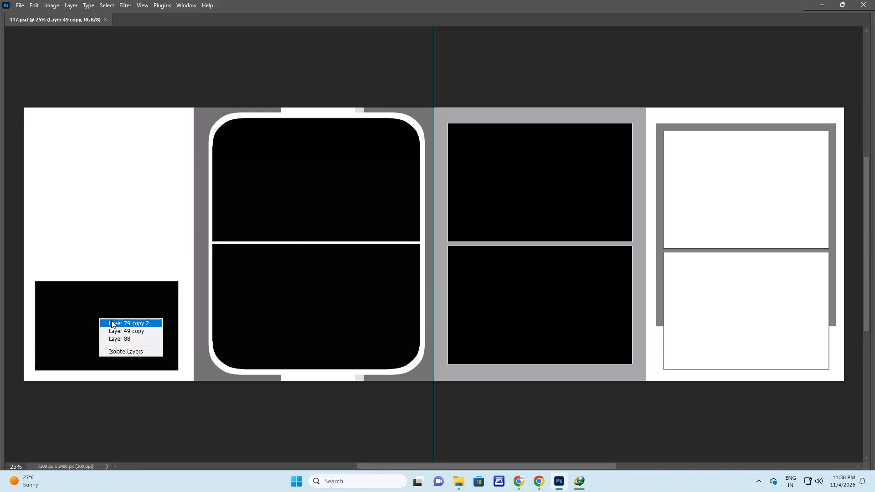
left_click(111, 320, "shift")
right_click_drag(302, 199, 310, 200, "shift")
left_click(318, 205, "shift")
right_click(335, 271, "shift")
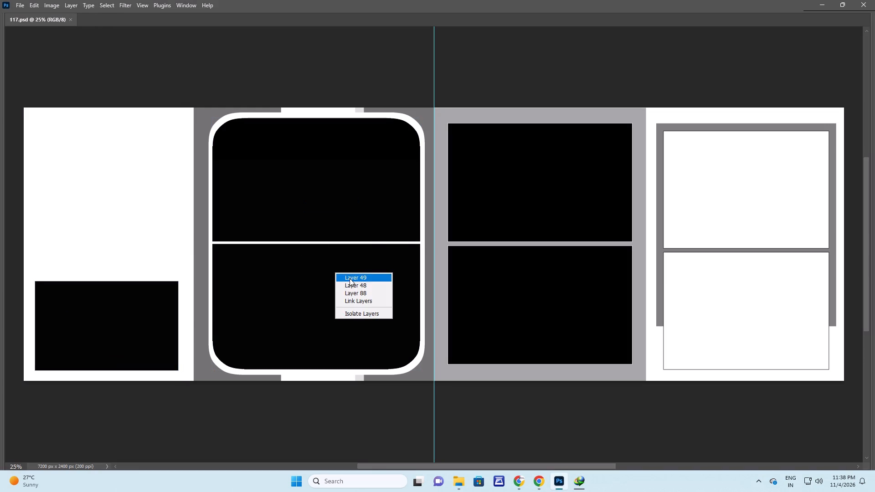
left_click(350, 278, "shift")
right_click(594, 185, "shift")
left_click(600, 188, "shift")
right_click(545, 280, "shift")
left_click(553, 283, "shift")
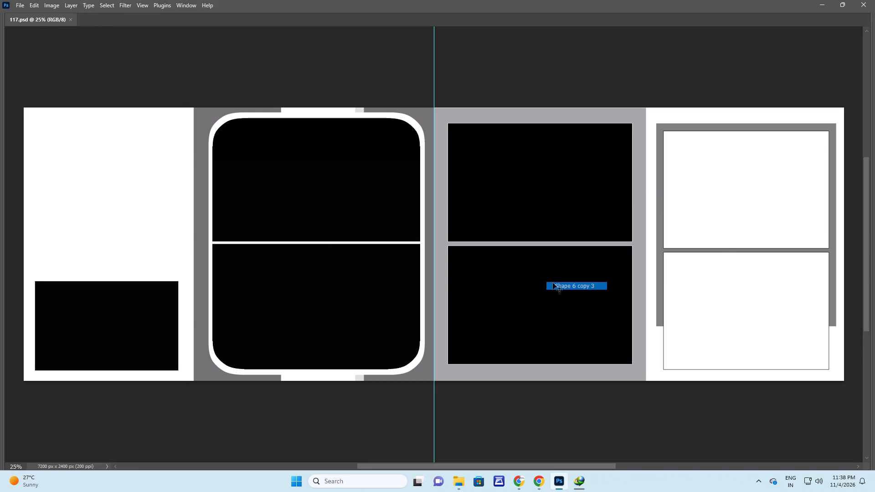
right_click(736, 196, "shift")
left_click(741, 200, "shift")
right_click(718, 274, "shift")
left_click(724, 278, "shift")
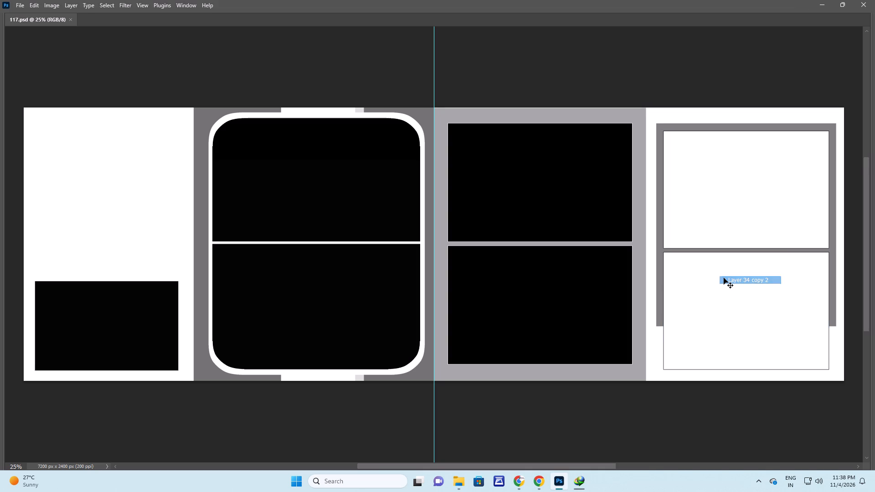
Run the Photos Fill With Sequence action using all eight photos from folder 01 (120).
key("F9")
left_click(671, 178)
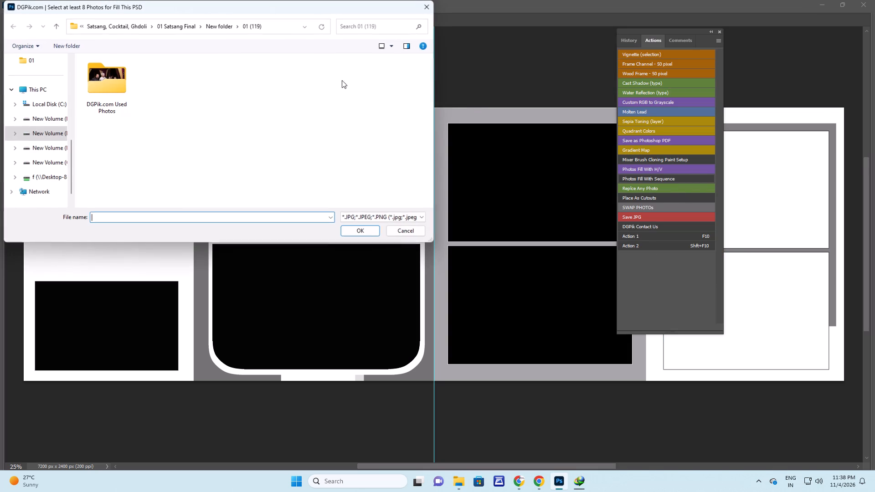
left_click(59, 28)
scroll(122, 102, "down", 4)
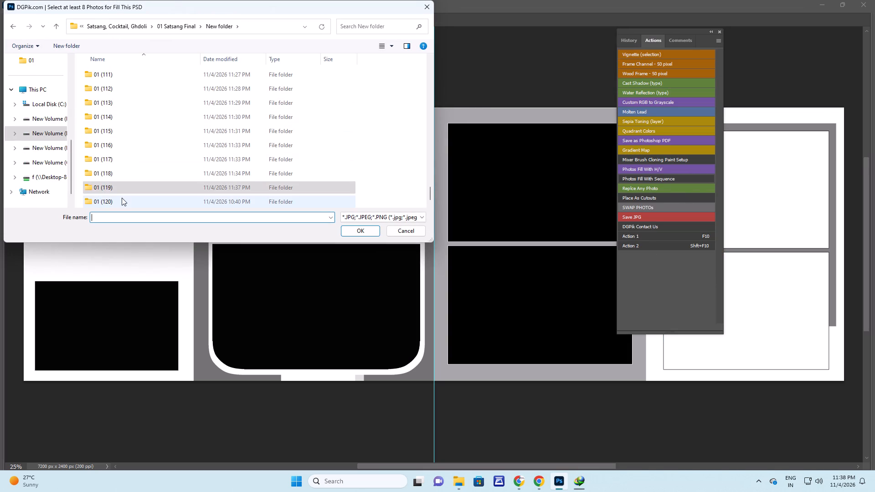
scroll(122, 198, "down", 4)
double_click(122, 198)
left_click(238, 108)
key("ctrl+a")
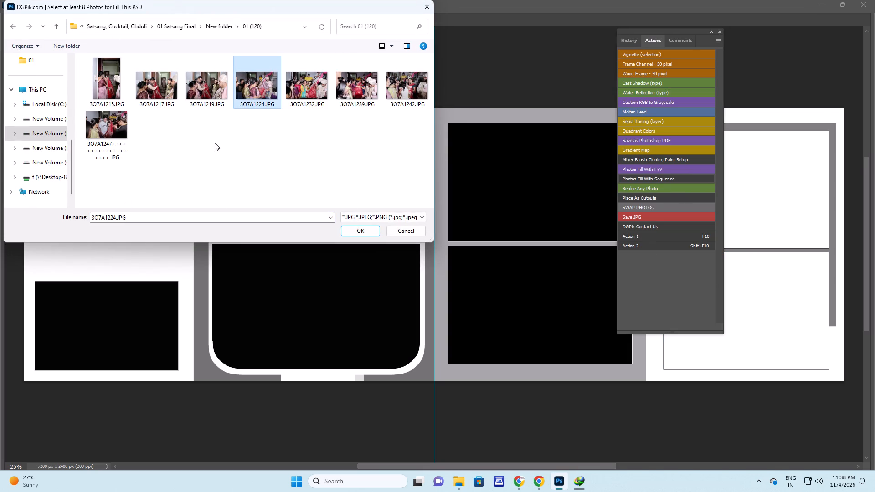
key("Return")
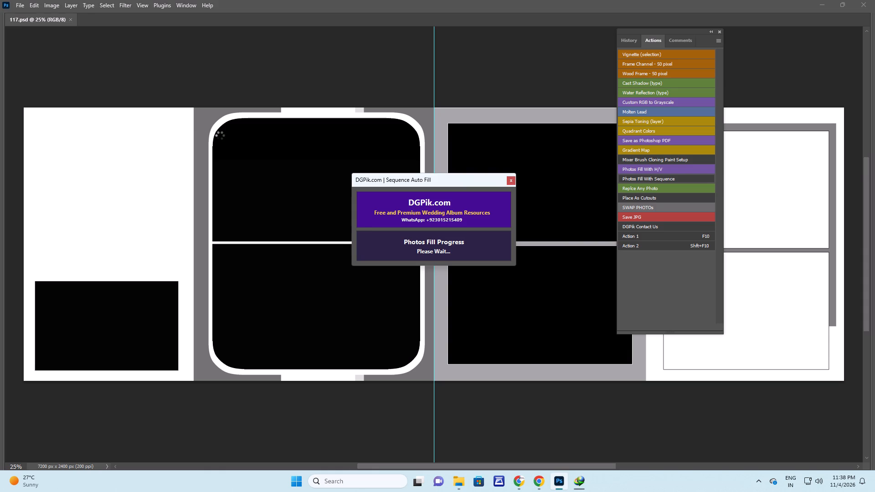
Move photo 3O7A1215 up in the first column and enlarge it slightly to fill the background frame.
right_click(128, 191)
left_click(141, 196)
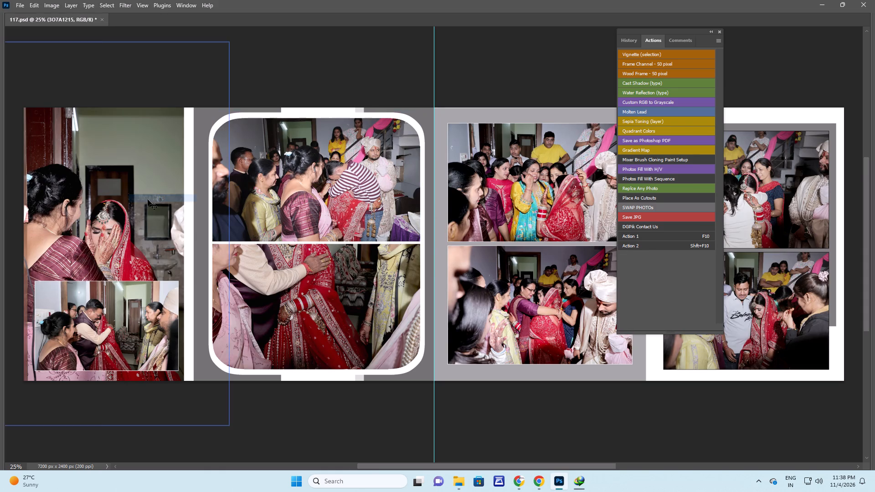
key("ctrl+t")
left_click_drag(153, 215, 160, 168)
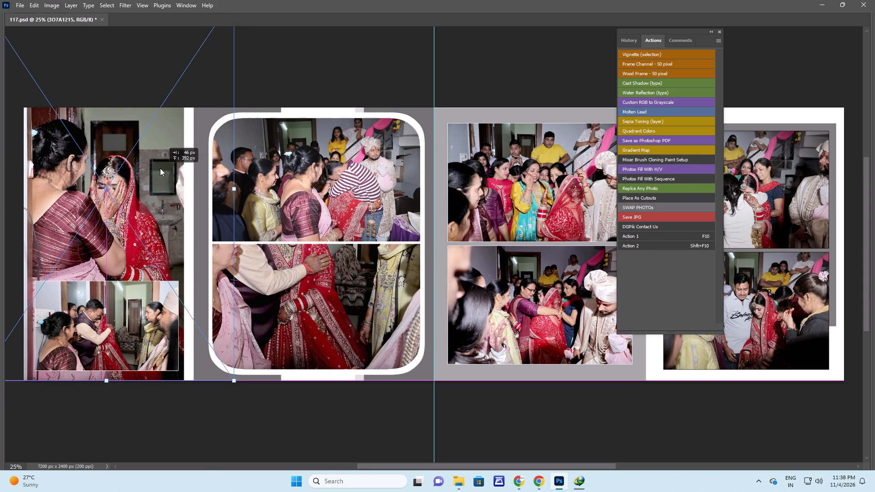
left_click_drag(160, 168, 156, 168)
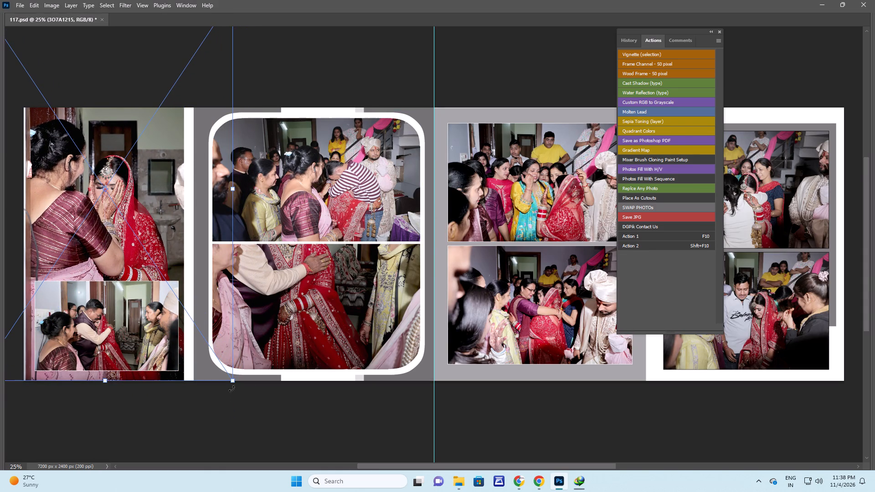
left_click_drag(231, 380, 242, 385, "shift")
key("space")
key("space")
key("space")
key("space")
key("space")
key("space")
key("space")
key("space")
key("space")
left_click_drag(219, 205, 295, 316)
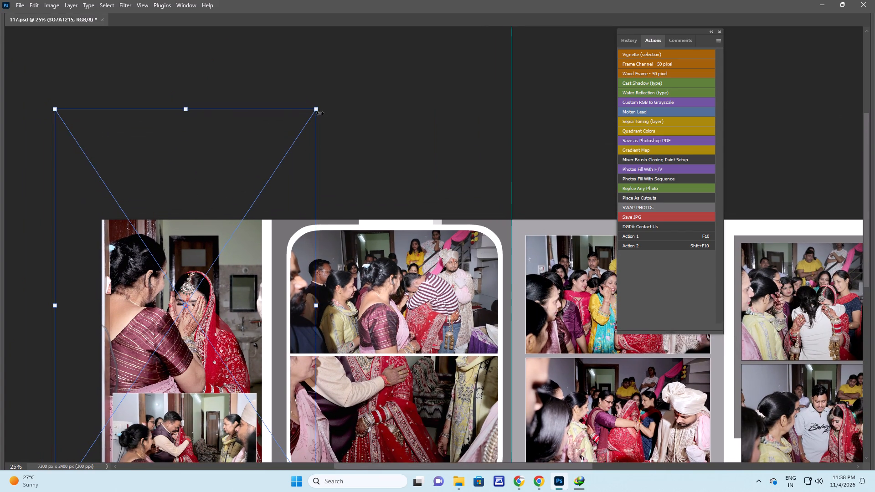
left_click_drag(318, 111, 332, 106, "shift")
key("Return")
Rasterize photo 3O7A1215 and erase its lower part so it fades softly around the small inset photo.
key("space")
key("space")
key("space")
key("space")
left_click_drag(223, 274, 257, 170)
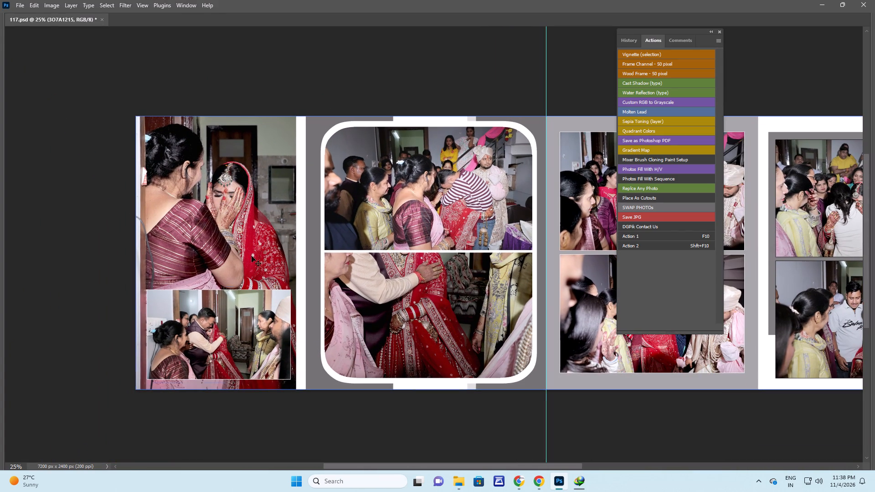
key("e")
left_click(250, 304)
key("Return")
key("e")
left_click_drag(347, 355, 362, 367)
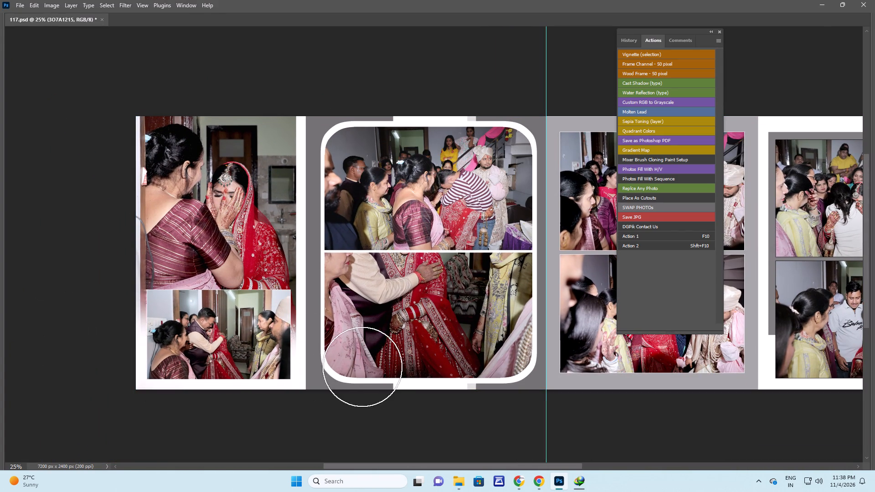
left_click_drag(362, 367, 398, 357)
Enlarge photo 3O7A1224 in the upper frame of the second column and shift it slightly up.
key("space")
key("space")
key("space")
key("space")
left_click_drag(448, 307, 316, 314)
key("v")
right_click_drag(332, 212, 337, 215)
left_click(342, 218)
key("ctrl+t")
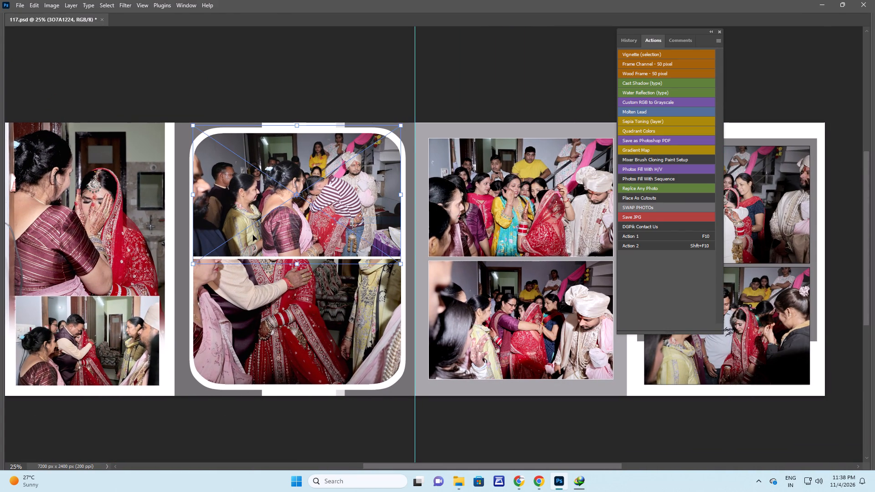
left_click_drag(190, 263, 137, 261, "shift")
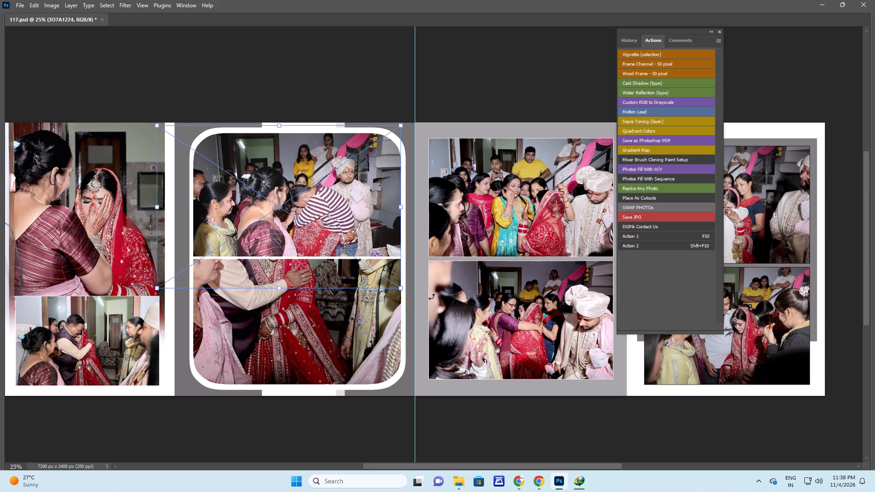
left_click_drag(400, 288, 427, 298, "shift")
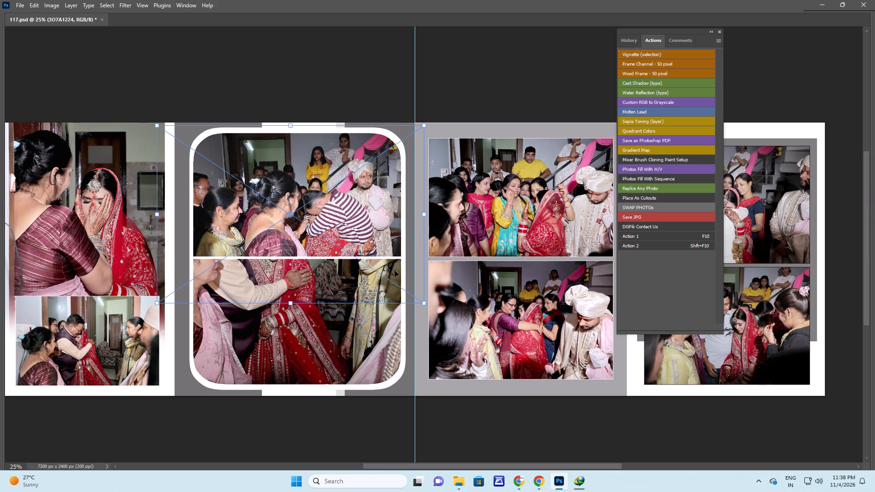
left_click_drag(395, 271, 391, 256)
key("Return")
Reposition photo 3O7A1219 and shrink it to fit the lower frame of the second column, showing the whole group.
key("v")
right_click(343, 318)
left_click(357, 324)
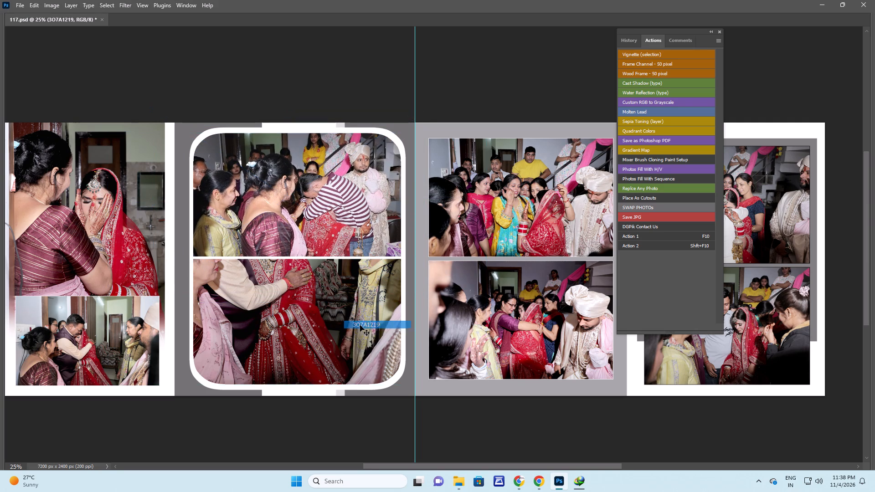
key("ctrl+t")
left_click_drag(340, 265, 372, 330)
left_click_drag(520, 194, 520, 196, "alt+shift")
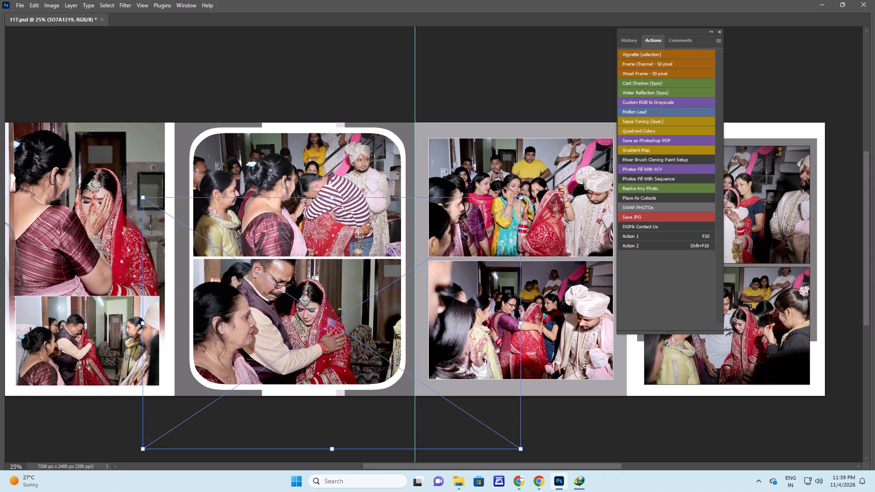
left_click_drag(520, 196, 416, 221, "alt+shift")
left_click_drag(388, 266, 341, 265)
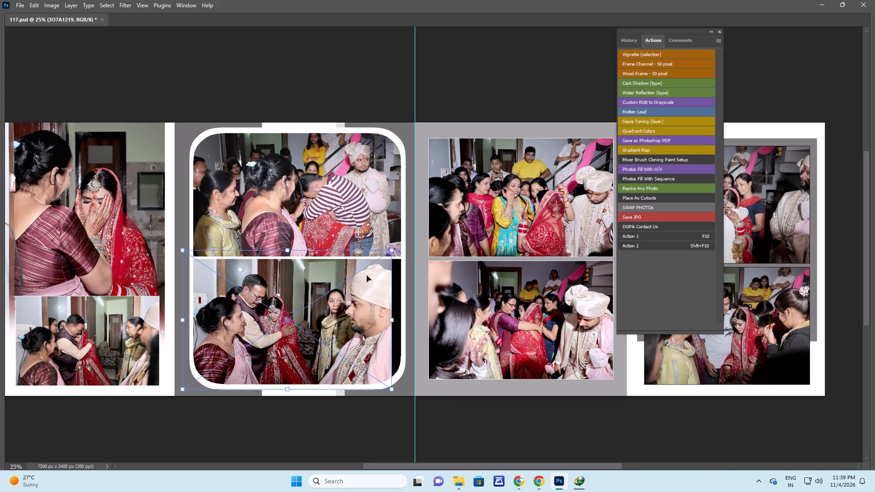
left_click_drag(391, 393, 404, 400, "shift")
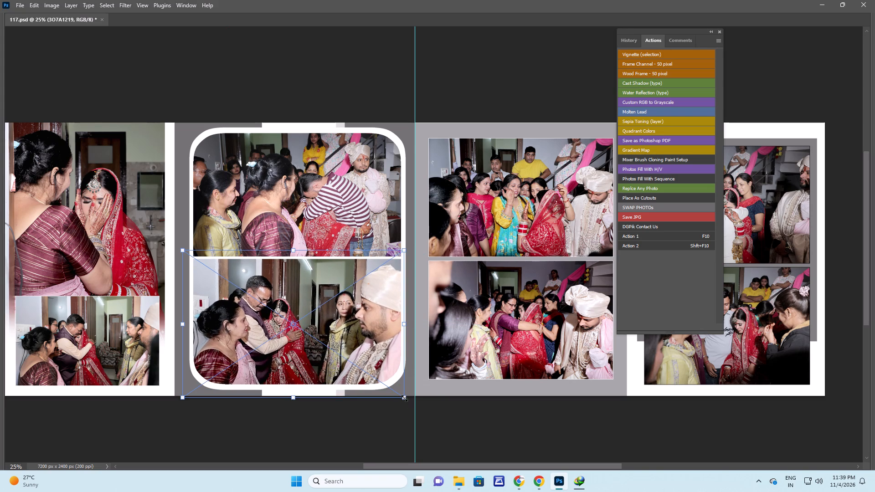
key("Return")
Enlarge photo 3O7A1232 toward the lower left in the upper frame of the third column.
key("space")
key("space")
key("space")
key("space")
key("space")
key("space")
left_click_drag(532, 289, 305, 292)
right_click_drag(312, 186, 319, 189)
left_click_drag(323, 190, 328, 193)
key("ctrl+t")
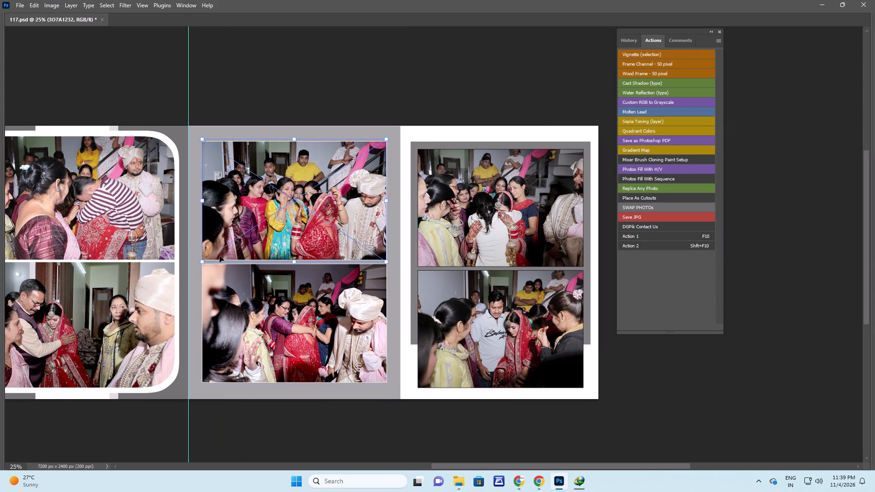
left_click_drag(203, 260, 165, 257, "shift")
key("shift+Return")
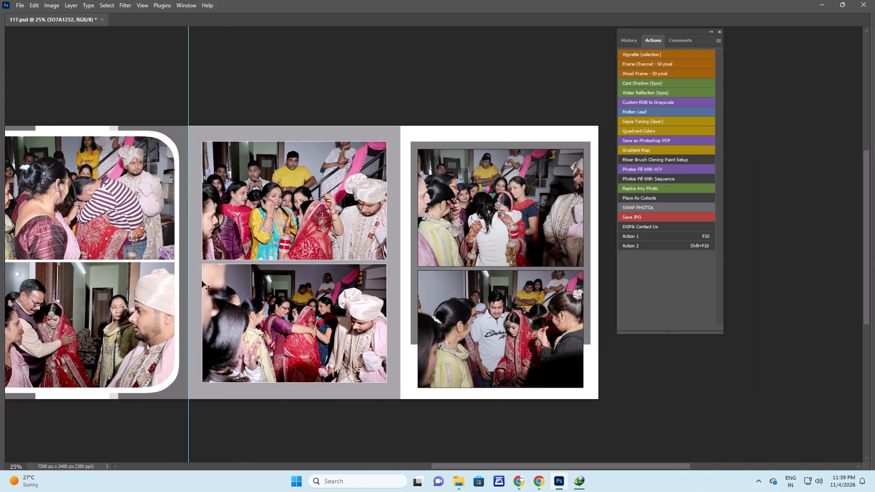
Enlarge photo 3O7A1239 toward the upper left in the lower frame of the third column.
key("v")
right_click_drag(321, 318, 327, 320)
left_click(335, 324)
key("ctrl+t")
left_click_drag(199, 261, 180, 253, "shift")
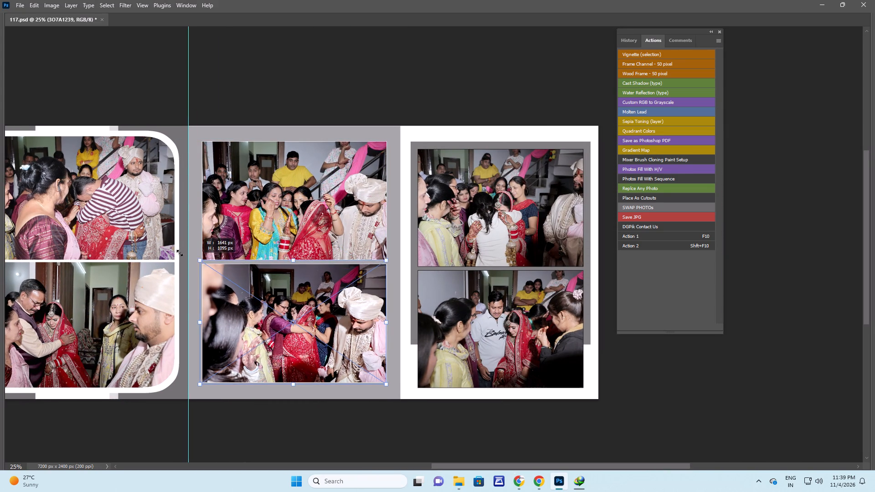
left_click_drag(180, 253, 167, 246, "shift")
key("Return")
Run Action 1 on the DGPik.com Frames layers of the upper and lower frames in the fourth column.
key("space")
key("space")
key("space")
left_click_drag(546, 173, 431, 181)
right_click_drag(400, 179, 407, 181)
left_click(422, 190)
key("F10")
right_click(377, 302)
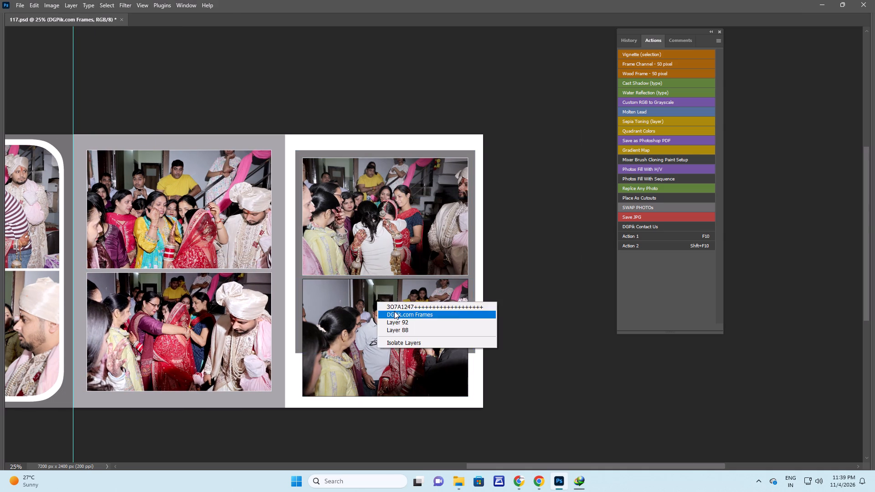
left_click(394, 311)
key("F10")
Check the whole spread, save 117.psd and close it.
key("space")
left_click_drag(301, 254, 485, 229)
key("Tab")
key("Tab")
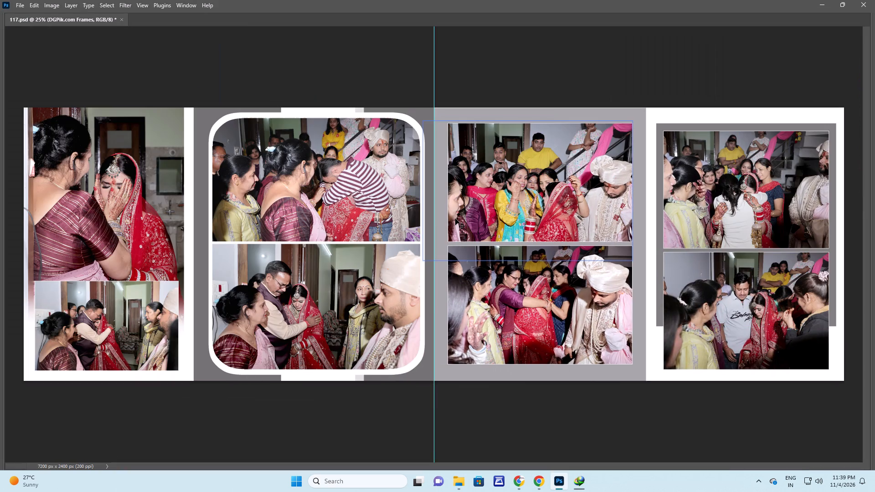
key("ctrl+s")
key("ctrl+s")
key("ctrl+w")
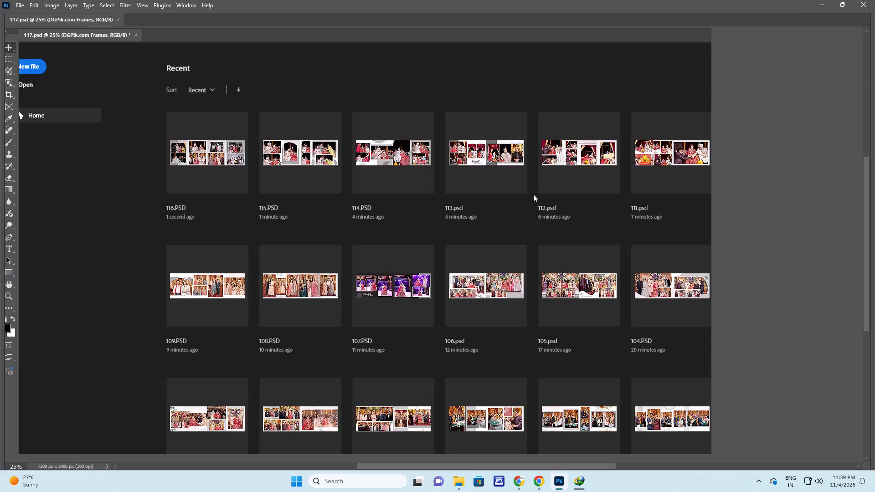
Switch to File Explorer and move 117.psd into folder 01 inside New folder (5).
key("alt+Tab")
key("alt+Tab")
key("alt+Tab")
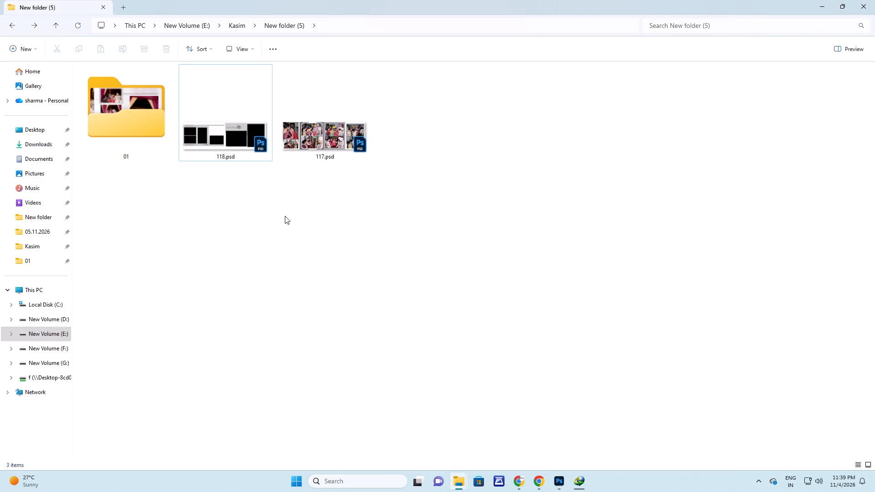
left_click(250, 174)
right_click_drag(321, 167, 329, 171)
left_click(356, 204)
left_click_drag(244, 130, 221, 130)
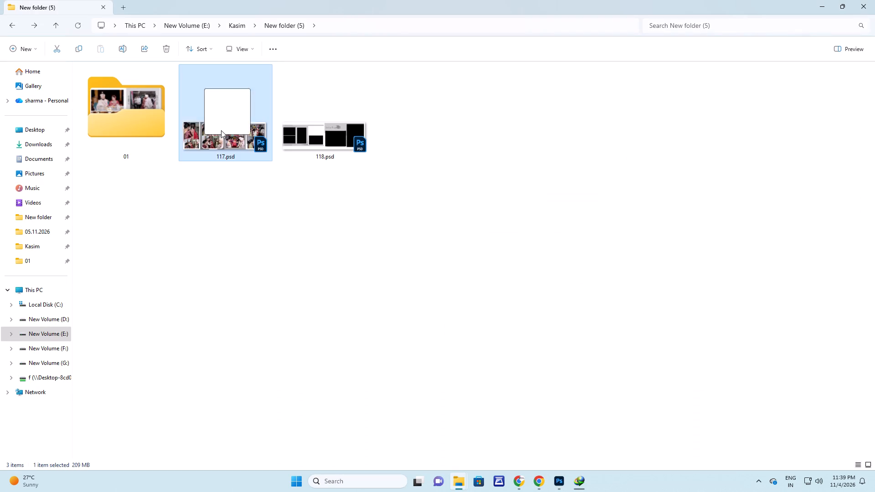
left_click_drag(221, 130, 152, 122)
Open 118.psd from New folder (5) in Photoshop.
left_click_drag(230, 123, 85, 281)
key("alt+Tab")
key("alt+Tab")
key("alt+Tab")
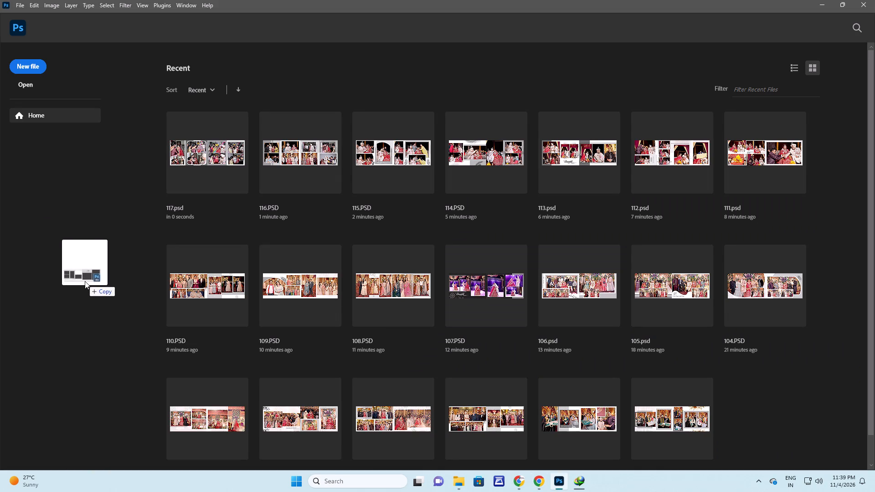
left_click_drag(85, 281, 83, 277)
Select the top placeholder layer of all seven photo frames across the spread, working from left to right.
right_click(95, 203, "shift")
left_click(103, 206, "shift")
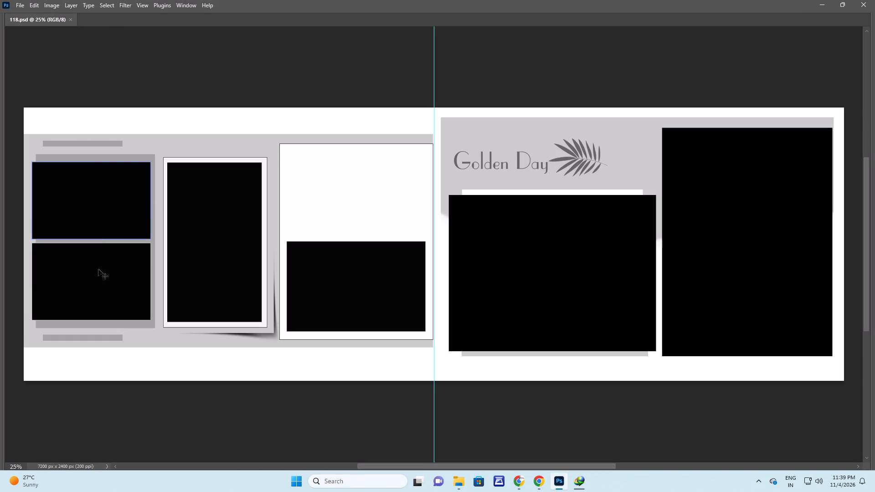
right_click(98, 269, "shift")
left_click(103, 272, "shift")
right_click(240, 227, "shift")
left_click(246, 231, "shift")
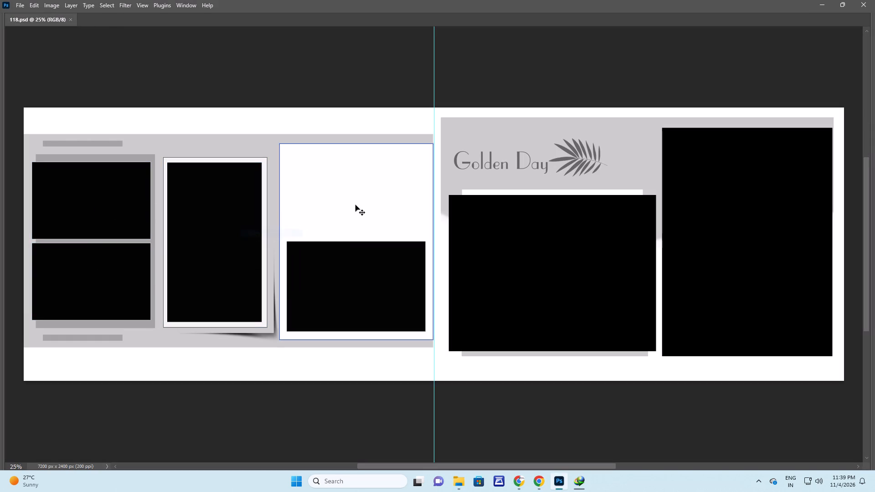
right_click(355, 205, "shift")
left_click(360, 208, "shift")
right_click(366, 266, "shift")
left_click(374, 271, "shift")
right_click(554, 242, "shift")
left_click(559, 245, "shift")
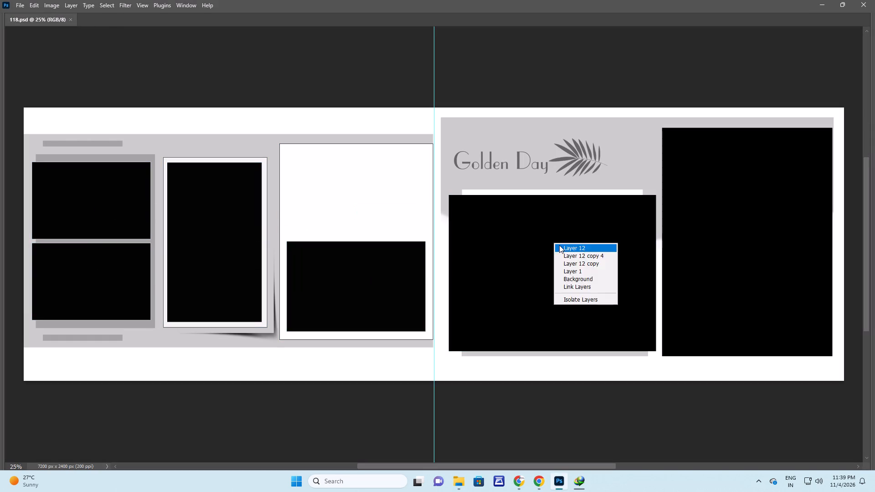
right_click(747, 220, "shift")
left_click(755, 225, "shift")
Start the Photos Fill With Sequence action and look for source photos in the folder above 01 (120).
key("F9")
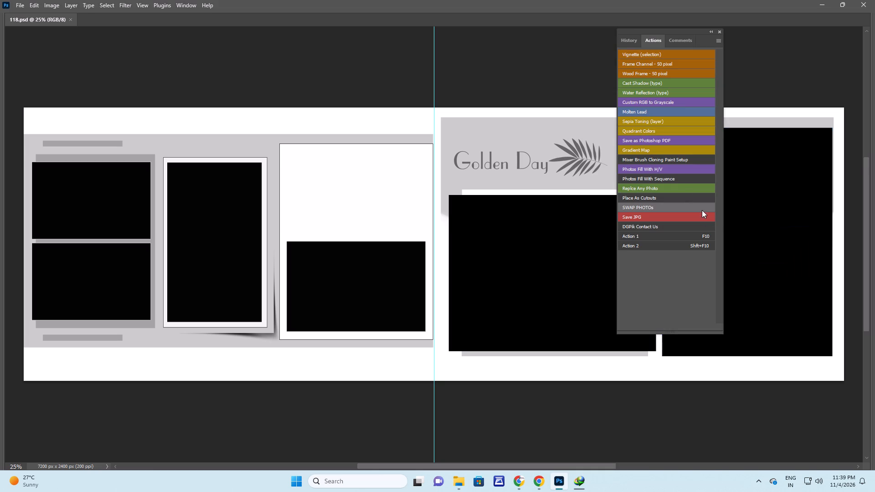
left_click(665, 180)
left_click(59, 25)
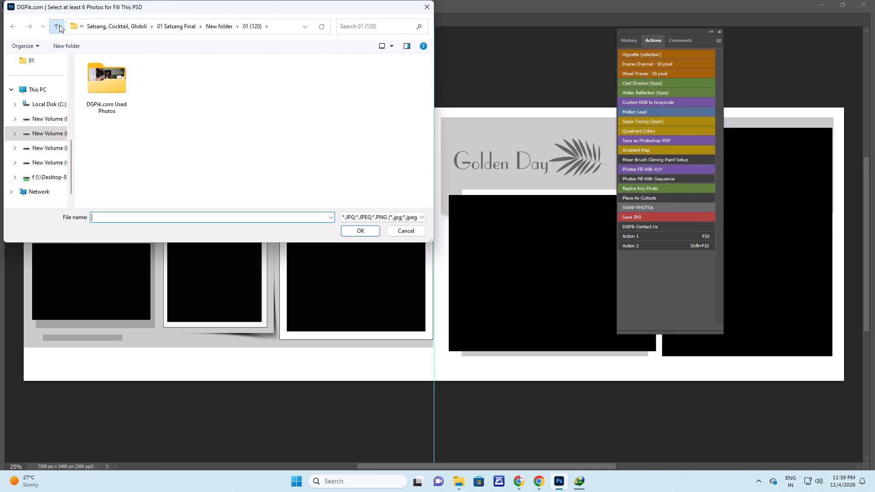
scroll(206, 113, "down", 5)
left_click(369, 215)
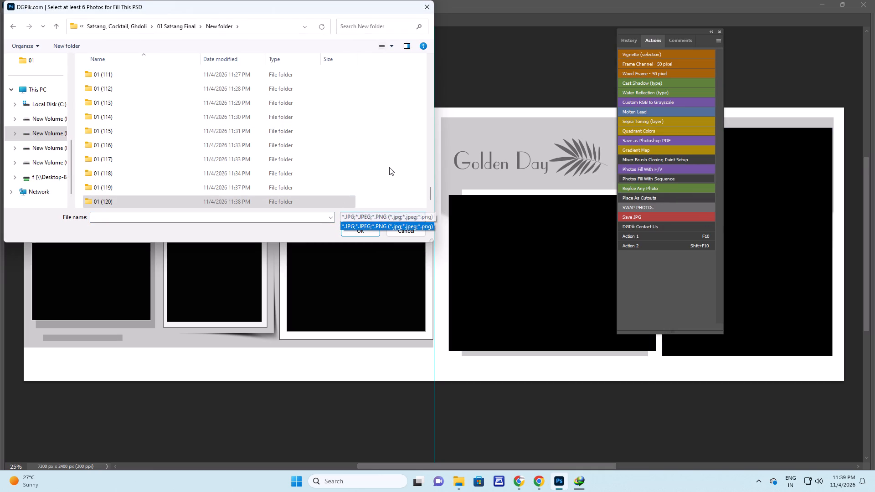
left_click(390, 166)
scroll(390, 166, "down", 4)
Switch to the desktop's Kasim folder and move the folder shortcuts 01 (88) to 01 (120) into +++Ok.
key("alt+Tab")
key("alt+Tab")
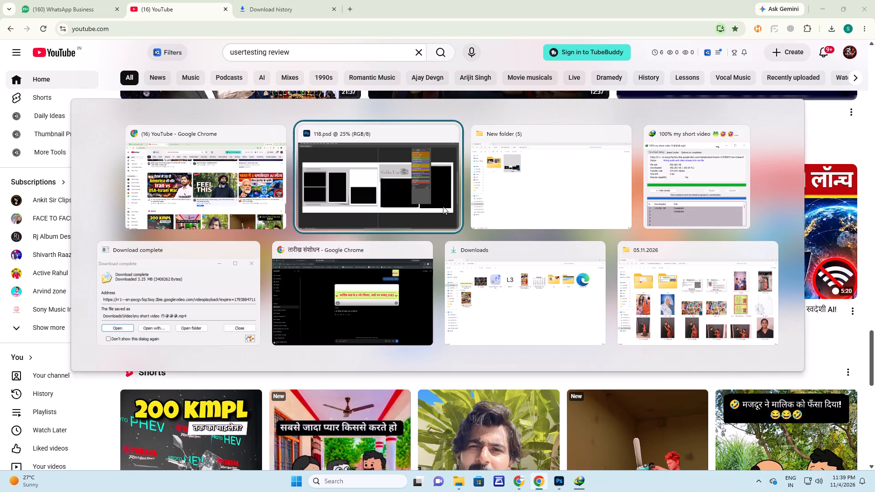
key("alt+Tab")
key("alt+Tab")
key("alt+Tab")
key("alt+Tab")
key("alt+Tab")
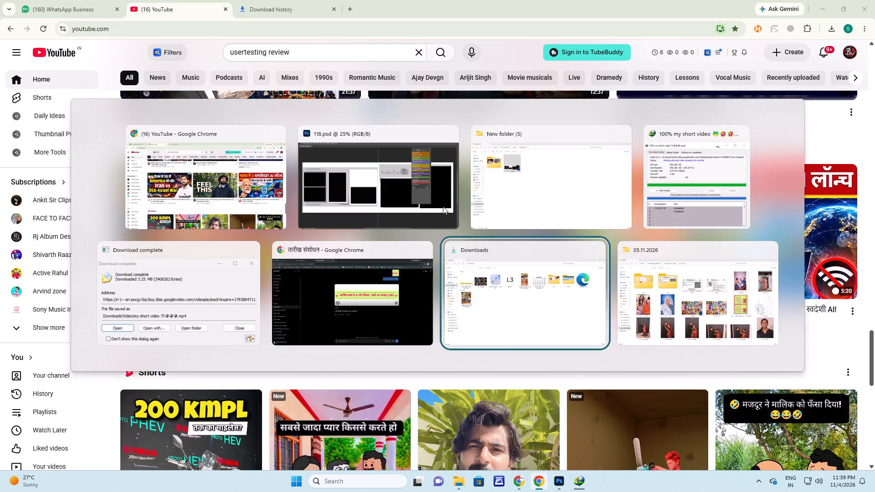
key("alt+Tab")
key("super+d")
double_click(93, 108)
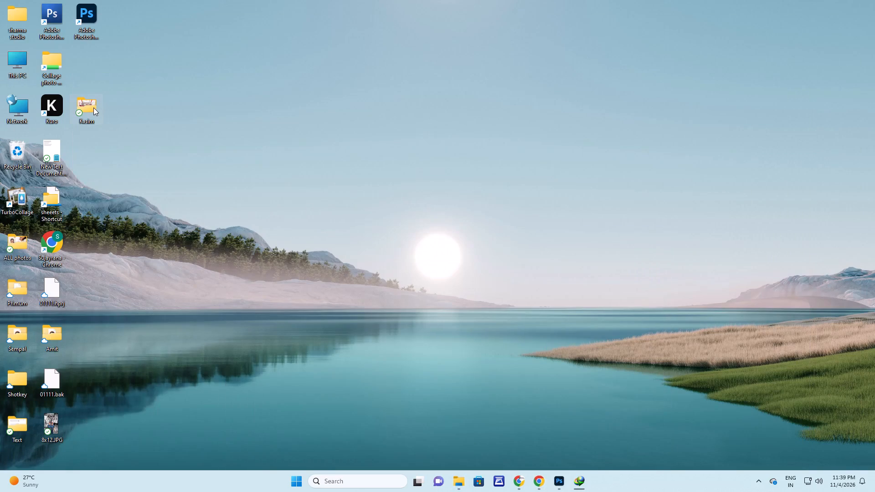
left_click(542, 239)
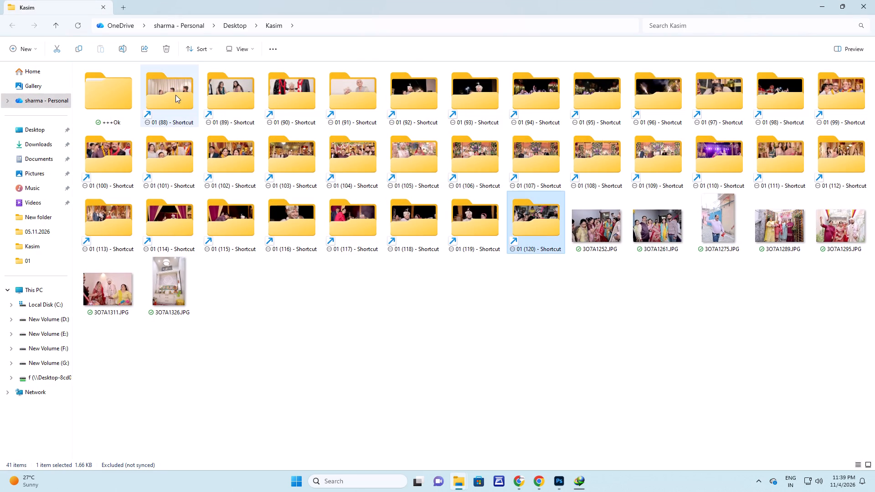
left_click(163, 89, "ctrl+shift")
key("ctrl+x")
double_click(119, 94)
key("ctrl+v")
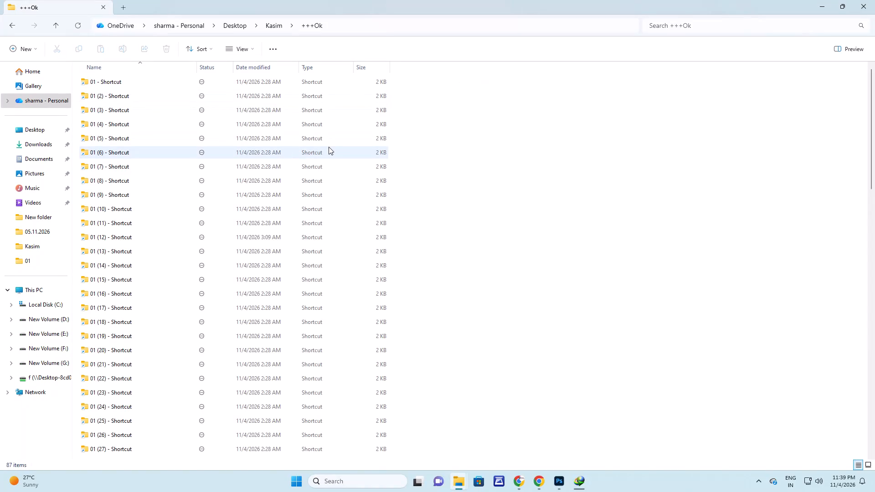
Move the seven loose photos, 3O7A1252 to 3O7A1326, into a new subfolder of Kasim named New folder.
left_click(334, 148)
left_click_drag(580, 184, 132, 86)
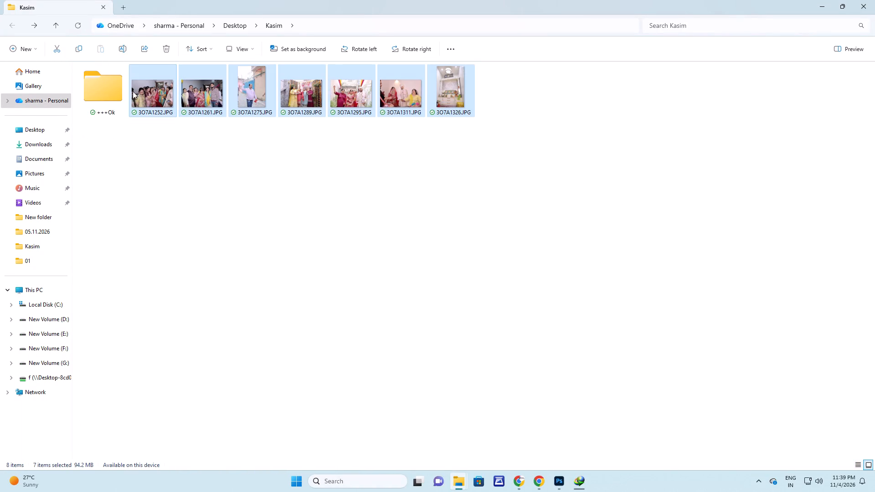
key("ctrl+x")
right_click(252, 160)
left_click(312, 317)
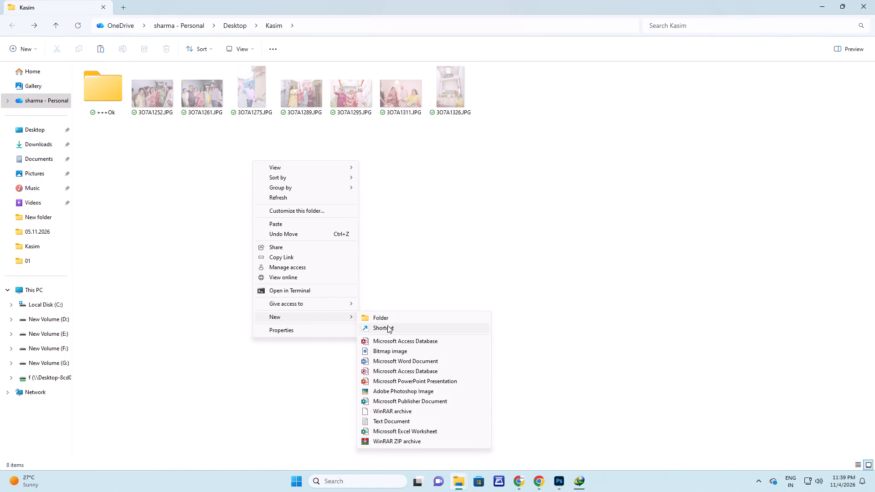
left_click(398, 318)
left_click_drag(327, 250, 330, 244)
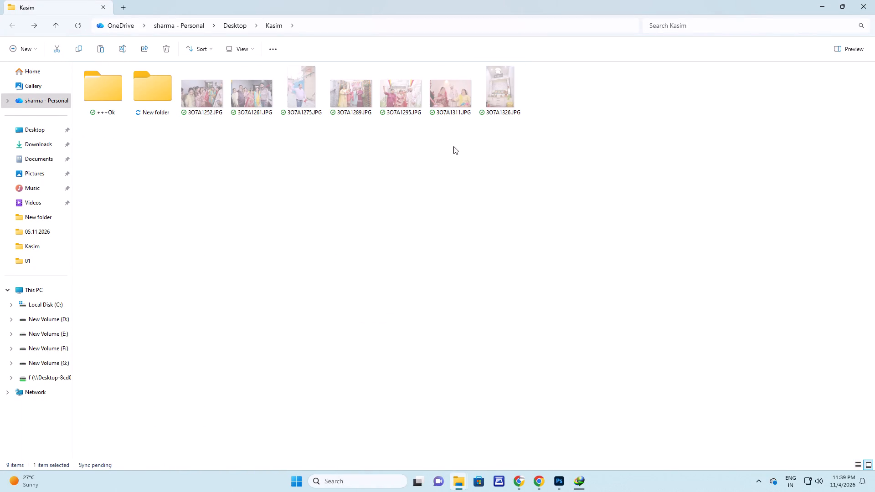
double_click(167, 84)
key("ctrl+v")
left_click_drag(460, 201, 467, 204)
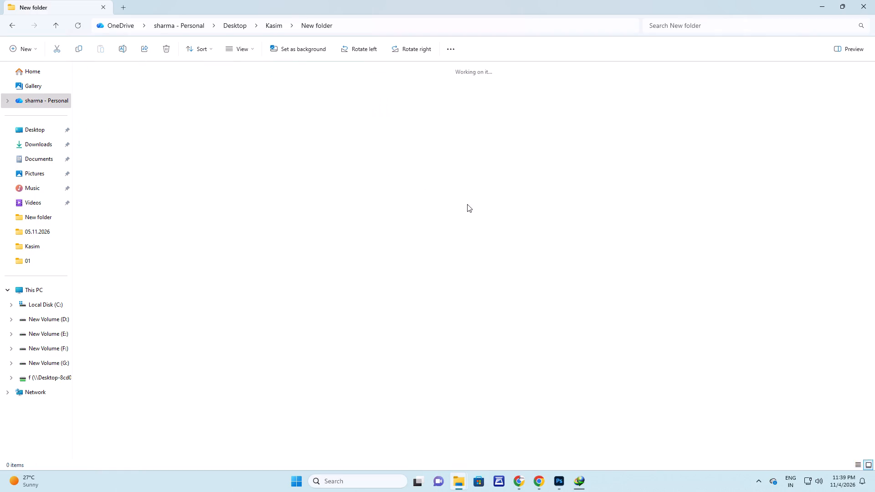
Return to Photoshop's photo selection and fill the placeholders with all seven photos from Desktop > Kasim > New folder.
key("alt+Tab")
key("alt+Tab")
key("alt+Tab")
key("alt+Tab")
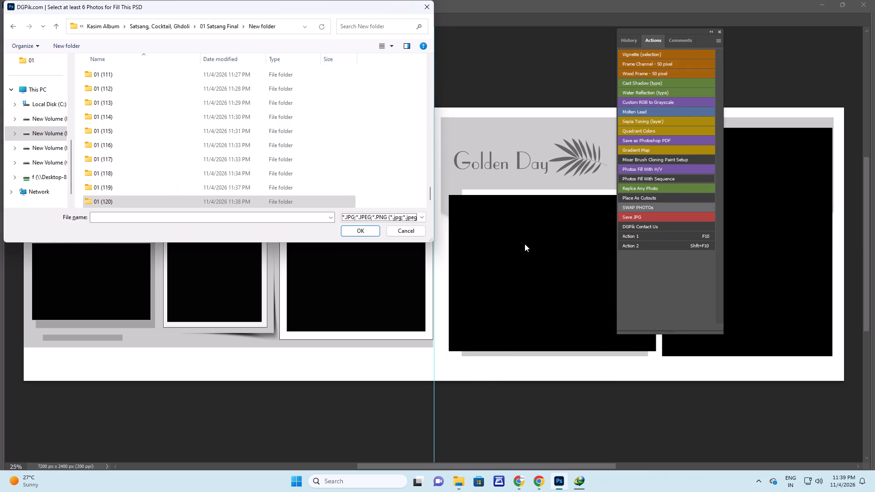
left_click(26, 90)
scroll(37, 97, "up", 3)
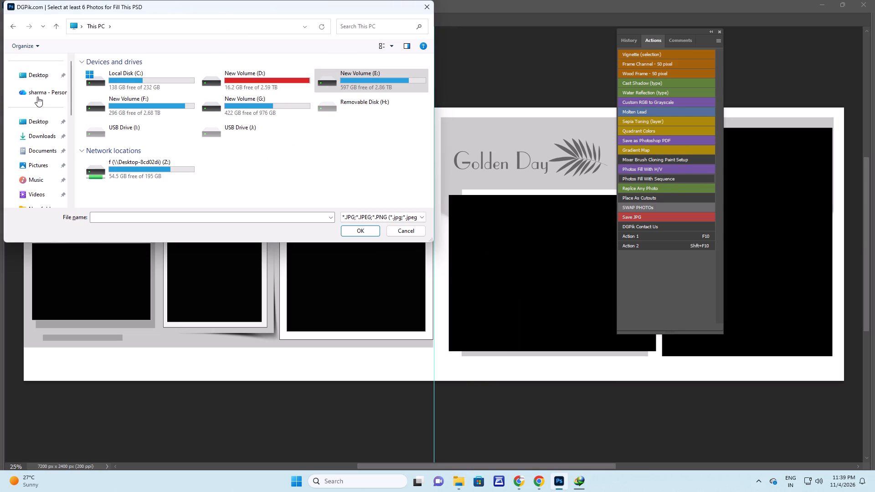
scroll(37, 97, "up", 4)
left_click(36, 121)
left_click(201, 133)
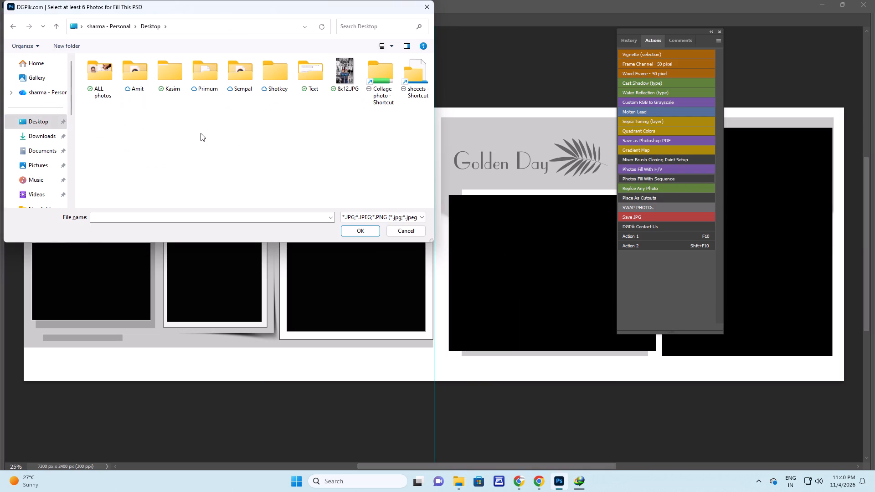
left_click(361, 104)
key("k")
key("Return")
double_click(149, 86)
left_click(234, 116)
key("ctrl+a")
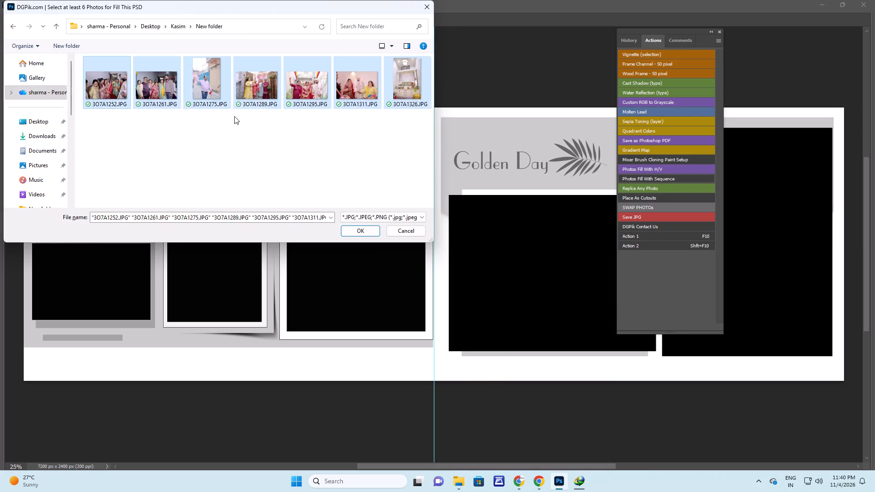
key("Return")
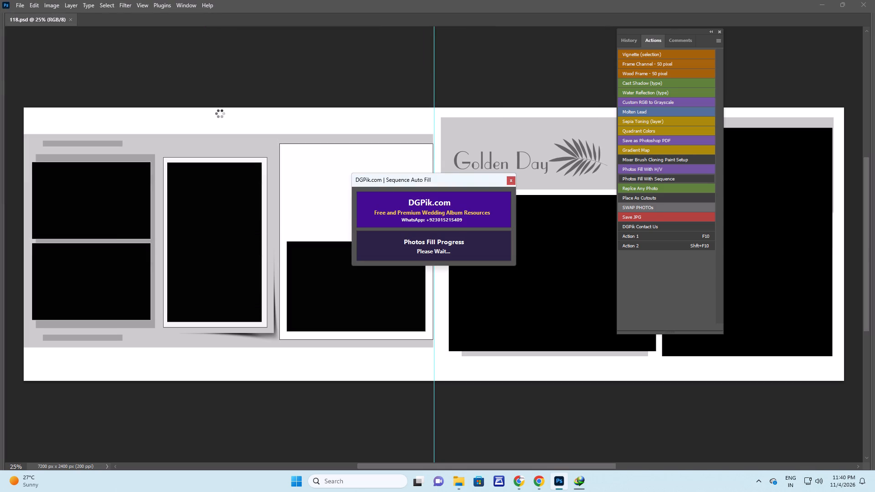
Show the hidden system tray icons.
left_click(762, 481)
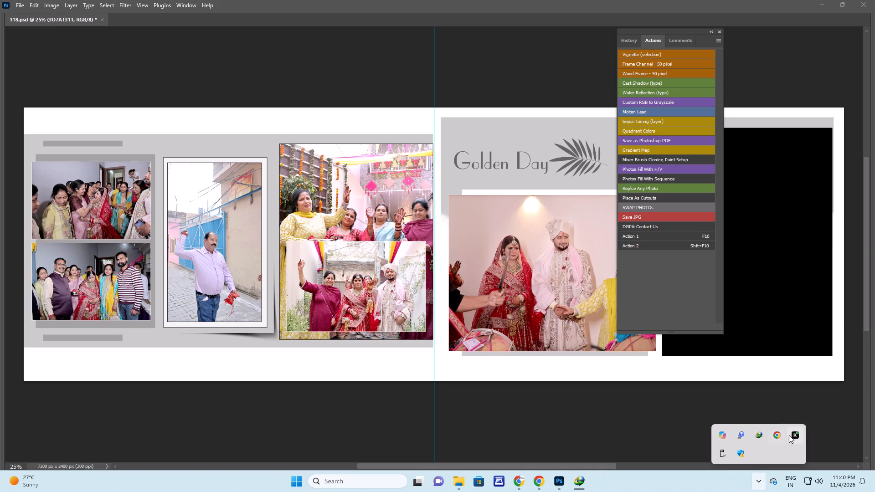
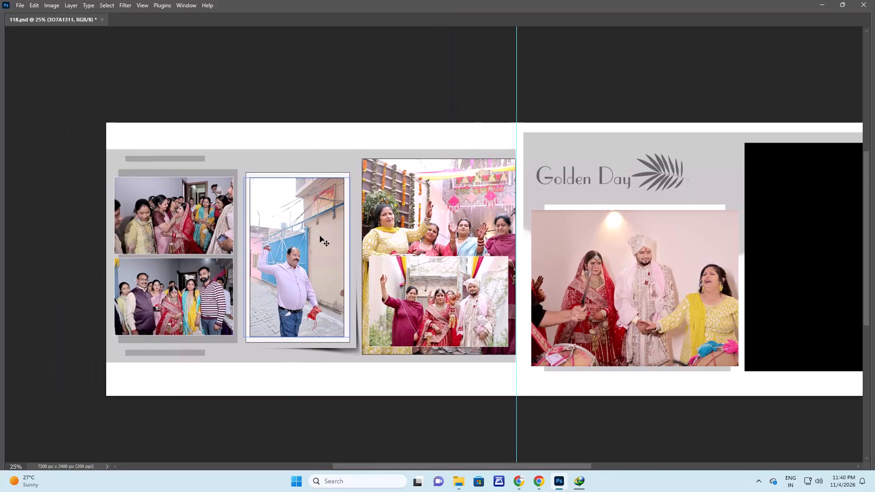
Enlarge photo 3O7A1275 of the man with the raised arm so it fills its portrait frame.
right_click(317, 228)
left_click(323, 231)
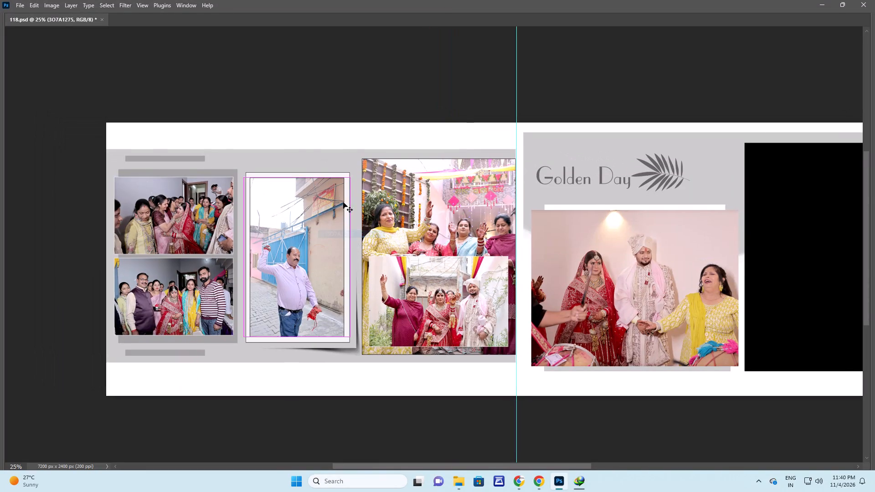
key("ctrl+t")
left_click_drag(348, 177, 396, 161, "shift")
key("Return")
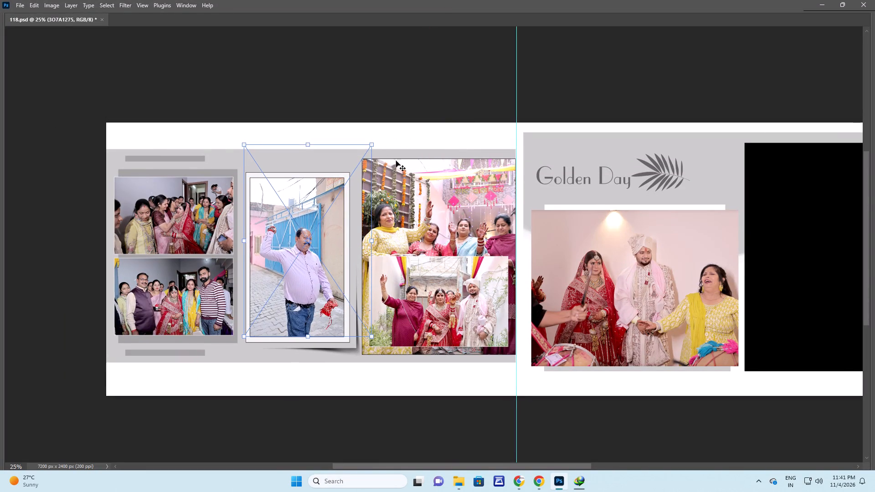
key("space")
triple_click(316, 242, "ctrl")
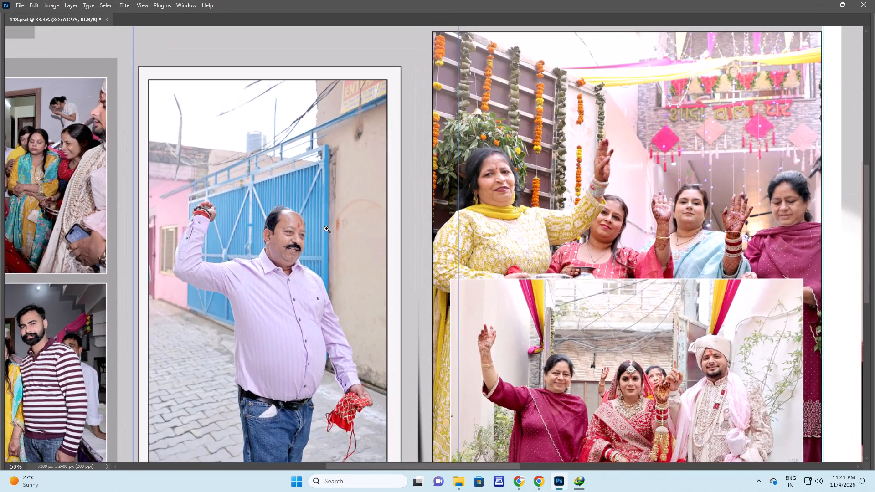
right_click(328, 219)
left_click(338, 223)
key("space")
right_click(330, 195)
left_click(343, 202)
Shrink photo 3O7A1289 and move it up so all four women show in the upper part of their frame.
key("alt+Tab")
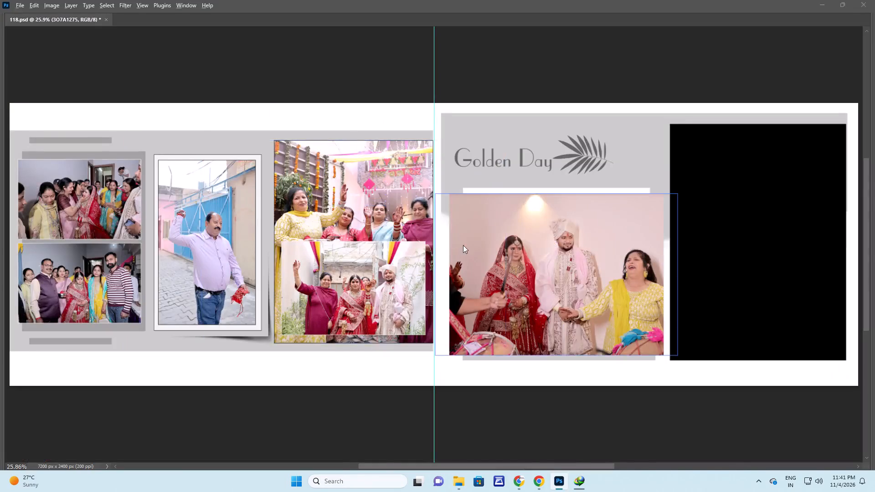
key("alt+Tab")
key("space")
key("space")
key("space")
key("space")
key("space")
key("space")
key("space")
key("space")
key("space")
key("space")
key("space")
key("space")
left_click_drag(563, 271, 437, 270)
right_click(263, 208)
left_click(275, 213)
key("ctrl+t")
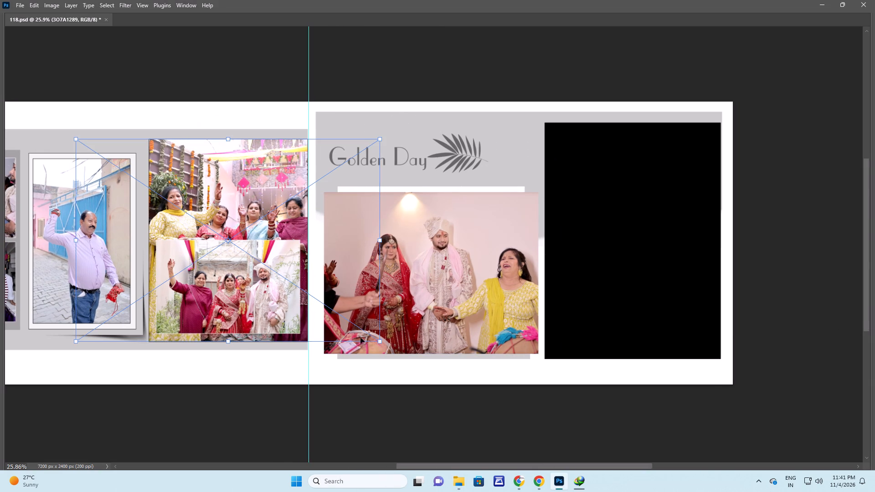
left_click_drag(378, 340, 325, 286, "alt+shift")
left_click_drag(297, 260, 288, 220)
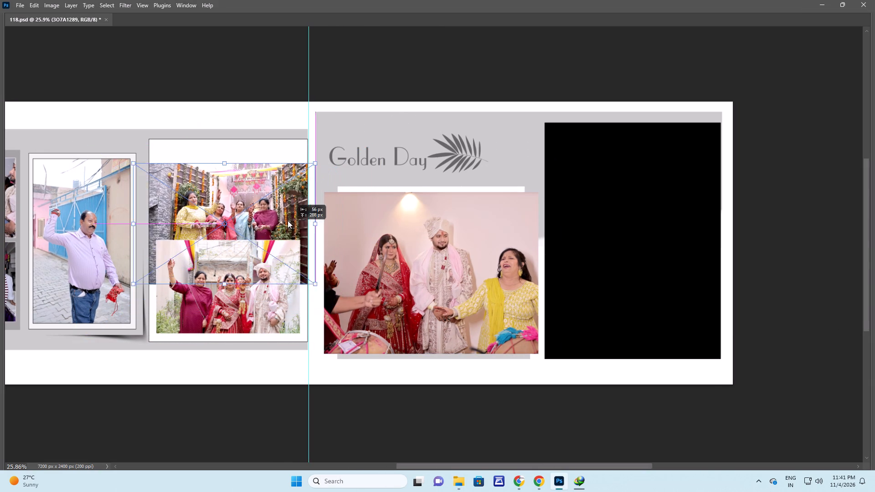
left_click_drag(288, 220, 289, 215)
left_click_drag(310, 256, 332, 261, "shift")
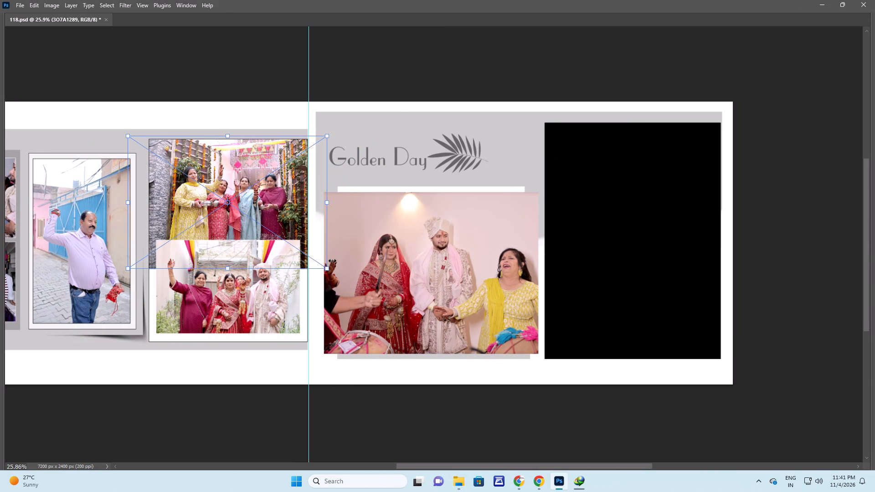
key("Return")
Run Action 1 on the DGPik.com Frames layer behind the four women's photo.
right_click(194, 187)
left_click_drag(206, 196, 208, 200)
key("F10")
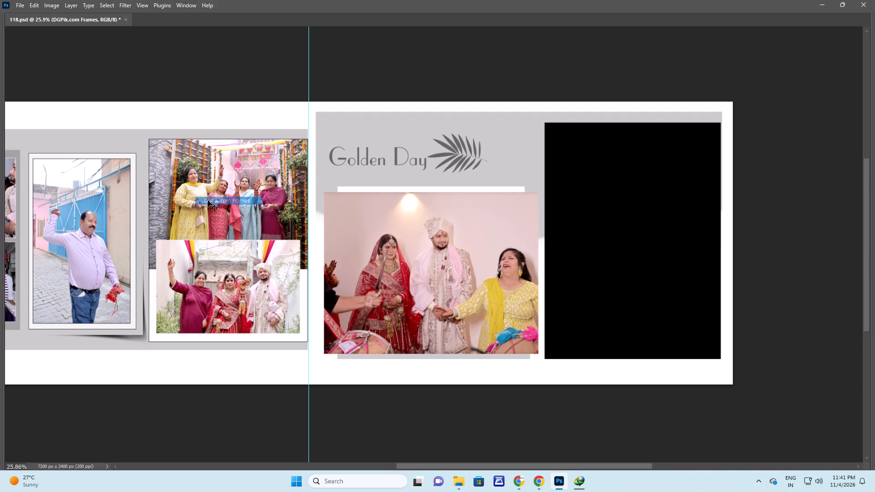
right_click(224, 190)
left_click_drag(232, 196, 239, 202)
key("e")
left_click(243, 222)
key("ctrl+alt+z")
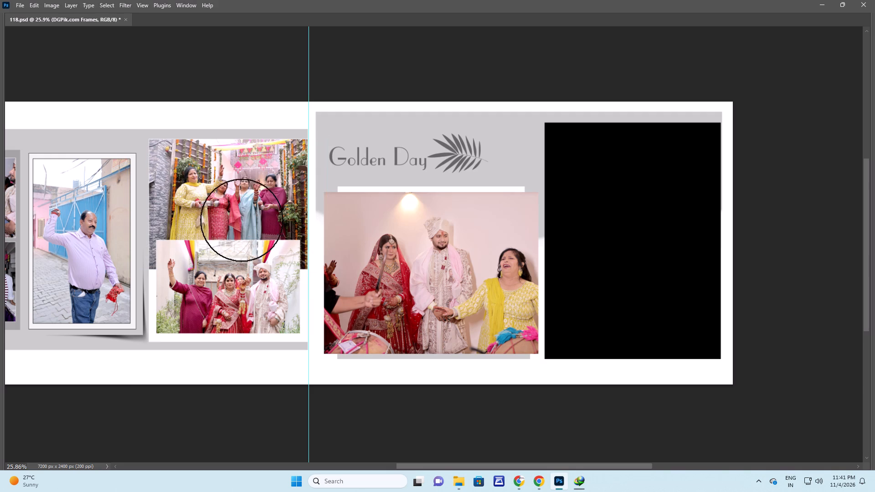
Rasterize photo 3O7A1289 and softly erase its bottom edge with a smaller Eraser so it fades into the white frame.
key("v")
right_click(246, 199)
left_click(254, 205)
key("e")
key("v")
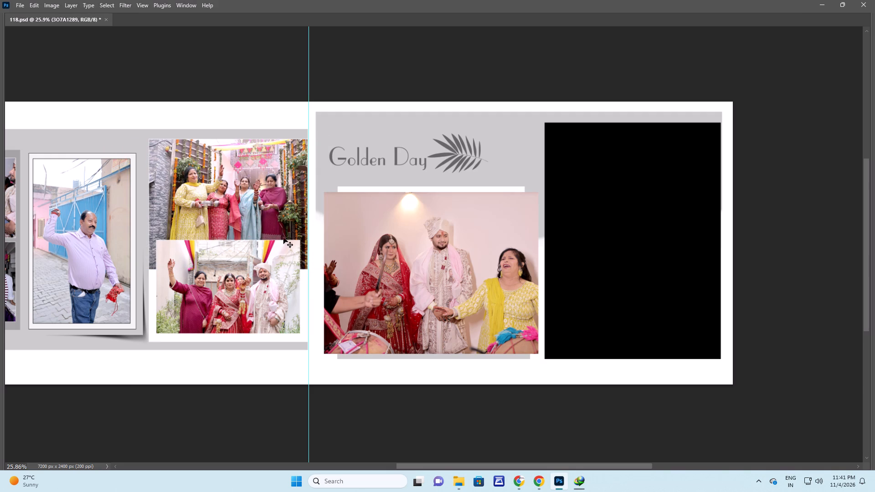
right_click(240, 200)
left_click(247, 205)
key("e")
left_click(253, 225)
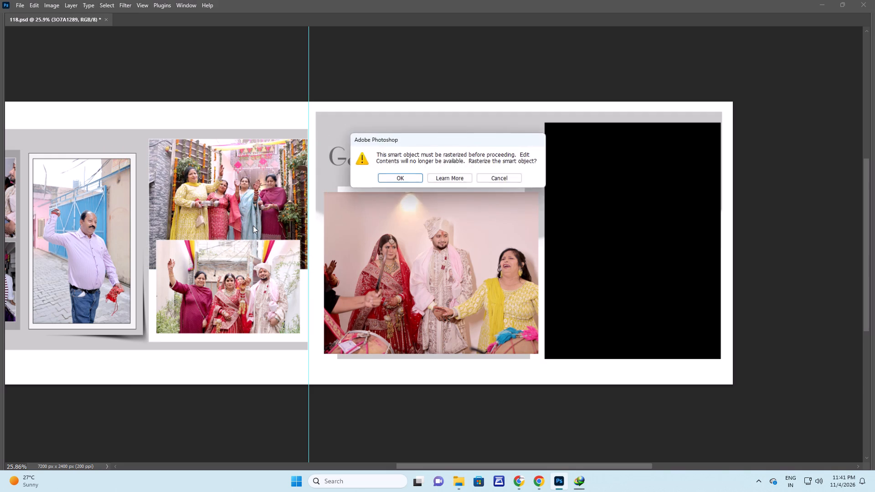
key("Return")
key("bracketleft")
key("bracketleft")
key("bracketleft")
key("bracketleft")
key("bracketleft")
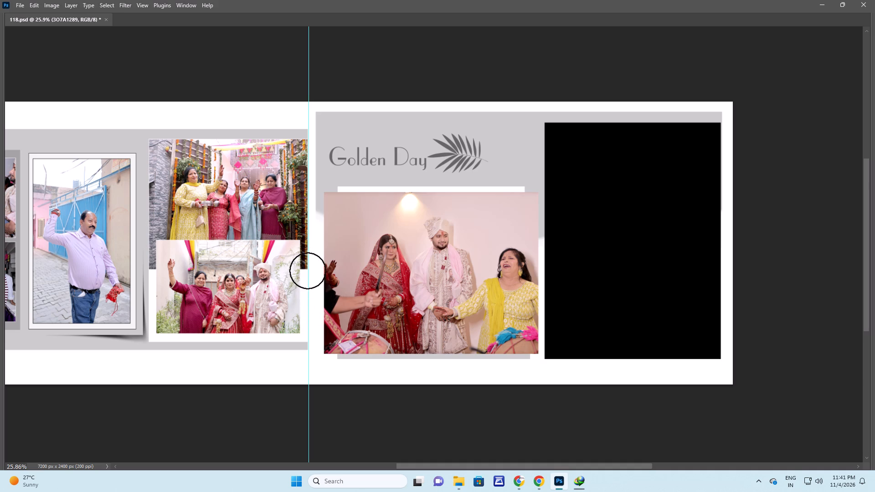
left_click(308, 271)
left_click_drag(308, 271, 151, 265)
left_click(151, 265)
left_click_drag(149, 271, 177, 299)
Run Action 1 on the DGPik.com Frames layer behind the couple's photo under the Golden Day title.
key("space")
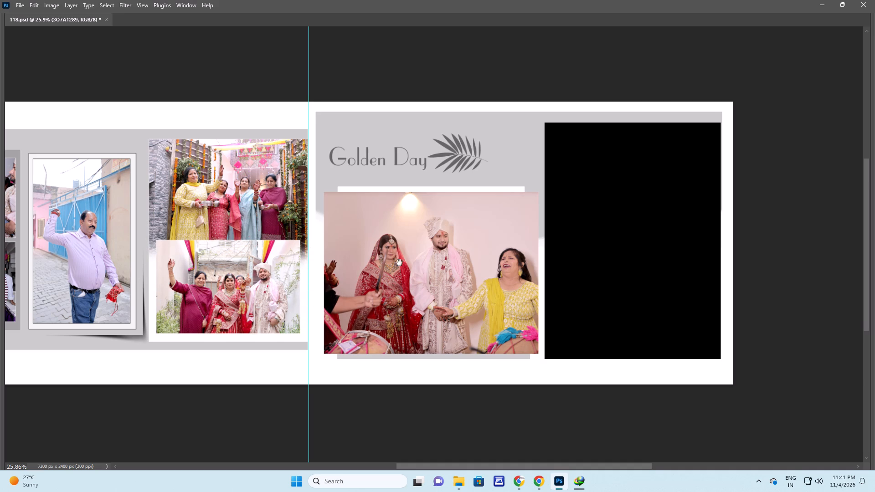
left_click_drag(417, 255, 405, 253)
key("v")
right_click(432, 238)
left_click(448, 248)
key("F10")
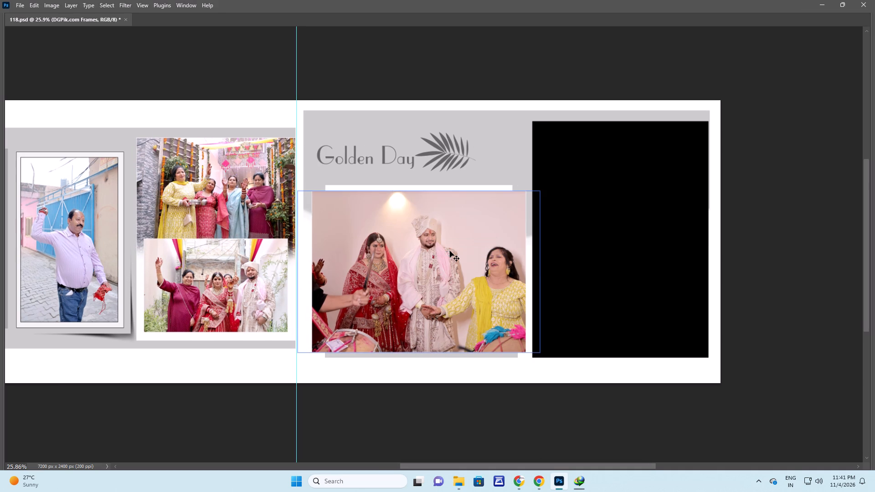
Shift the couple's photo 3O7A1311 slightly to the left within its frame.
right_click(458, 235)
left_click(468, 241)
key("ctrl+t")
left_click_drag(467, 243, 457, 243)
key("Return")
Fill the empty black placeholder on the right page with photo 3O7A1326 using Photos Fill With Sequence.
right_click(631, 220)
left_click(641, 225)
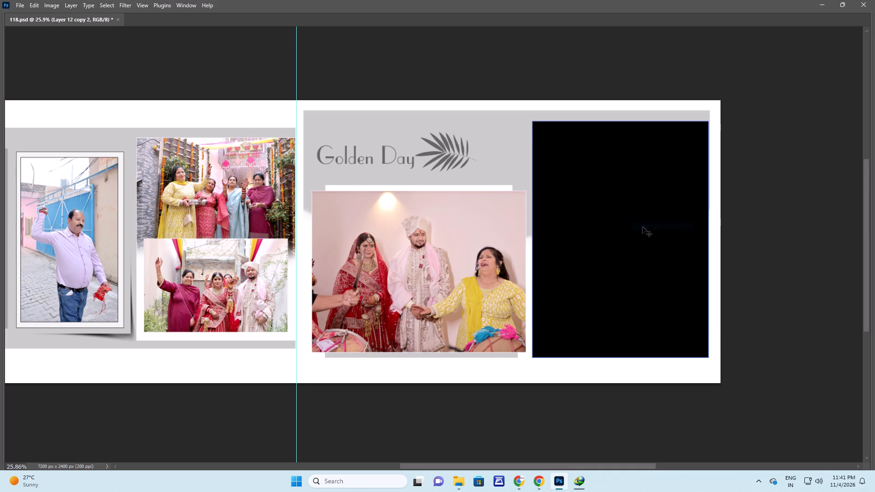
key("F9")
right_click(577, 181)
left_click(587, 189)
left_click(664, 179)
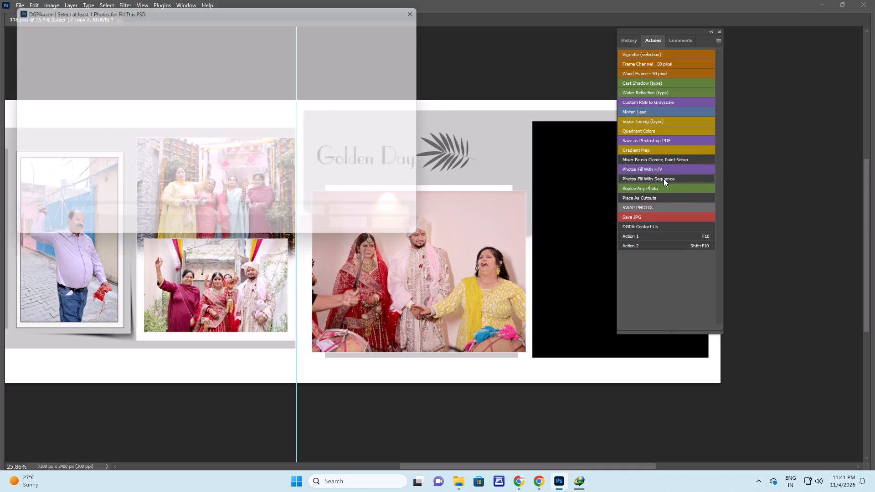
left_click(164, 88)
key("Return")
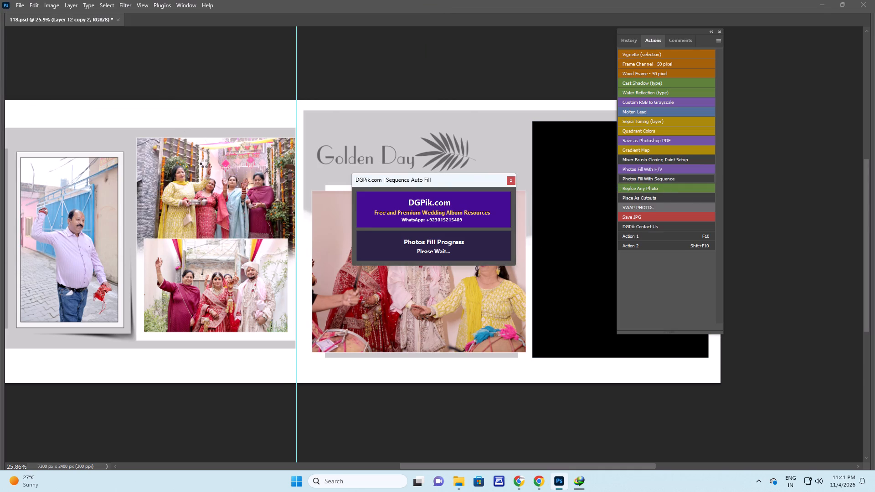
Enlarge the home temple photo 3O7A1326 and move it up slightly within its frame.
key("space")
key("space")
key("space")
key("space")
left_click_drag(396, 233, 189, 210)
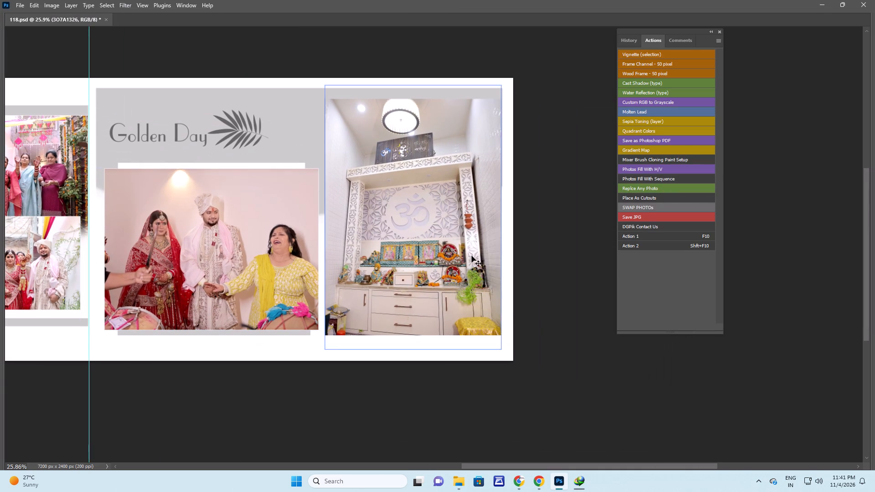
right_click_drag(436, 227, 443, 230)
left_click(451, 234)
key("ctrl+t")
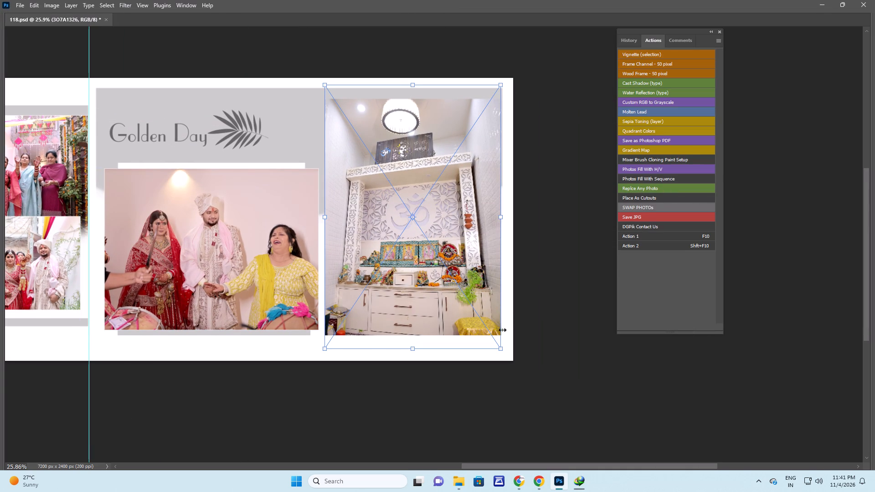
left_click_drag(500, 350, 521, 366, "shift")
left_click_drag(487, 323, 487, 320)
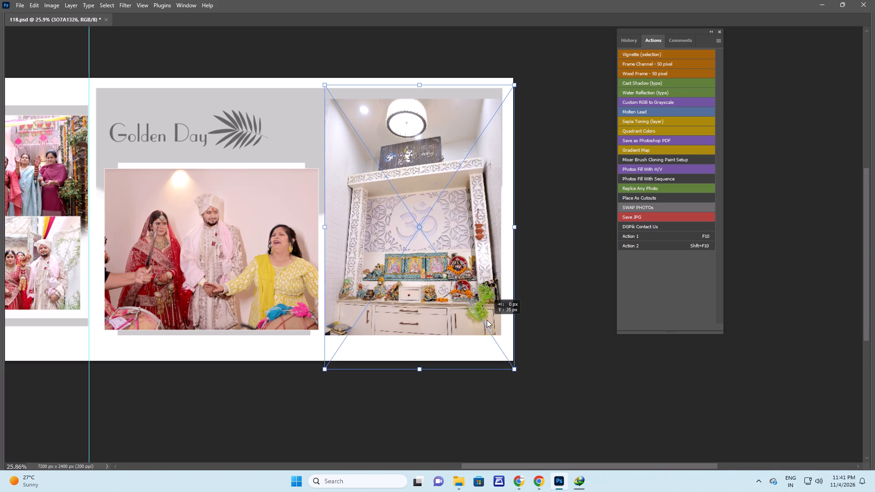
left_click_drag(487, 320, 487, 317)
key("Return")
Duplicate the temple photo, place the copy behind the framed photo and reduce its opacity to 10%.
key("alt+Left")
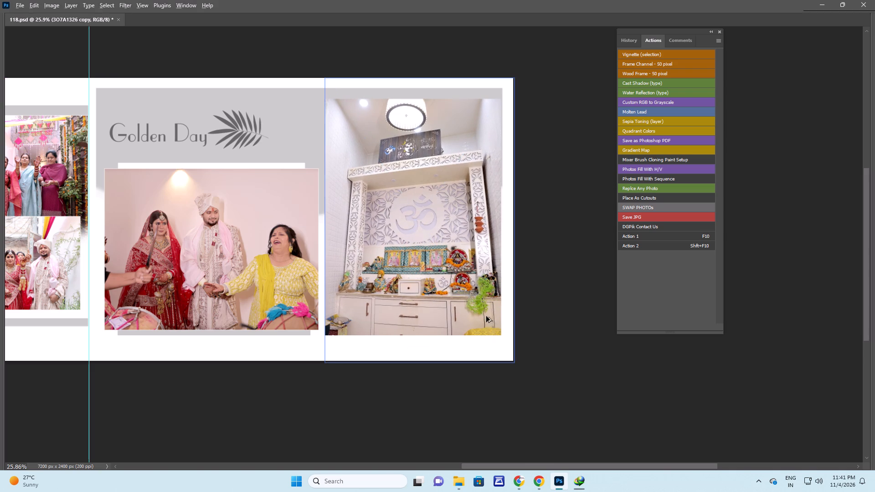
key("ctrl+bracketleft")
key("ctrl+bracketleft")
key("ctrl+bracketleft")
key("ctrl+alt+z")
key("1")
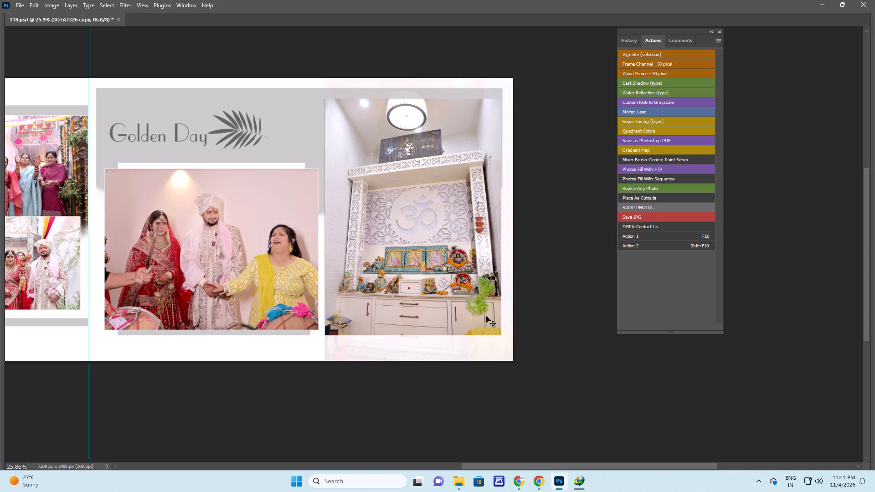
Rasterize the faded temple copy and softly erase its left edge from top to bottom.
key("e")
left_click(343, 179)
key("Return")
key("e")
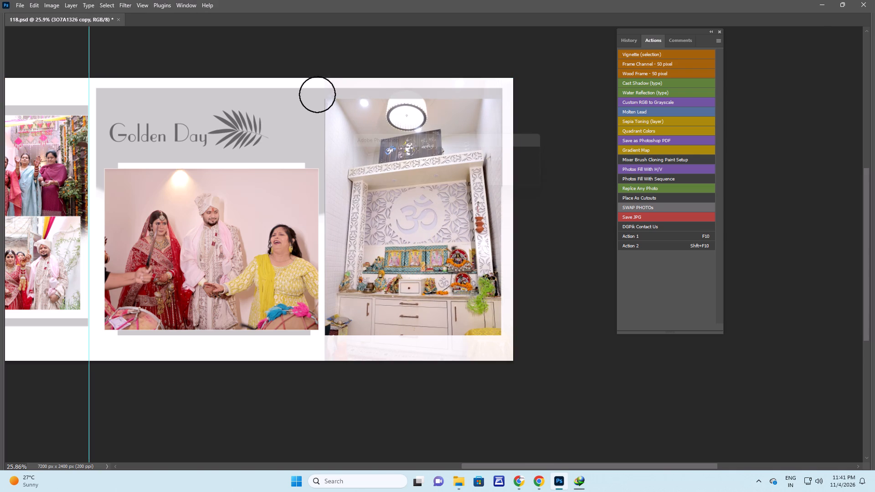
left_click_drag(317, 82, 317, 381)
Check the whole spread, hide the open panels and save 118.psd.
key("space")
key("space")
key("space")
key("space")
key("space")
key("space")
key("space")
key("space")
key("space")
key("space")
key("space")
left_click_drag(295, 262, 598, 276)
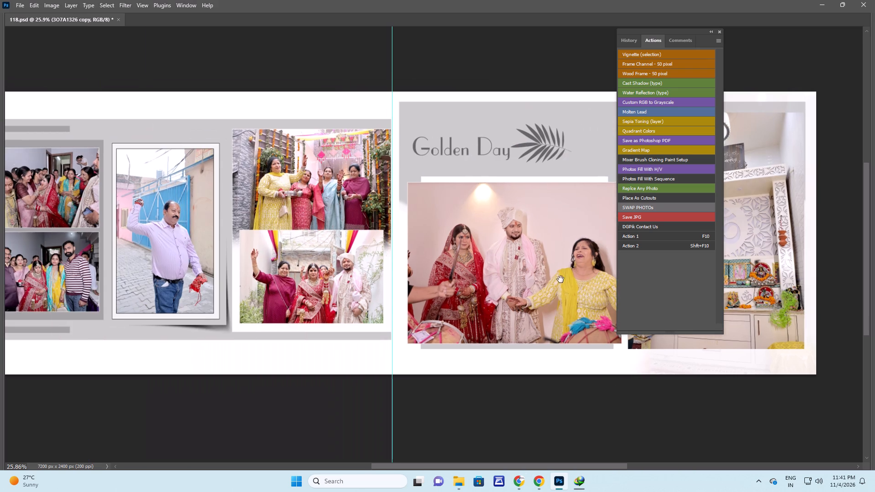
key("space")
key("space")
left_click_drag(154, 193, 281, 213)
key("v")
key("Tab")
key("Tab")
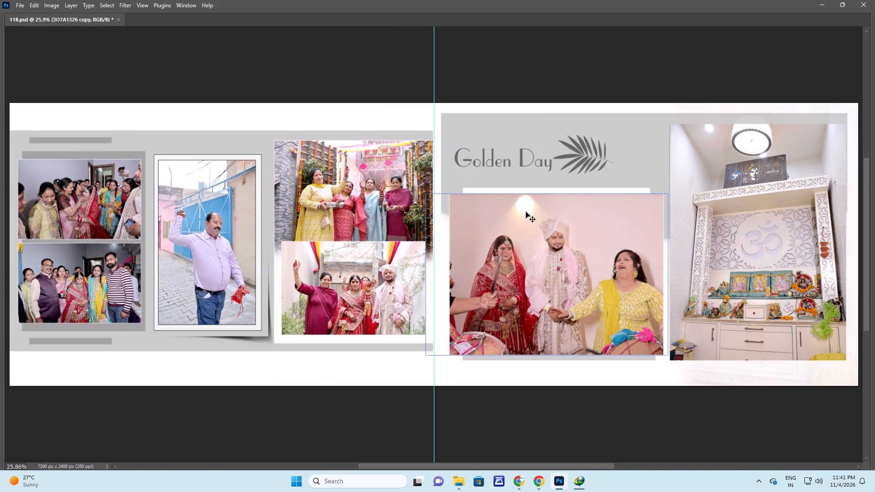
key("ctrl+s")
Enlarge the couple's photo 3O7A1311 slightly from its upper-left corner within the frame.
key("v")
right_click_drag(534, 250, 542, 254)
left_click(552, 261)
key("ctrl+t")
left_click_drag(428, 195, 418, 190, "shift")
key("Return")
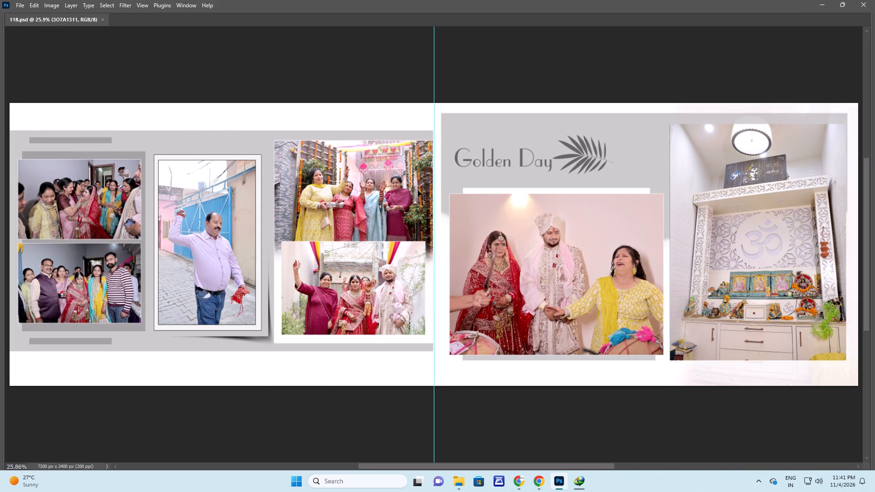
Save 118.psd again and close it.
key("ctrl+s")
key("ctrl+s")
key("ctrl+w")
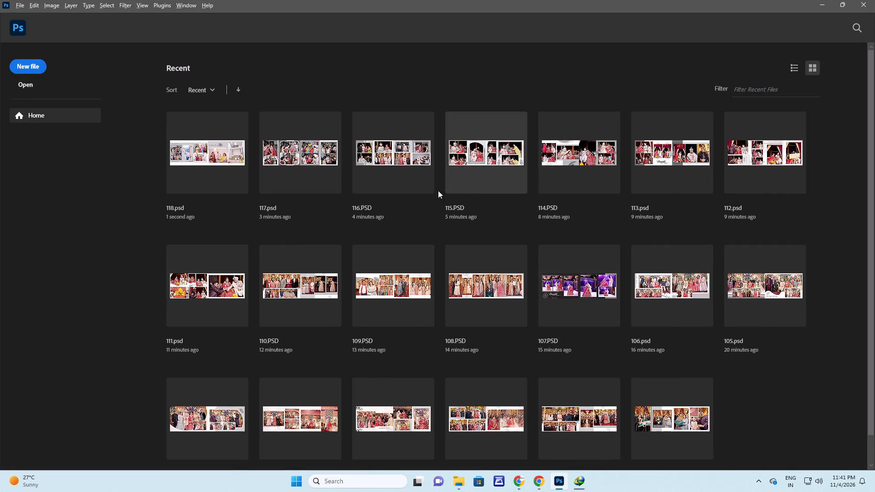
Switch to the New folder (5) window in File Explorer and open its 01 folder of saved spreads.
key("alt+Tab")
key("alt+Tab")
key("alt+Tab")
key("alt+Tab")
key("alt+Tab")
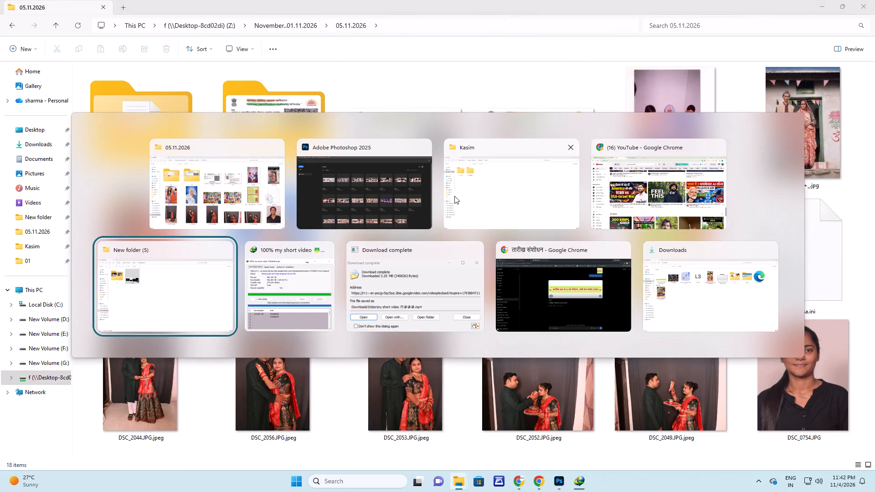
left_click(273, 180)
left_click_drag(234, 122, 129, 108)
double_click(129, 108)
scroll(355, 217, "up", 6, "ctrl")
scroll(406, 247, "up", 6, "ctrl")
scroll(489, 282, "down", 12)
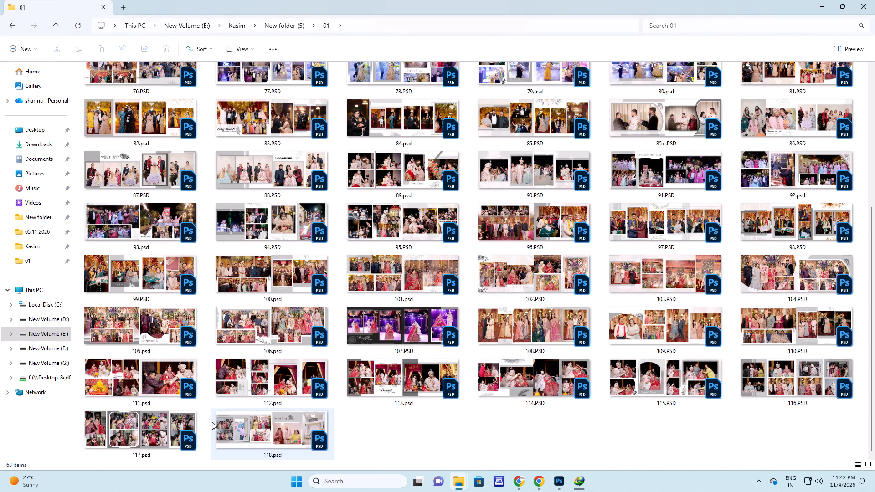
Open the saved spread 104.PSD from the 01 folder in Photoshop.
left_click(701, 329)
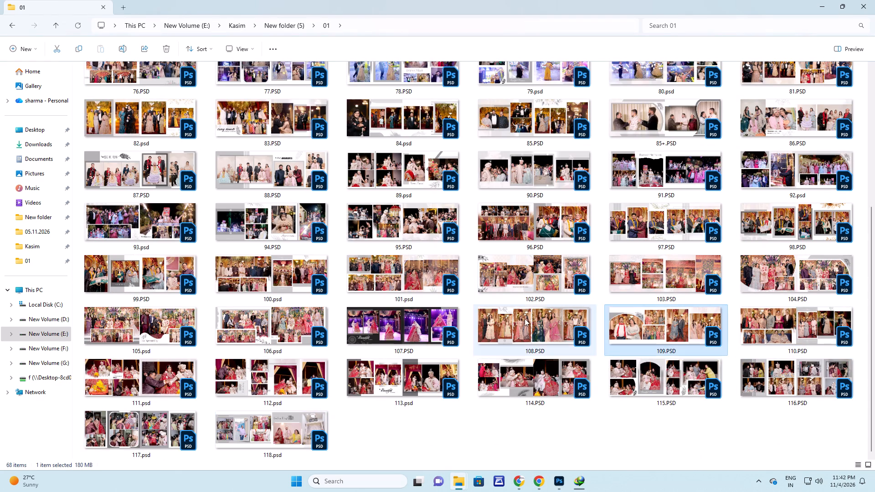
left_click(522, 317)
left_click_drag(798, 277, 799, 282)
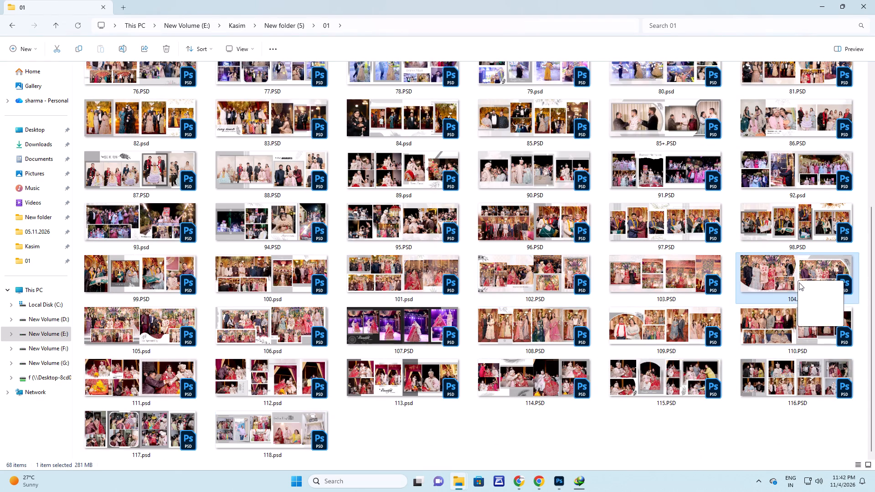
left_click_drag(799, 282, 768, 271)
left_click_drag(760, 263, 490, 310)
key("alt+Tab")
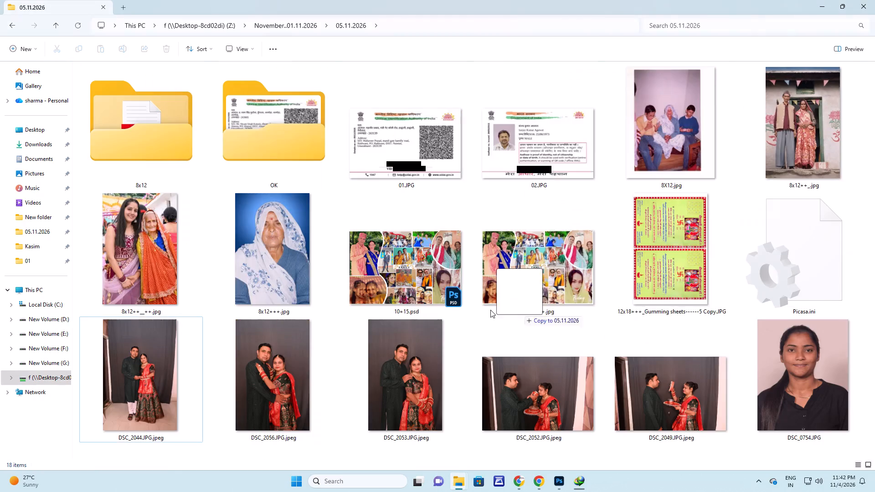
left_click_drag(490, 310, 24, 324)
key("alt+Tab")
key("alt+Tab")
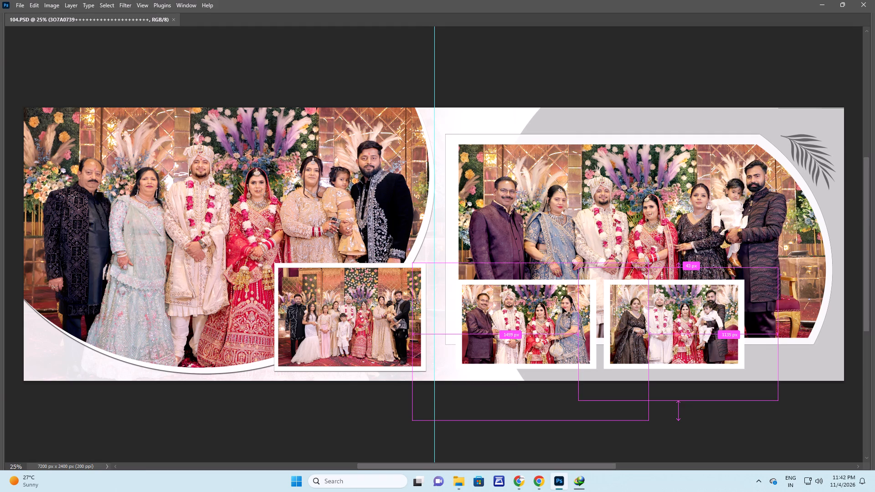
Close 104.PSD and return to the 01 folder in File Explorer.
key("ctrl+w")
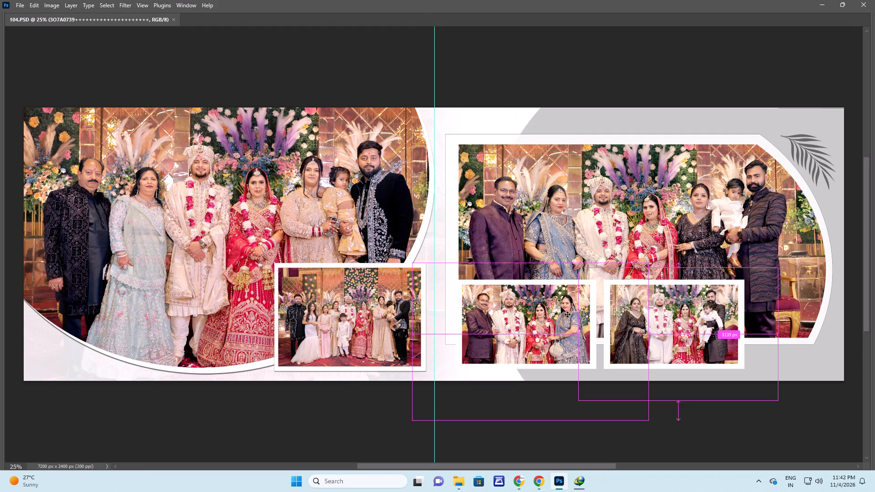
key("alt+Tab")
key("alt+Tab")
key("alt+Tab")
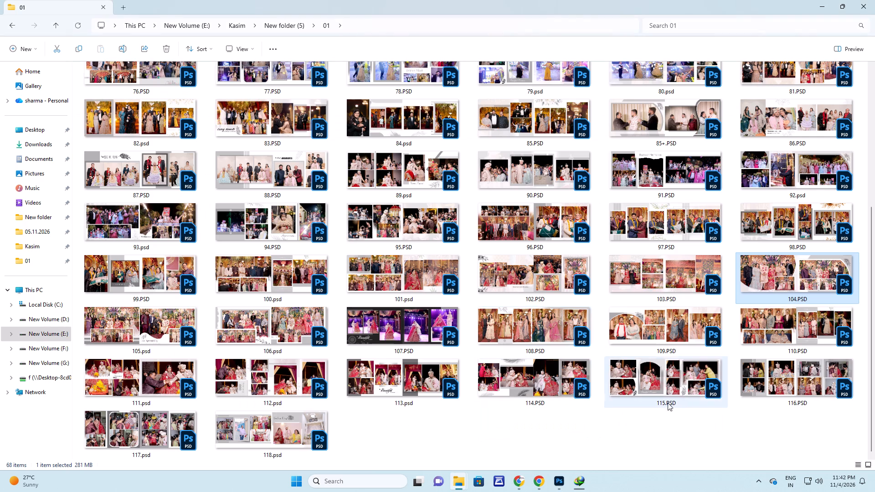
Preview the saved spread 106.psd in Picasa Photo Viewer and close the preview.
left_click(801, 333)
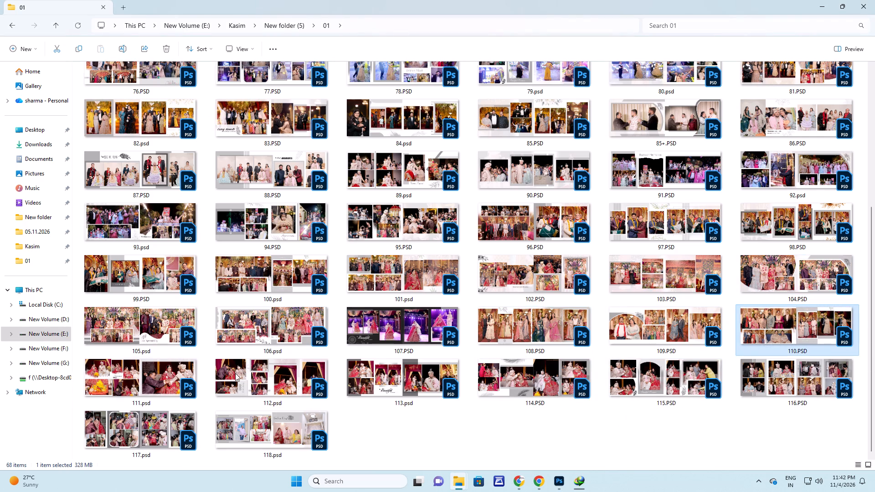
double_click(269, 335)
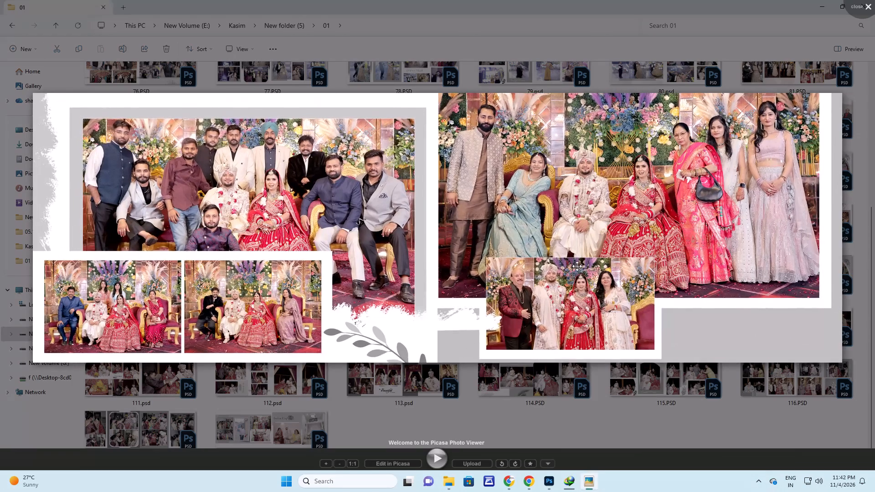
scroll(577, 266, "up", 3)
left_click(874, 0)
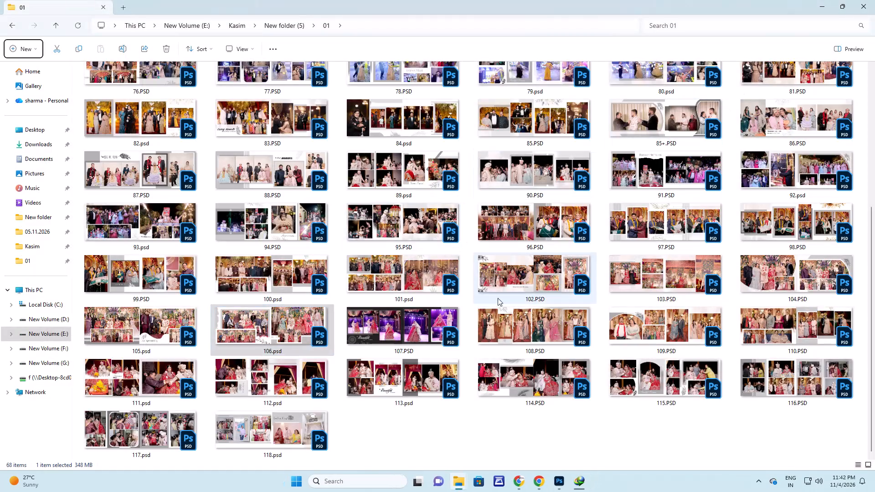
Review the spreads in folder 01 and in its New folder subfolder, and return to folder 01.
scroll(476, 368, "up", 3)
key("ctrl+a")
left_click(173, 164)
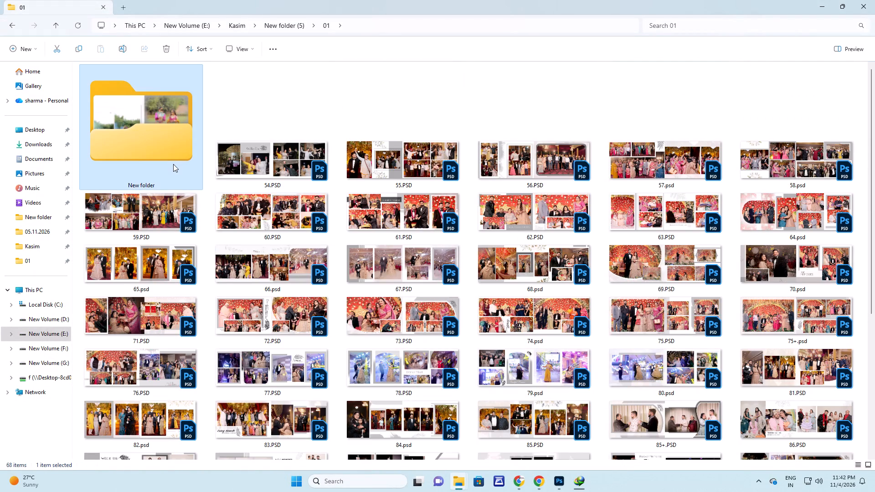
key("ctrl+a")
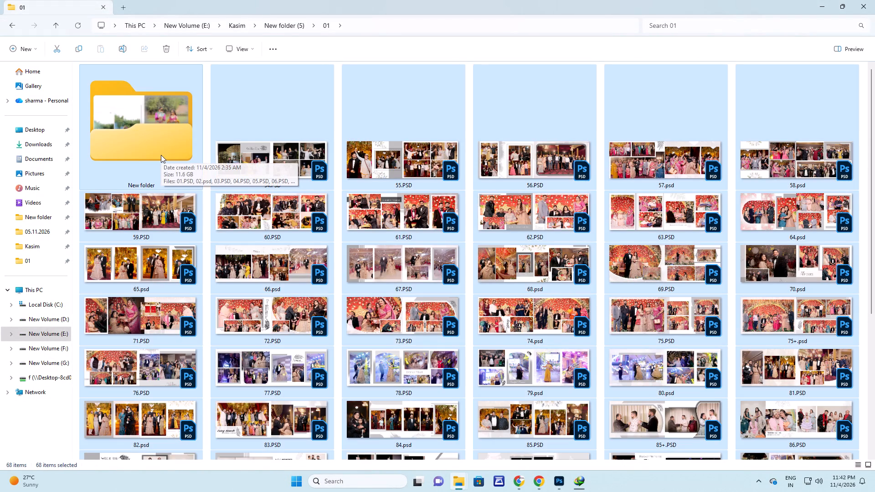
double_click(161, 155)
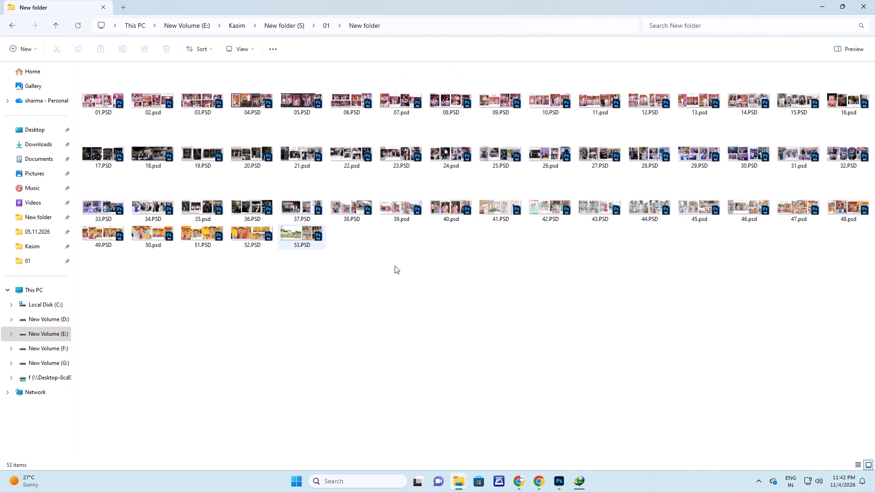
scroll(417, 275, "up", 6, "ctrl")
scroll(462, 350, "up", 5, "ctrl")
scroll(502, 350, "up", 5, "ctrl")
right_click(605, 438)
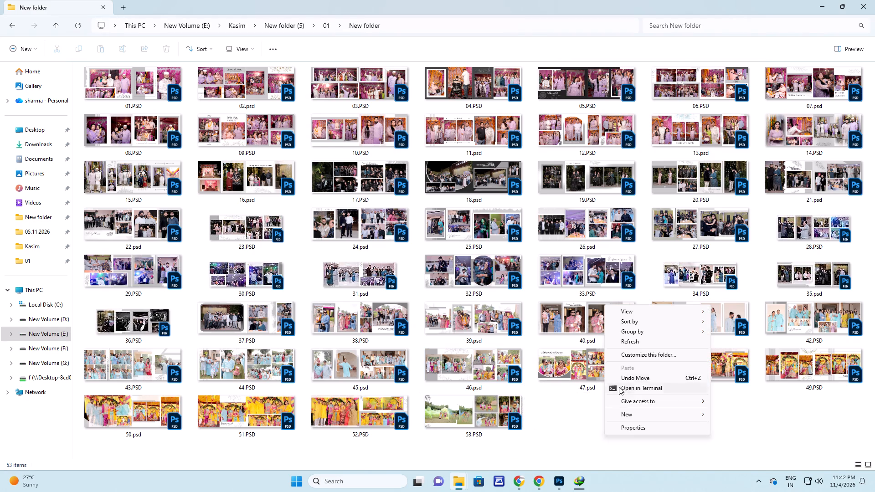
left_click(634, 341)
scroll(634, 341, "down", 5)
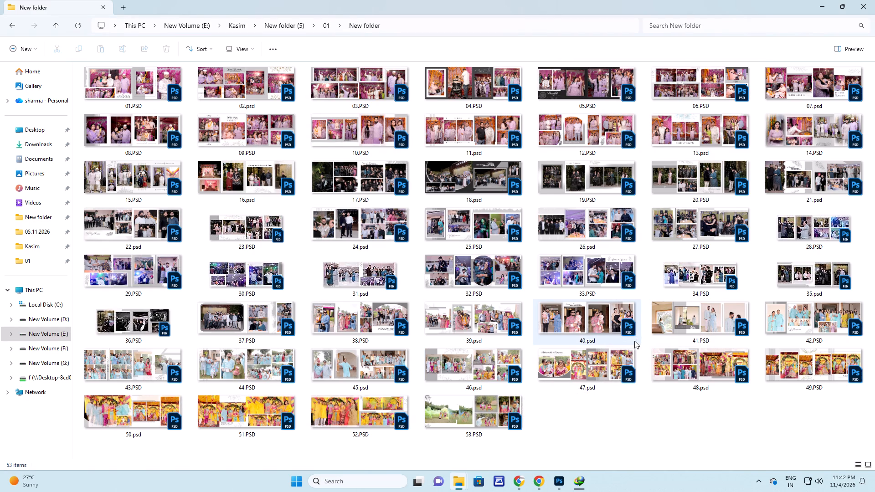
left_click(634, 341)
scroll(634, 341, "down", 11)
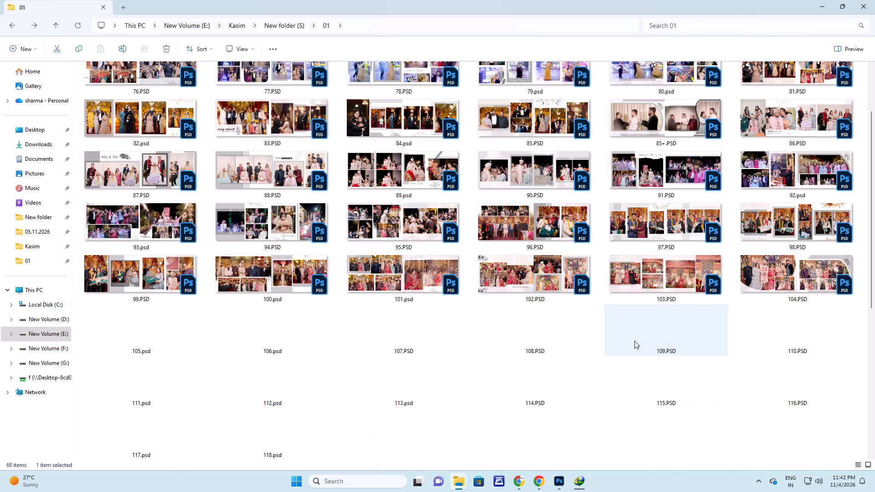
left_click(583, 488)
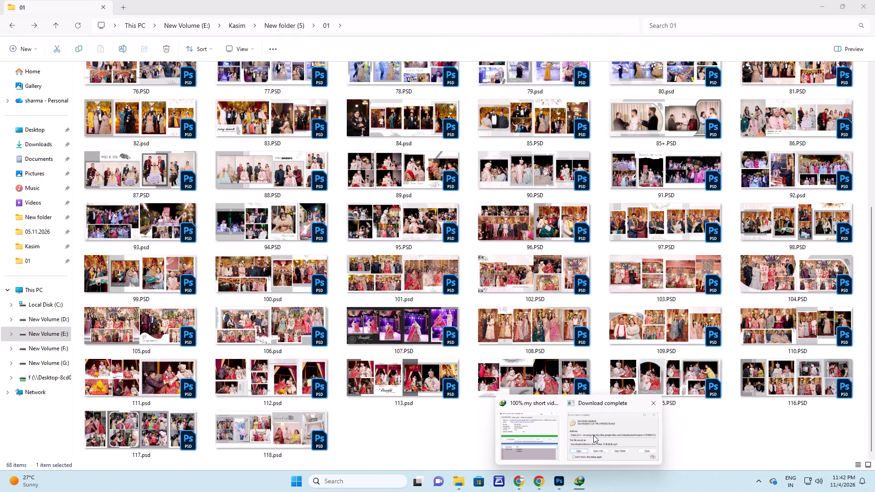